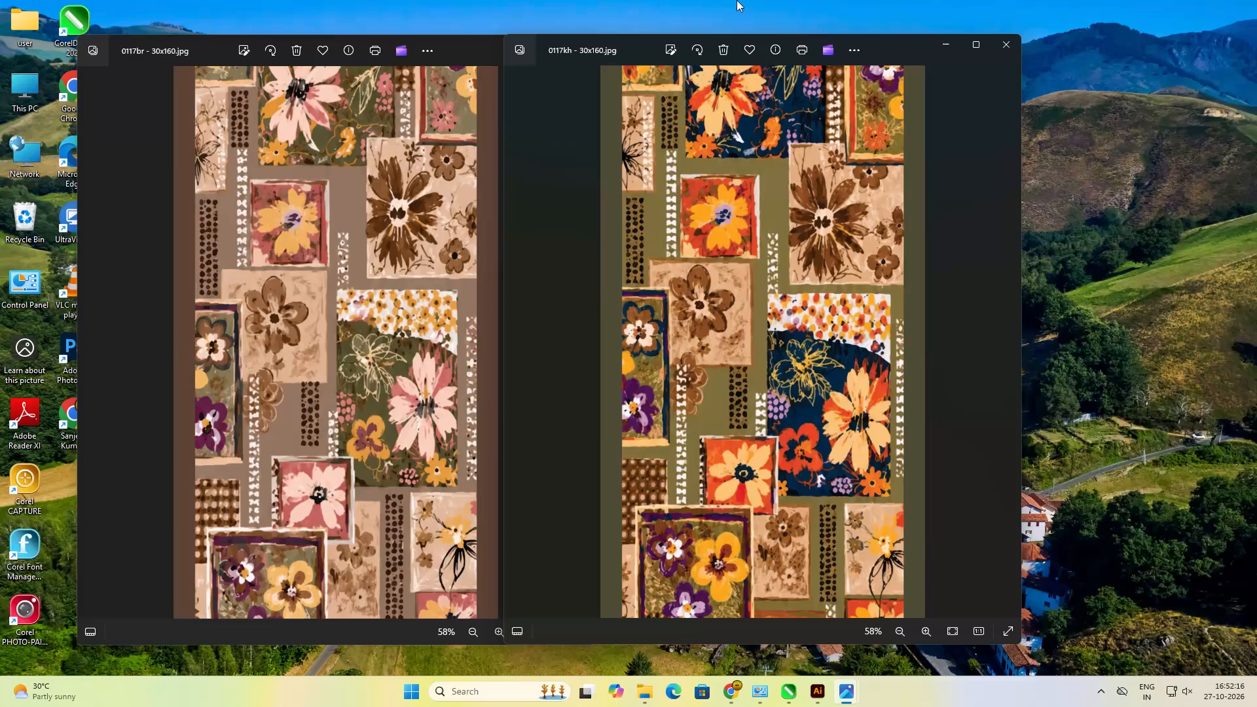
Close the previews of the 0117kh and 0117br 30x160 images.
click(945, 42)
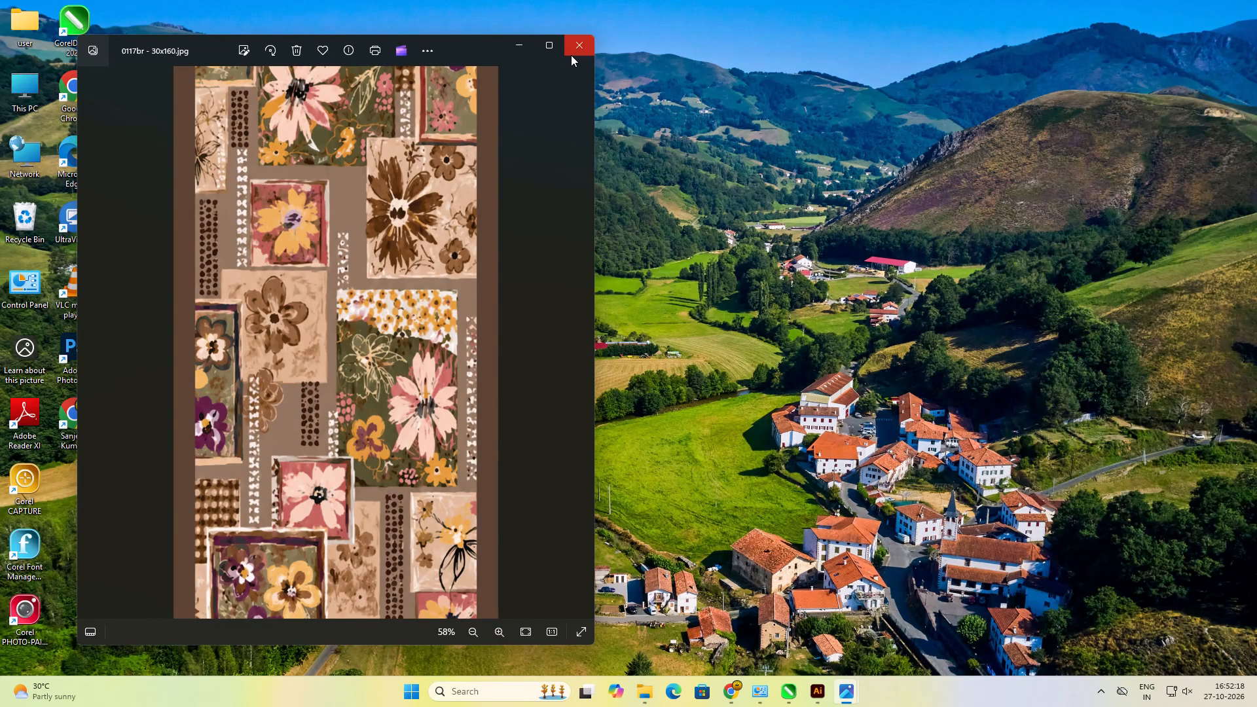
click(571, 55)
Switch to Illustrator and close the open Untitled-1 document without saving it.
click(807, 689)
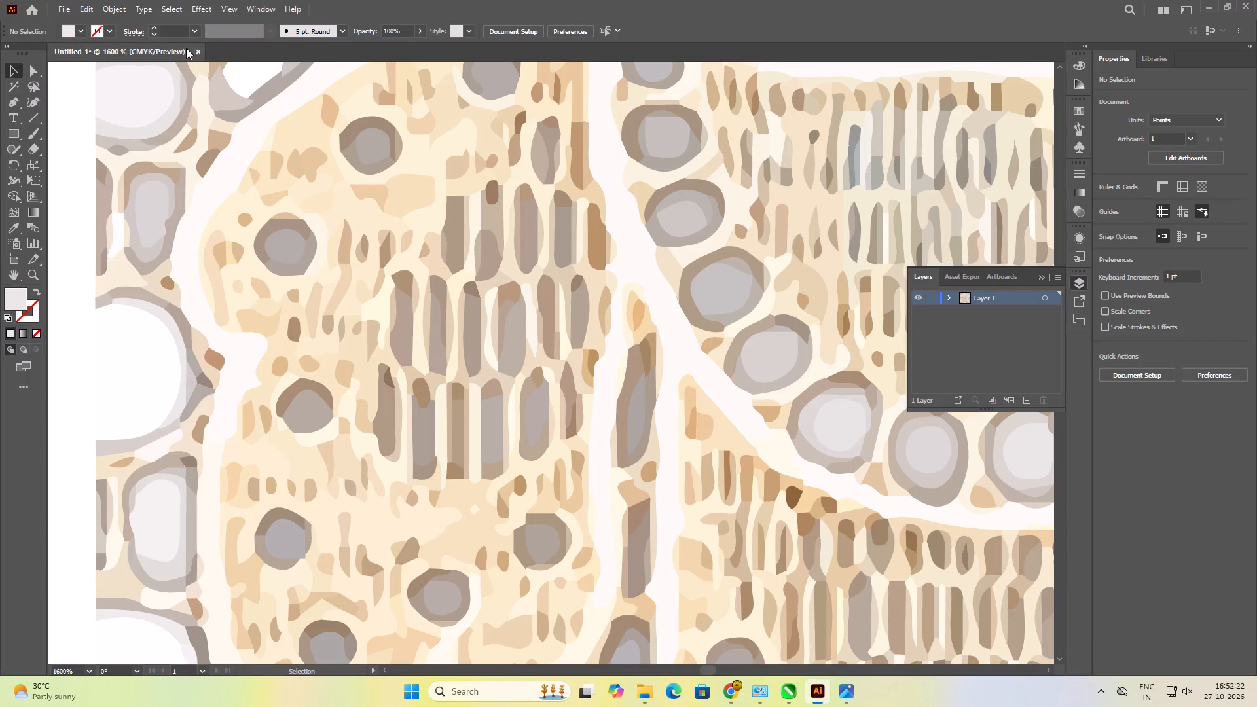
click(199, 50)
click(680, 362)
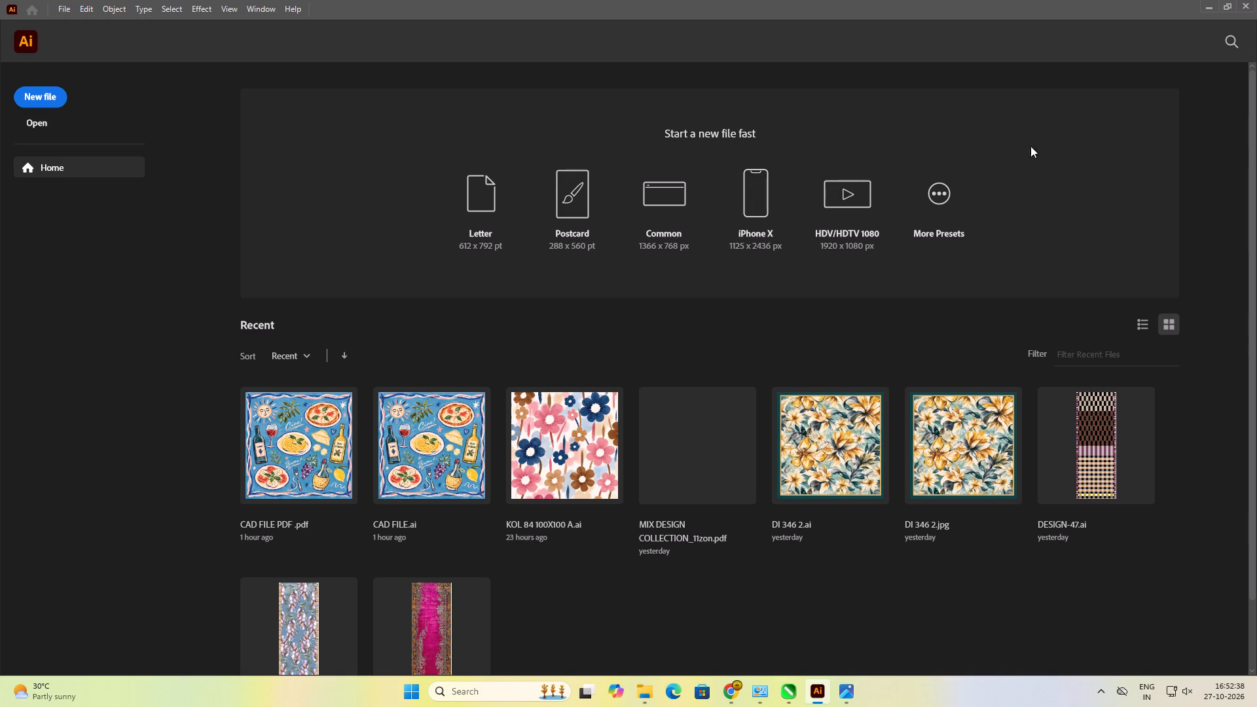
Create a new document in centimetres, 30 cm wide and 160 cm high.
click(944, 198)
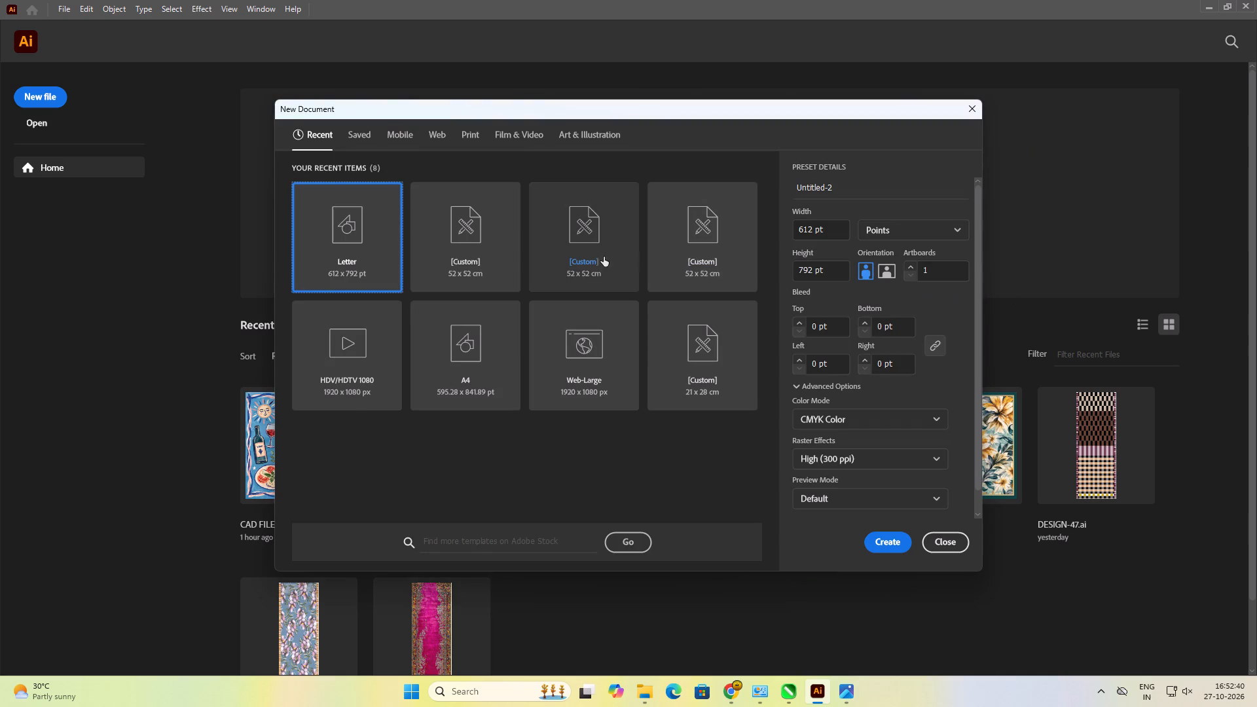
click(911, 230)
click(878, 418)
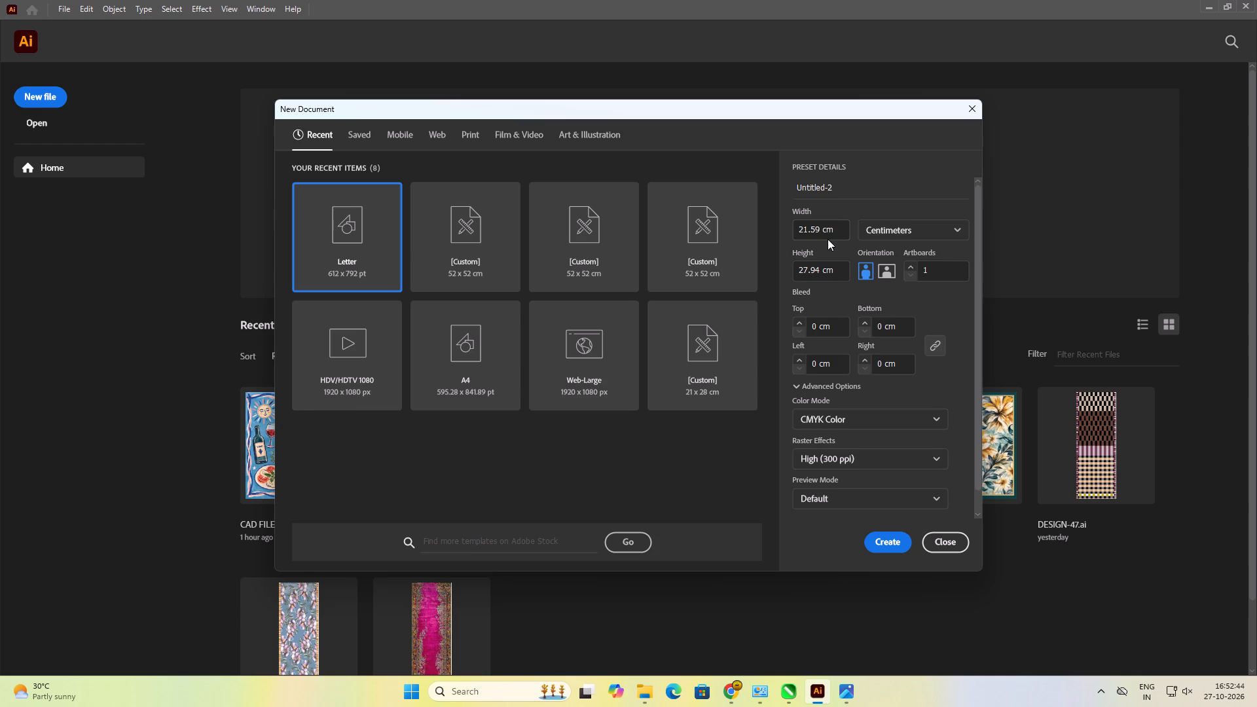
drag(818, 230, 756, 236)
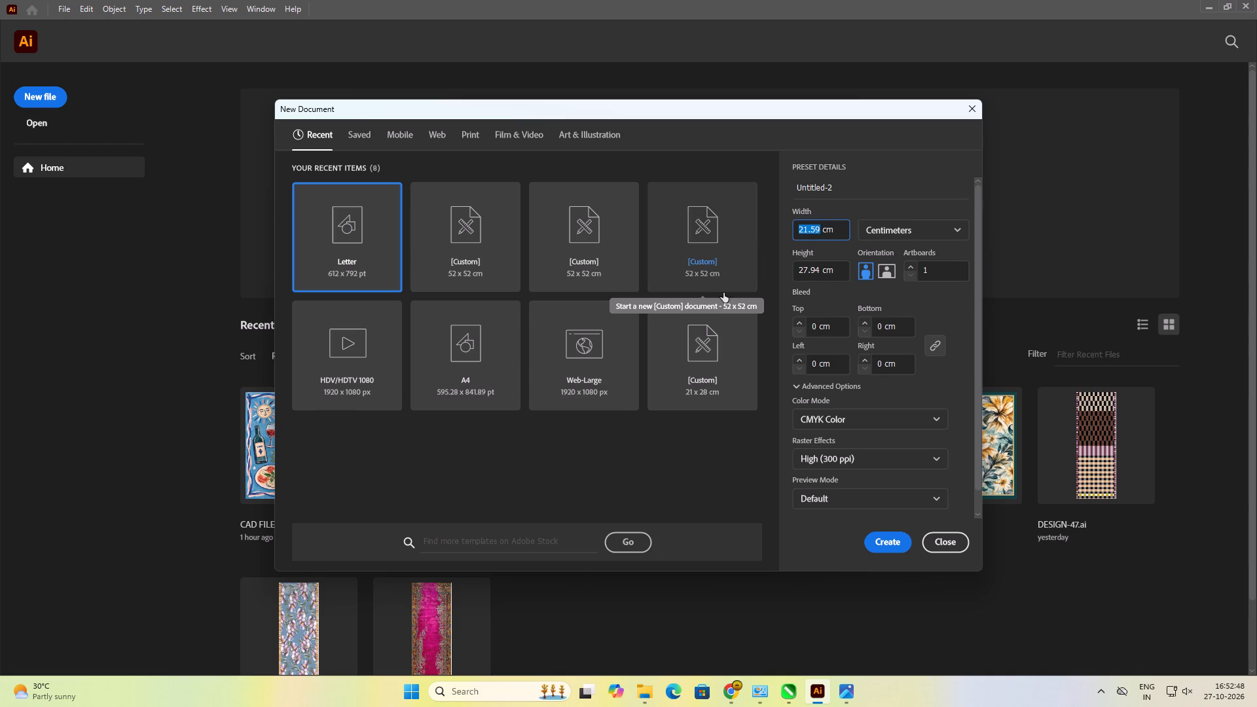
click(631, 698)
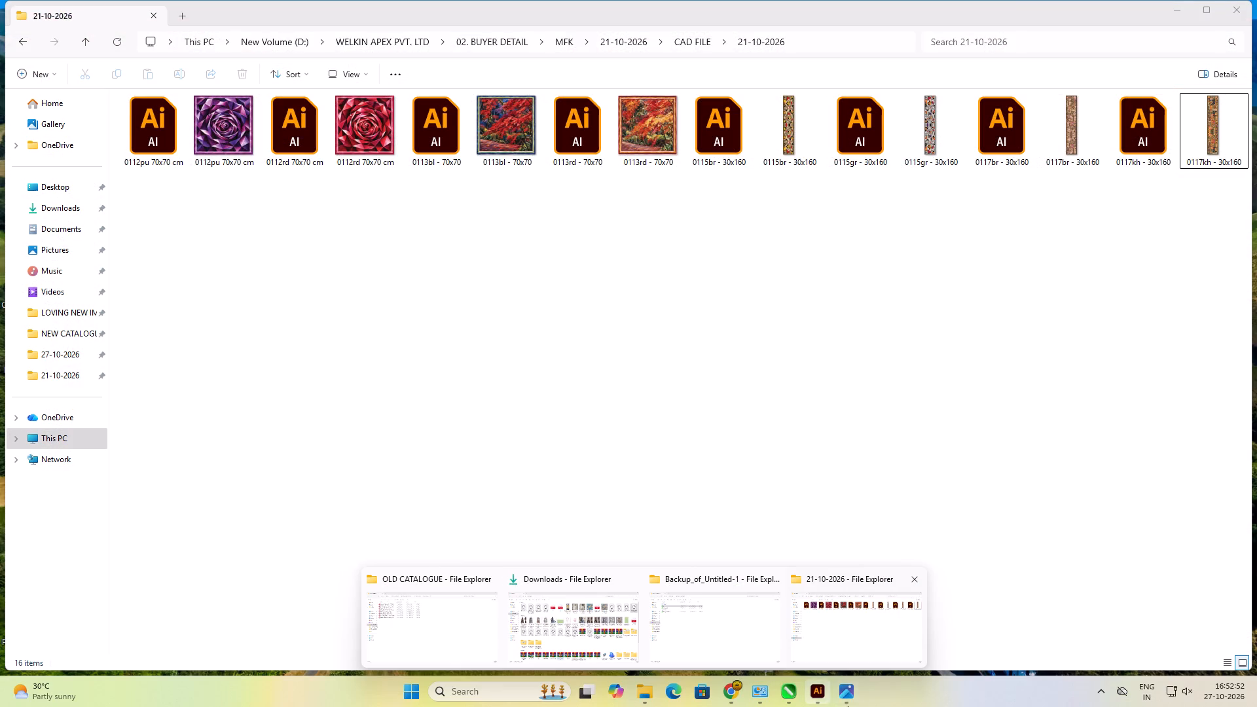
click(833, 234)
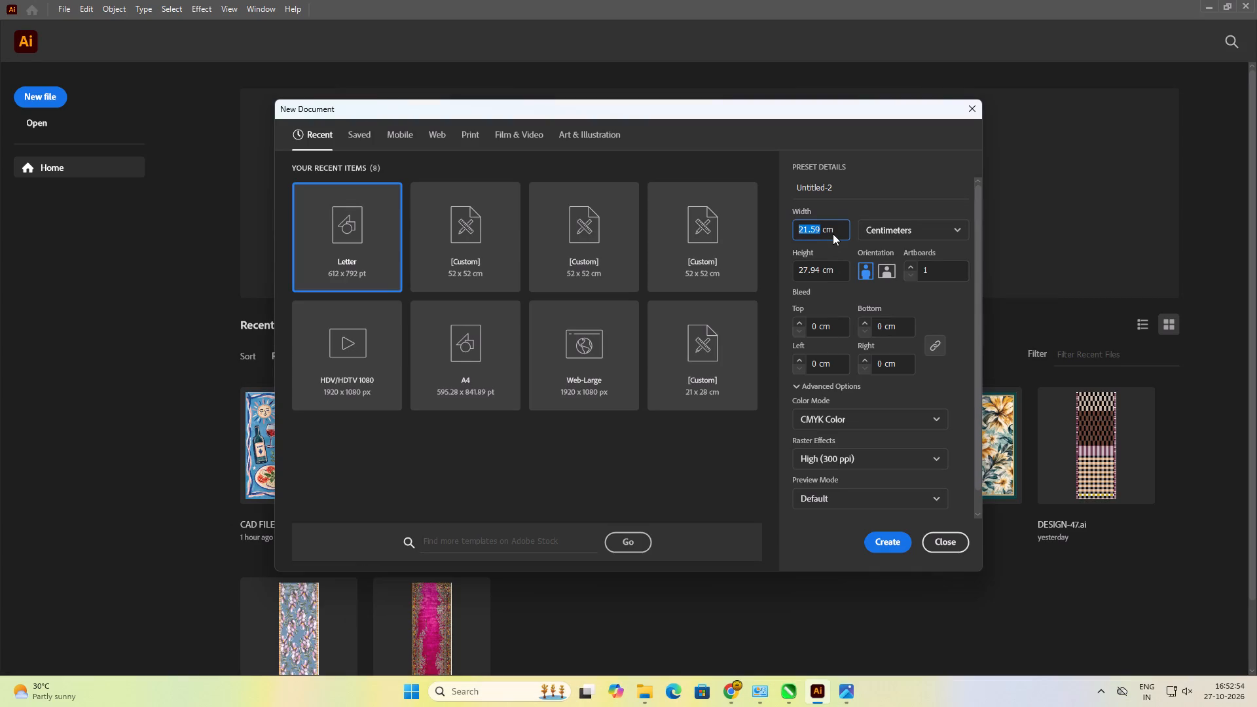
text(30)
key(Tab)
key(Tab)
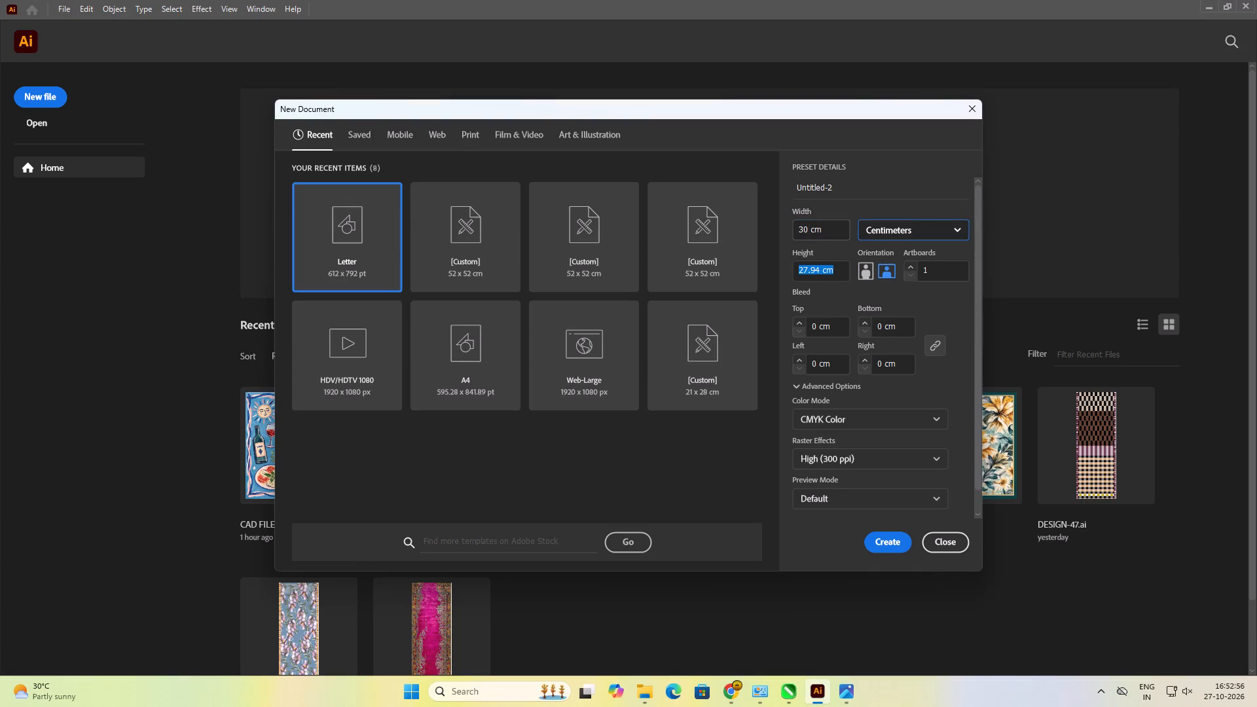
text(16)
key(0)
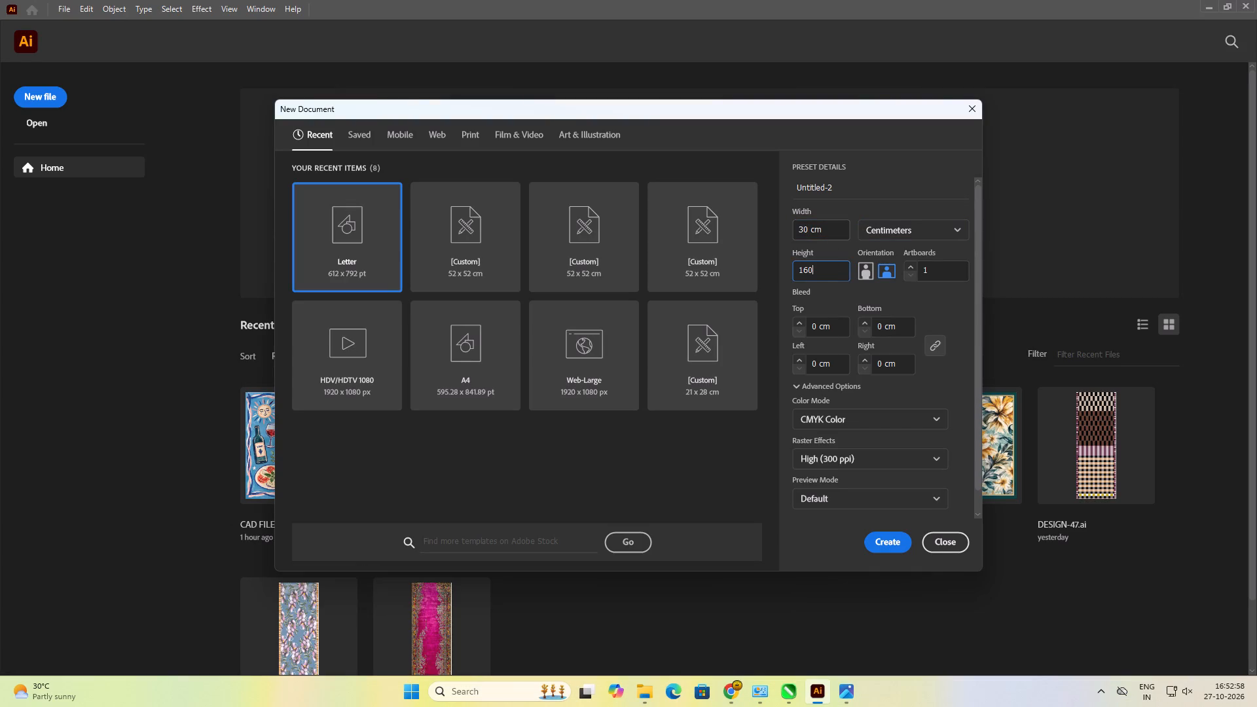
key(Return)
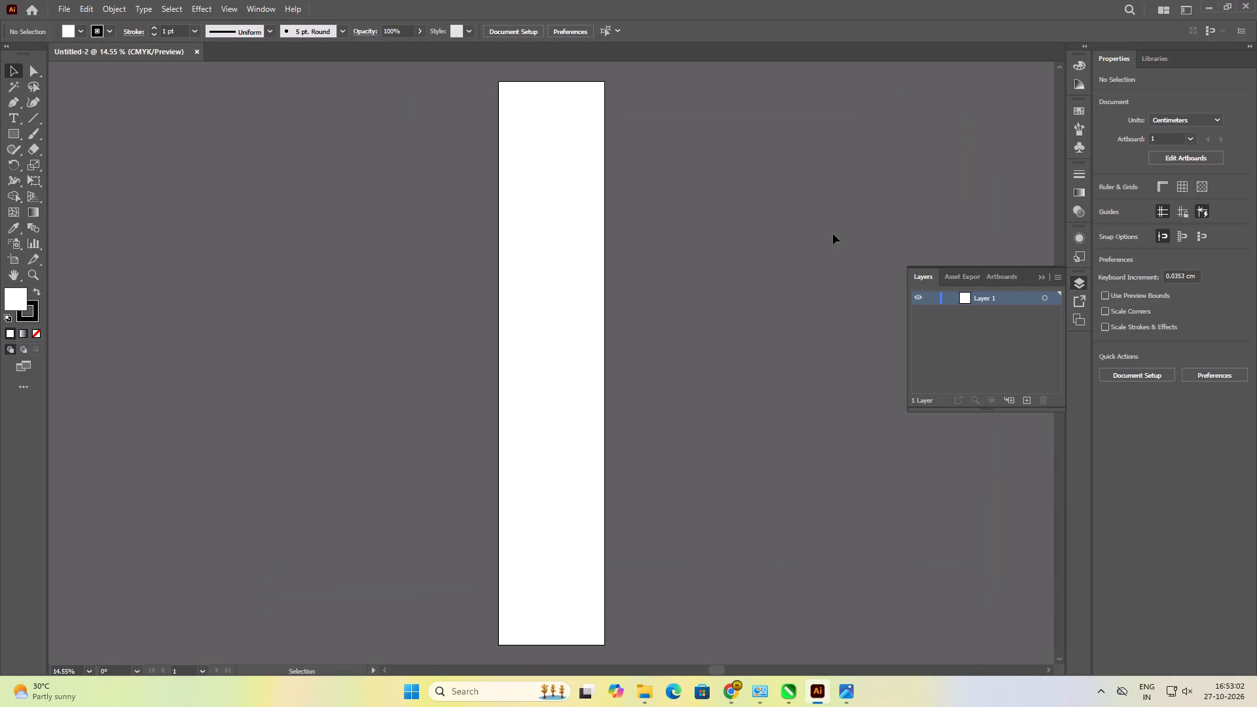
Start placing a file and browse on drive D to WELKIN APEX PVT. LTD > 02. BUYER DETAIL > MFK > 21-10-2026.
click(780, 289)
key(ctrl+shift+p)
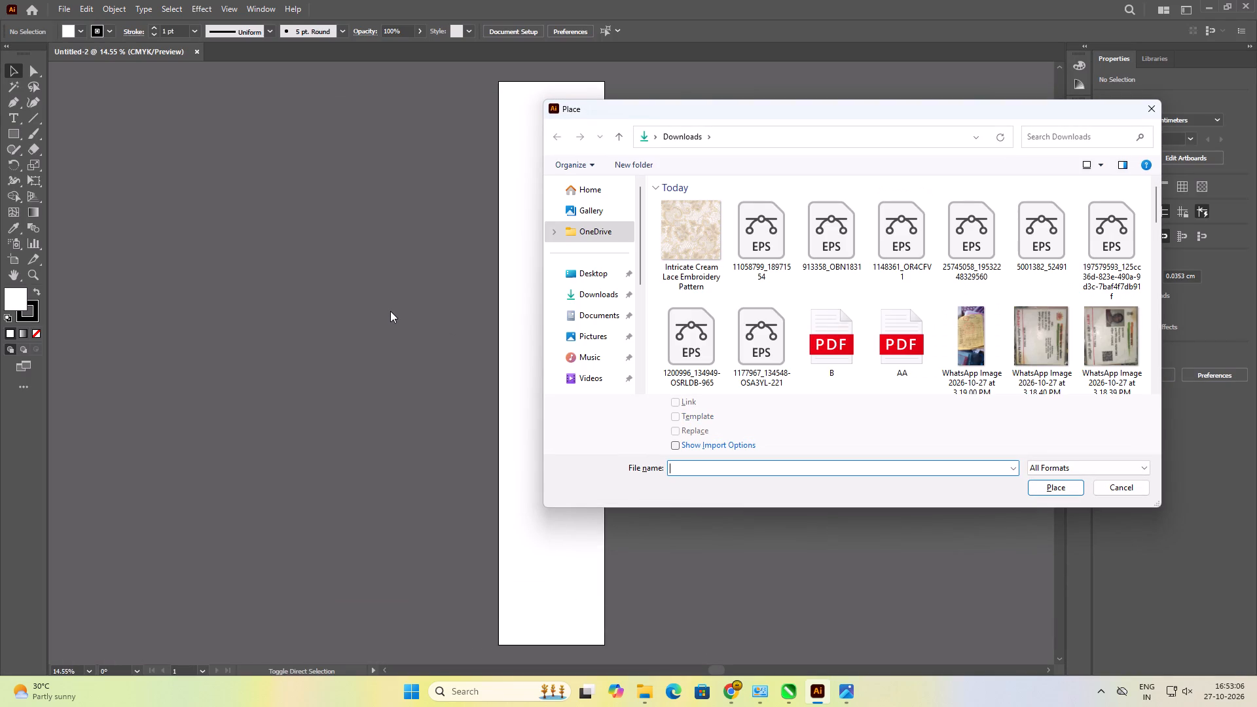
click(574, 298)
scroll(583, 336, down, 5)
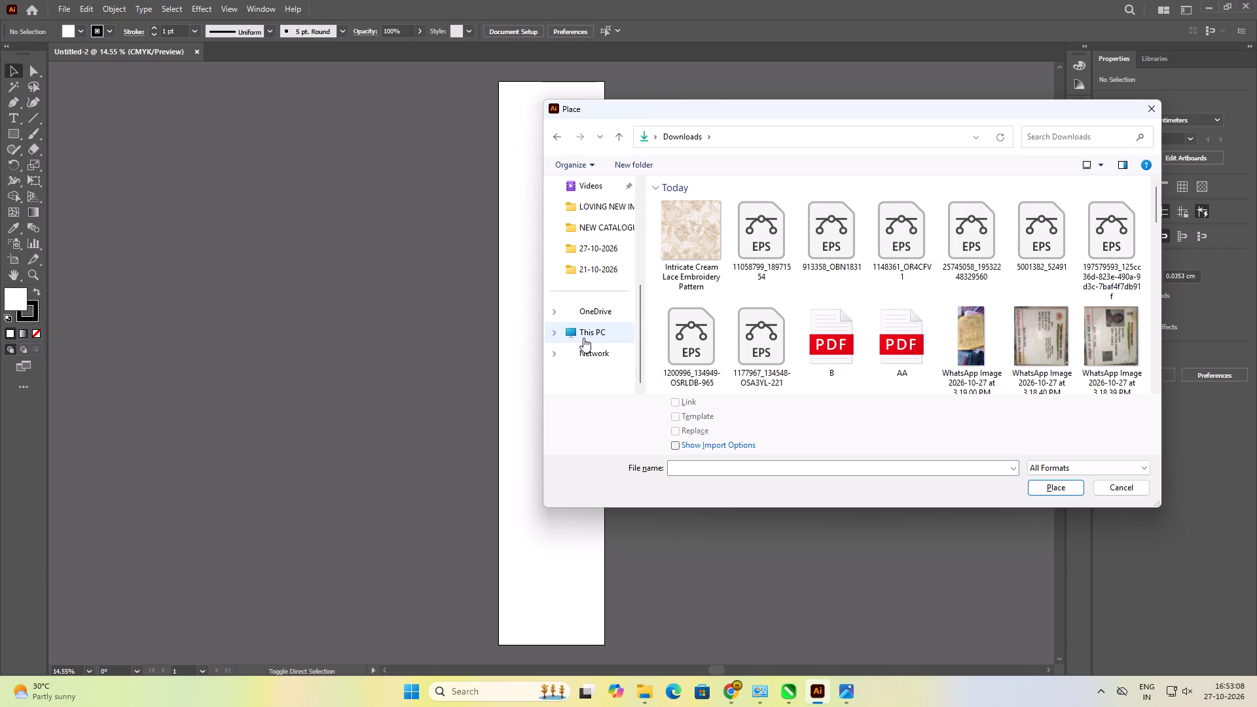
scroll(599, 264, up, 1)
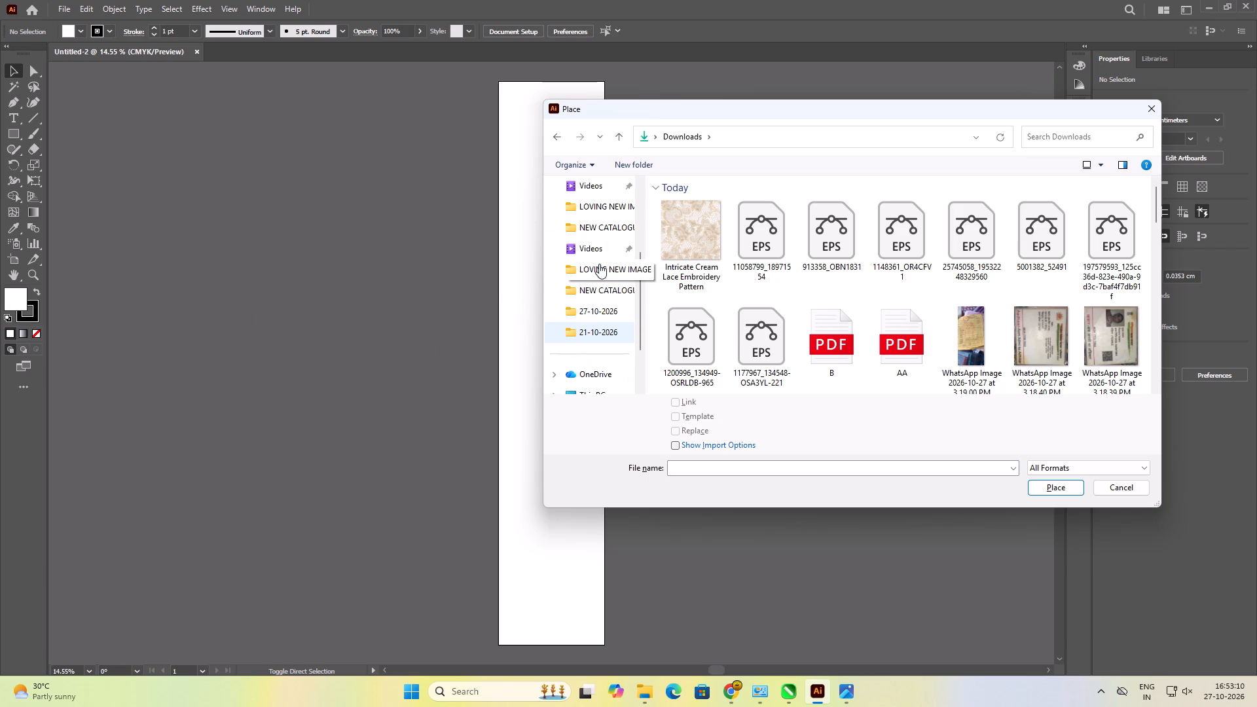
scroll(591, 378, down, 5)
click(594, 333)
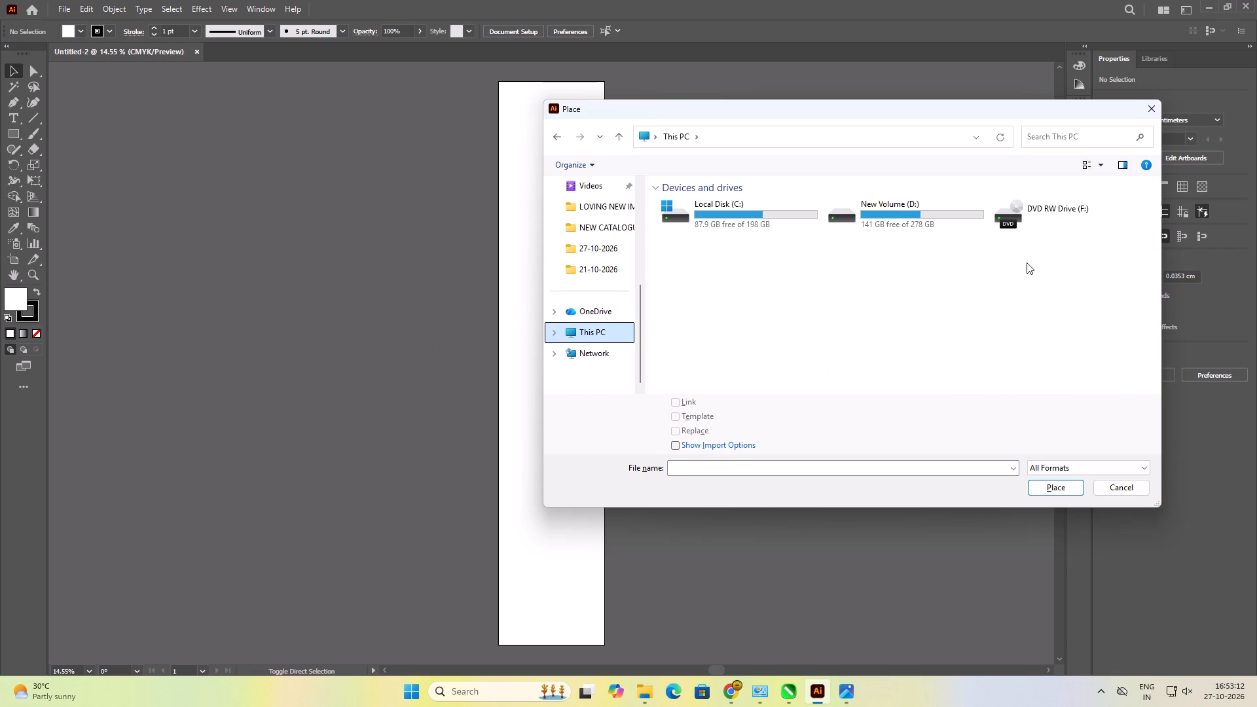
double_click(889, 219)
double_click(769, 202)
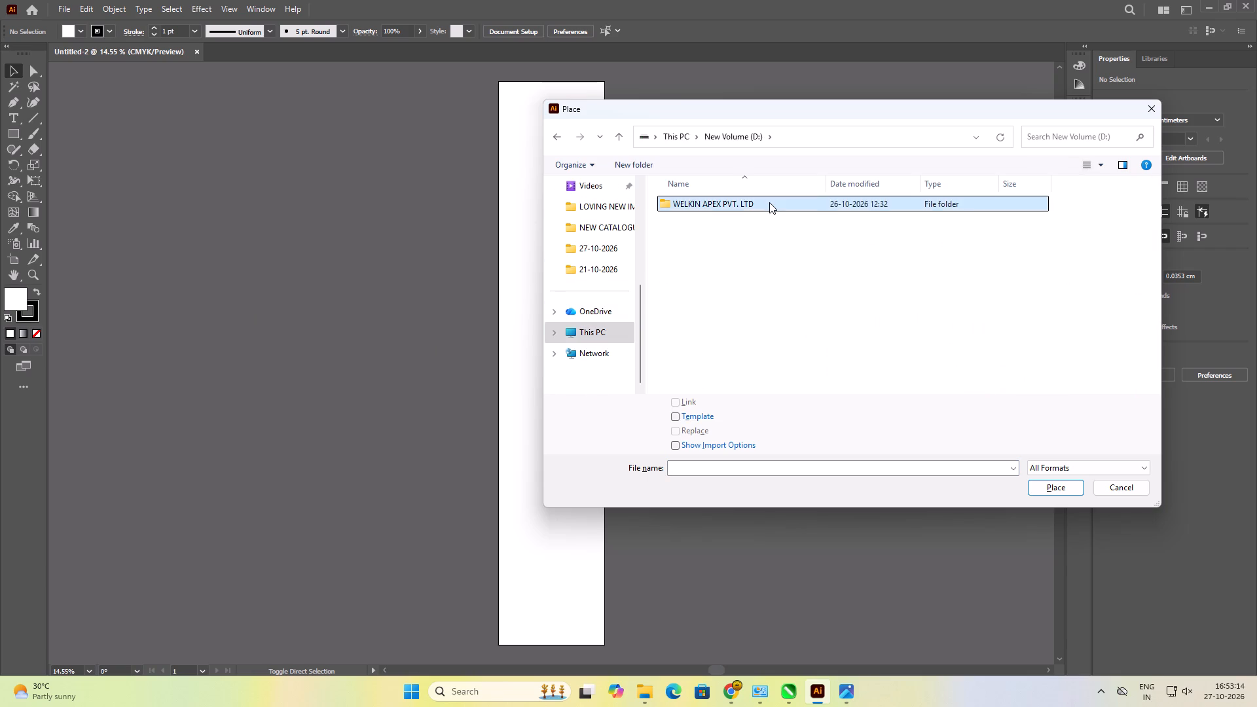
click(713, 218)
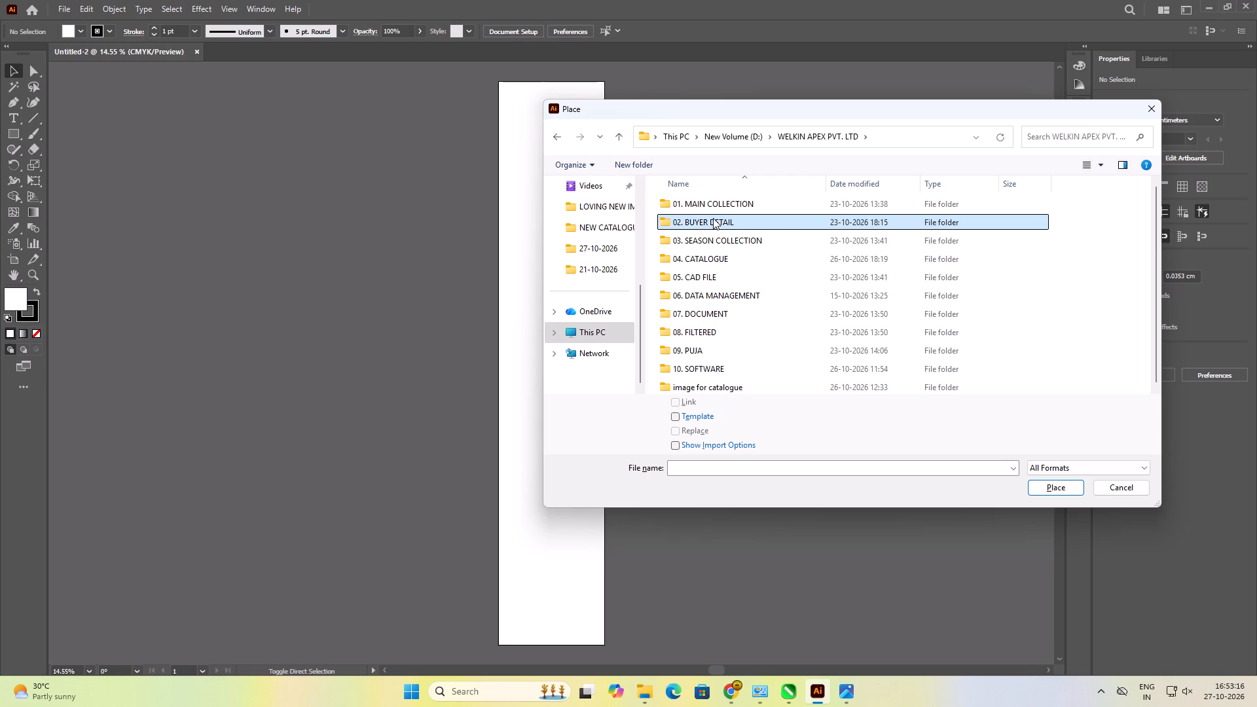
double_click(713, 218)
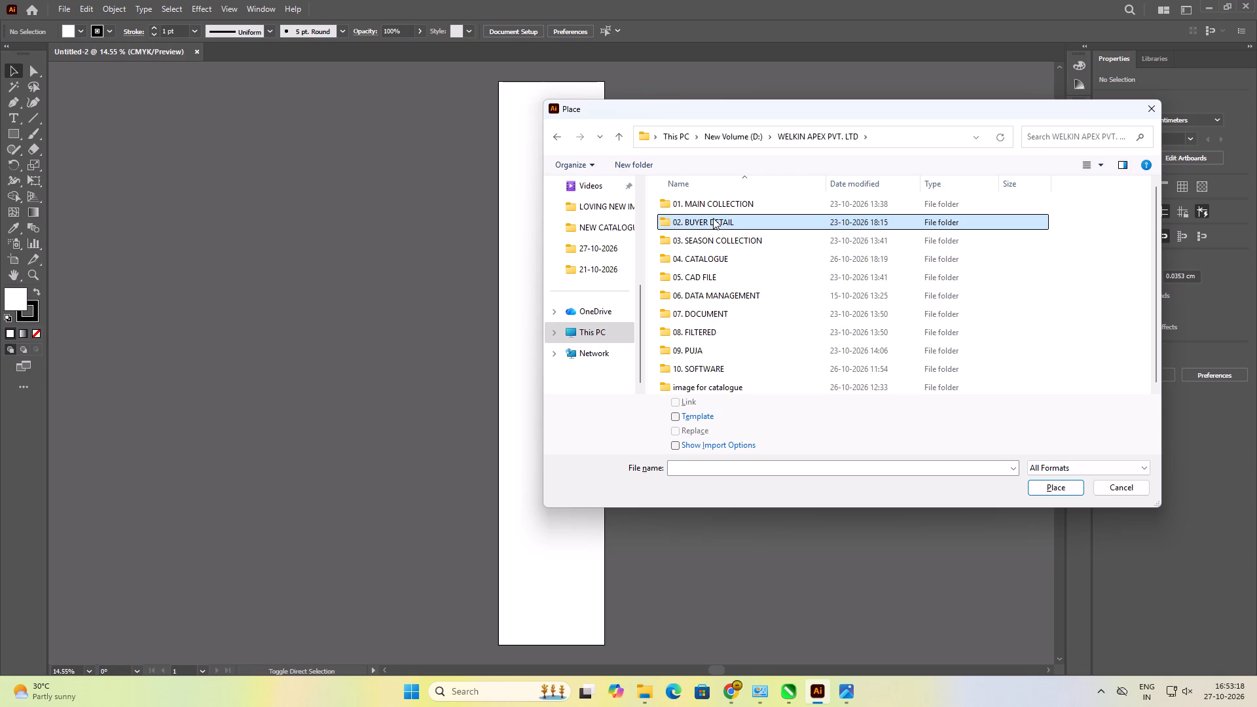
double_click(712, 206)
double_click(707, 206)
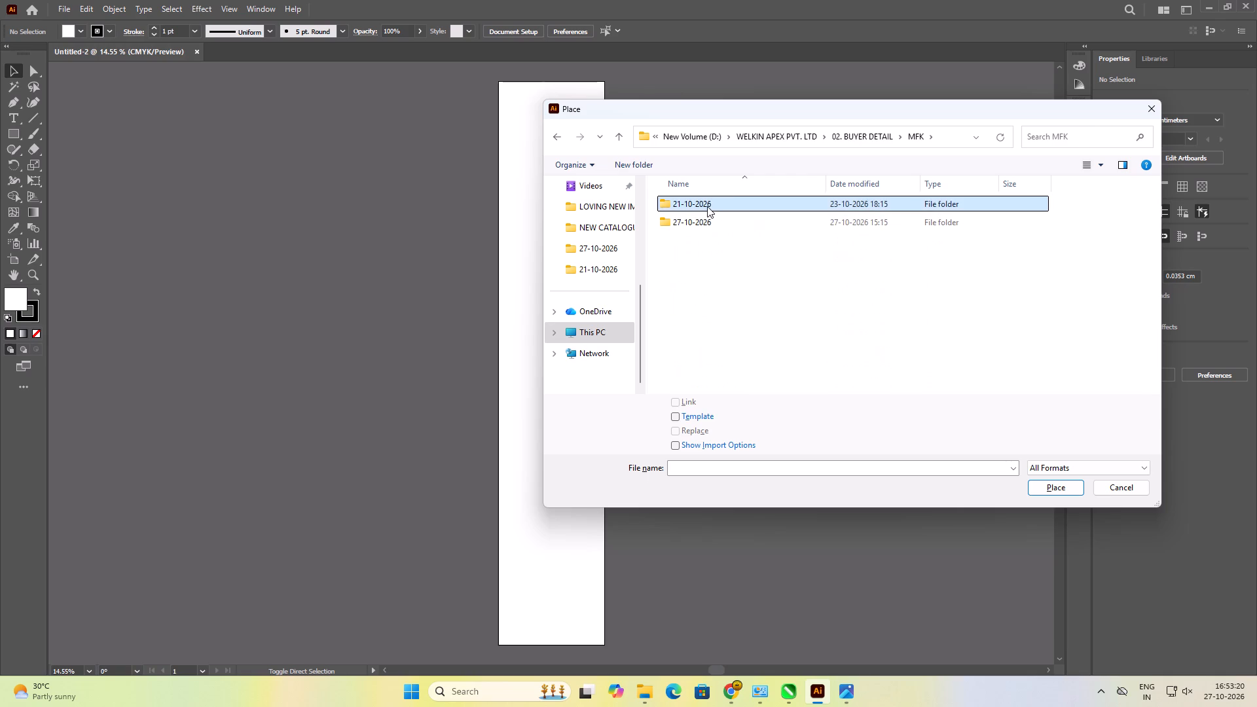
click(953, 336)
Look through the design files in the CAD FILE > 21-10-2026 subfolder as large thumbnails, and return to the parent 21-10-2026 folder.
double_click(702, 236)
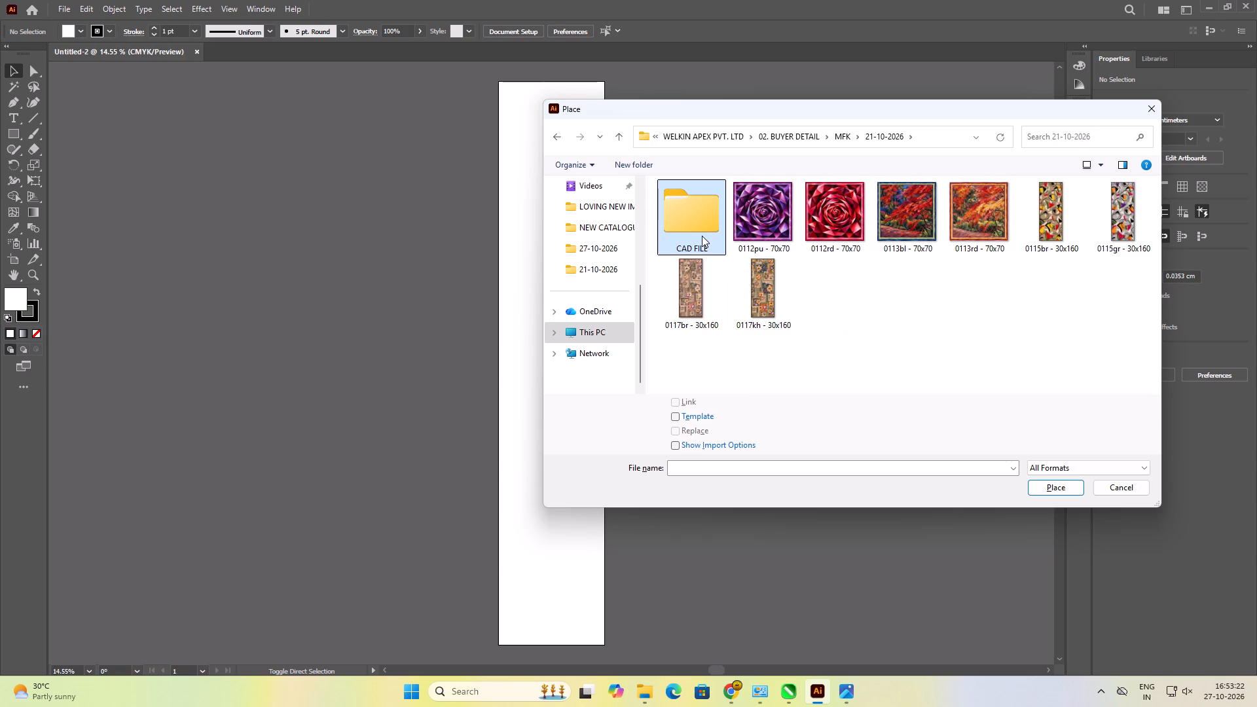
double_click(691, 200)
scroll(795, 289, down, 6)
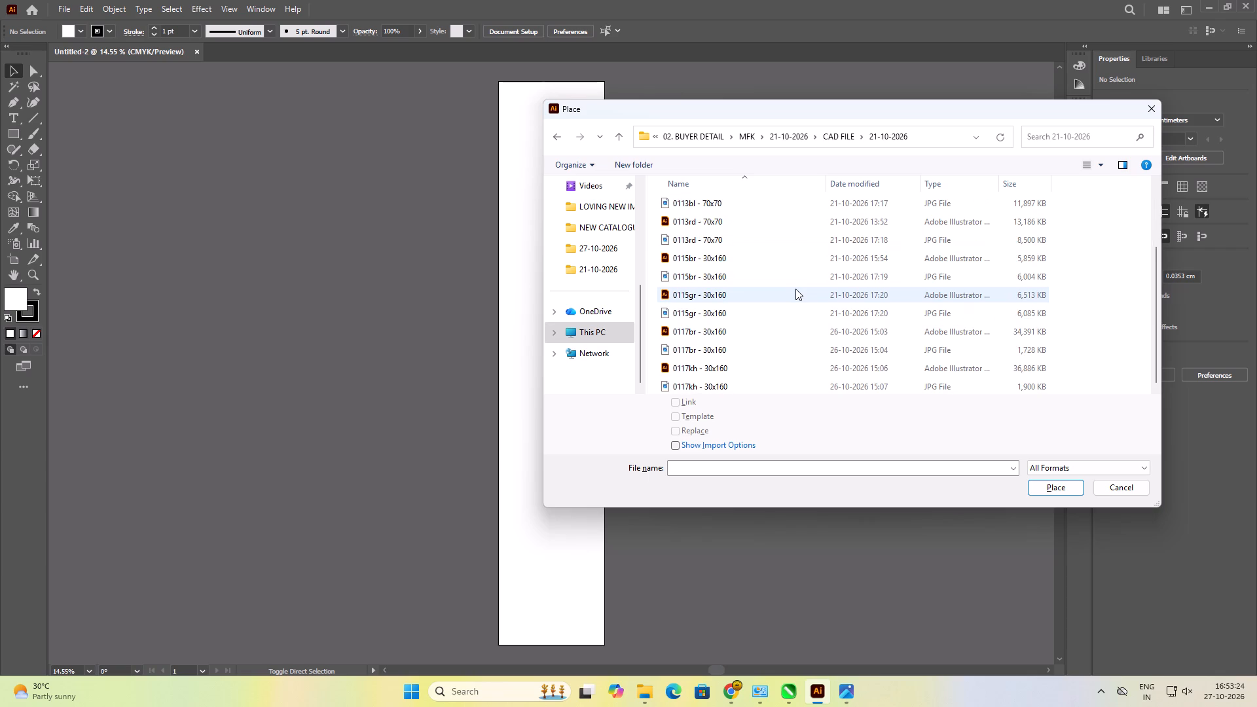
scroll(795, 289, down, 5)
click(795, 289)
key(ctrl+shift+2)
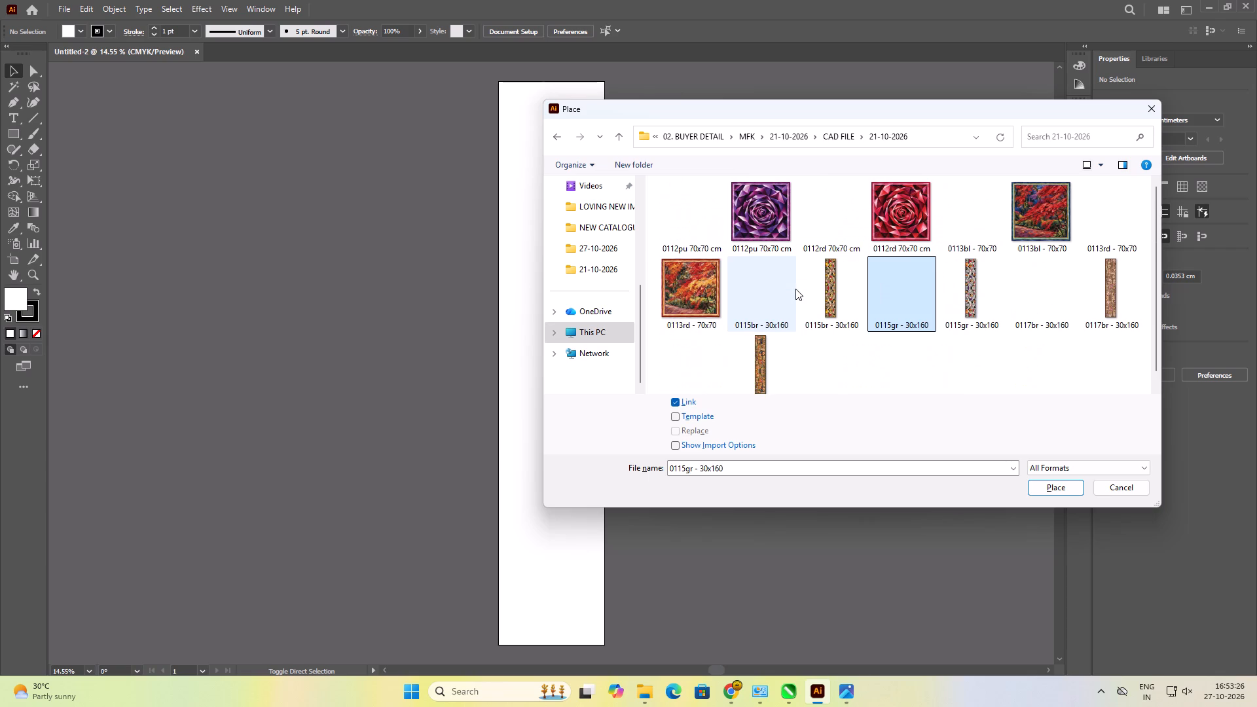
click(837, 361)
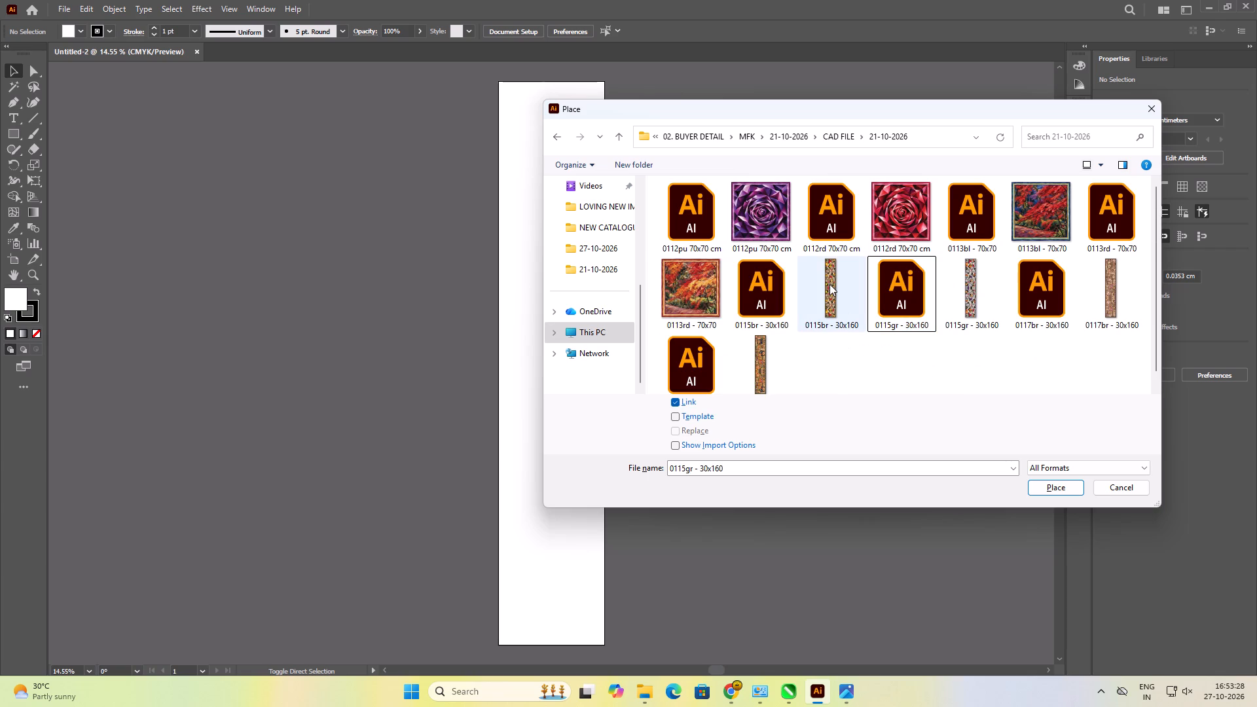
click(555, 141)
click(555, 141)
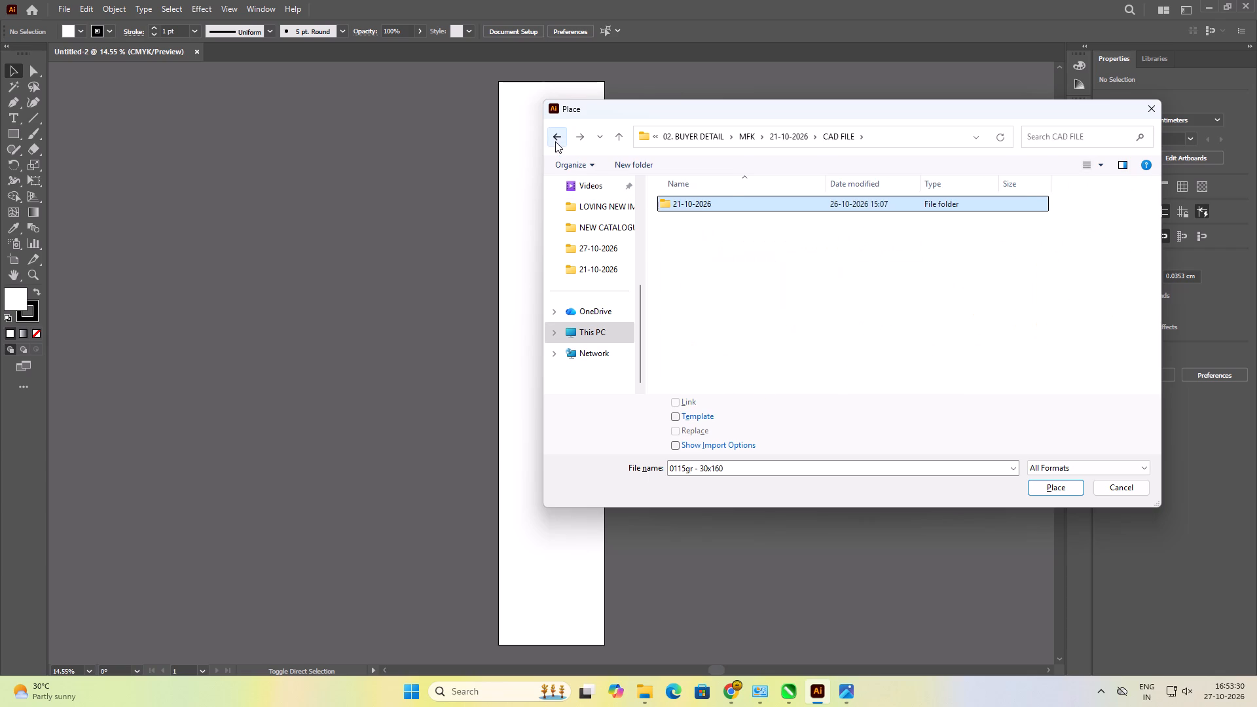
Place the 0117br - 30x160 image as a linked file beside the artboard, about 30.4 by 76.1 cm.
click(702, 293)
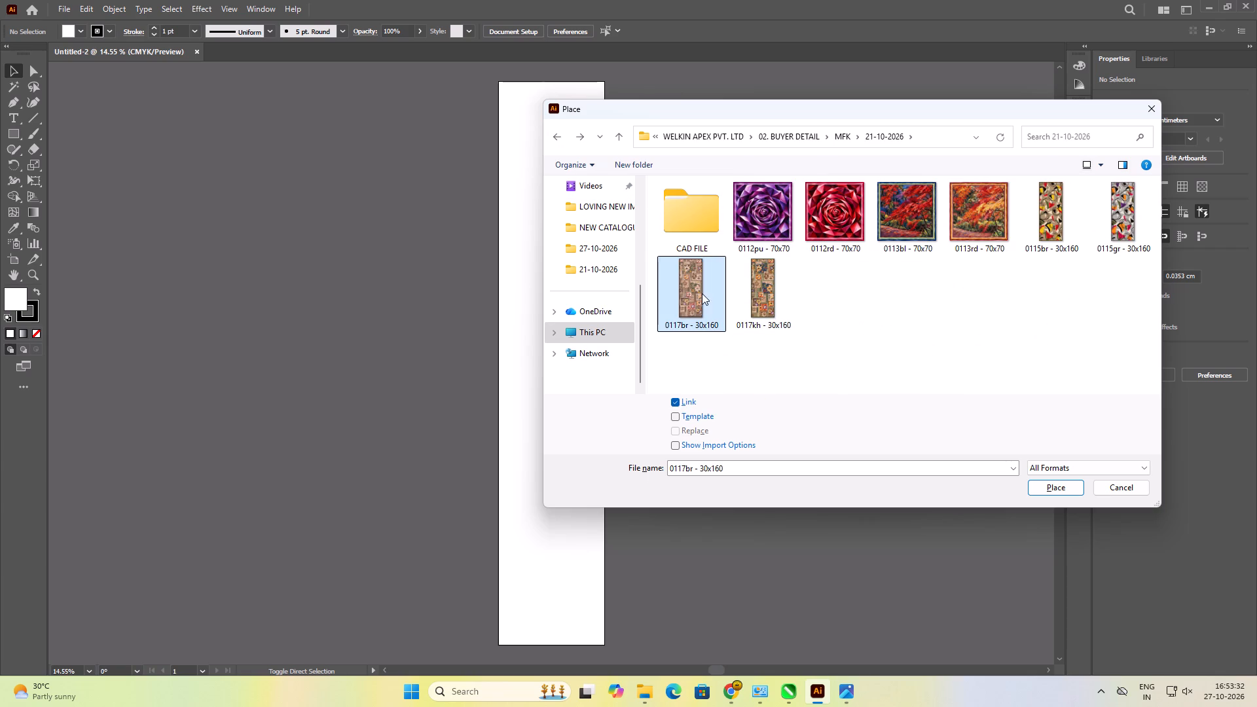
click(1038, 486)
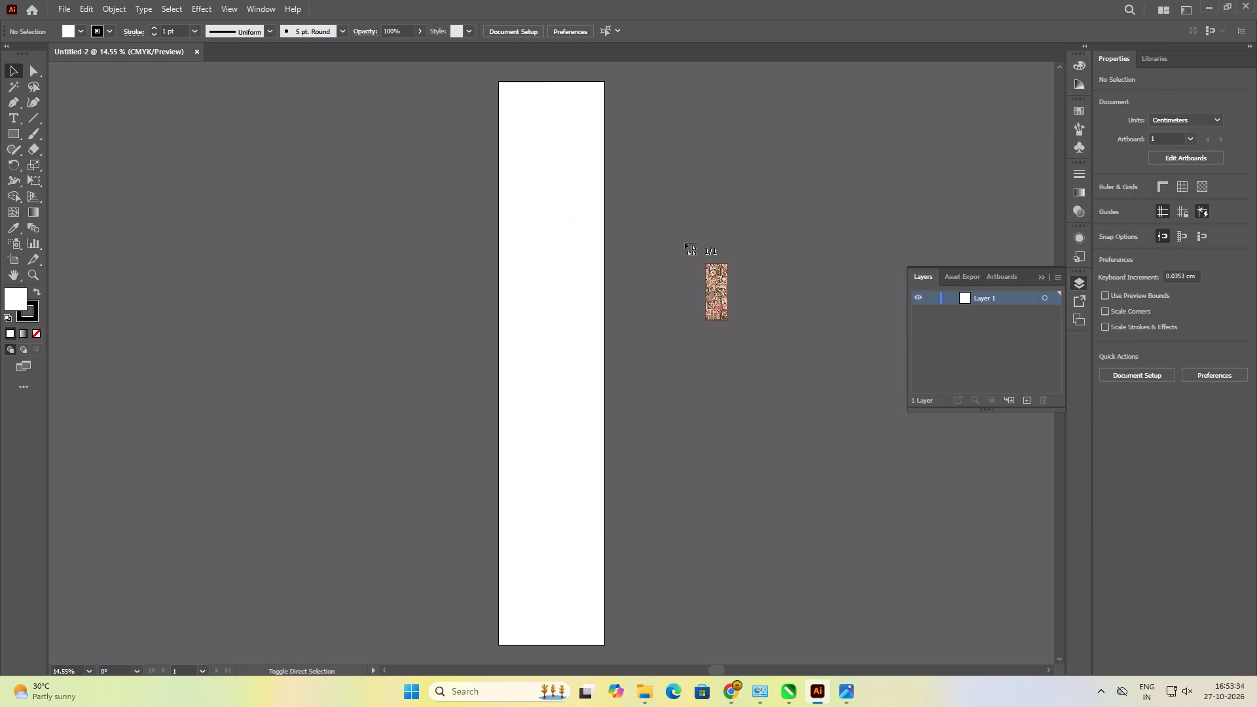
drag(631, 147, 742, 416)
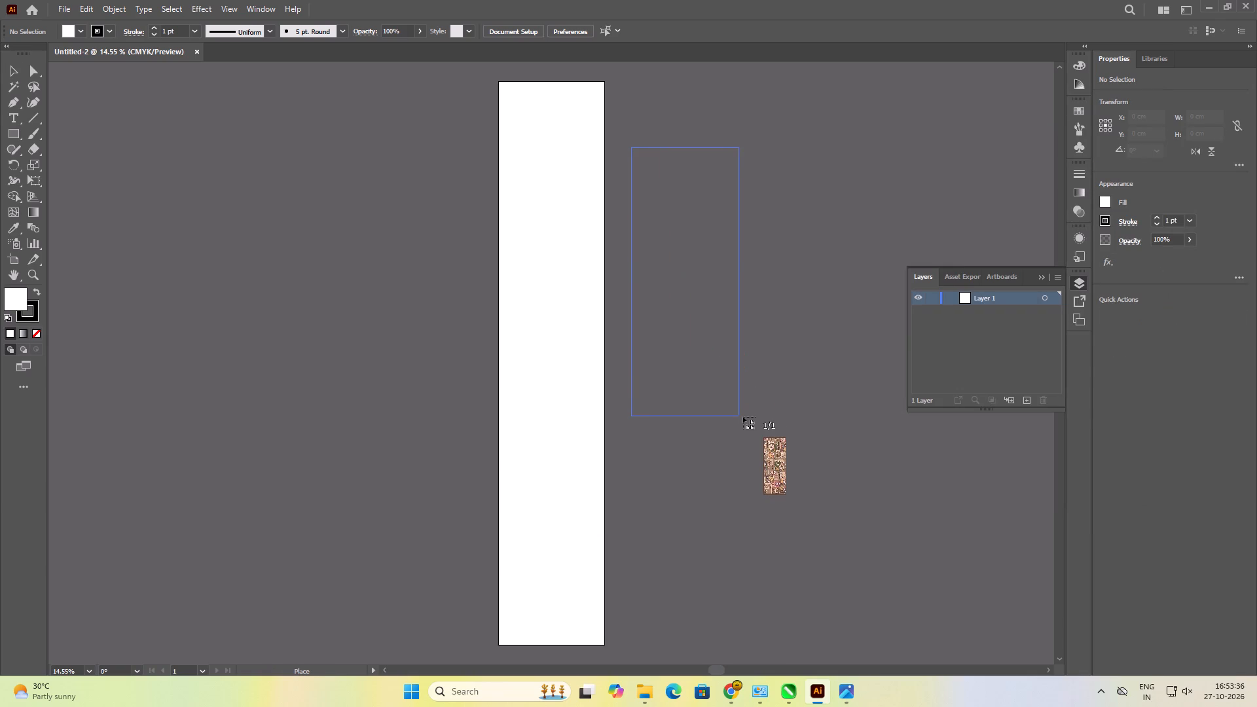
click(812, 416)
Move the placed pattern image onto the artboard, flush with its top edge and spanning its width.
click(657, 314)
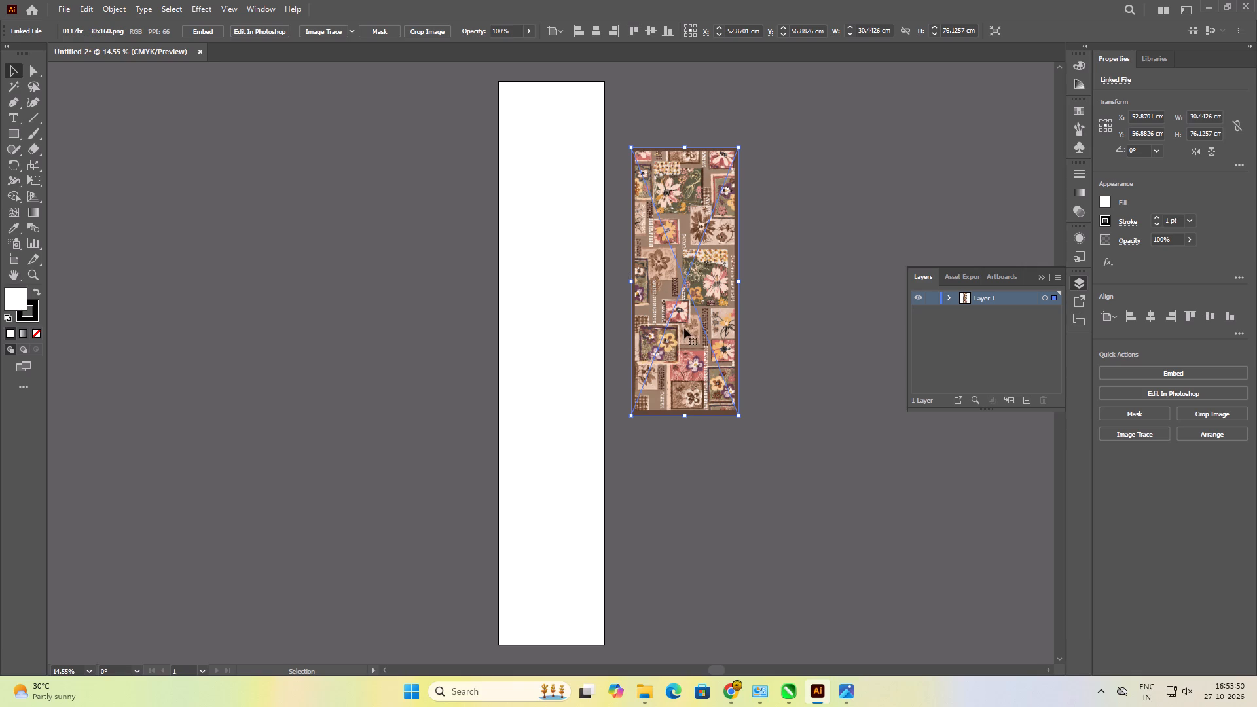
drag(684, 328, 551, 265)
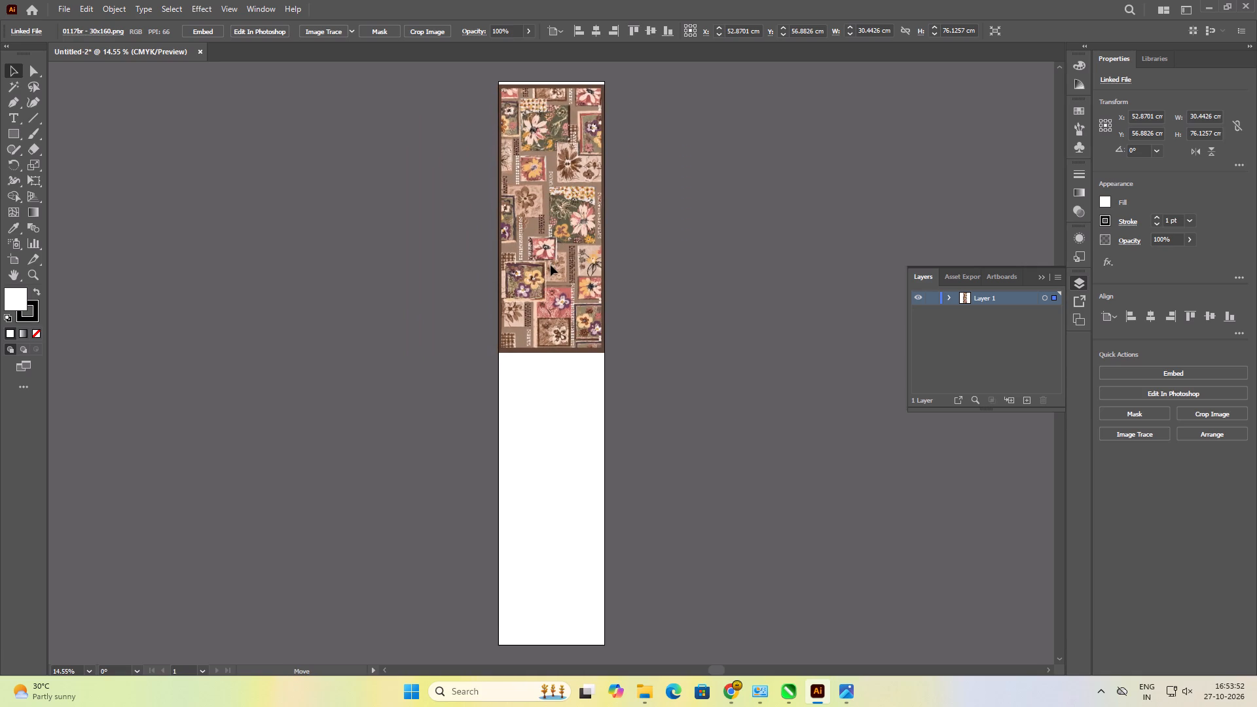
drag(551, 265, 551, 261)
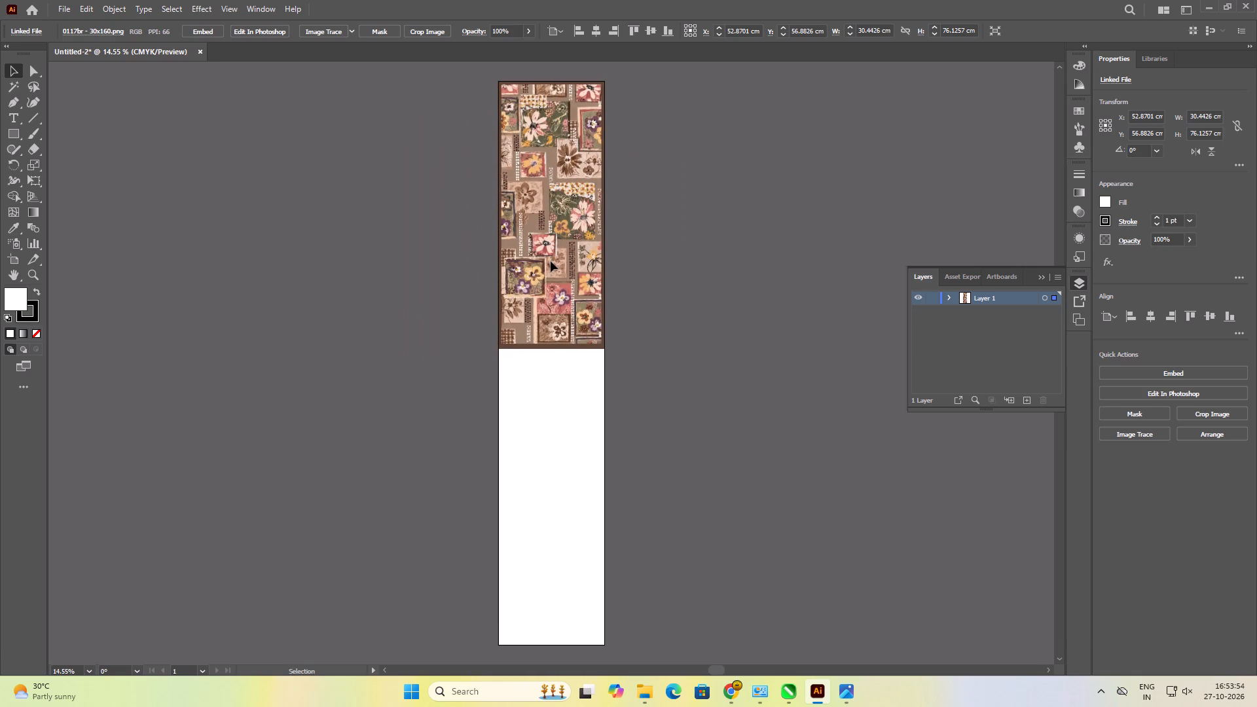
click(685, 372)
Start cropping the pattern image and move the crop's top edge to the inner edge of the brown border, about 69.97 cm high.
scroll(530, 116, up, 4)
alt+scroll(522, 225, up, 1)
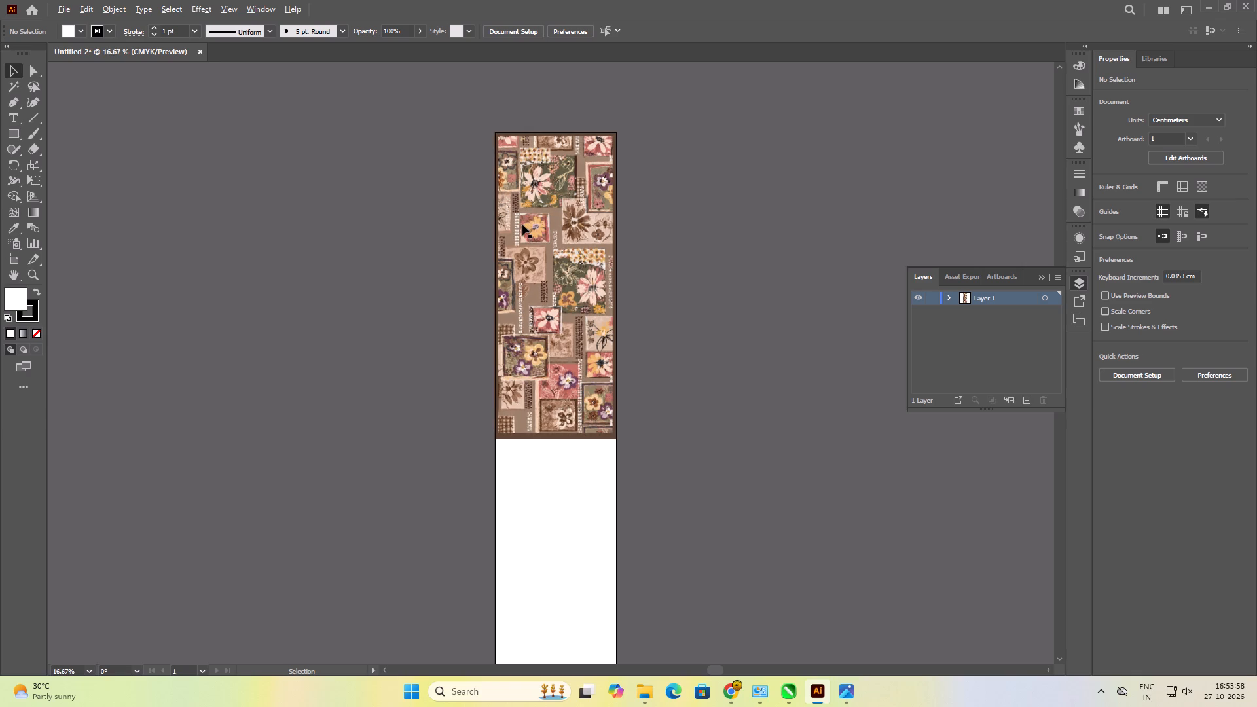
alt+scroll(522, 225, up, 2)
alt+scroll(522, 225, down, 2)
click(535, 209)
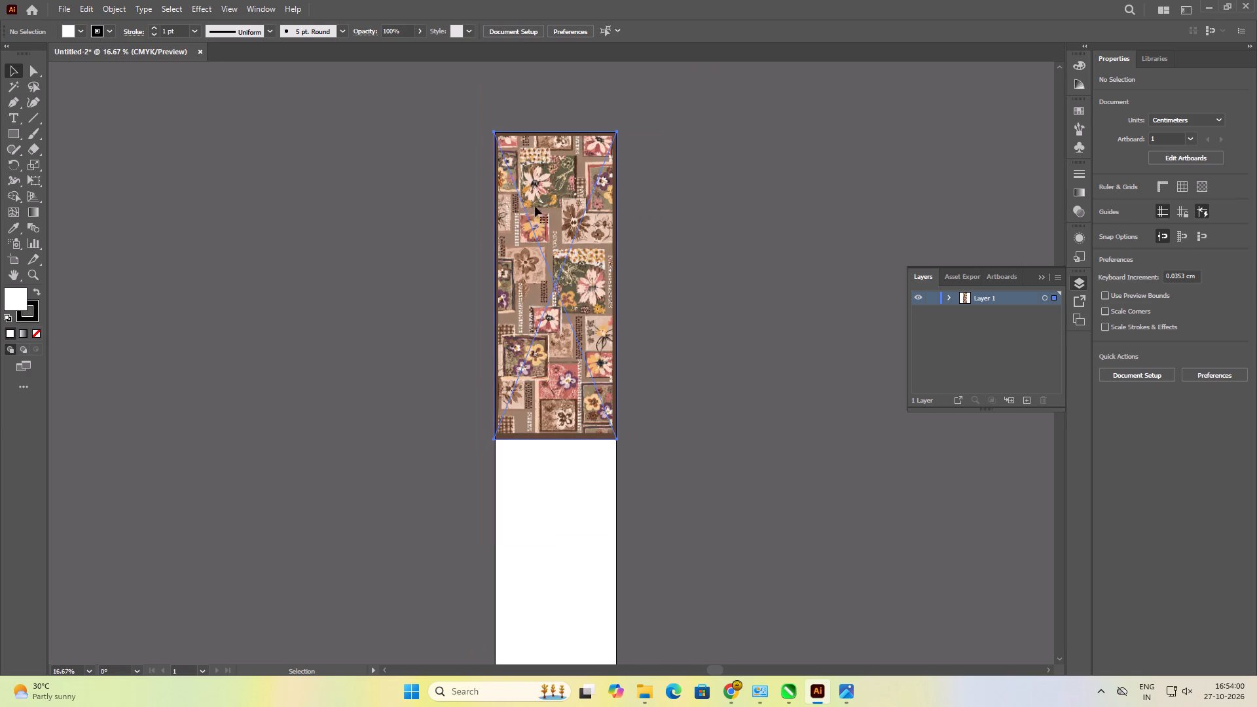
scroll(539, 169, up, 1)
right_click(556, 234)
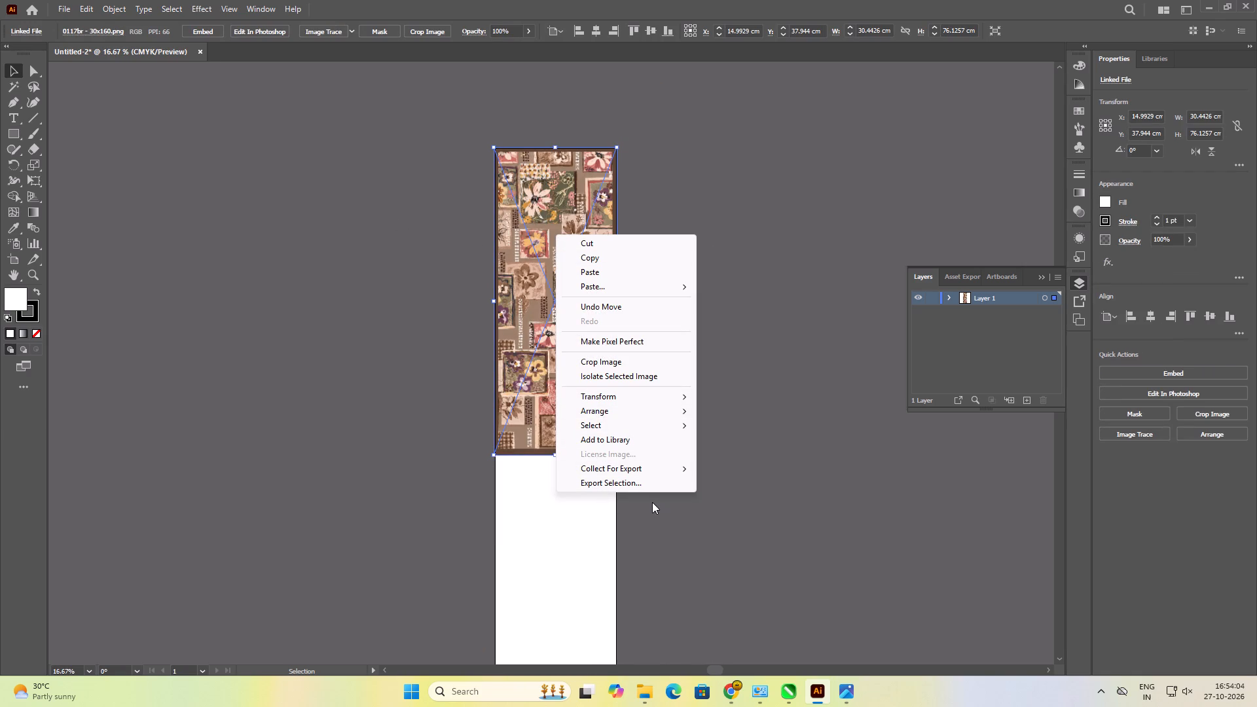
click(593, 366)
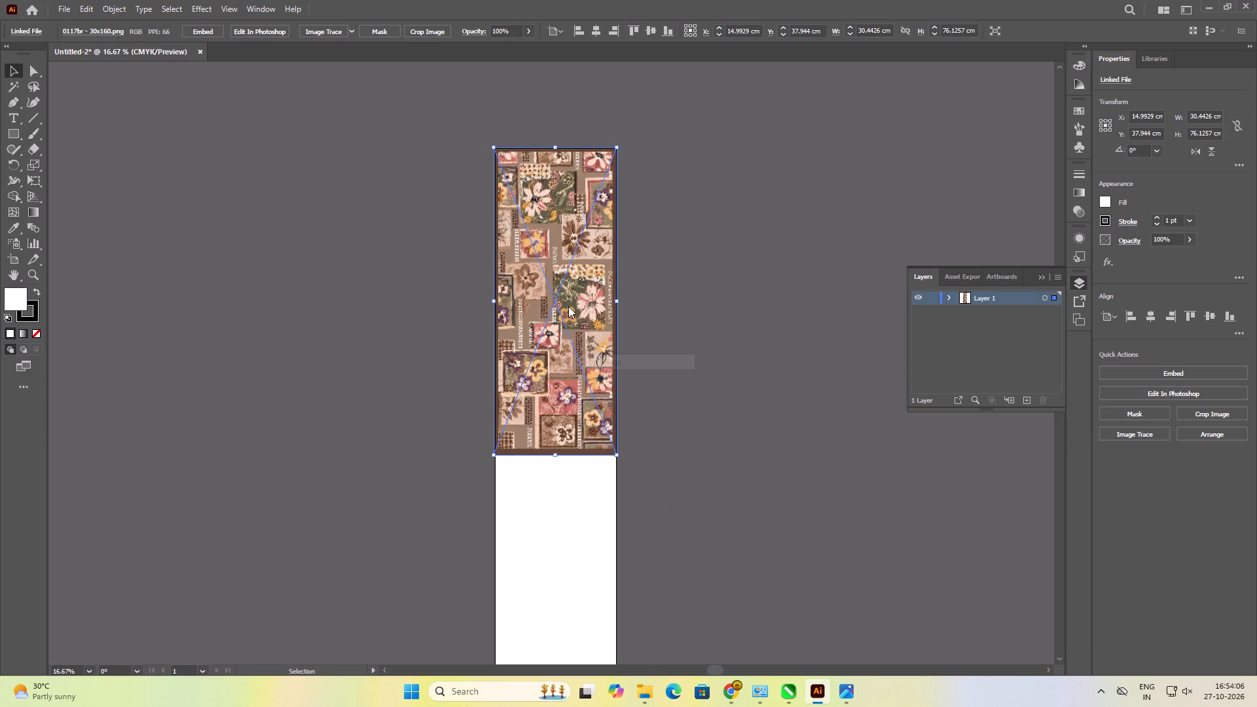
click(697, 357)
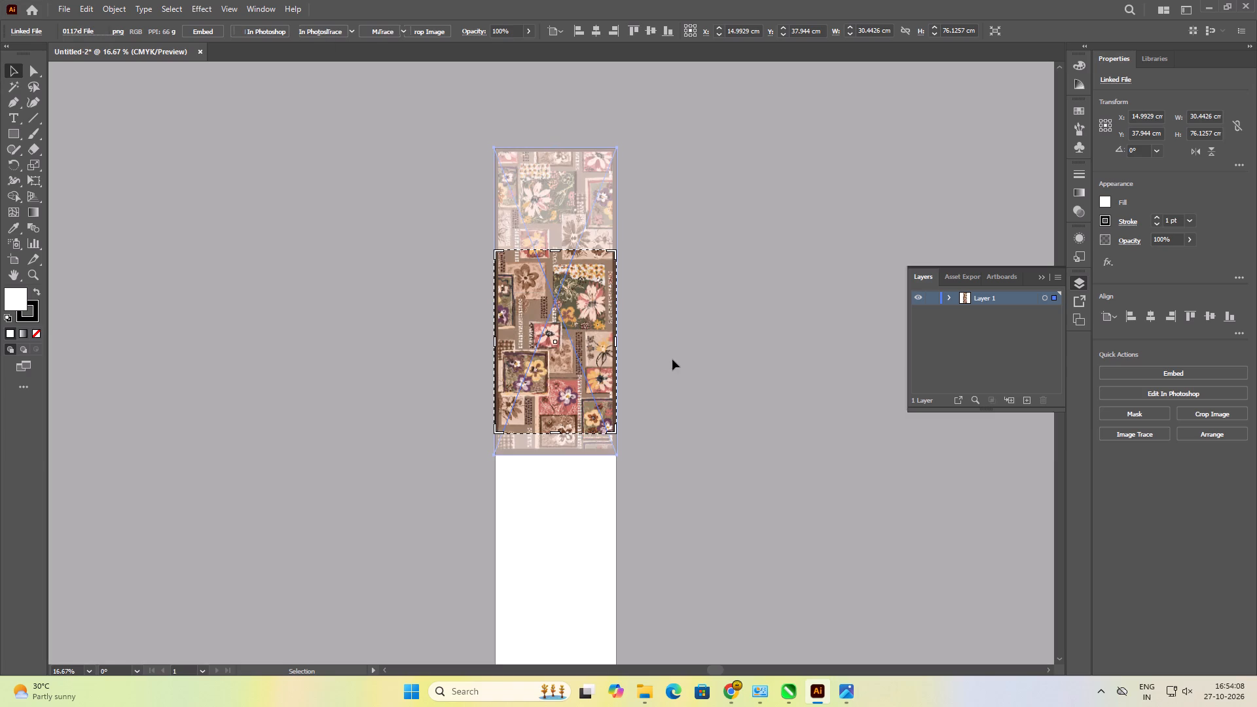
drag(558, 253, 558, 160)
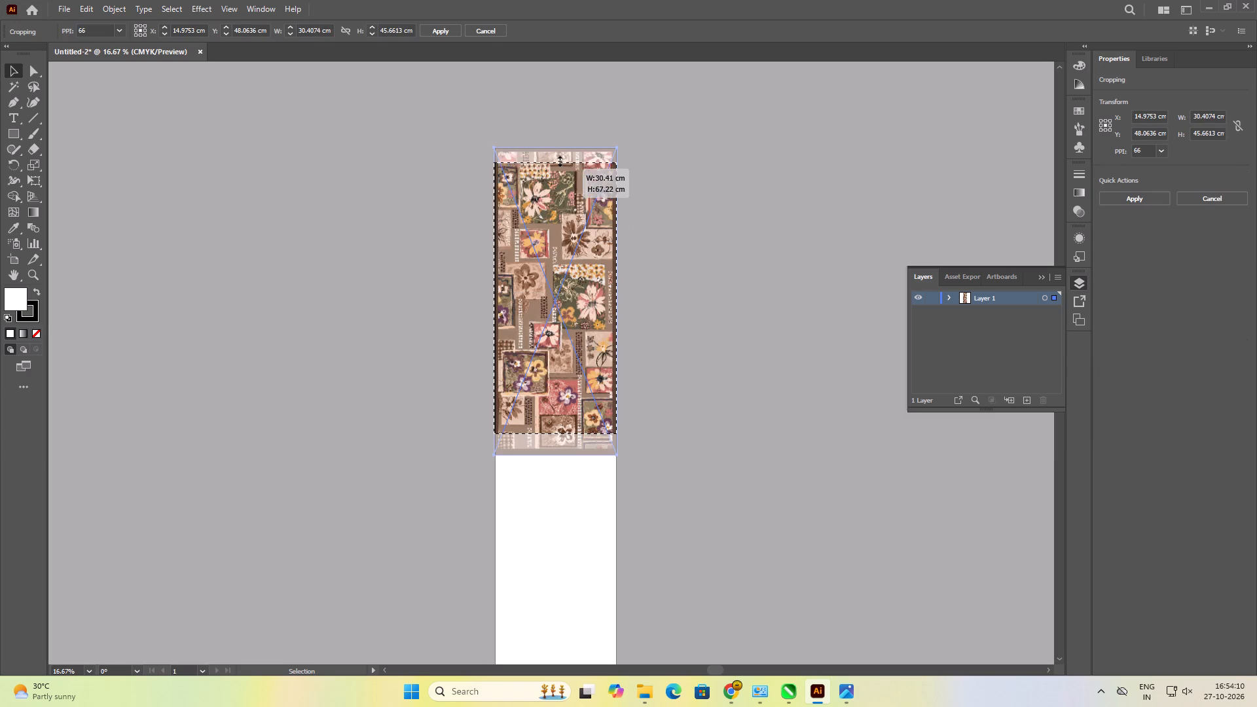
drag(558, 160, 558, 137)
alt+scroll(548, 160, up, 4)
alt+scroll(583, 105, up, 2)
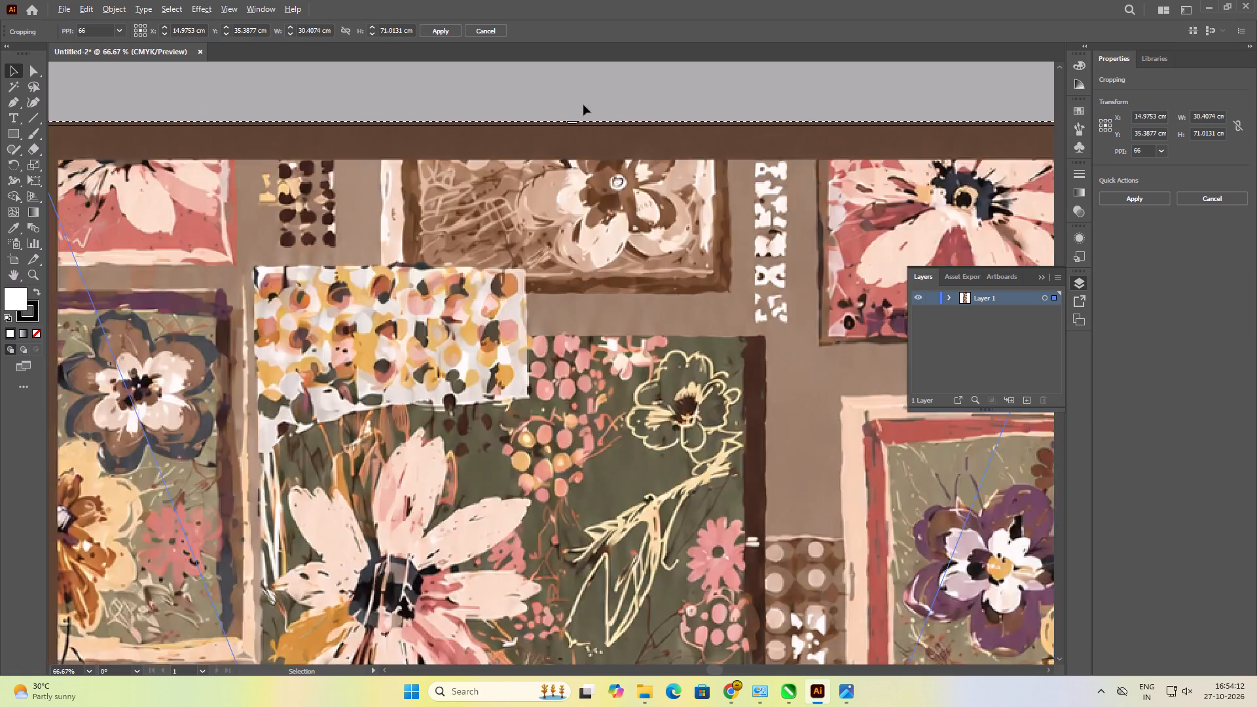
alt+scroll(583, 105, up, 4)
drag(540, 175, 539, 287)
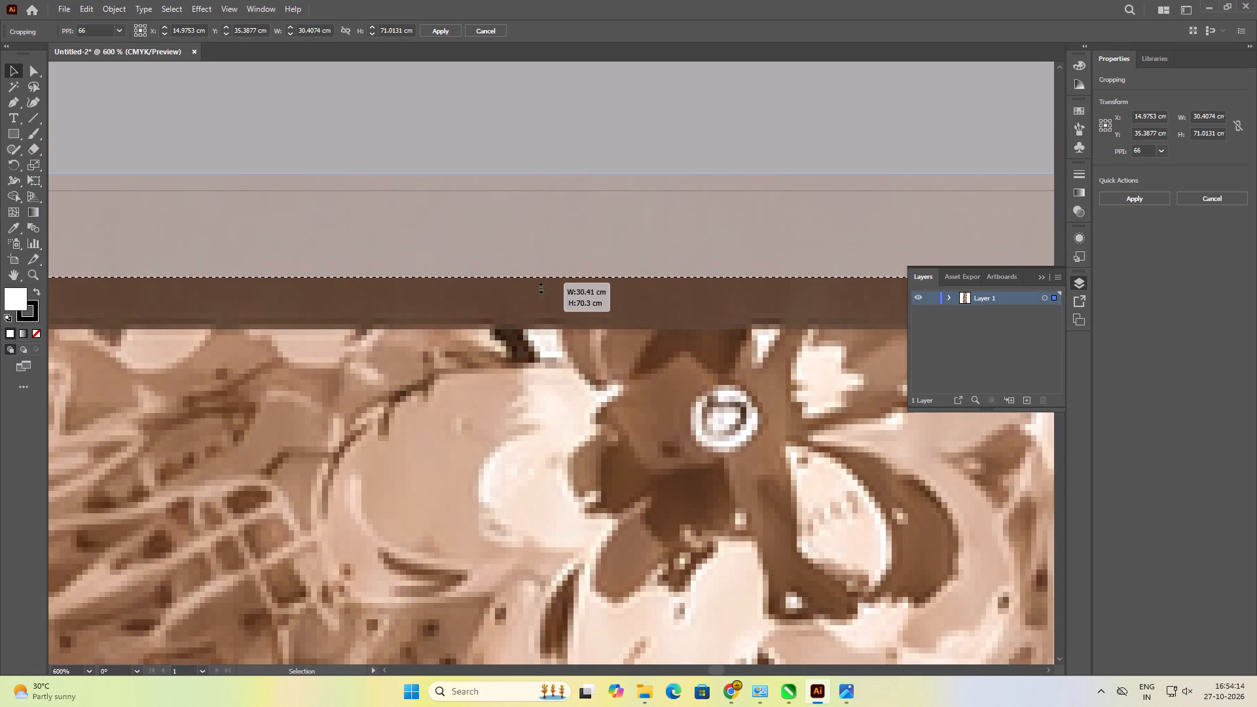
drag(539, 287, 538, 325)
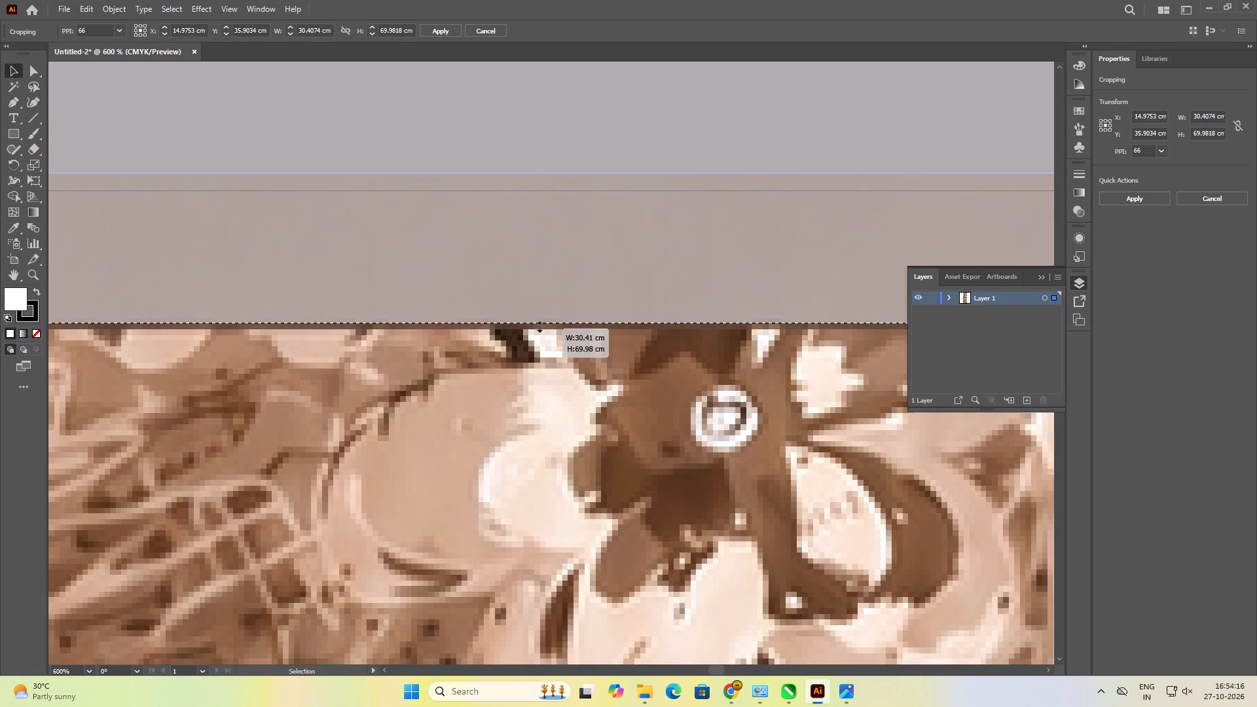
drag(538, 325, 538, 327)
Move the crop's right edge in to the inner edge of the brown border, making the crop about 29.4 cm wide.
alt+scroll(608, 253, down, 7)
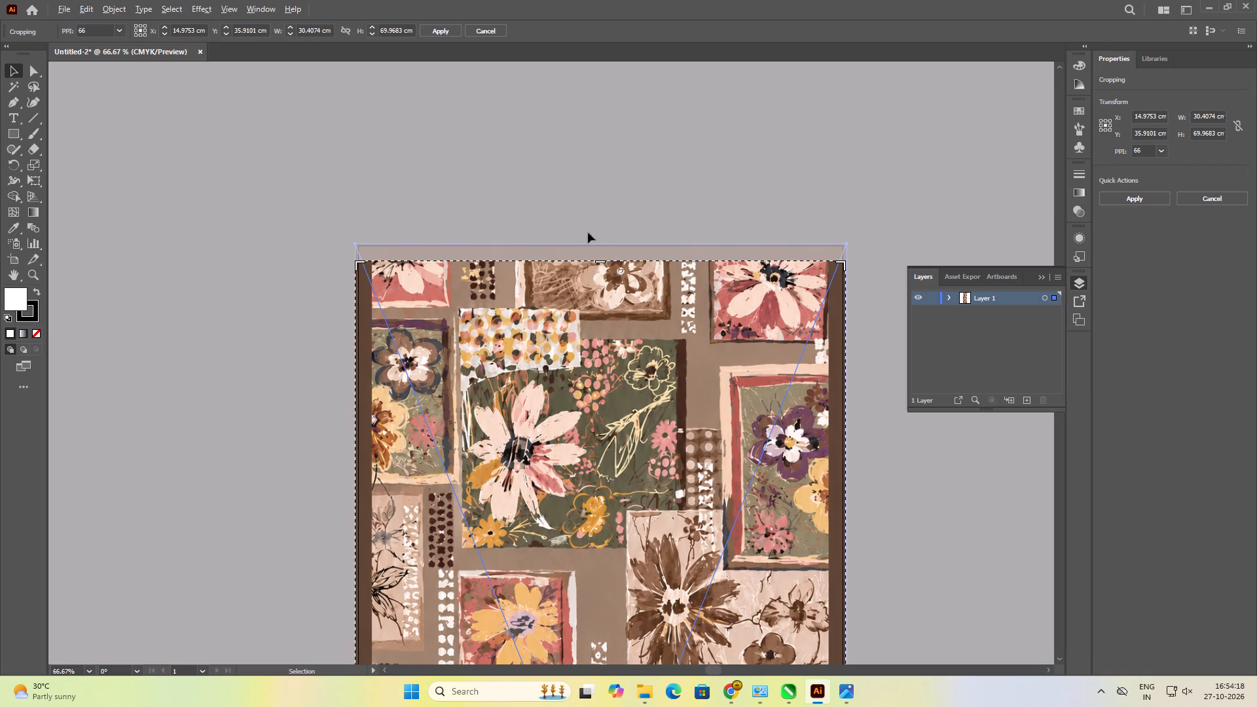
alt+scroll(593, 184, down, 4)
alt+scroll(644, 359, up, 4)
alt+scroll(700, 292, up, 4)
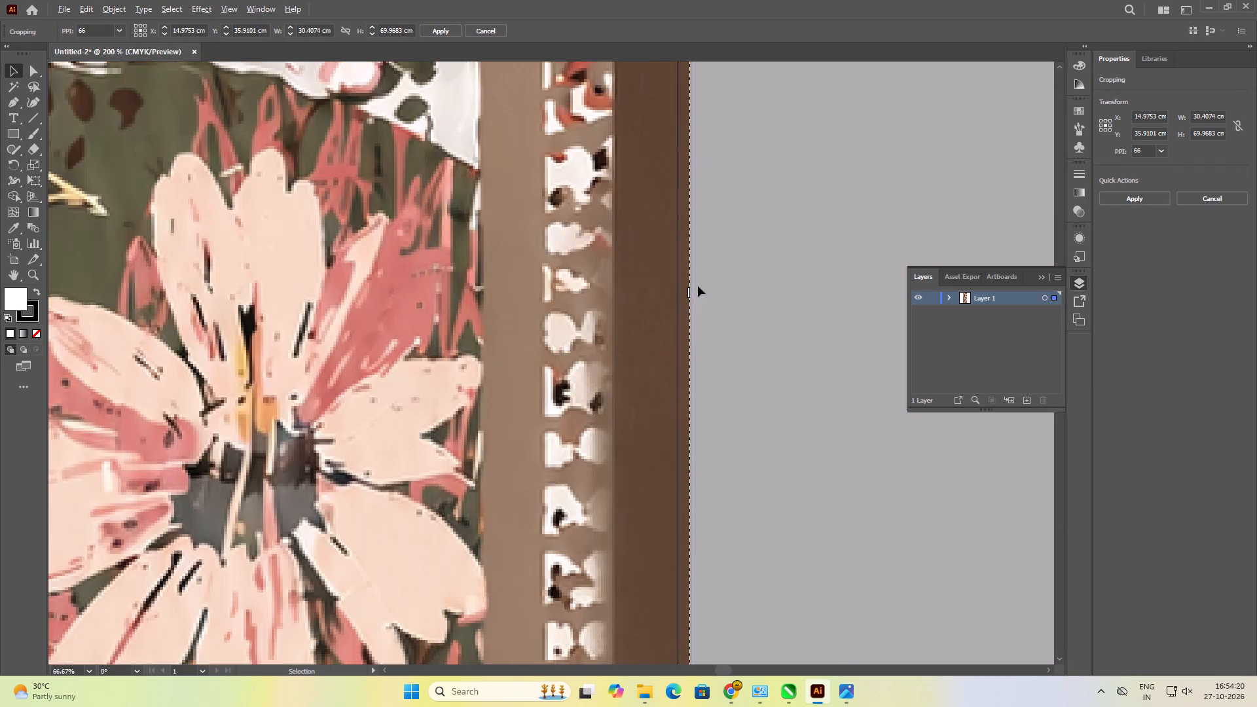
drag(686, 293, 626, 296)
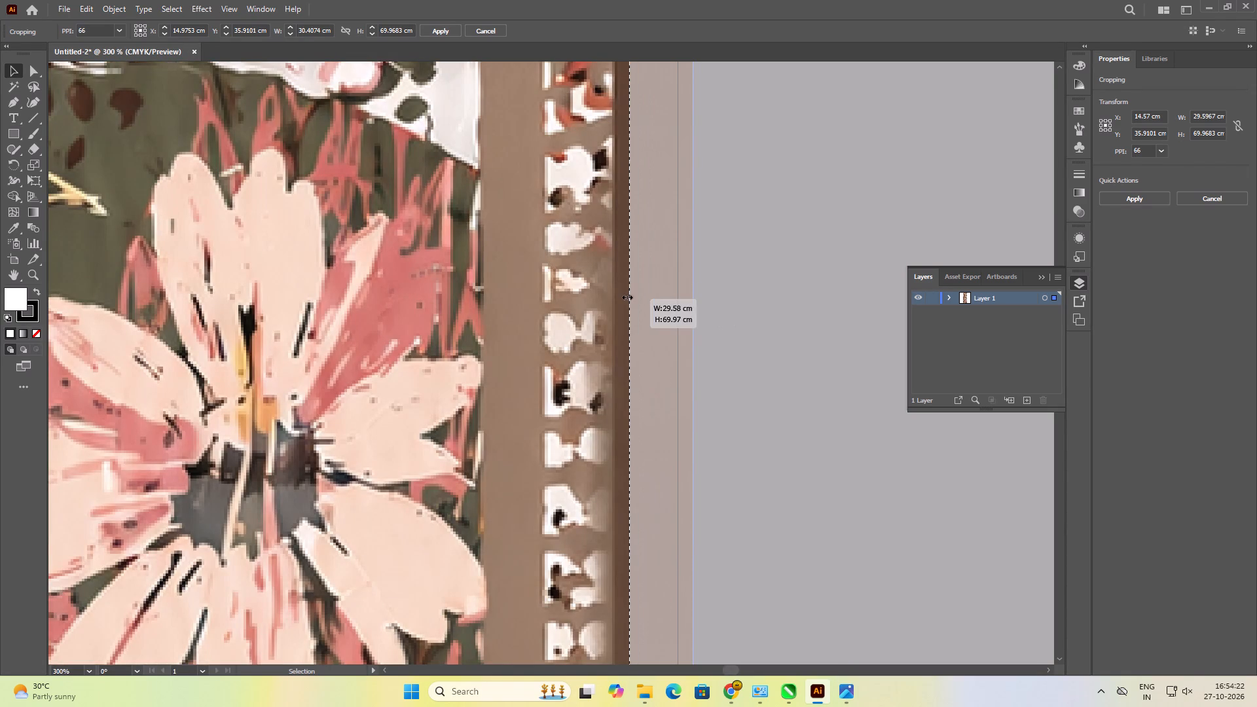
drag(626, 296, 613, 304)
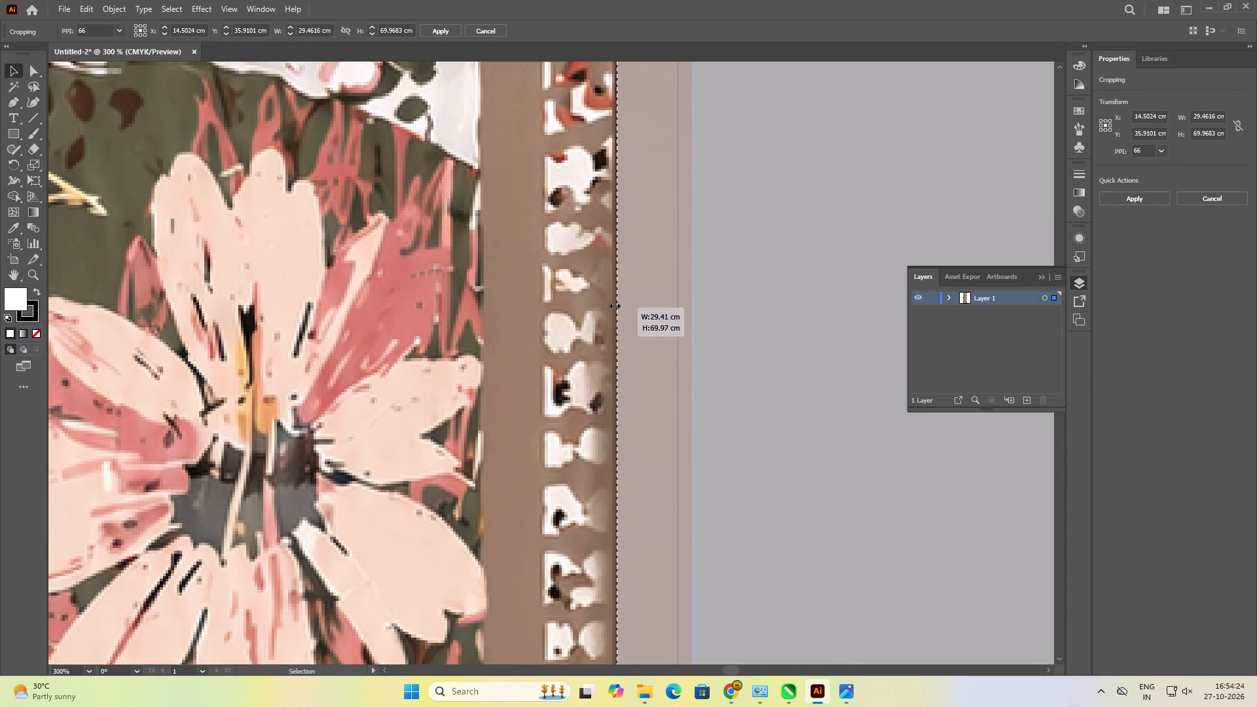
drag(613, 304, 611, 304)
Move the crop's left edge in to the inner edge of the brown border, making the crop about 28.35 cm wide.
scroll(638, 326, down, 12)
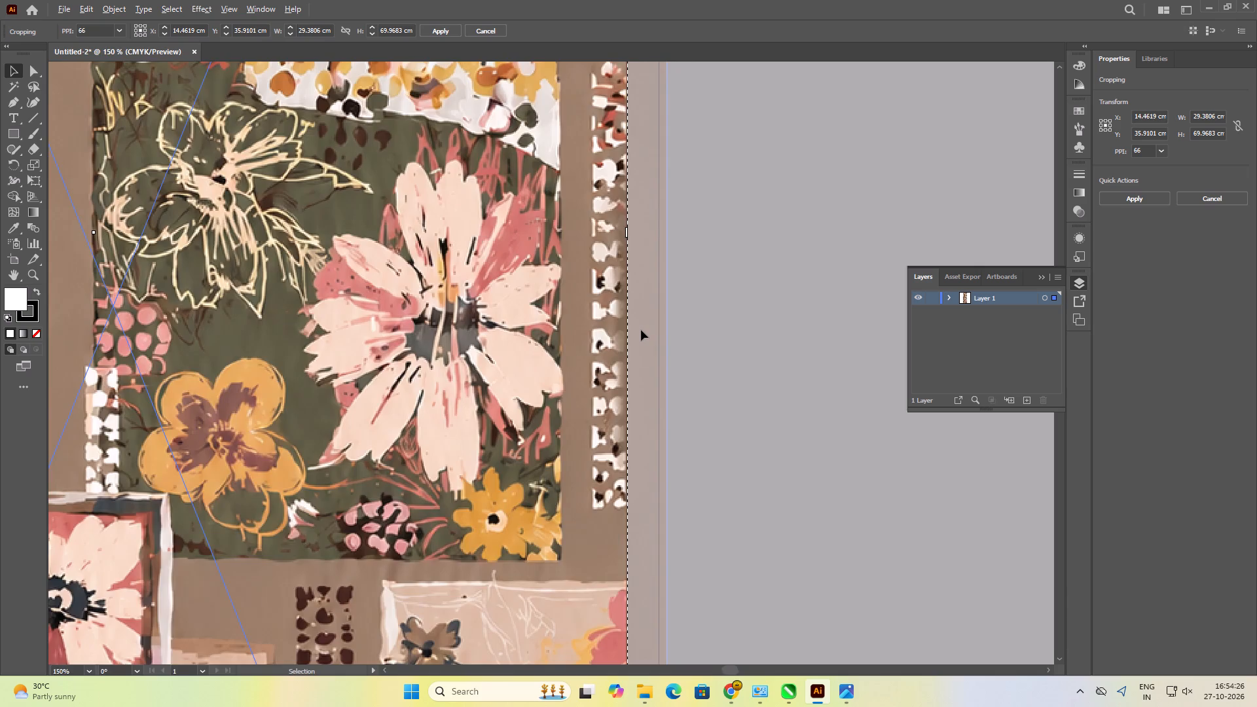
scroll(641, 330, down, 4)
alt+scroll(641, 330, down, 1)
alt+scroll(617, 134, up, 4)
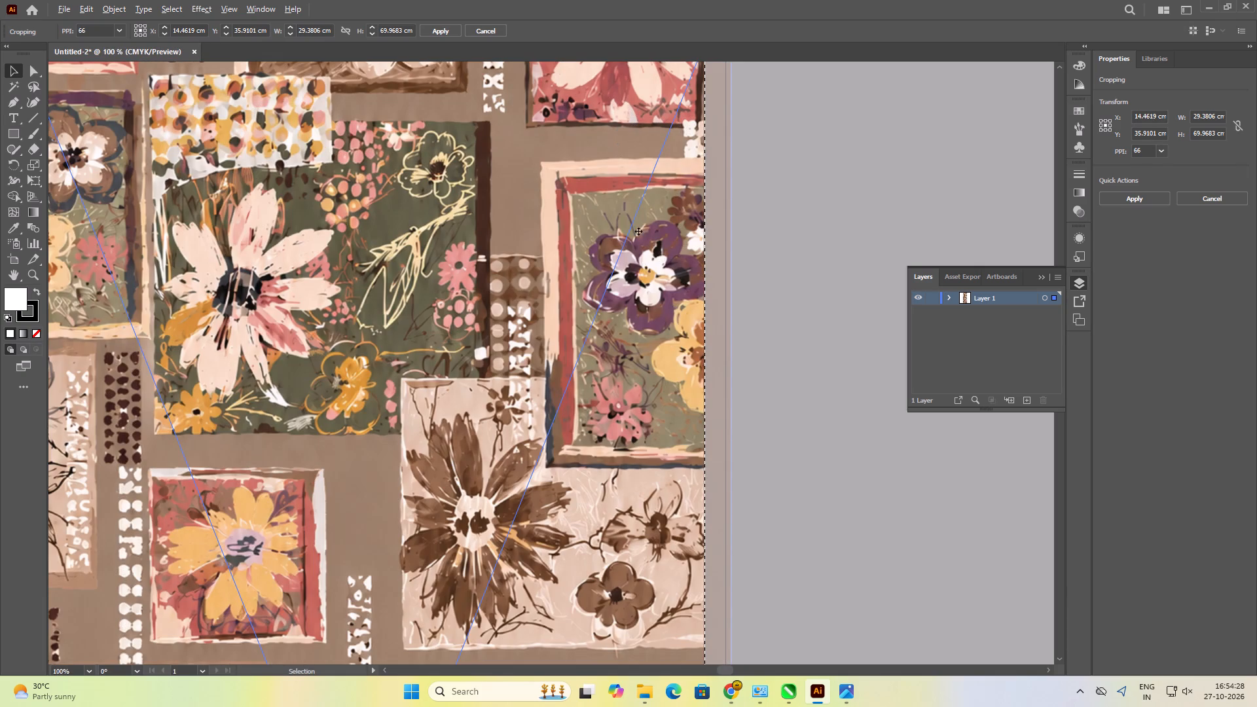
alt+scroll(718, 281, down, 2)
alt+scroll(473, 262, down, 3)
alt+scroll(427, 456, up, 2)
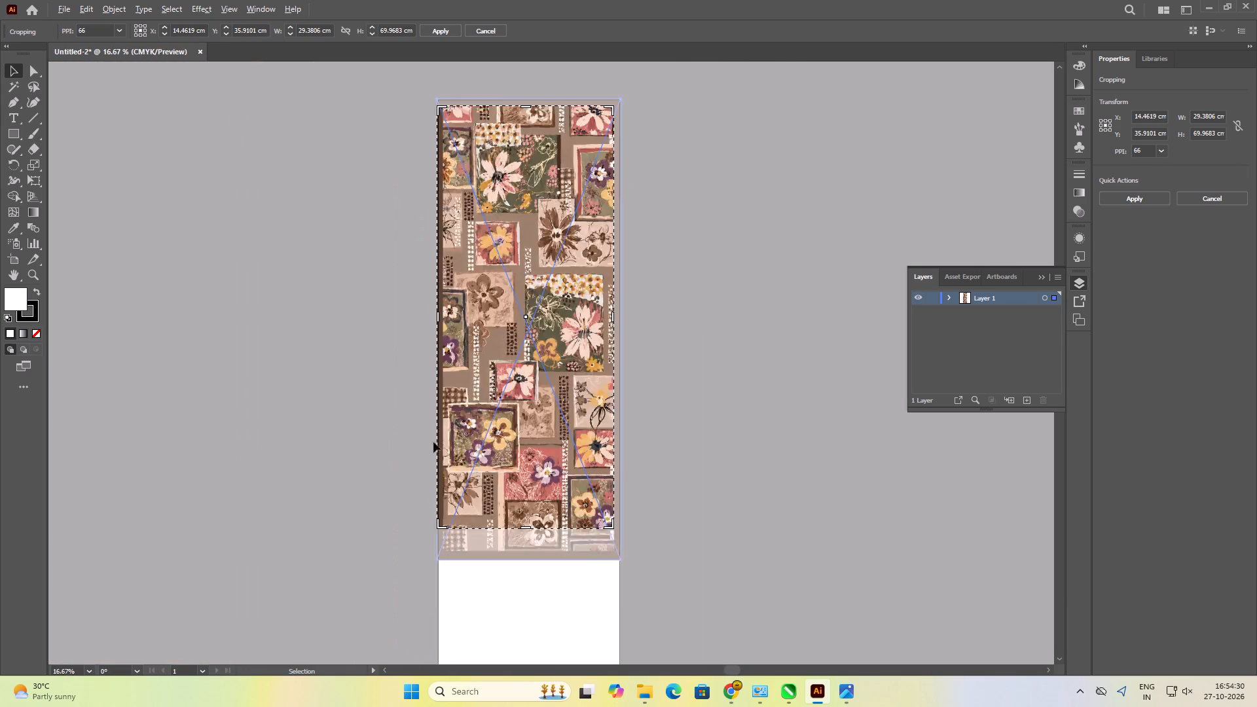
alt+scroll(433, 442, up, 1)
alt+scroll(442, 181, up, 6)
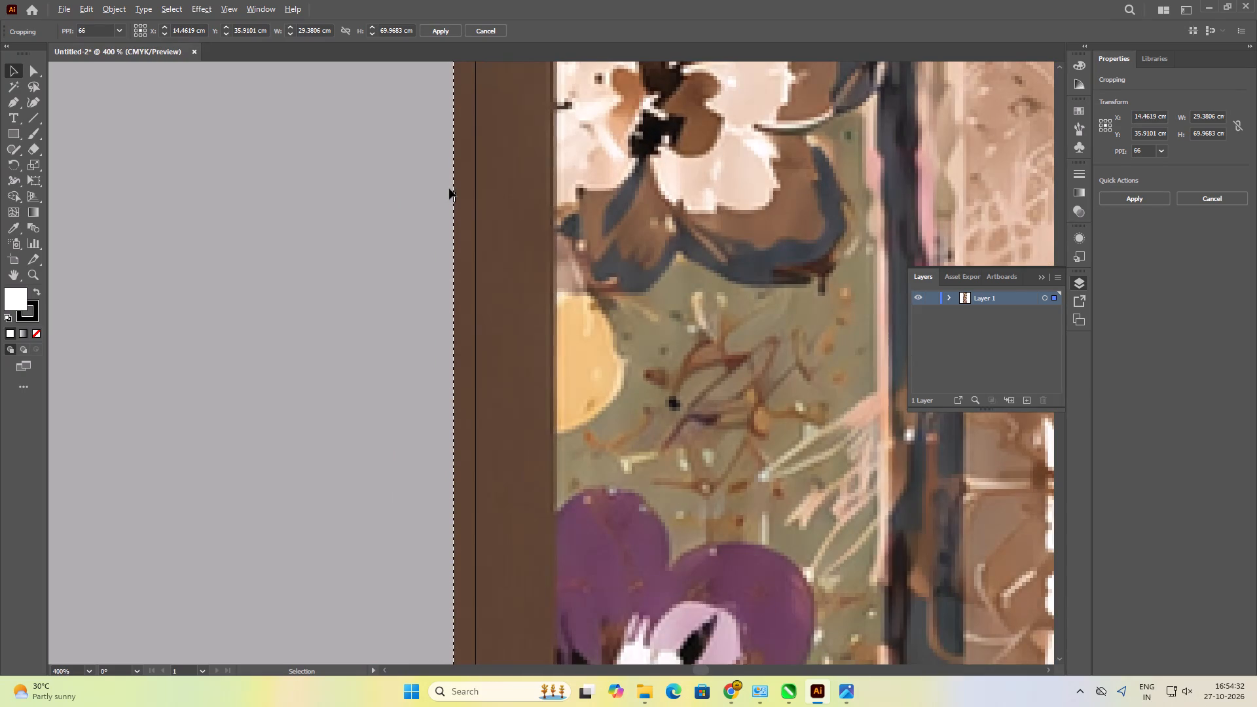
drag(457, 196, 556, 217)
Extend the crop's bottom edge to the inner edge of the brown border, about 73.6 cm high, and apply the crop.
alt+scroll(519, 185, down, 7)
alt+scroll(541, 134, down, 1)
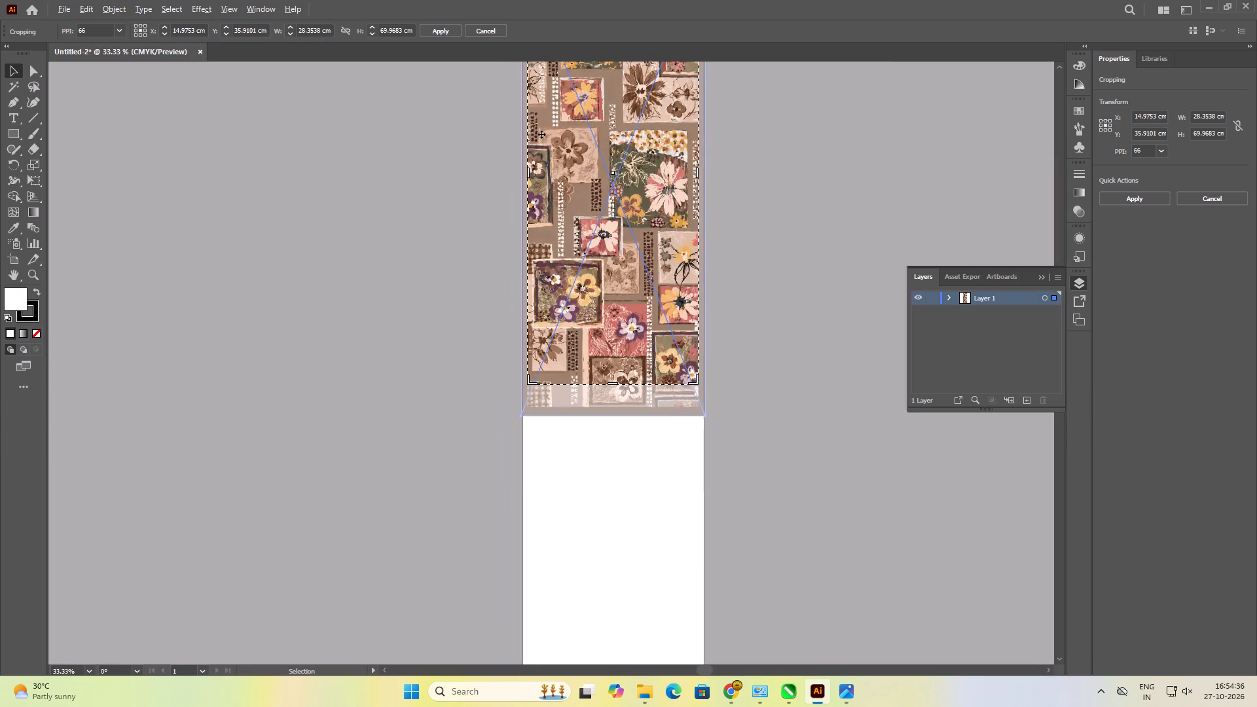
alt+scroll(614, 392, up, 5)
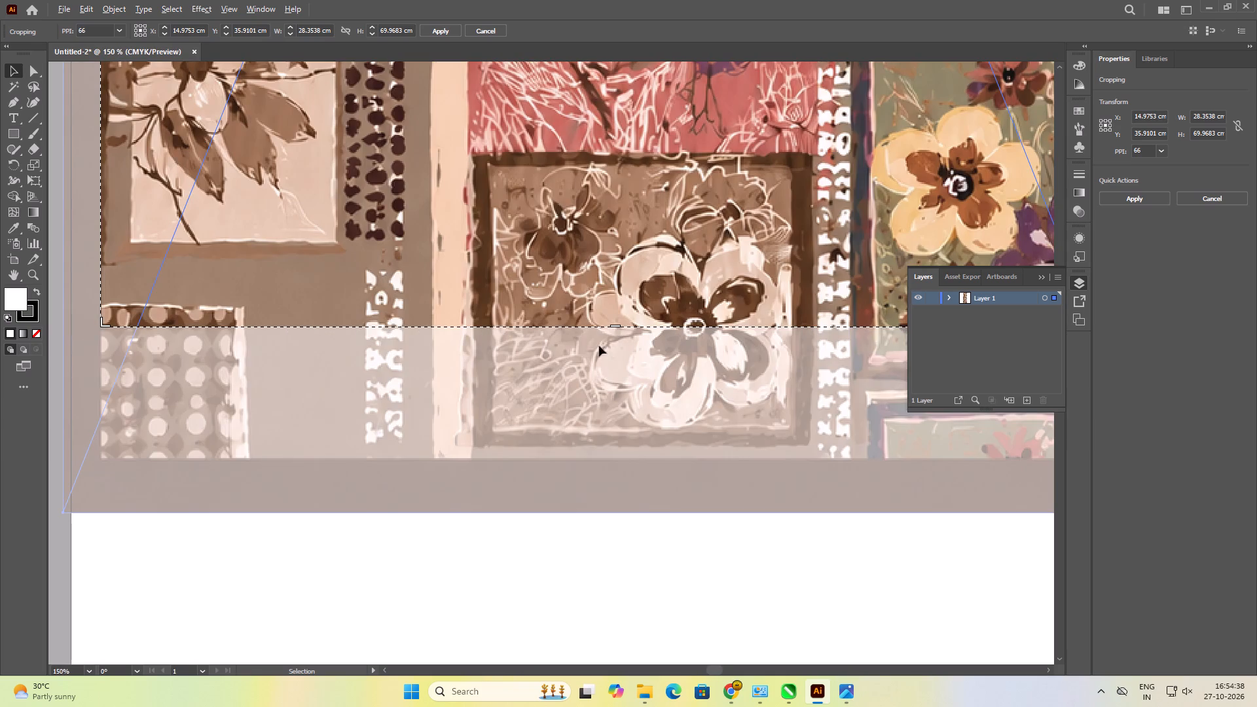
drag(611, 325, 610, 456)
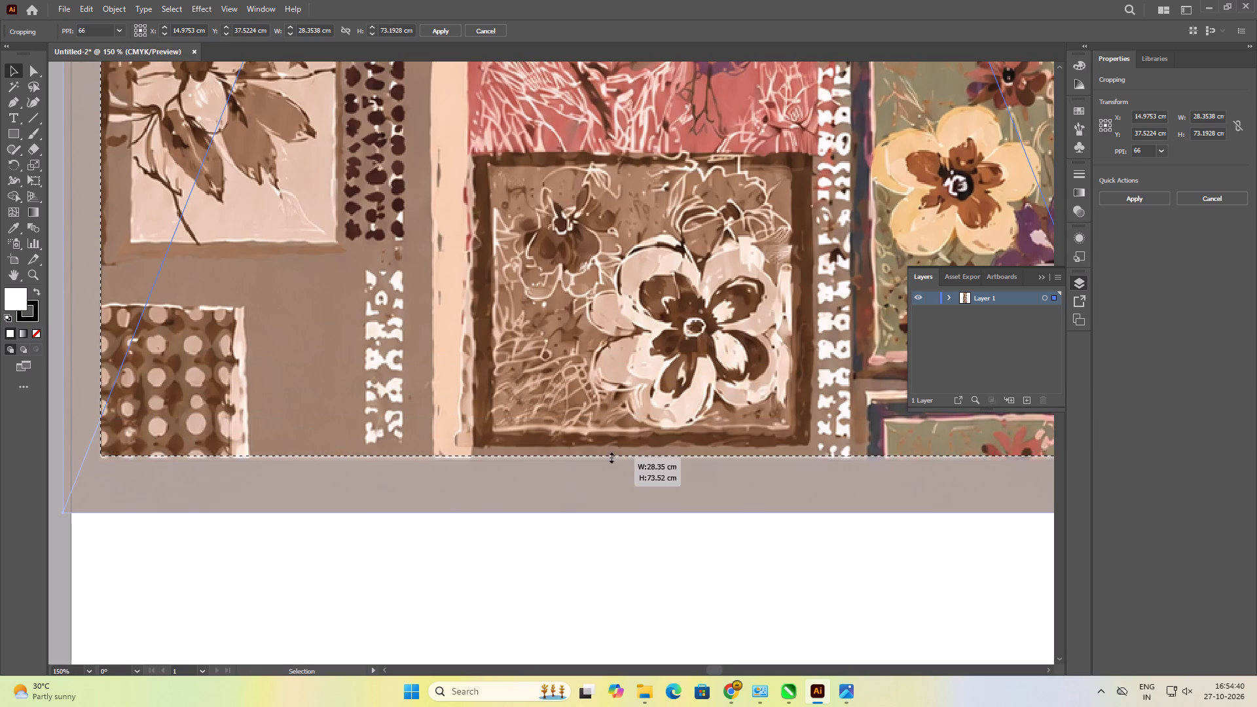
drag(610, 456, 610, 457)
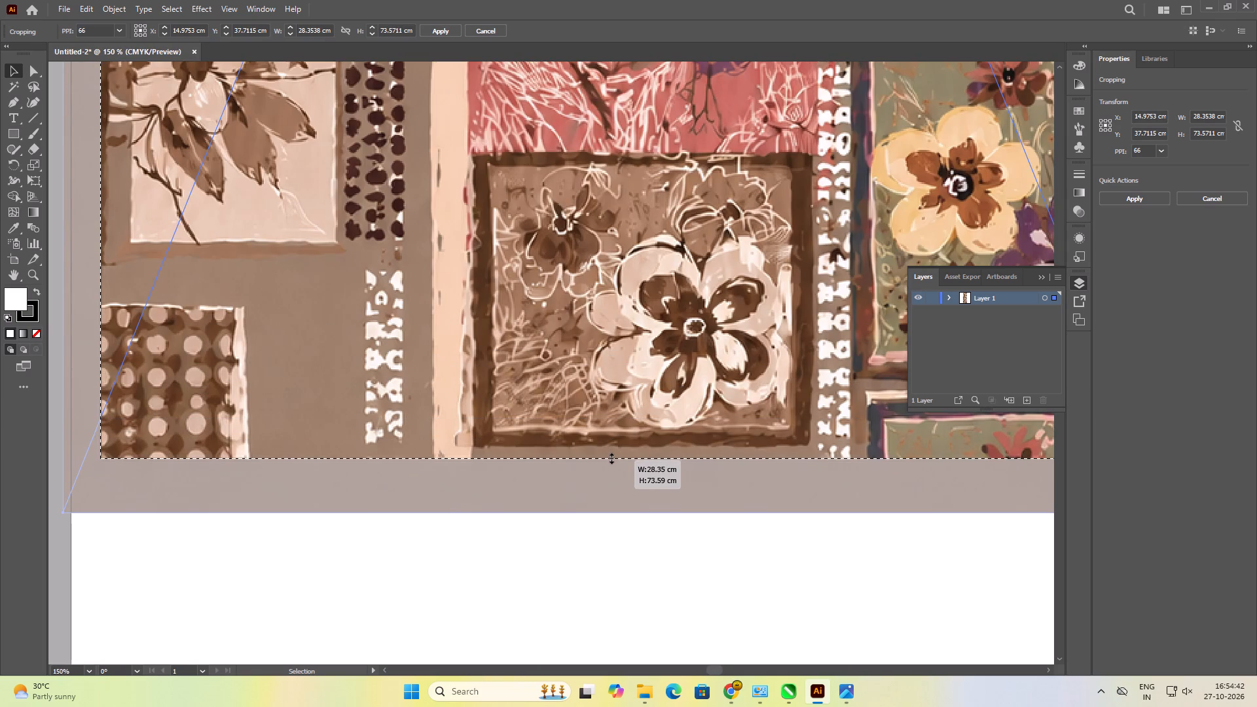
drag(610, 457, 606, 458)
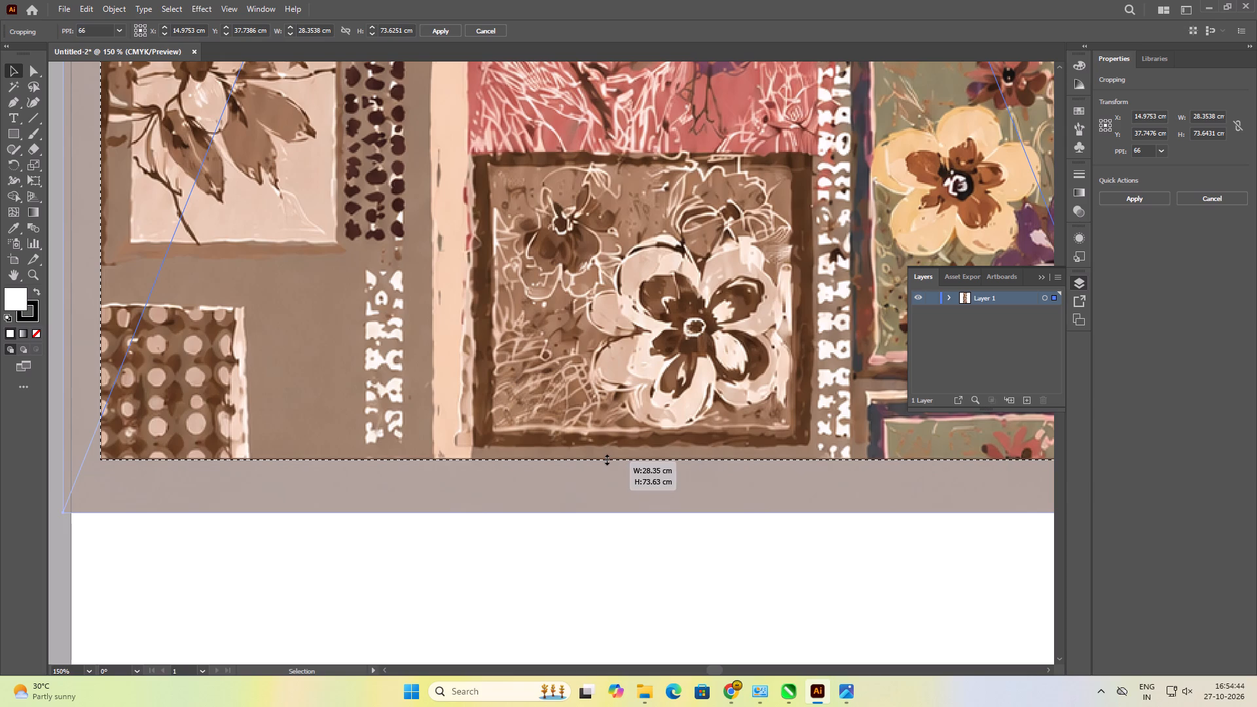
drag(606, 458, 609, 458)
drag(609, 458, 610, 458)
scroll(542, 391, down, 3)
alt+scroll(542, 391, down, 3)
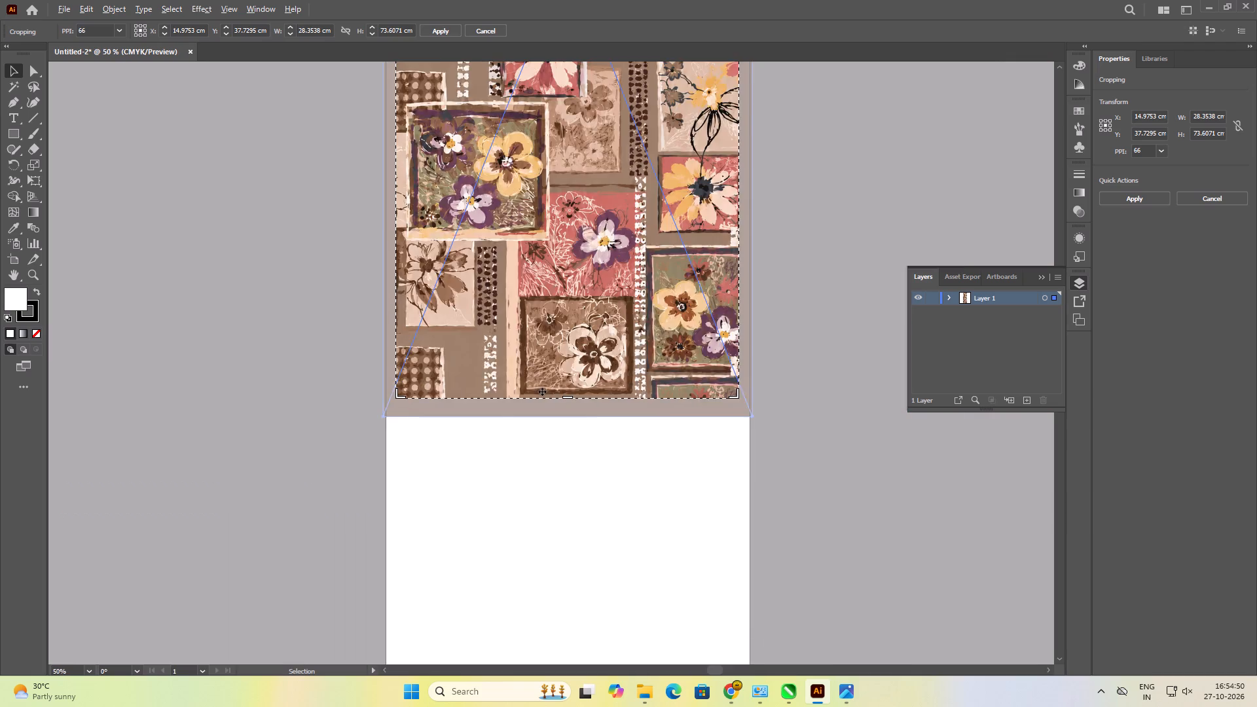
alt+scroll(542, 391, down, 3)
alt+scroll(542, 183, up, 1)
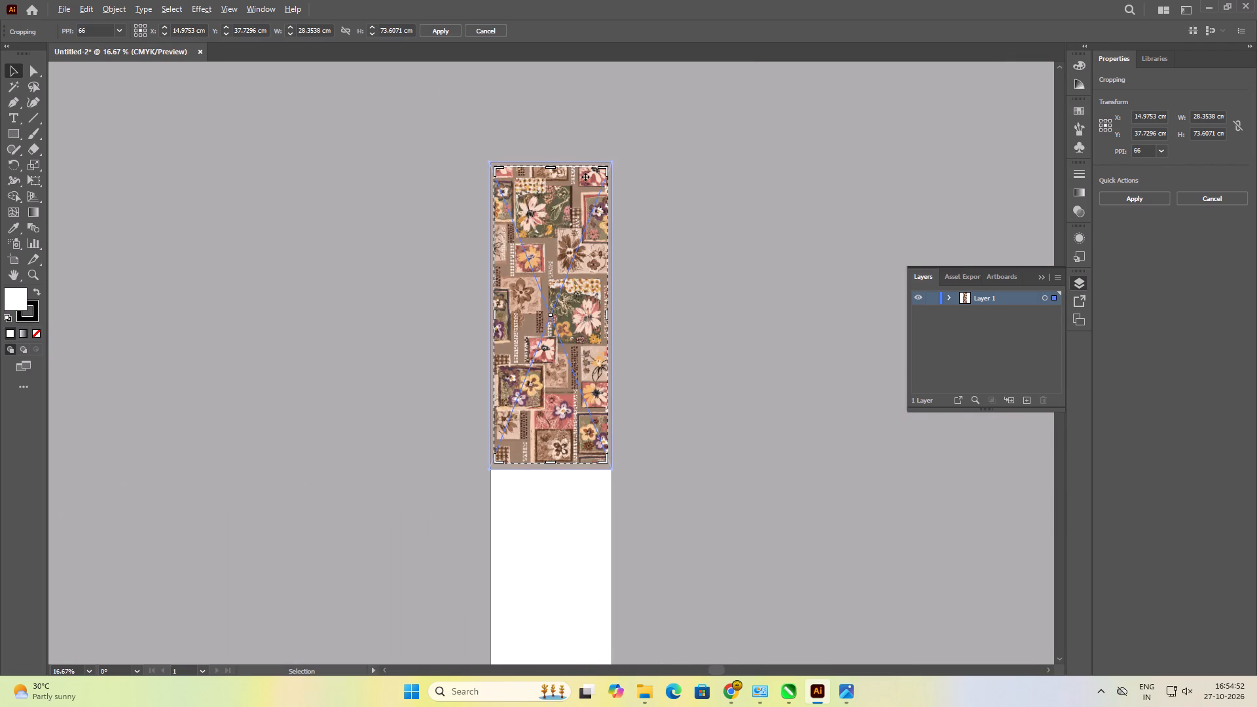
alt+scroll(585, 177, up, 3)
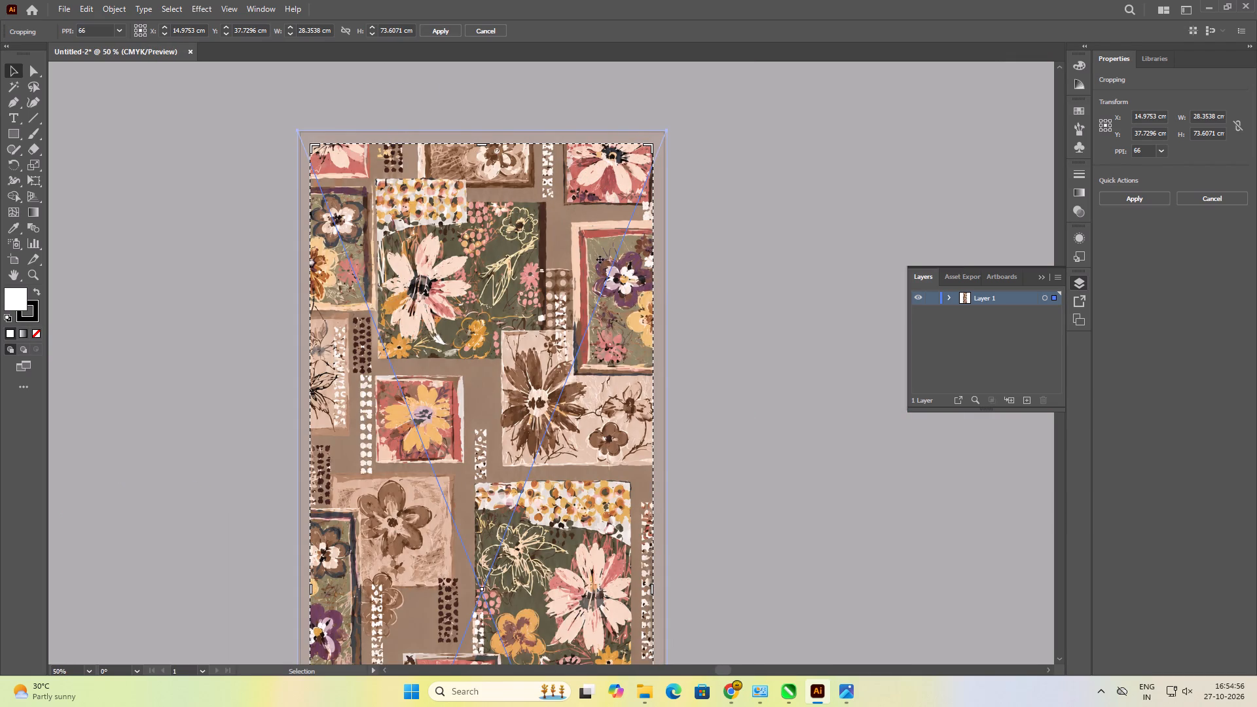
key(Return)
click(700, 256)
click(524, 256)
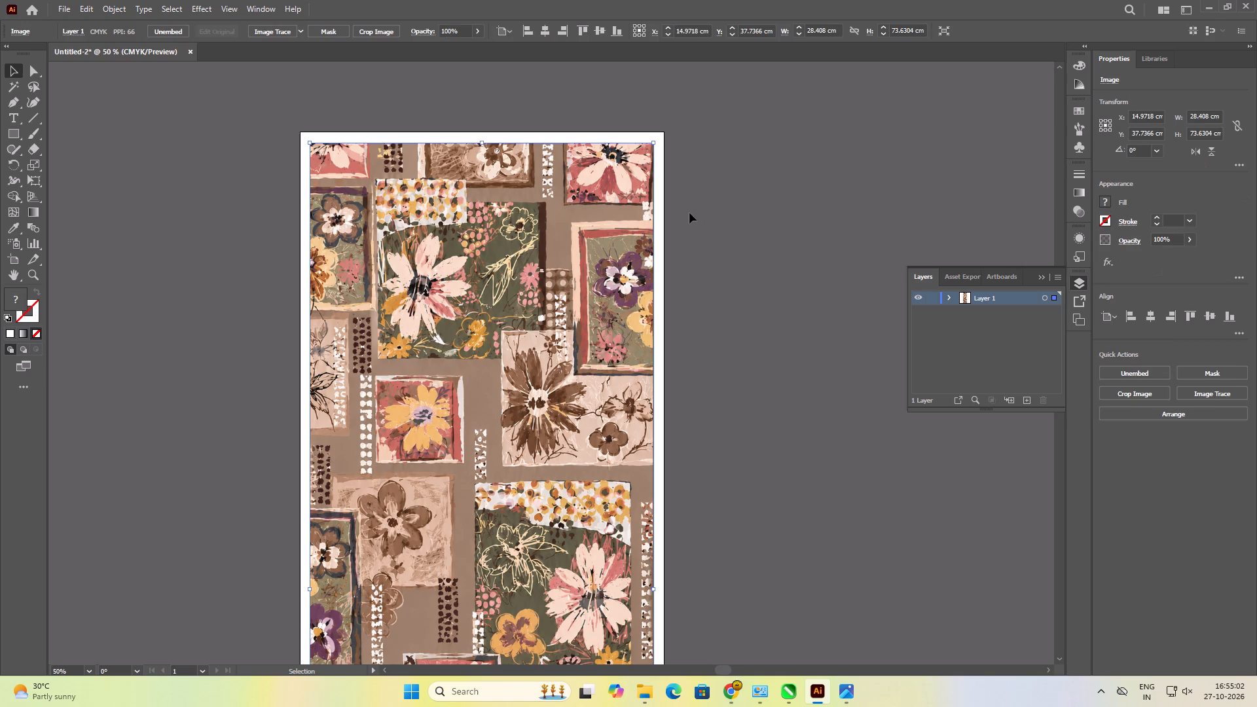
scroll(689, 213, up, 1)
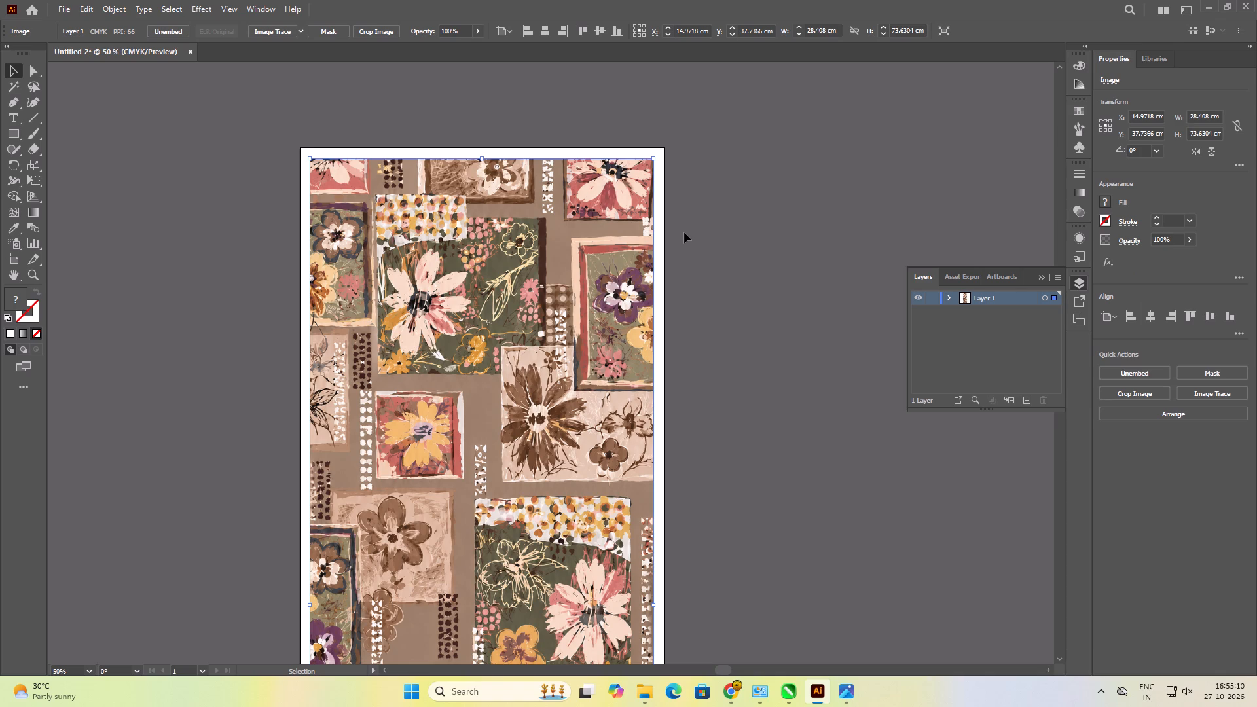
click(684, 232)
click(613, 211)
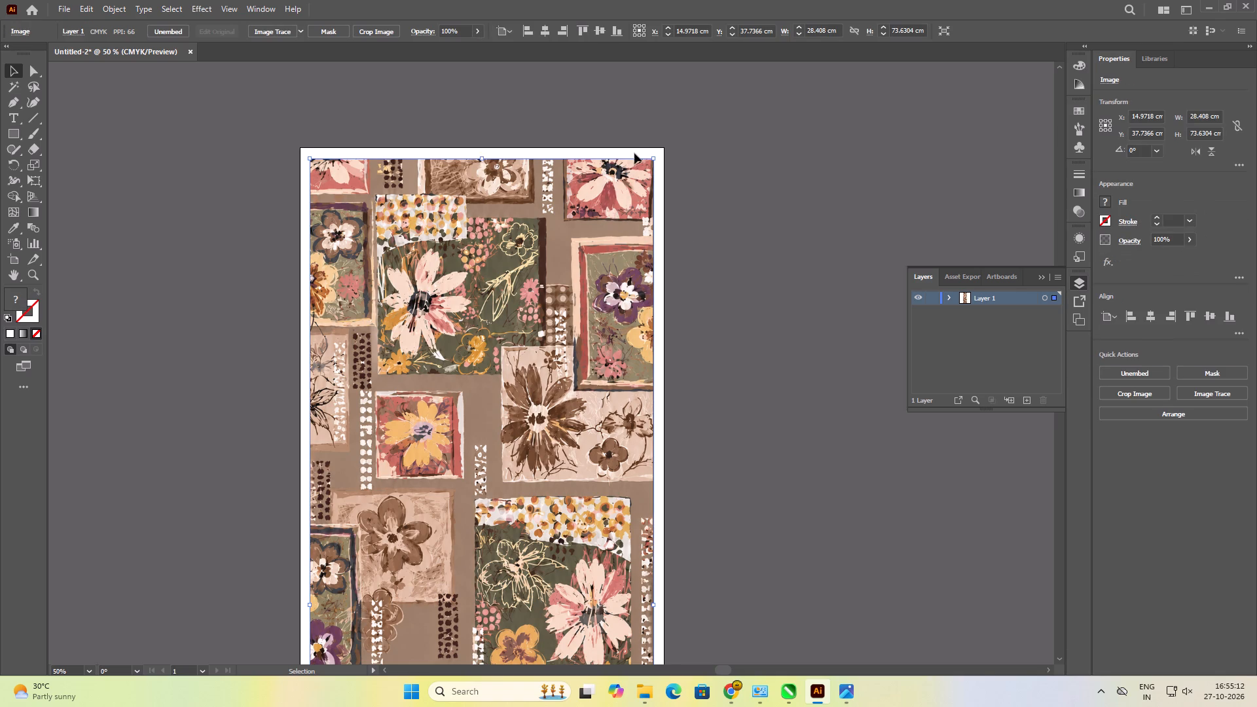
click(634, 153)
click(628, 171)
Examine the cropped pattern image on the artboard from its top edge down to its bottom edge.
click(710, 254)
scroll(694, 193, down, 2)
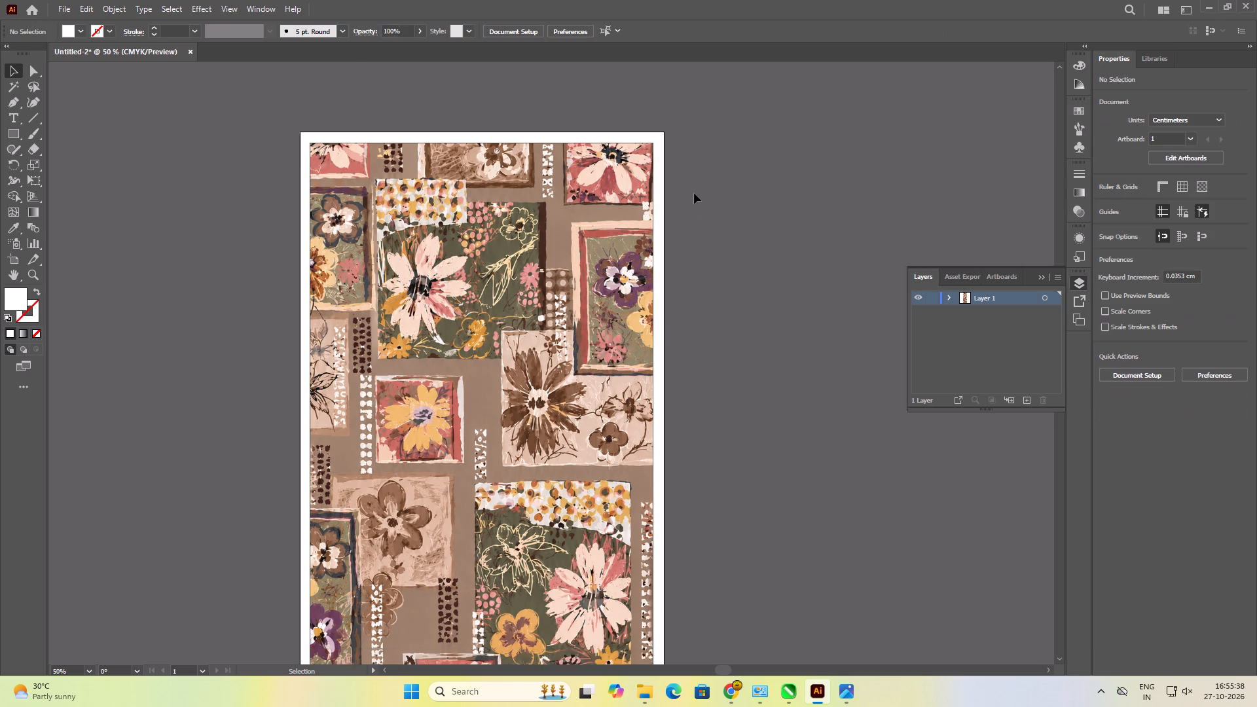
scroll(694, 193, down, 20)
scroll(694, 193, down, 9)
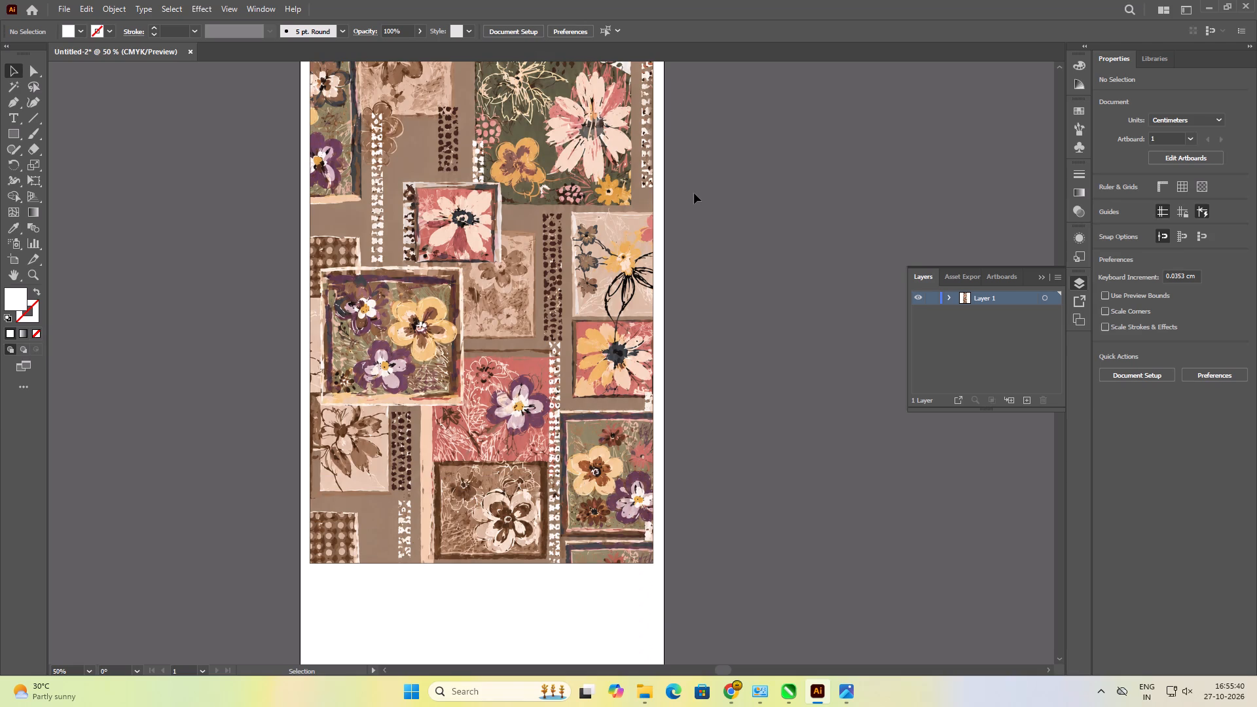
scroll(552, 280, down, 8)
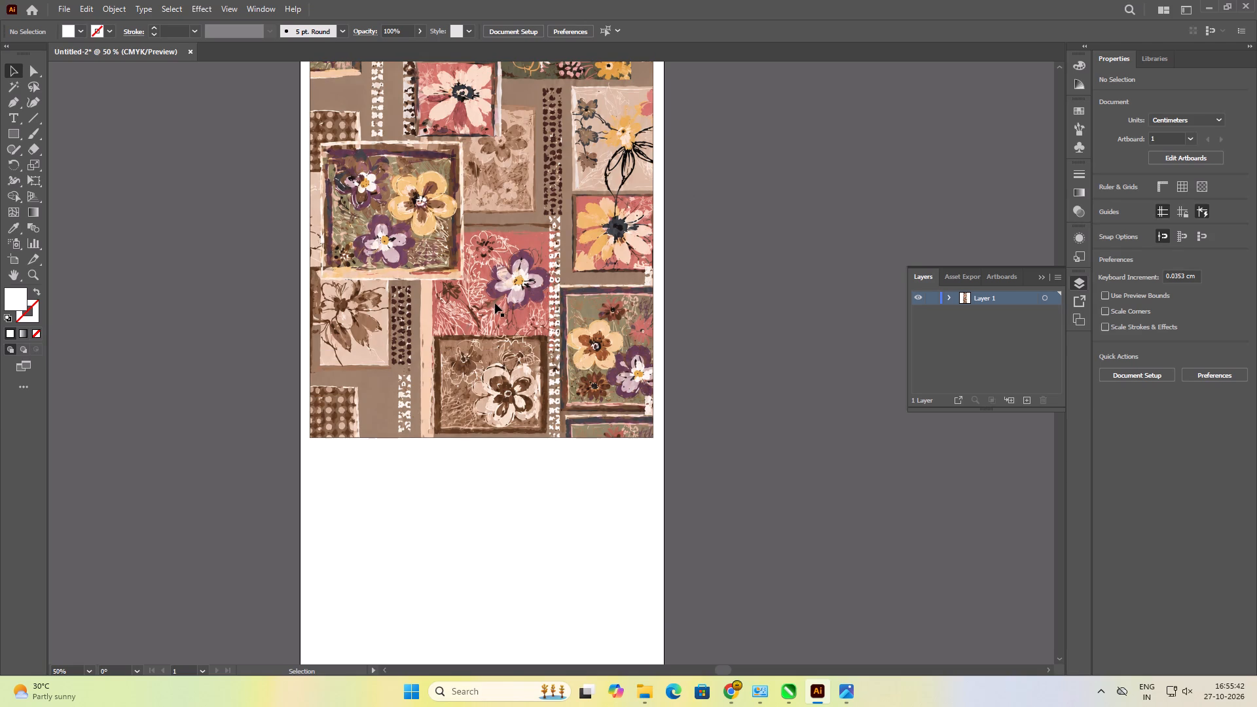
click(495, 303)
scroll(494, 330, up, 9)
scroll(495, 331, up, 18)
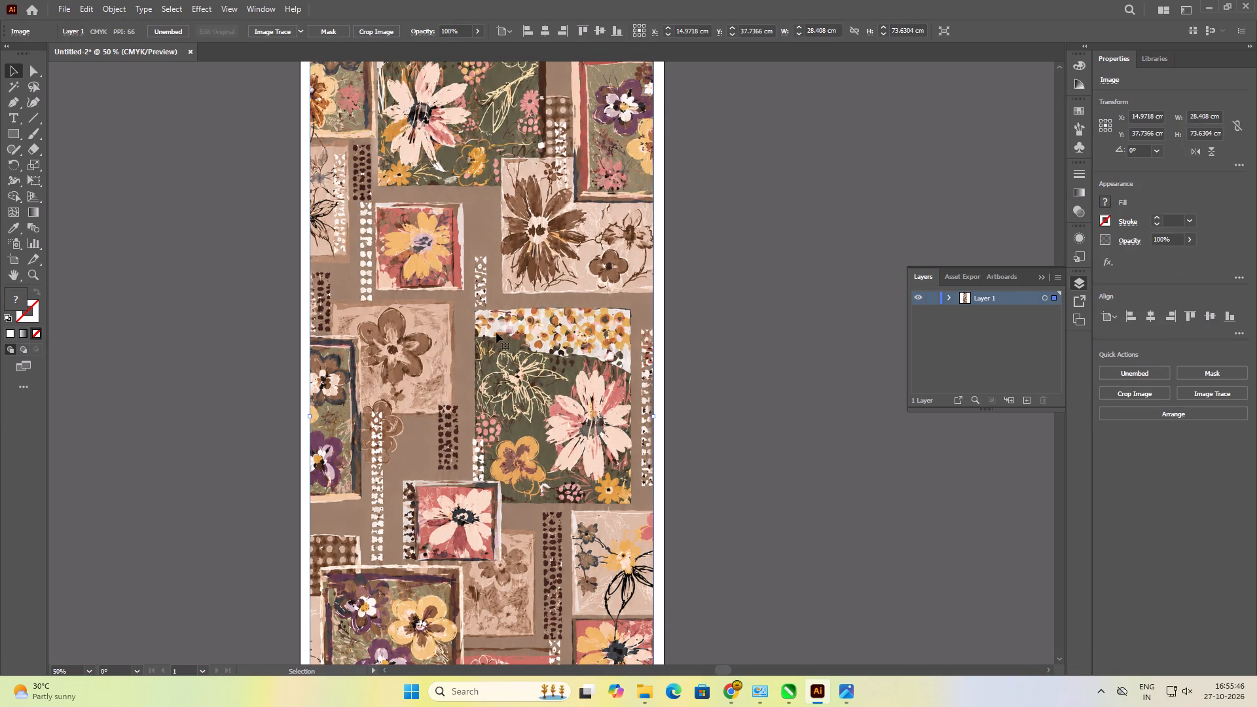
scroll(496, 333, up, 11)
click(785, 280)
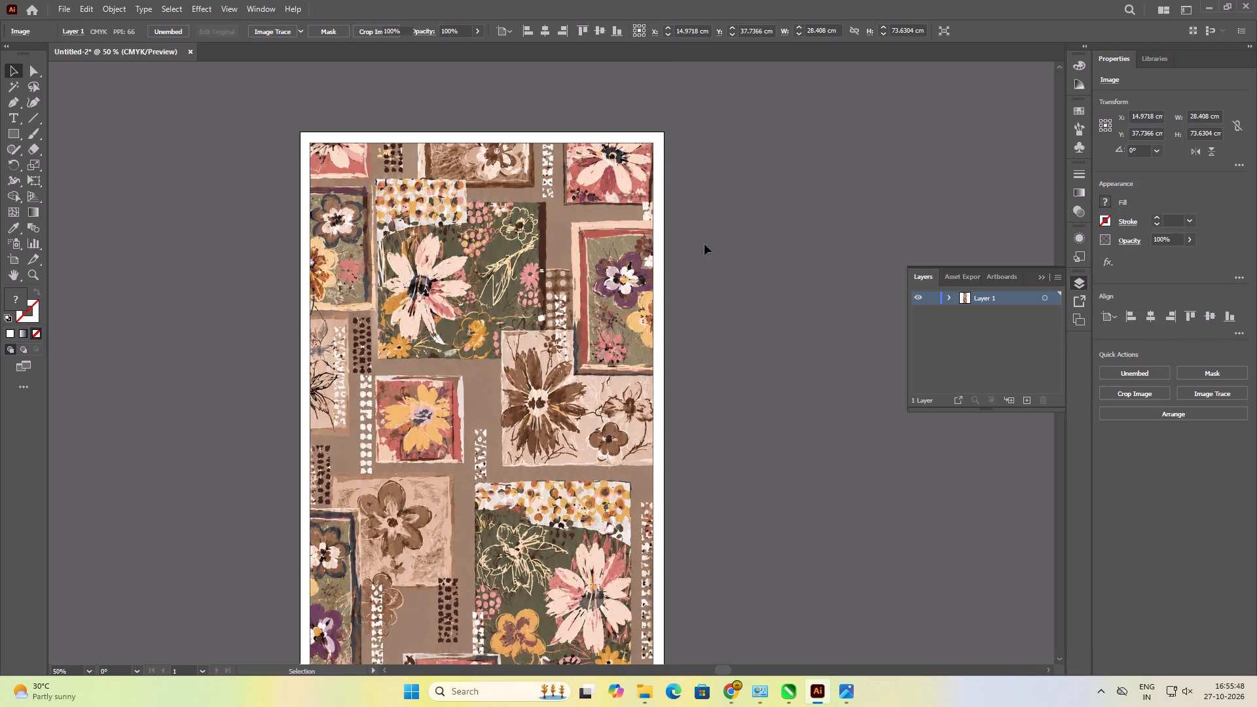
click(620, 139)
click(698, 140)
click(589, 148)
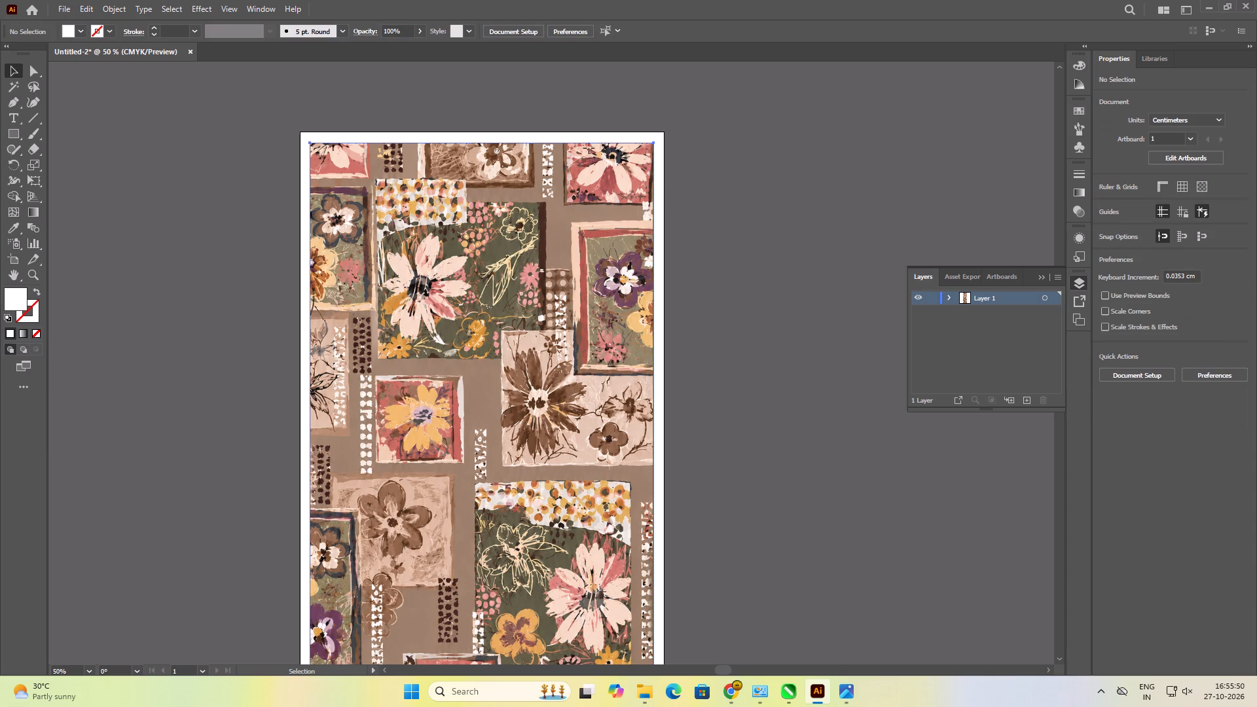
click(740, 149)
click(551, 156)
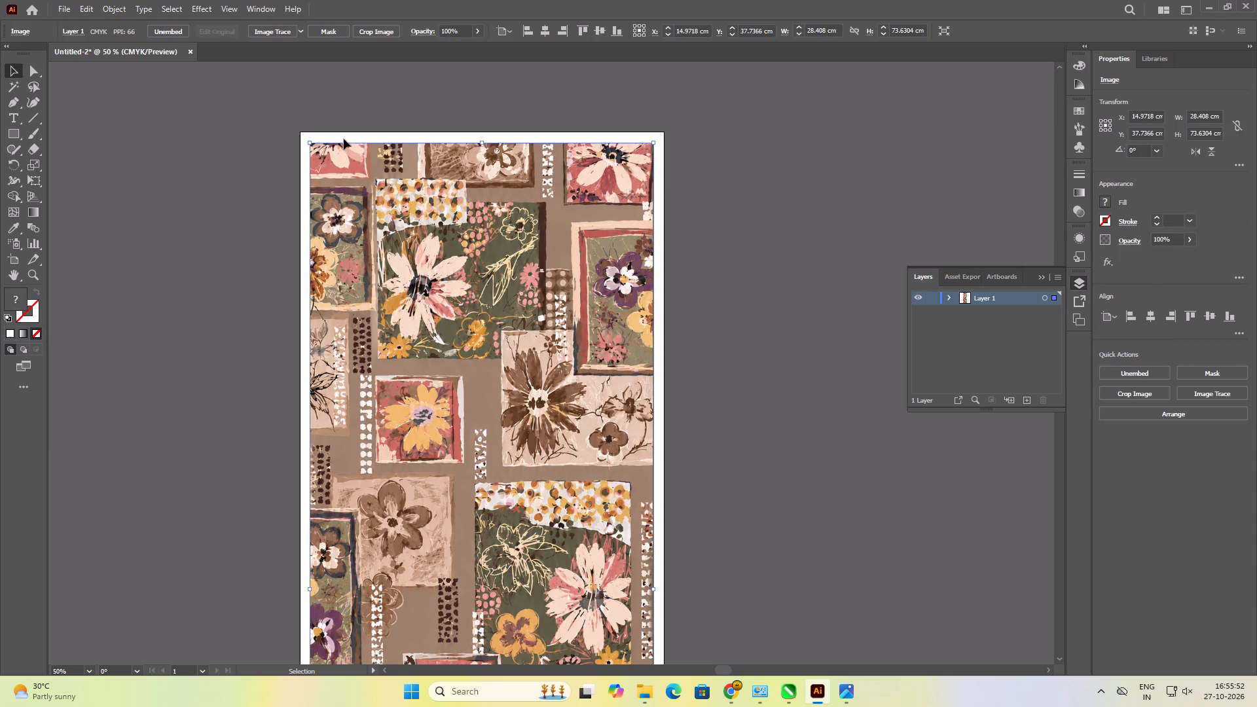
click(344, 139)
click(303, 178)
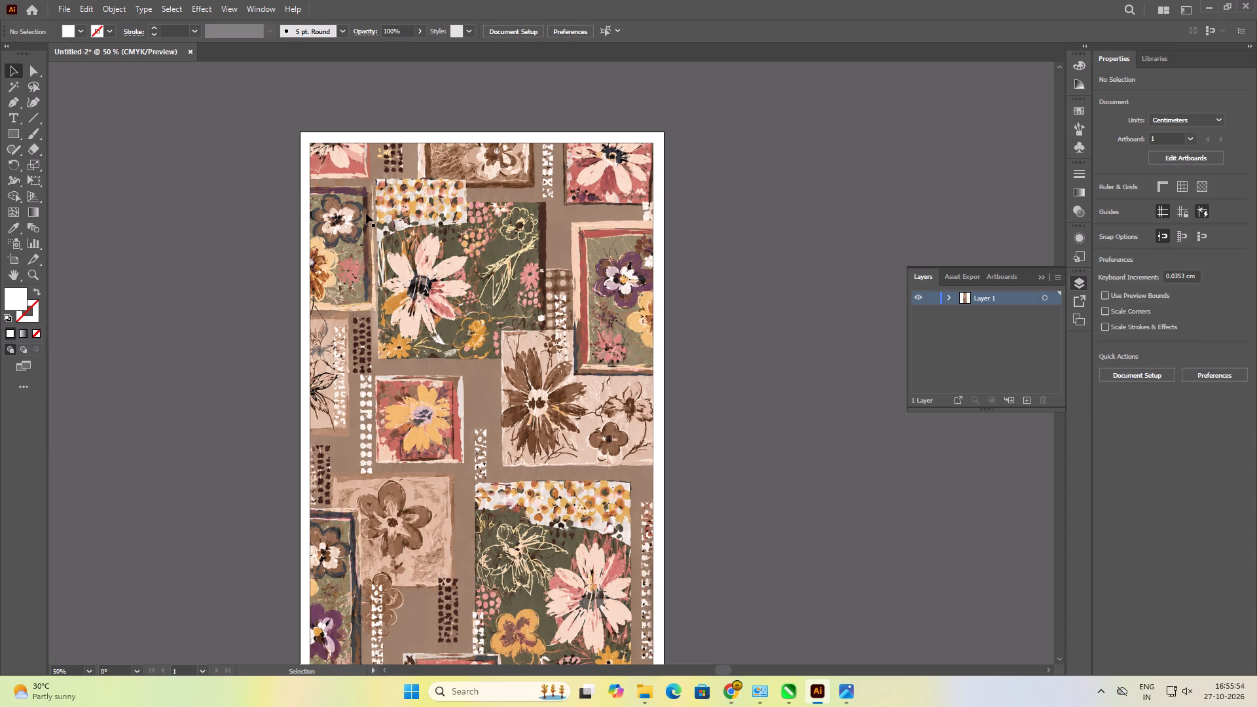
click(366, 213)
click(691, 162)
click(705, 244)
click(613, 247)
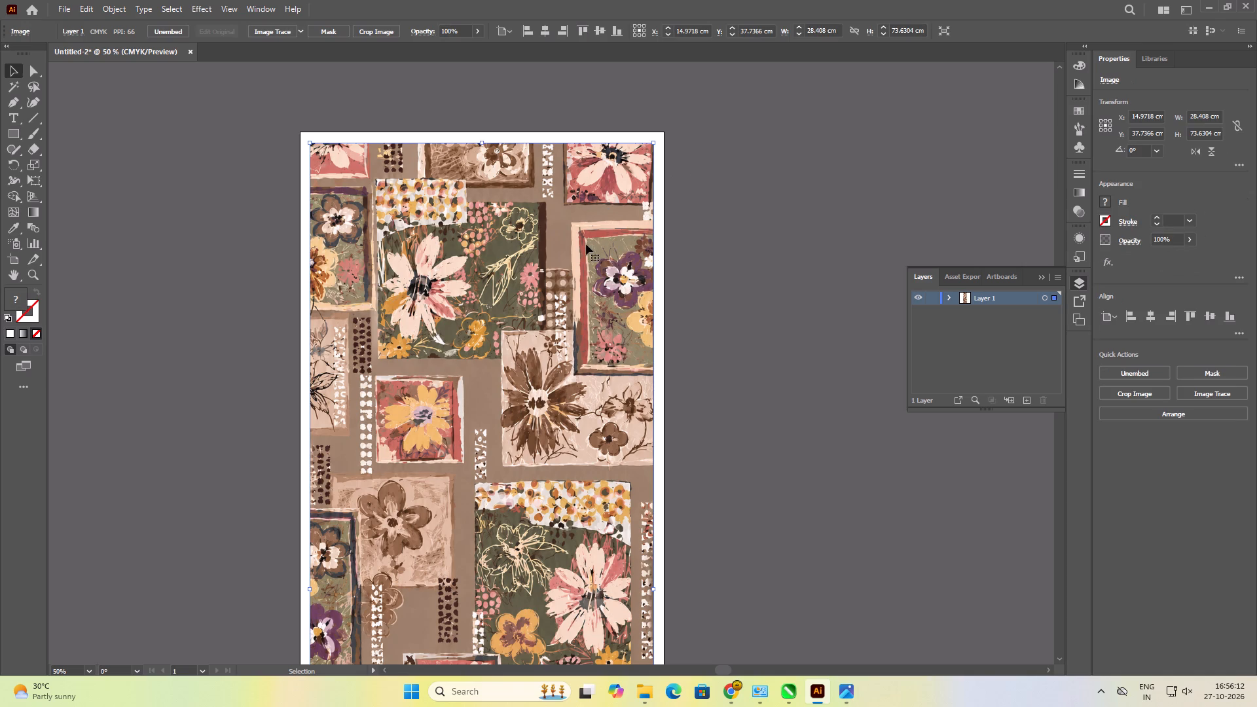
Align the cropped pattern image to the artboard's left and top edges.
scroll(632, 164, down, 5)
scroll(520, 222, down, 1)
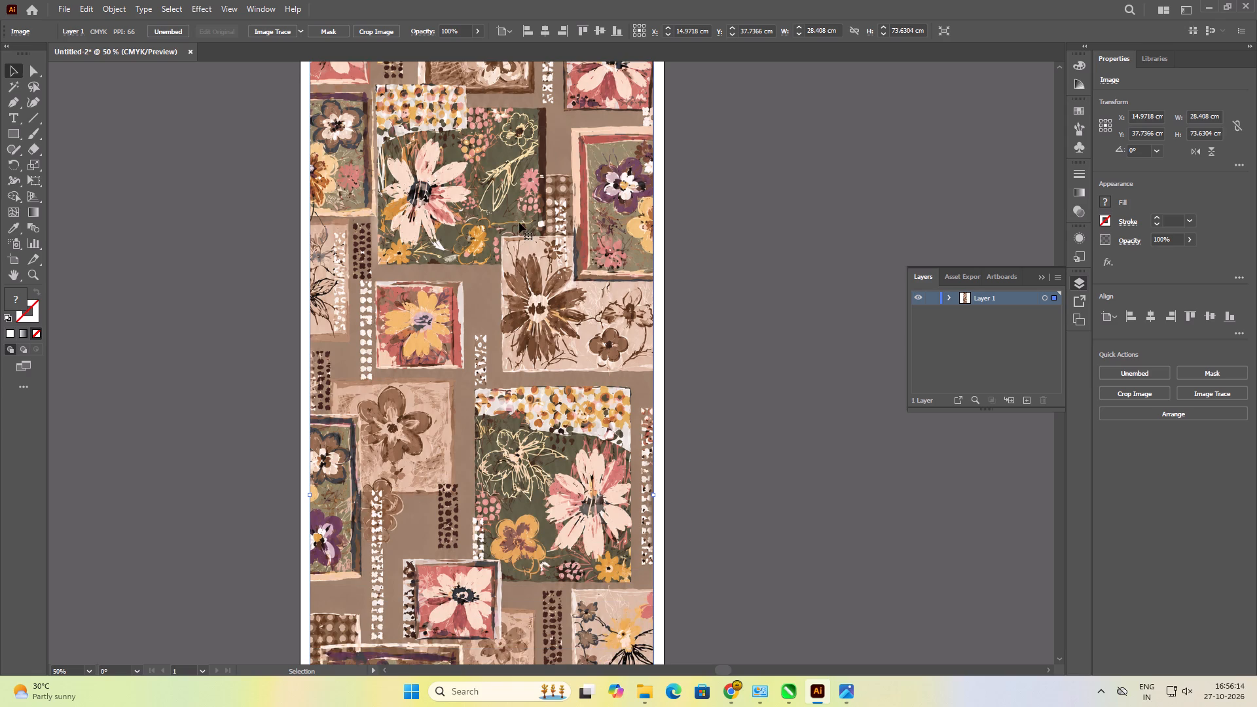
scroll(519, 223, up, 3)
click(519, 223)
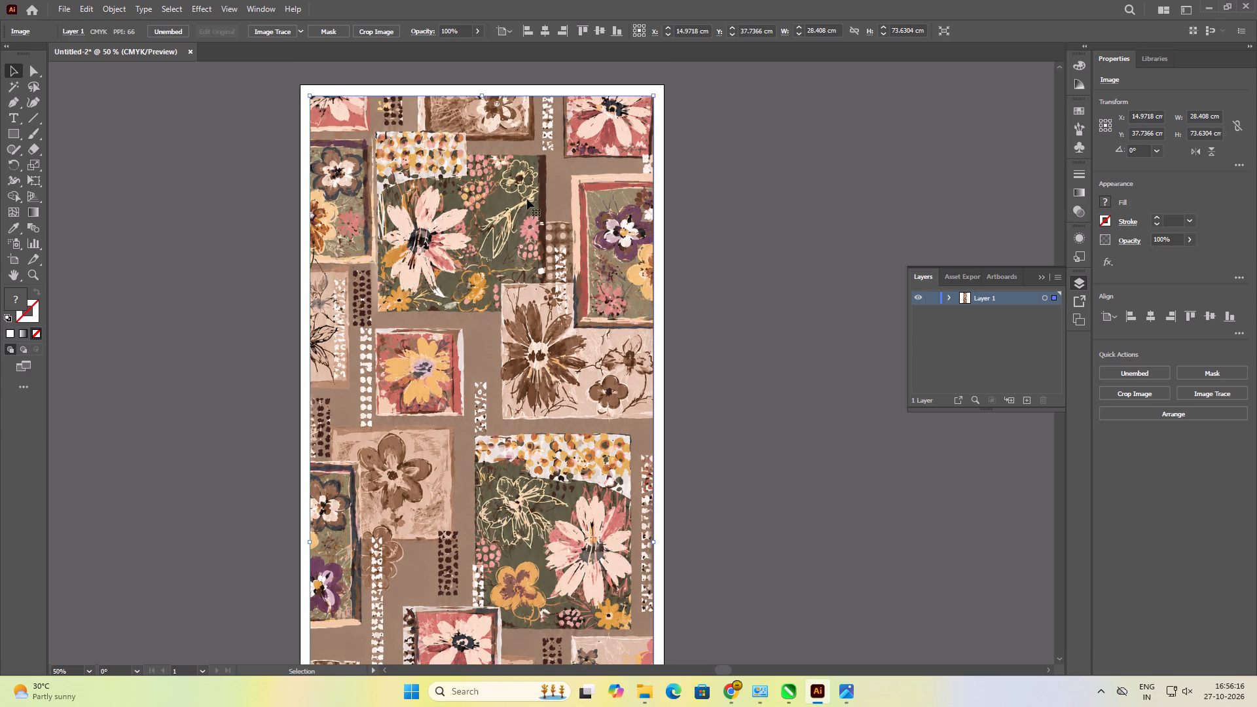
click(526, 199)
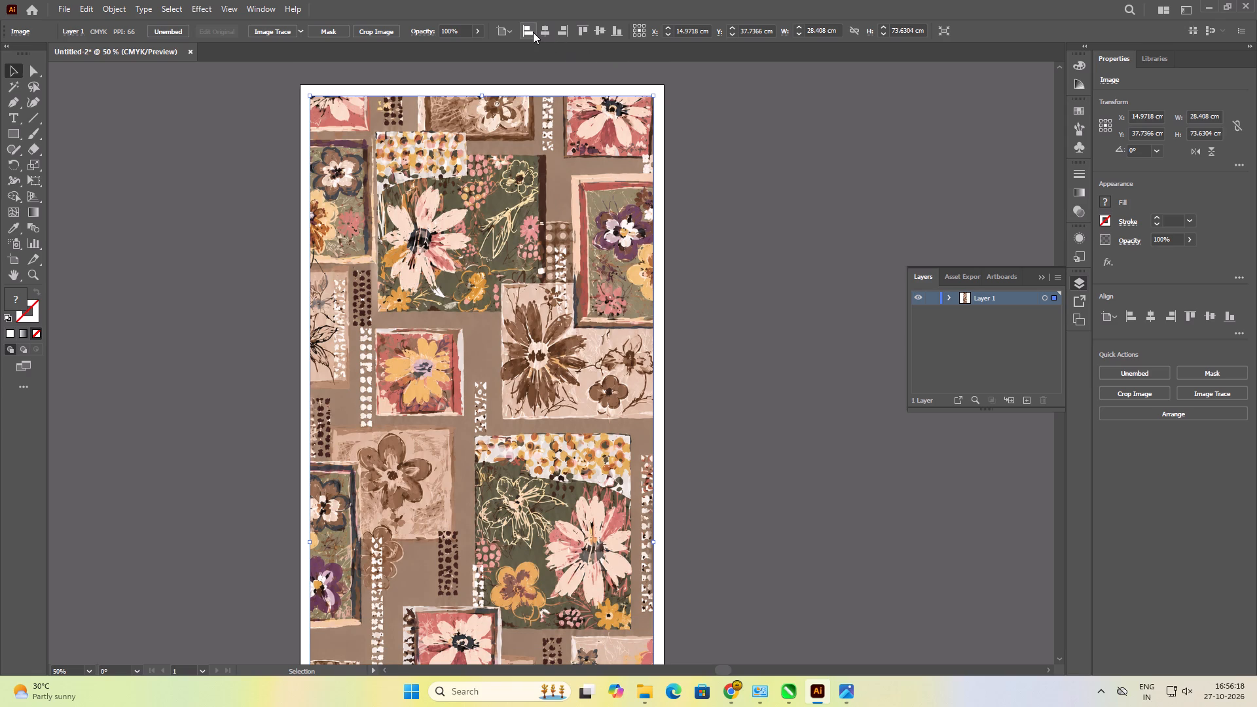
click(533, 32)
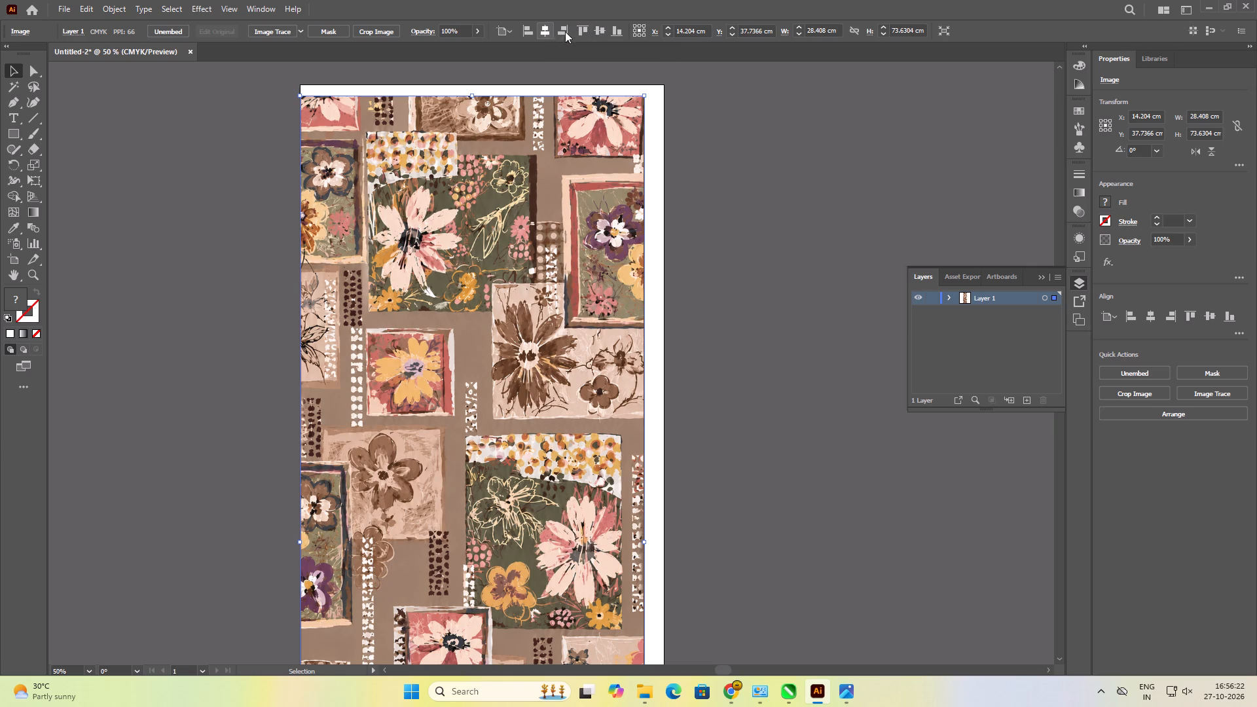
click(577, 31)
Scale the image proportionally from its lower-right corner to the artboard's right edge, about 30 cm wide by 77.76 cm high.
click(720, 125)
scroll(638, 124, down, 12)
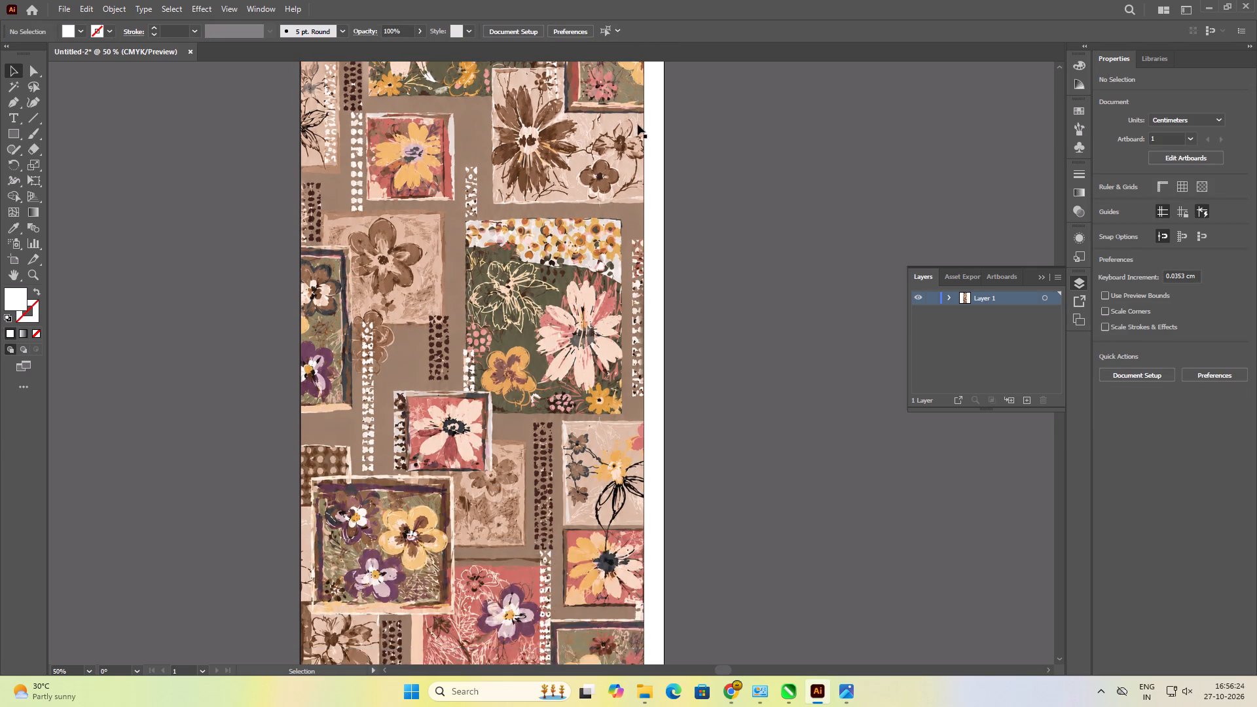
scroll(638, 124, down, 20)
click(587, 385)
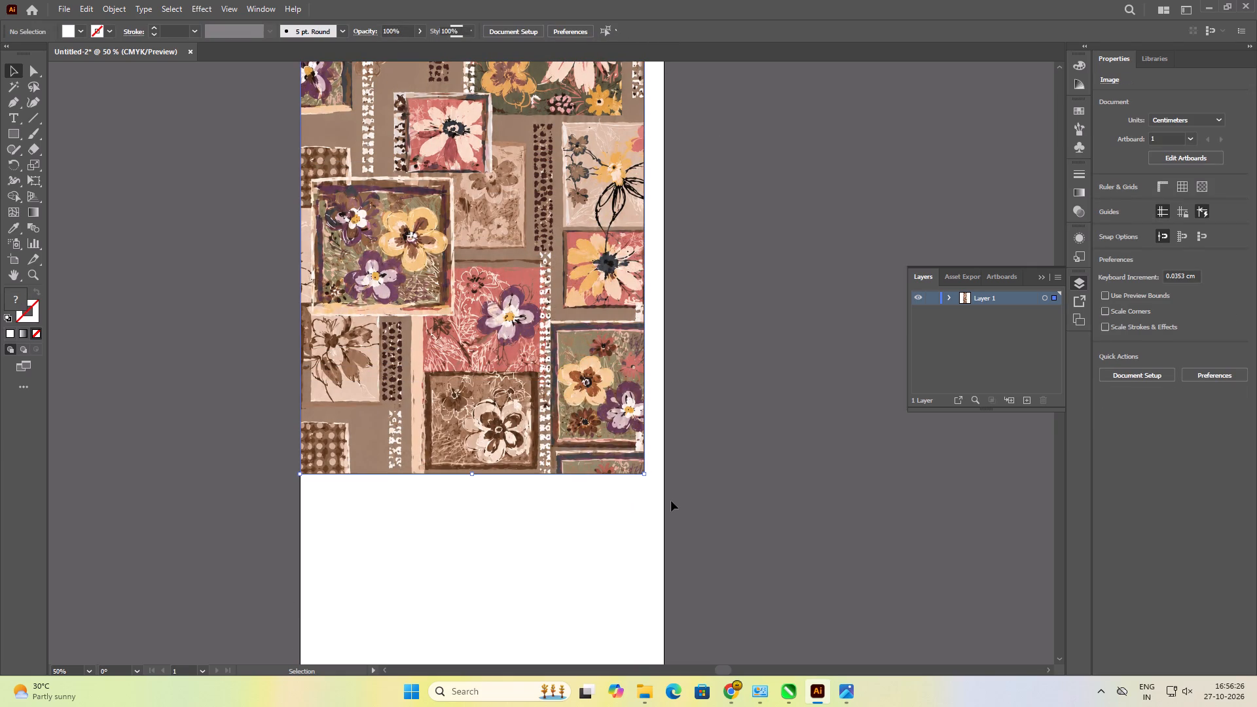
scroll(672, 505, up, 2)
scroll(672, 505, down, 5)
alt+scroll(672, 505, up, 4)
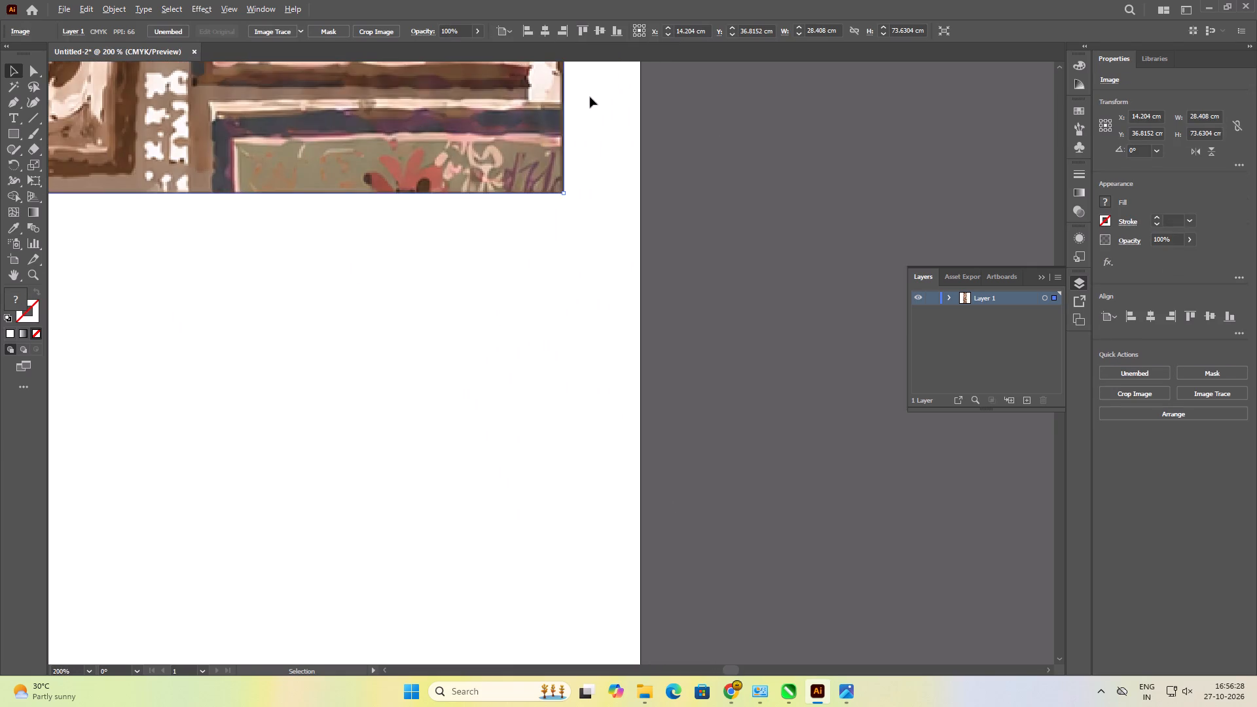
alt+scroll(590, 97, up, 3)
drag(500, 350, 730, 442)
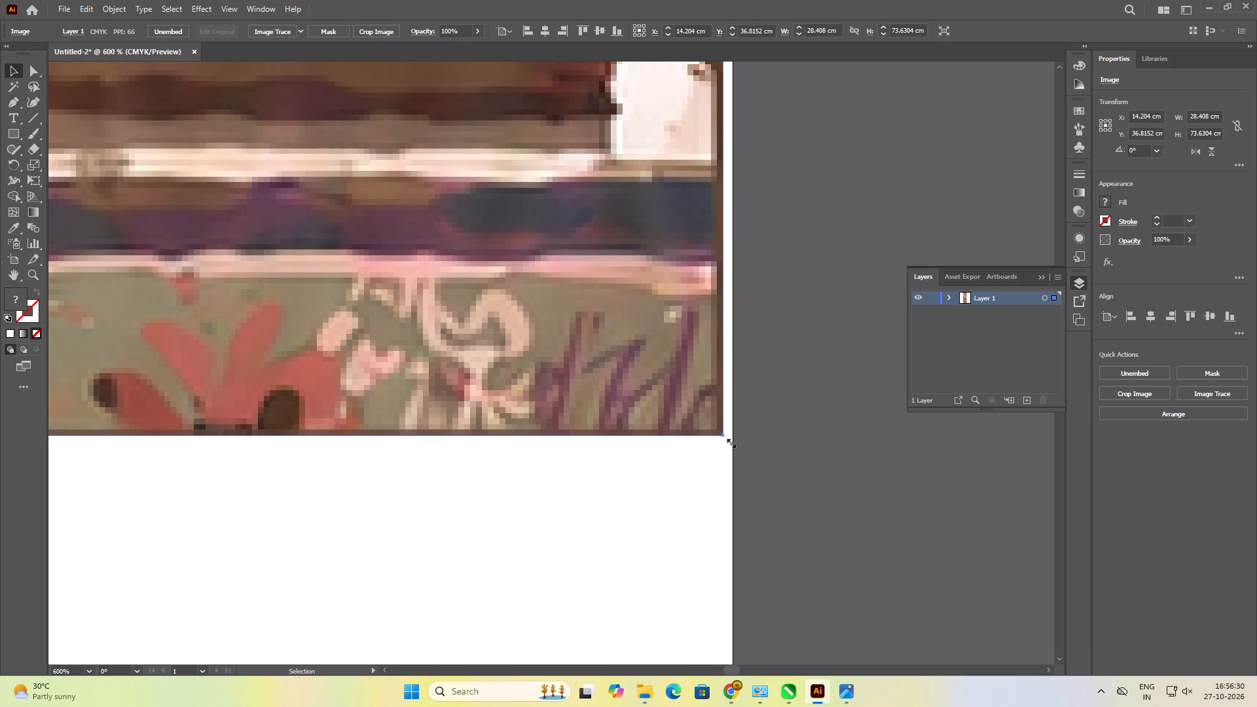
drag(730, 442, 838, 619)
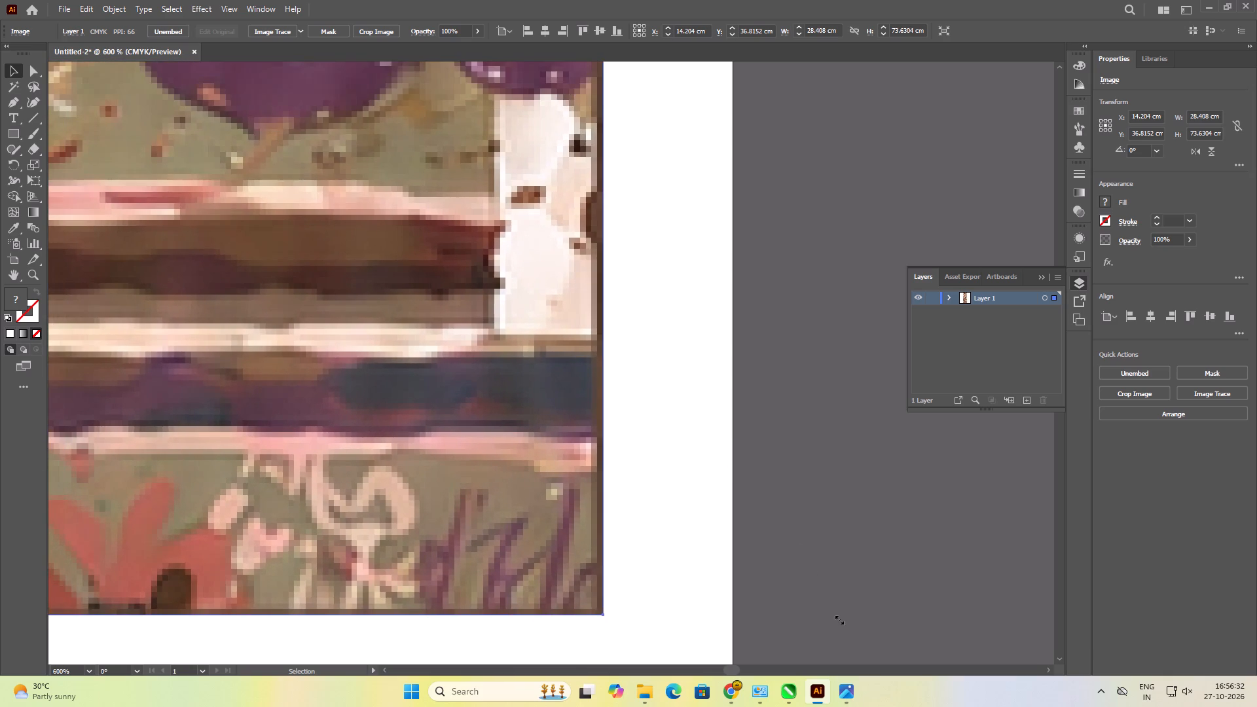
drag(838, 619, 838, 619)
scroll(683, 156, down, 20)
scroll(683, 156, down, 7)
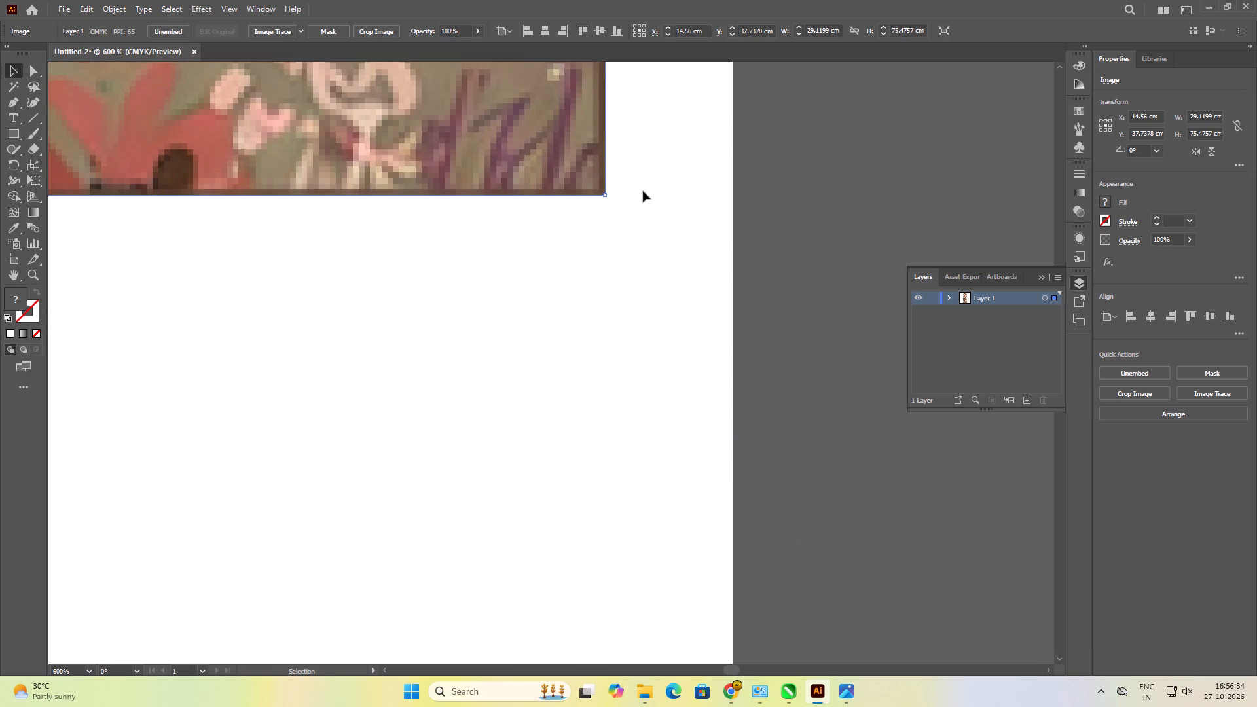
shift+drag(607, 196, 773, 496)
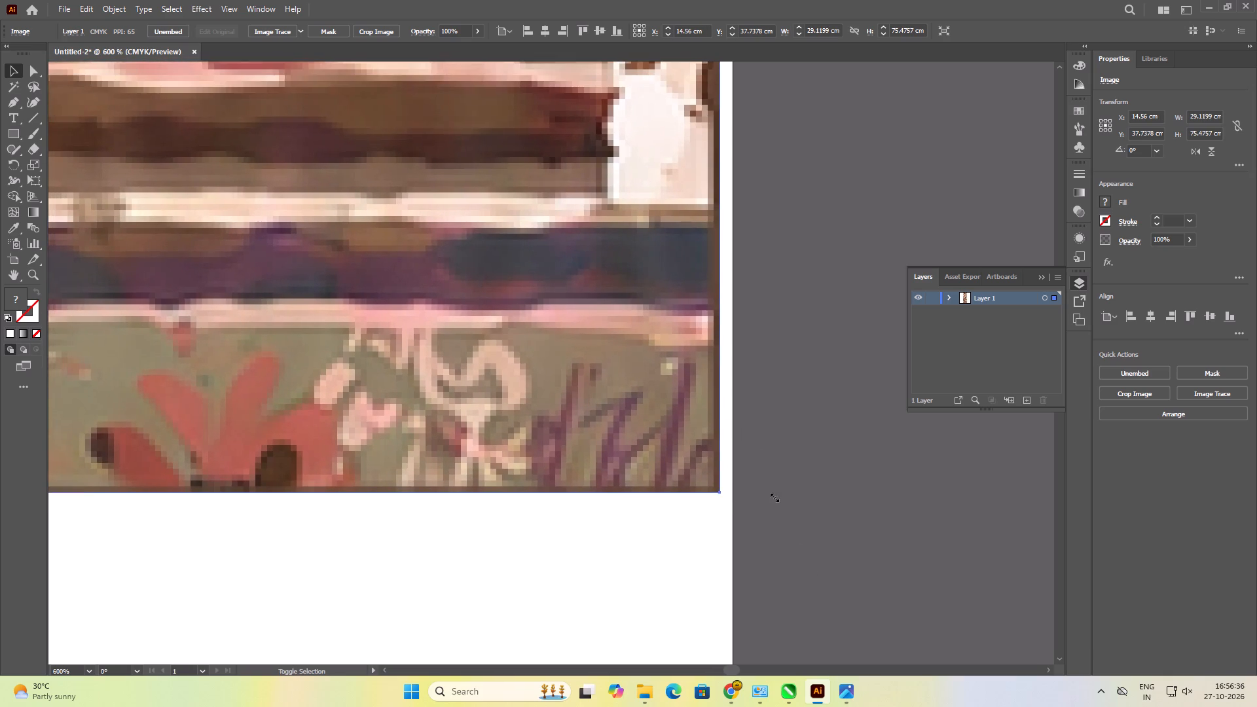
shift+drag(773, 496, 780, 526)
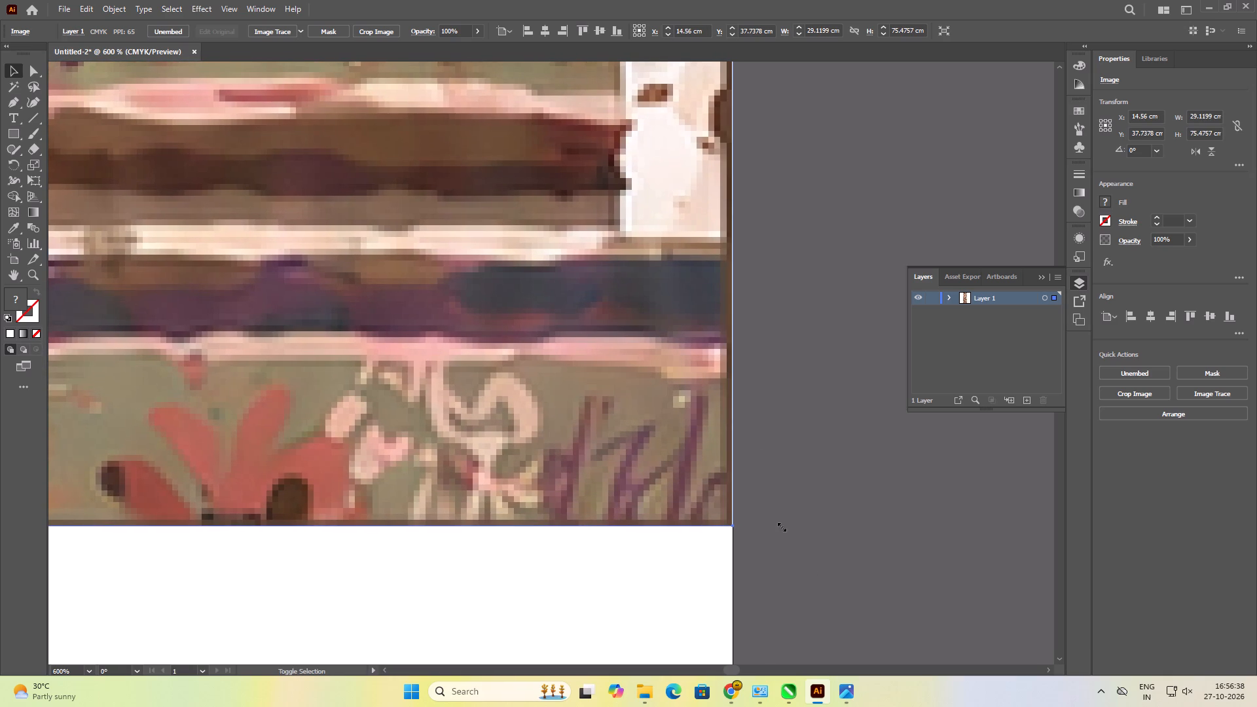
shift+drag(780, 526, 780, 527)
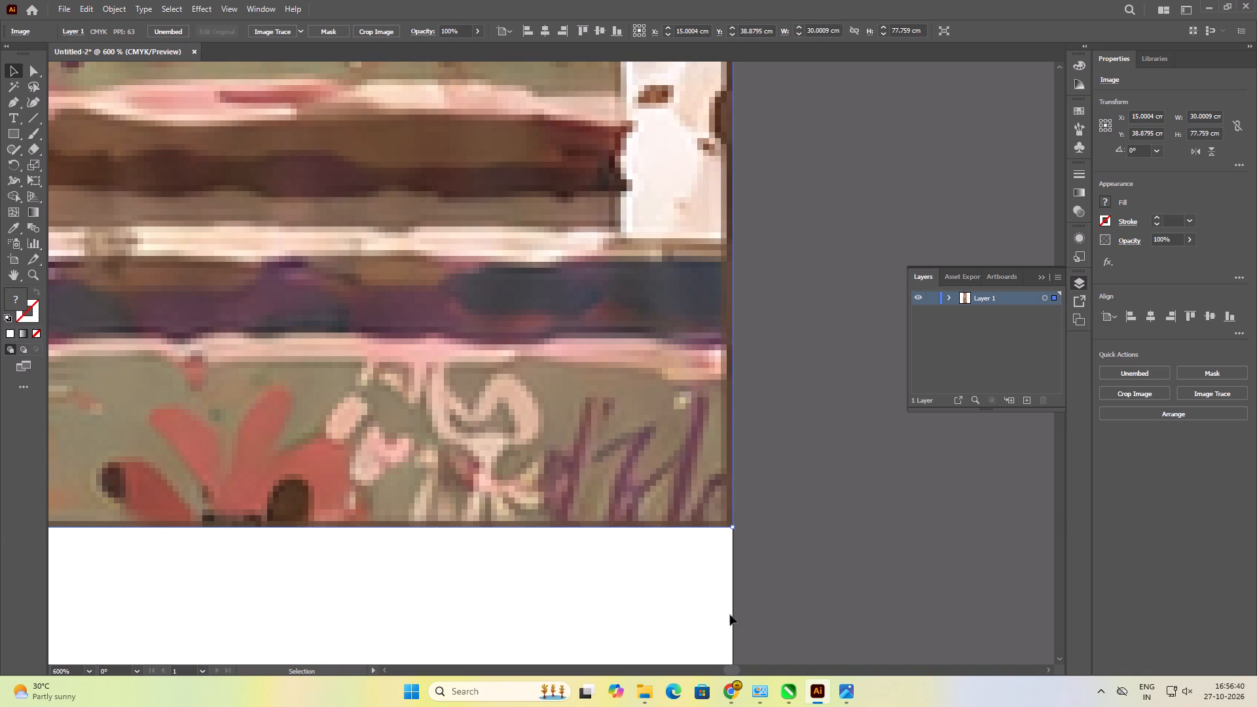
Fine-tune the image's lower-right corner to meet the artboard's right edge closely, at 30.0001 cm wide by 77.757 cm high.
alt+scroll(774, 510, up, 5)
alt+scroll(733, 550, up, 4)
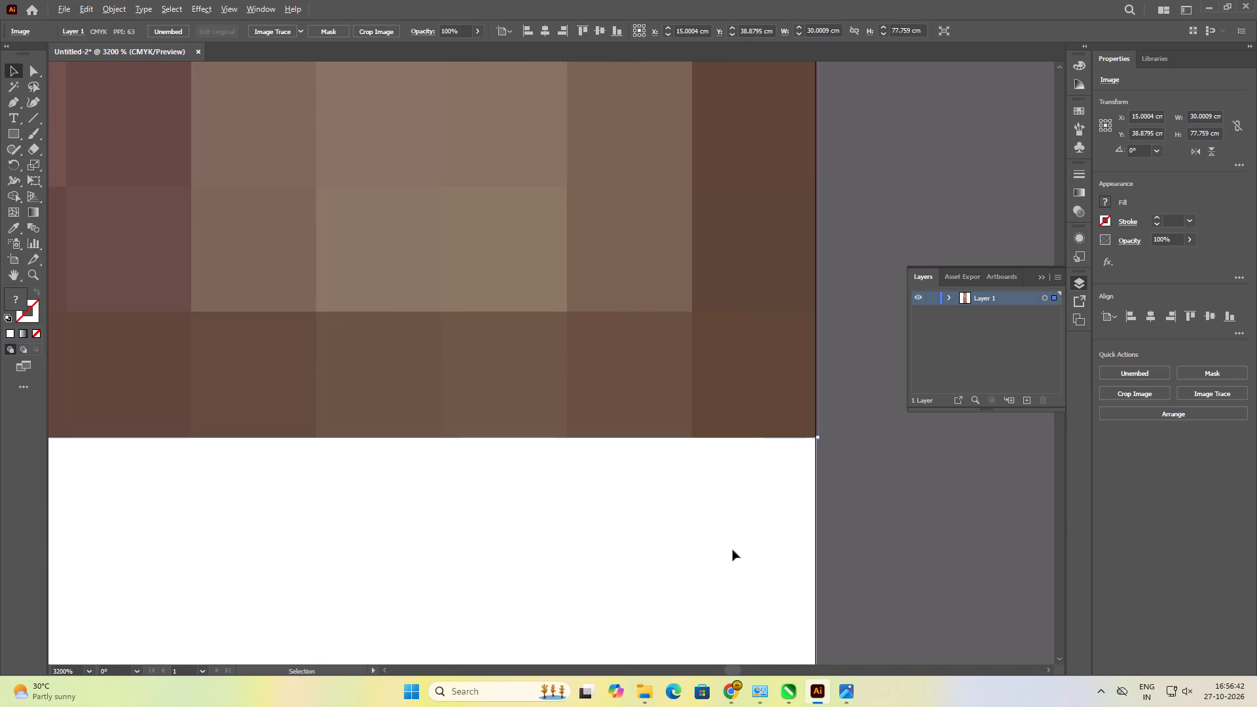
alt+scroll(826, 450, up, 4)
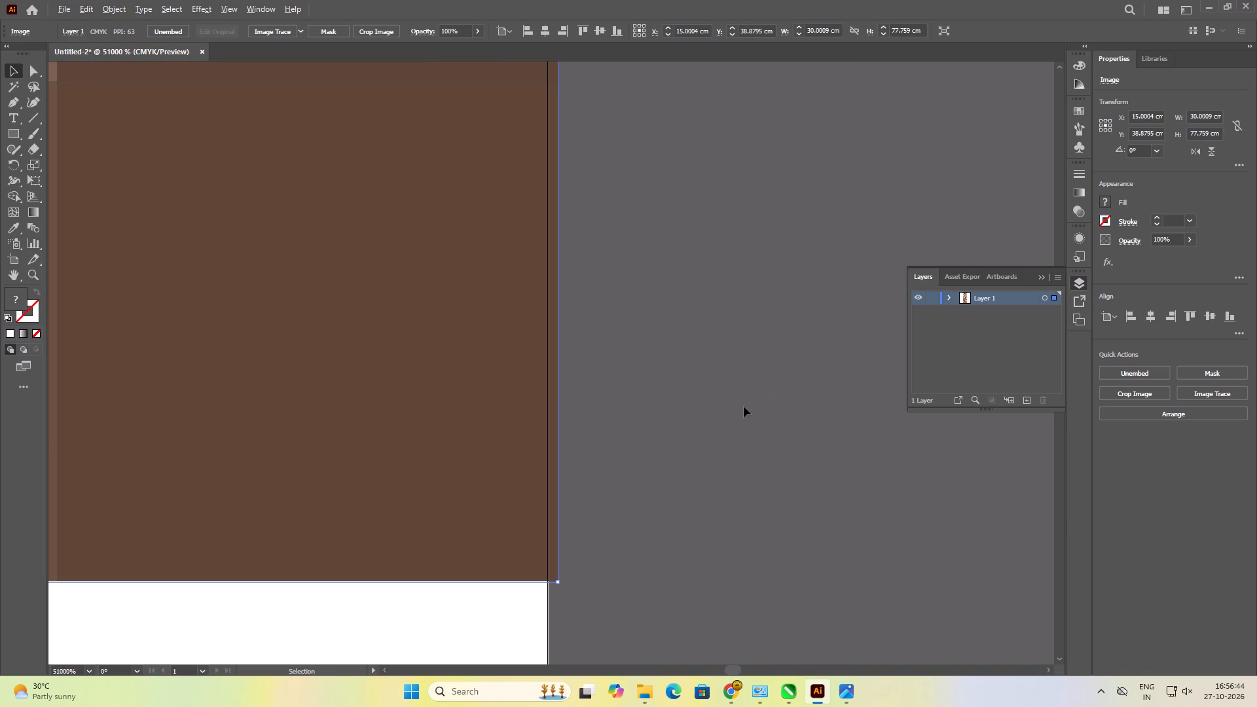
shift+drag(556, 582, 549, 575)
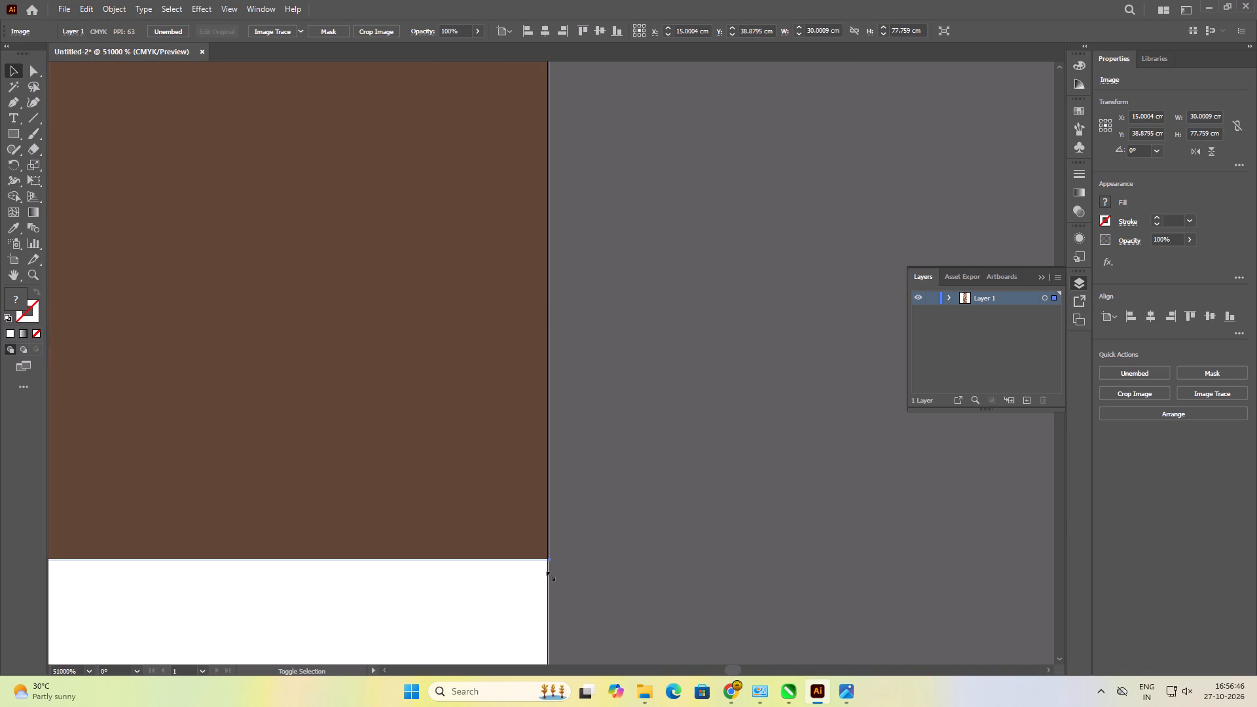
shift+drag(549, 575, 549, 569)
click(642, 540)
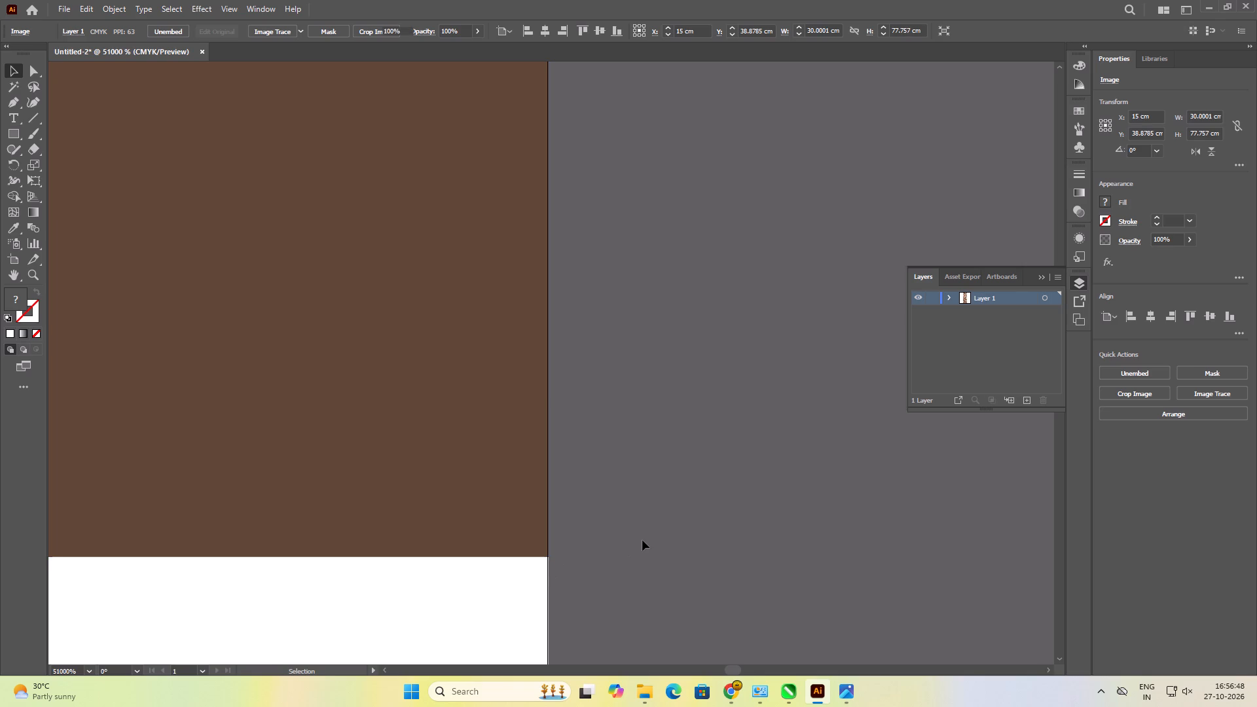
Duplicate the pattern image straight down so the copy sits directly against the original's bottom edge.
key(ctrl+0)
scroll(628, 486, up, 1)
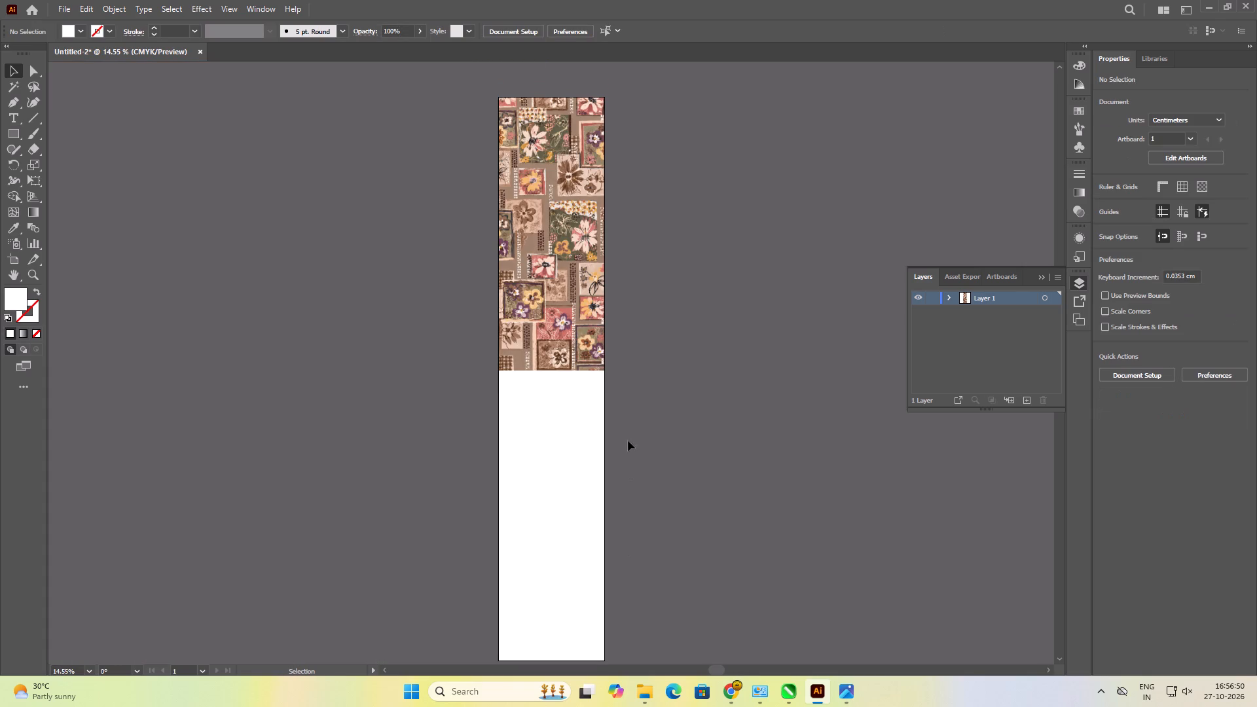
click(556, 293)
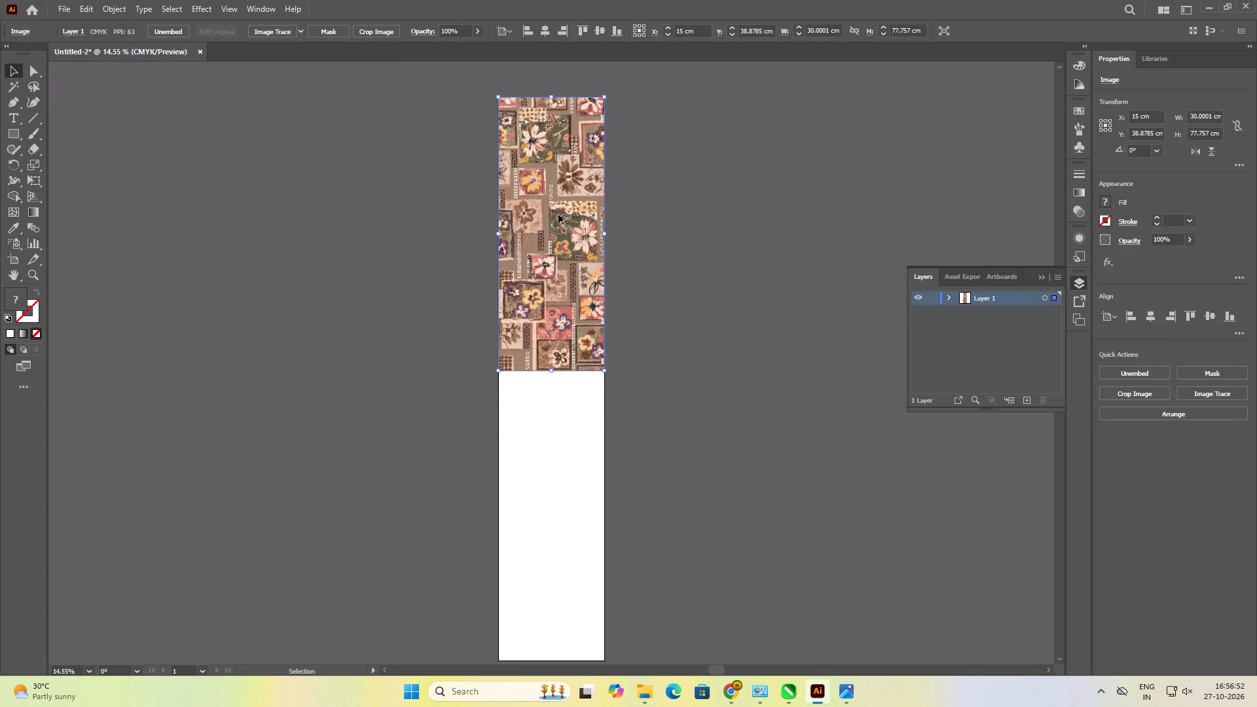
alt+drag(558, 215, 528, 498)
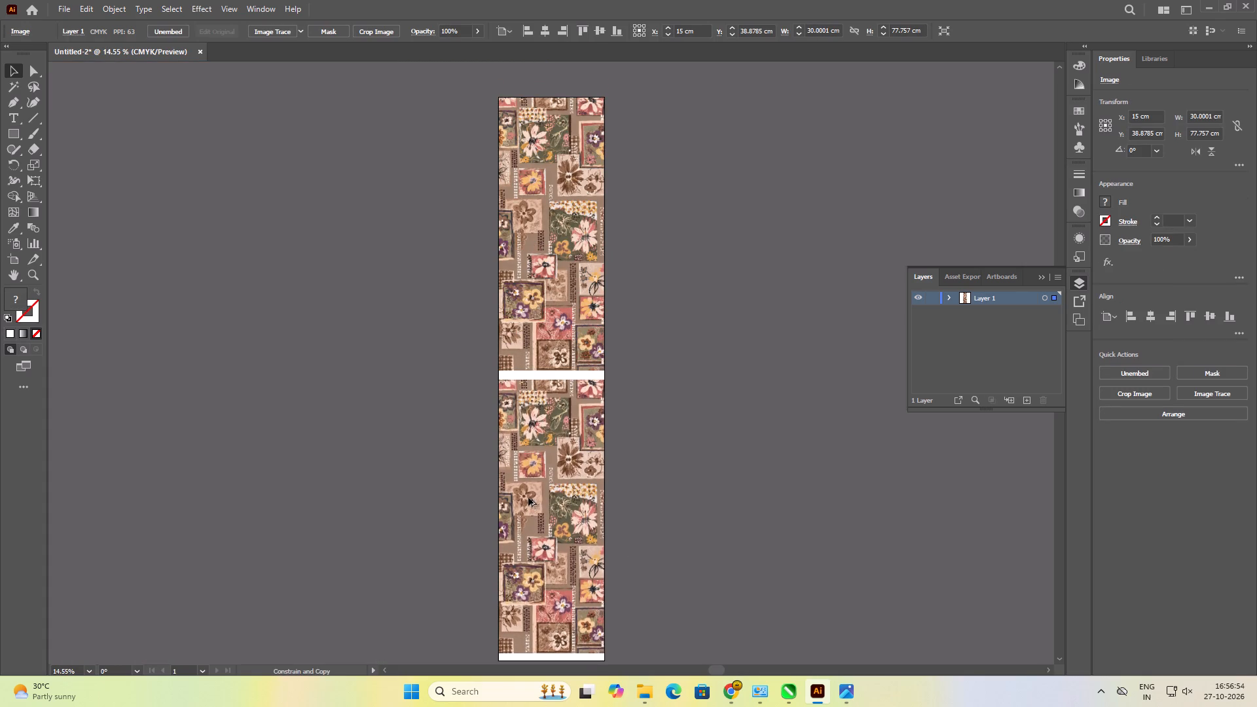
alt+drag(528, 498, 529, 489)
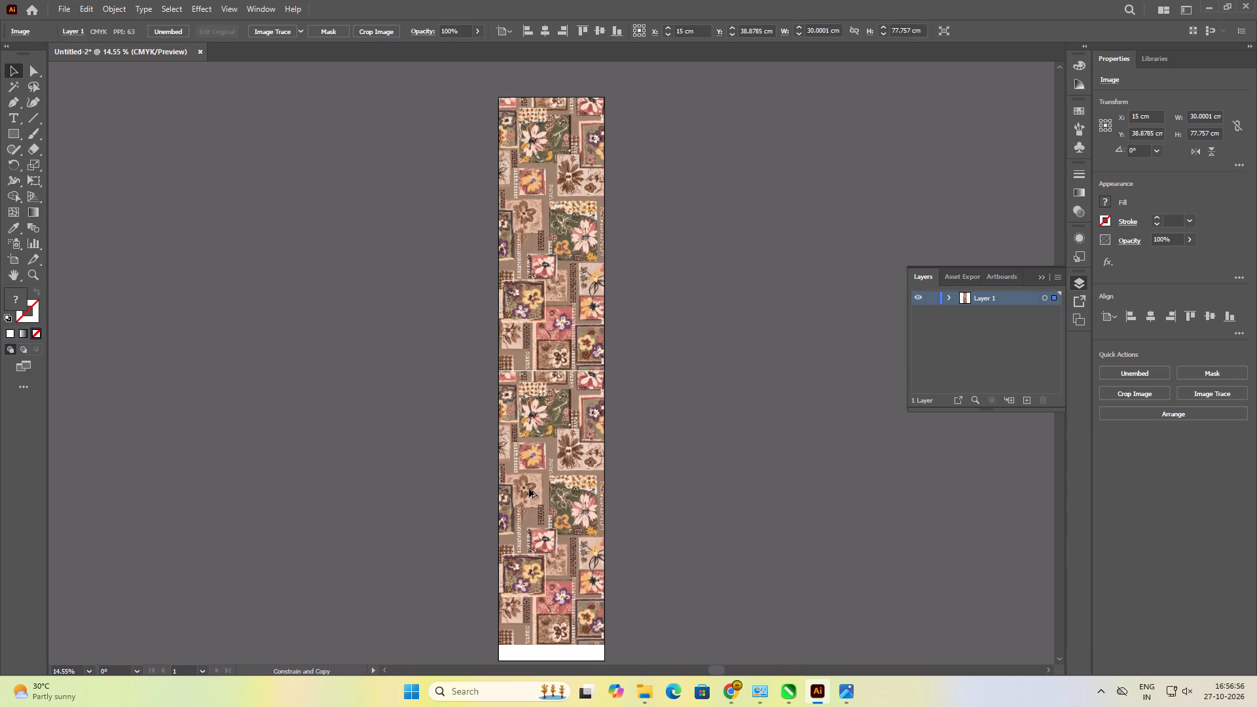
alt+drag(529, 489, 529, 488)
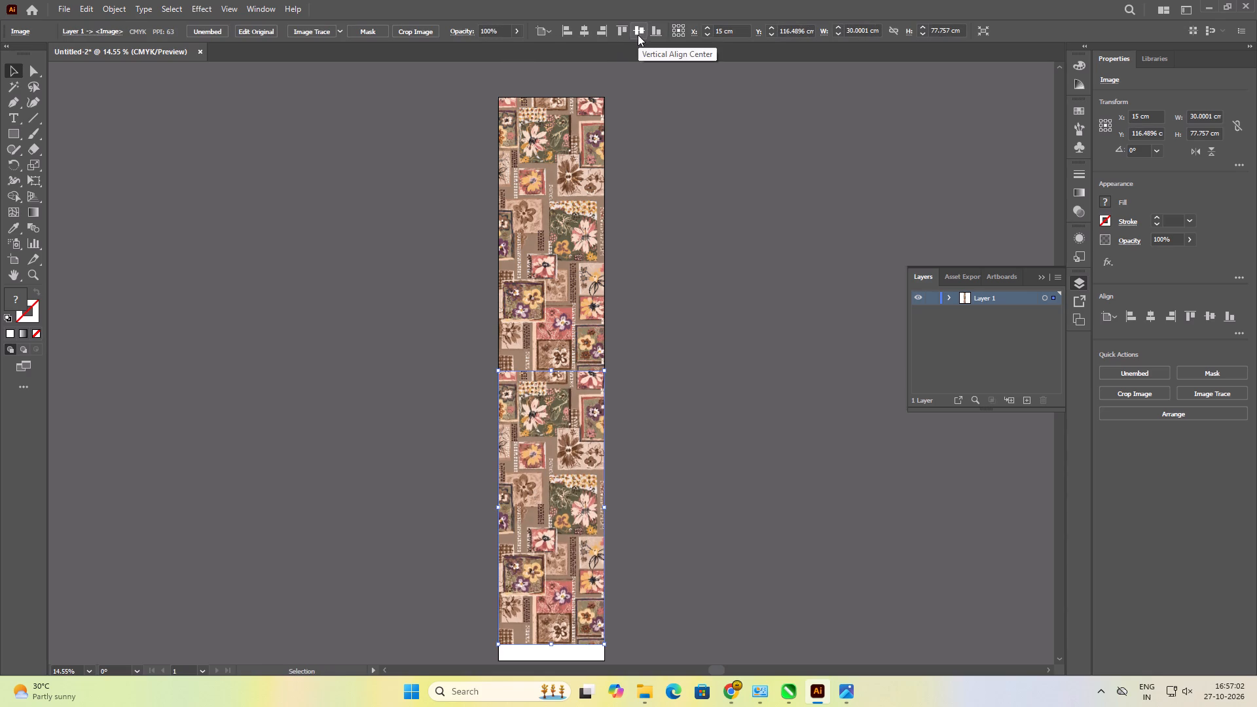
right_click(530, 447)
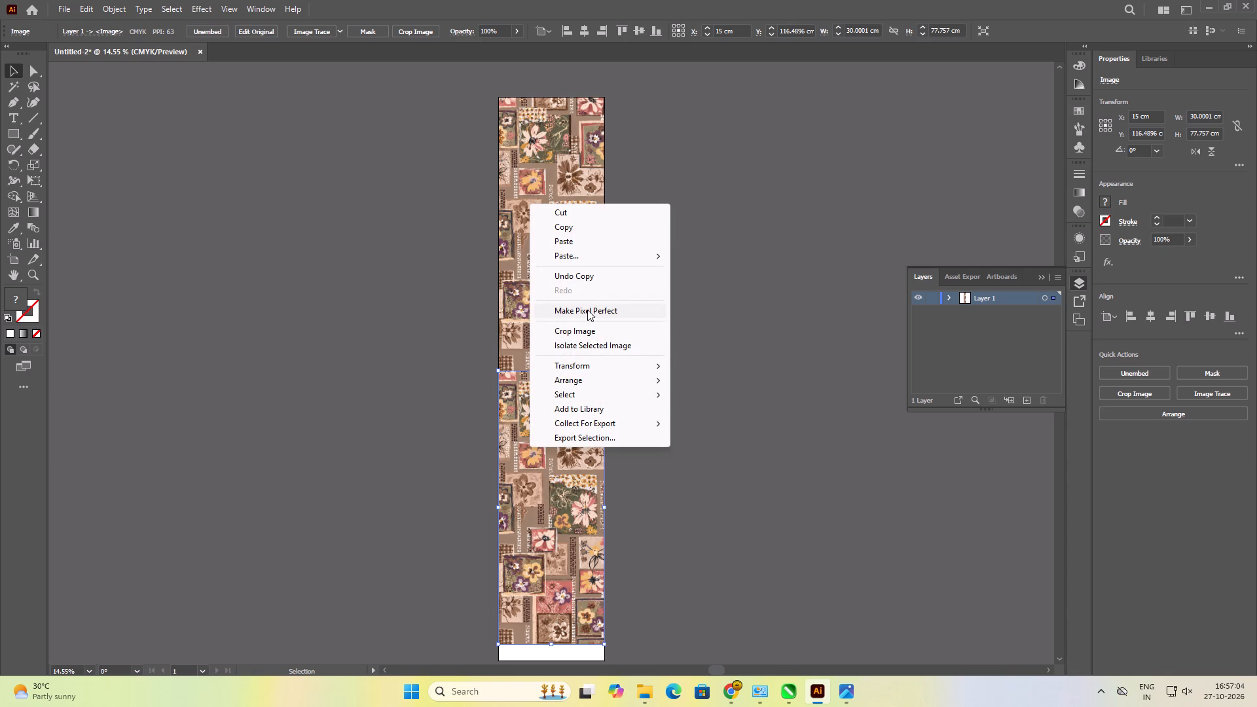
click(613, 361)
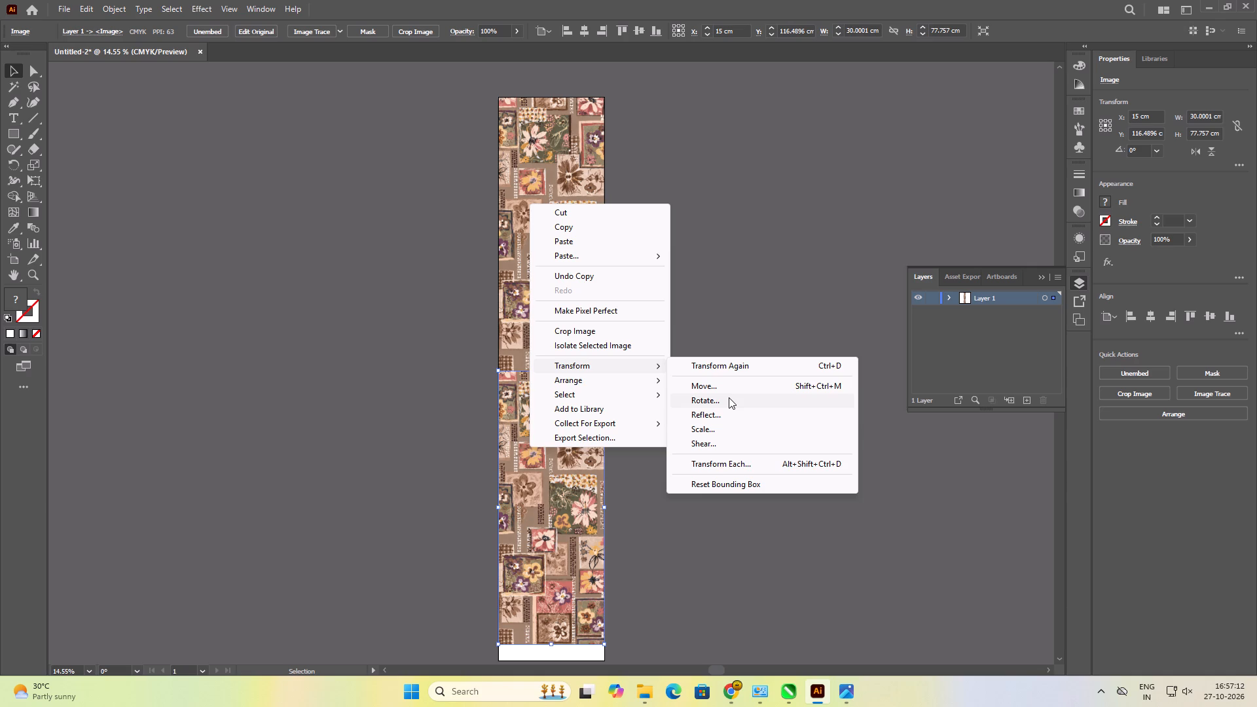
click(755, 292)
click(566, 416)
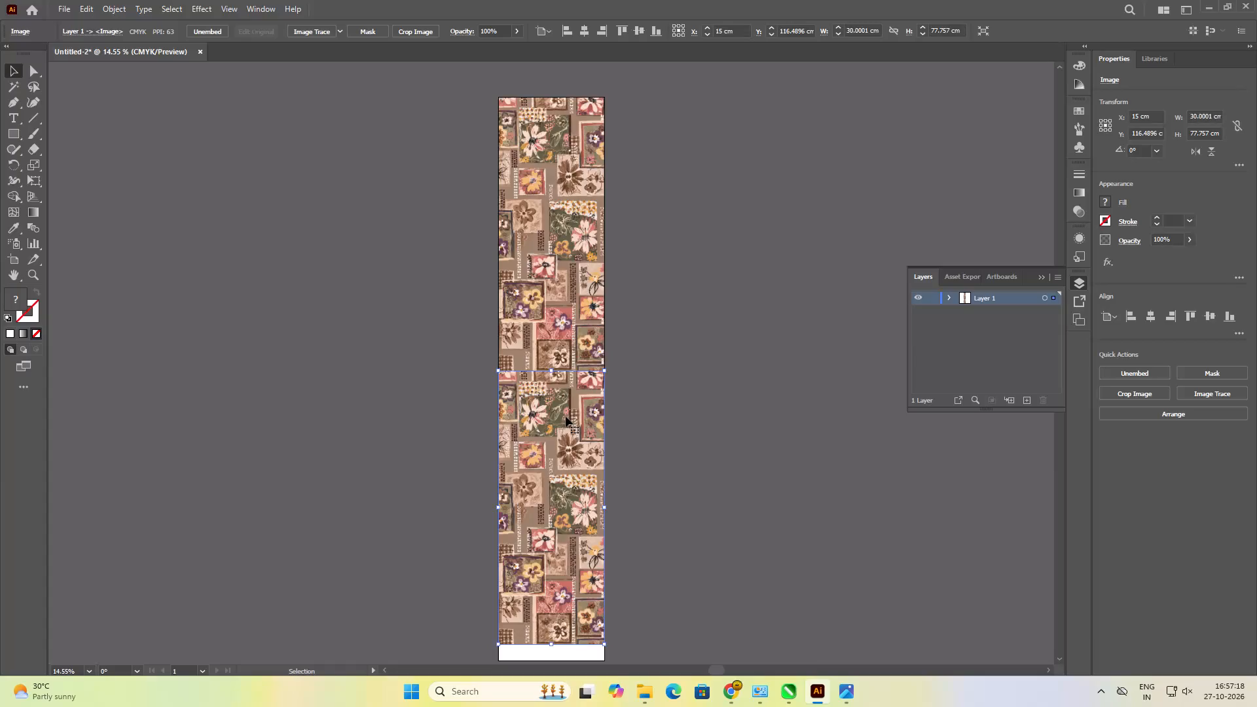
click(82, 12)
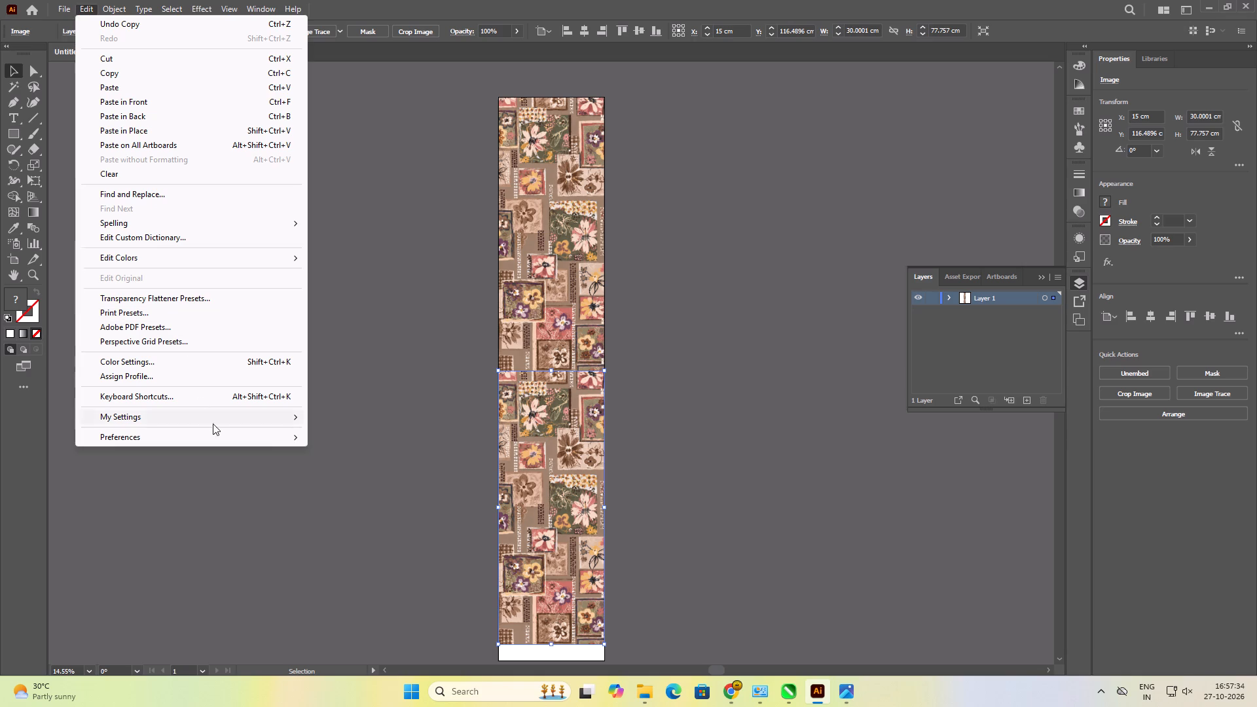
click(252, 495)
Reflect the lower pattern copy across the horizontal axis so it mirrors the upper image at the seam.
click(542, 462)
right_click(542, 462)
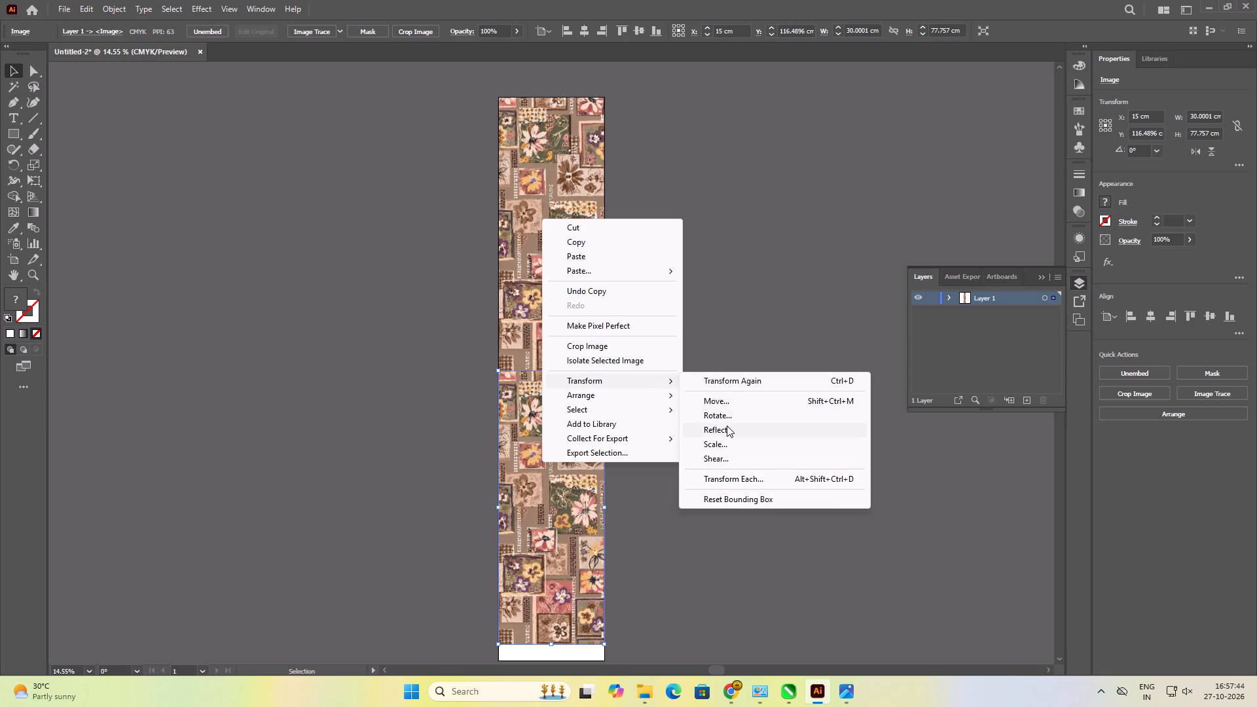
click(730, 427)
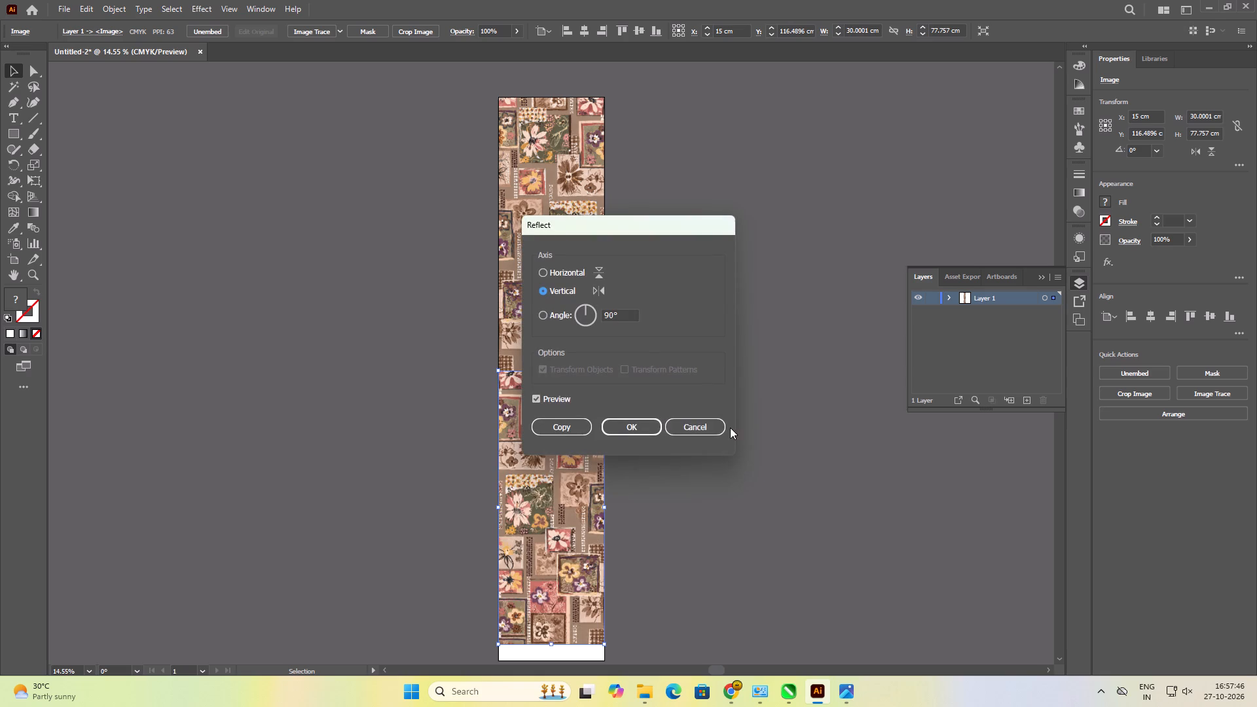
click(543, 272)
click(639, 426)
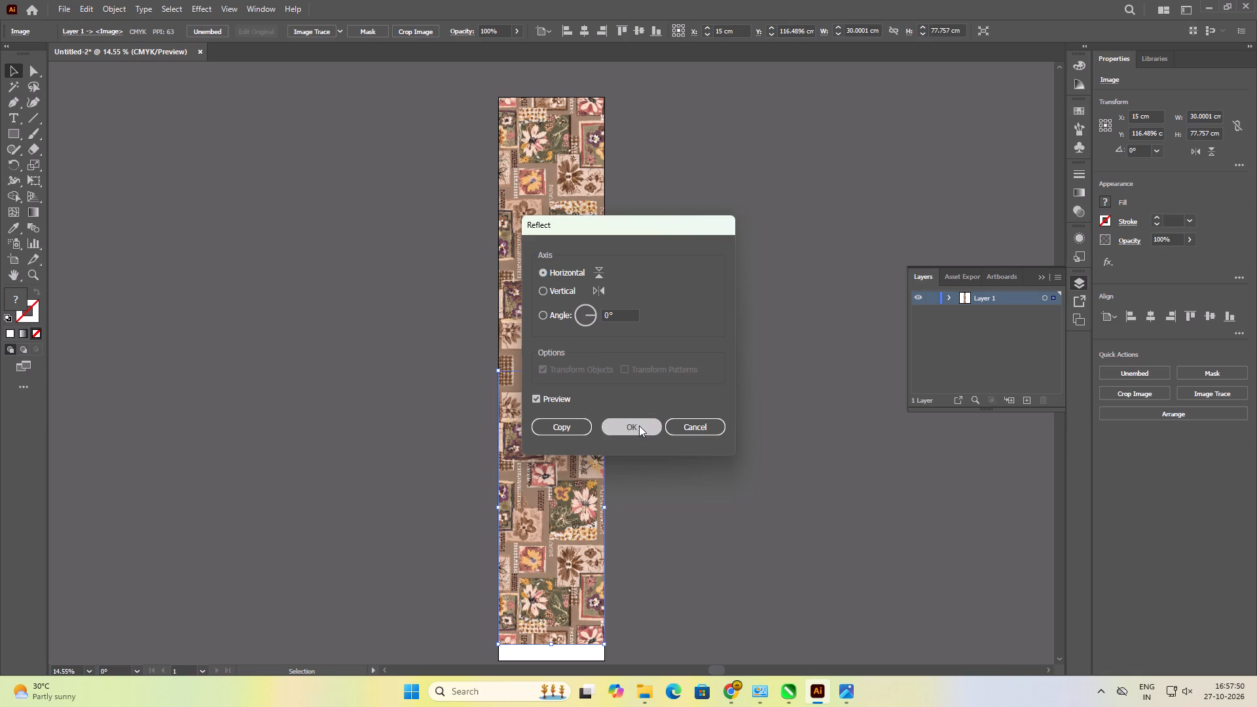
click(670, 426)
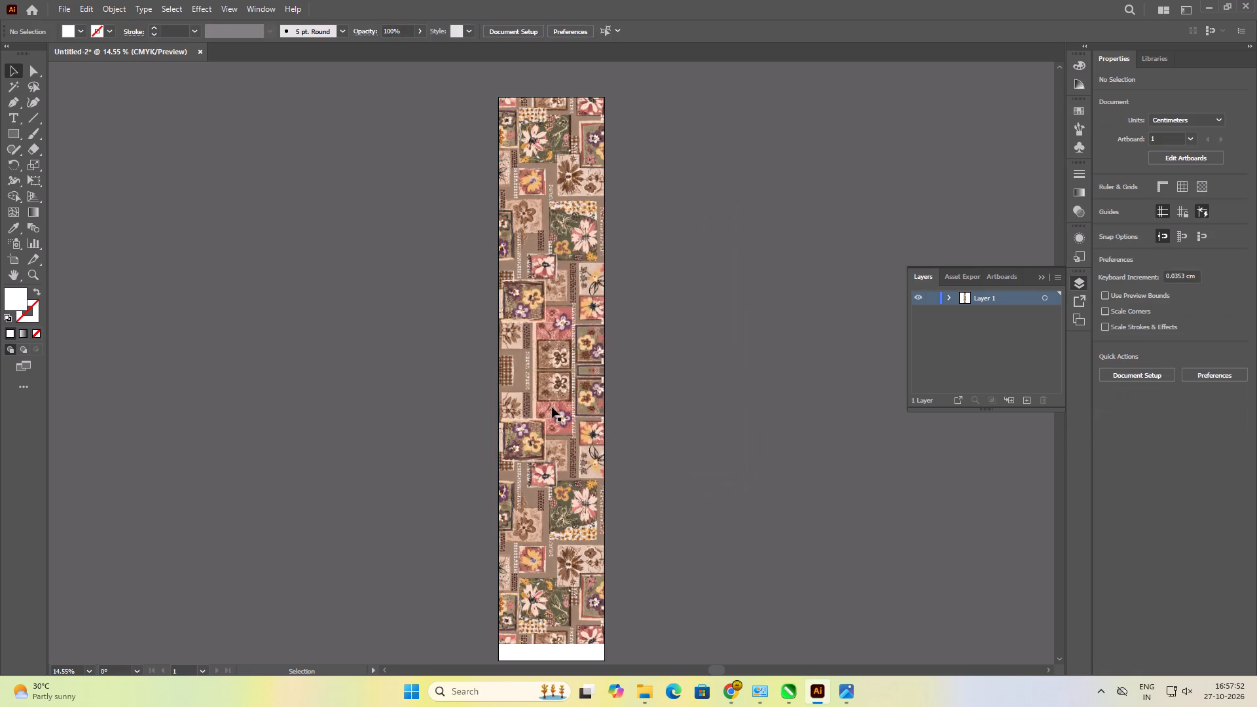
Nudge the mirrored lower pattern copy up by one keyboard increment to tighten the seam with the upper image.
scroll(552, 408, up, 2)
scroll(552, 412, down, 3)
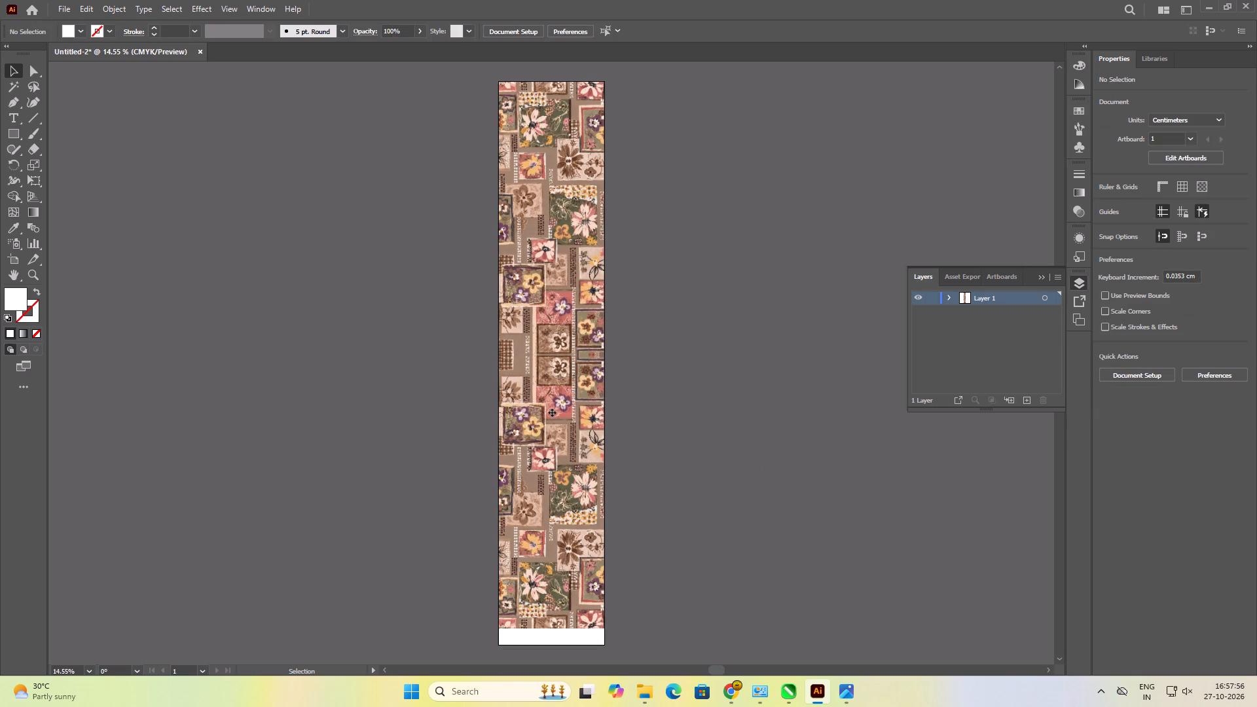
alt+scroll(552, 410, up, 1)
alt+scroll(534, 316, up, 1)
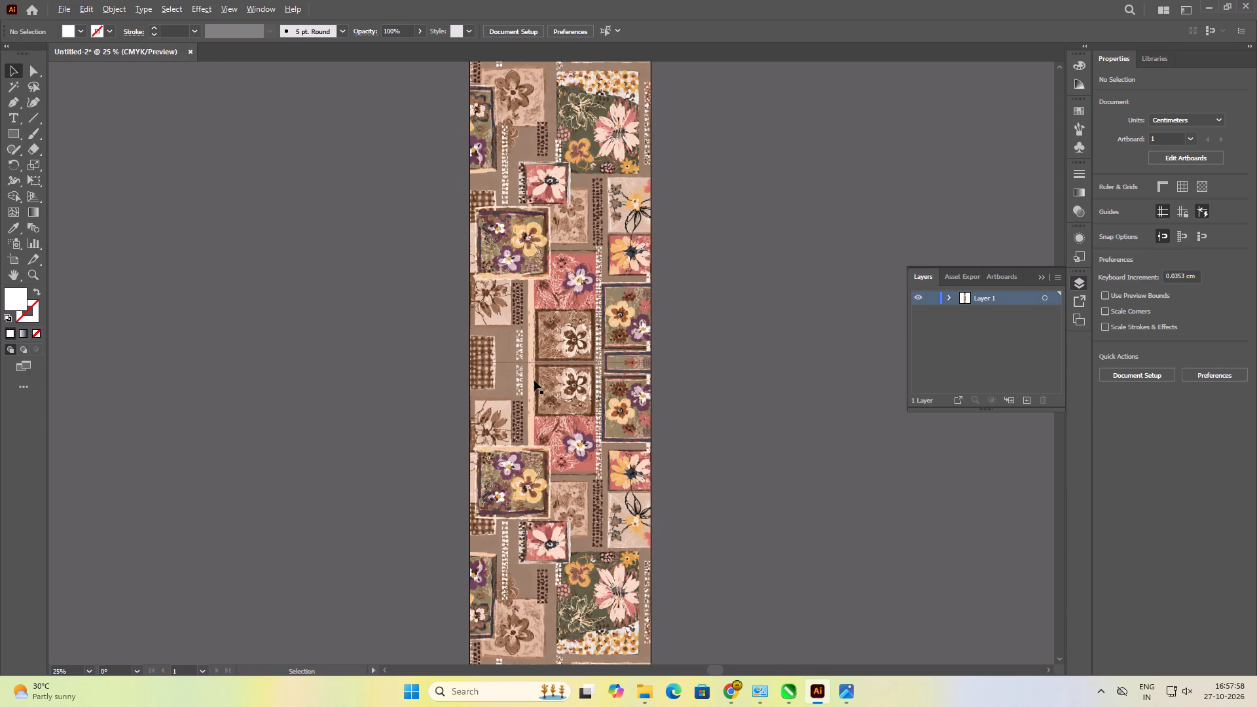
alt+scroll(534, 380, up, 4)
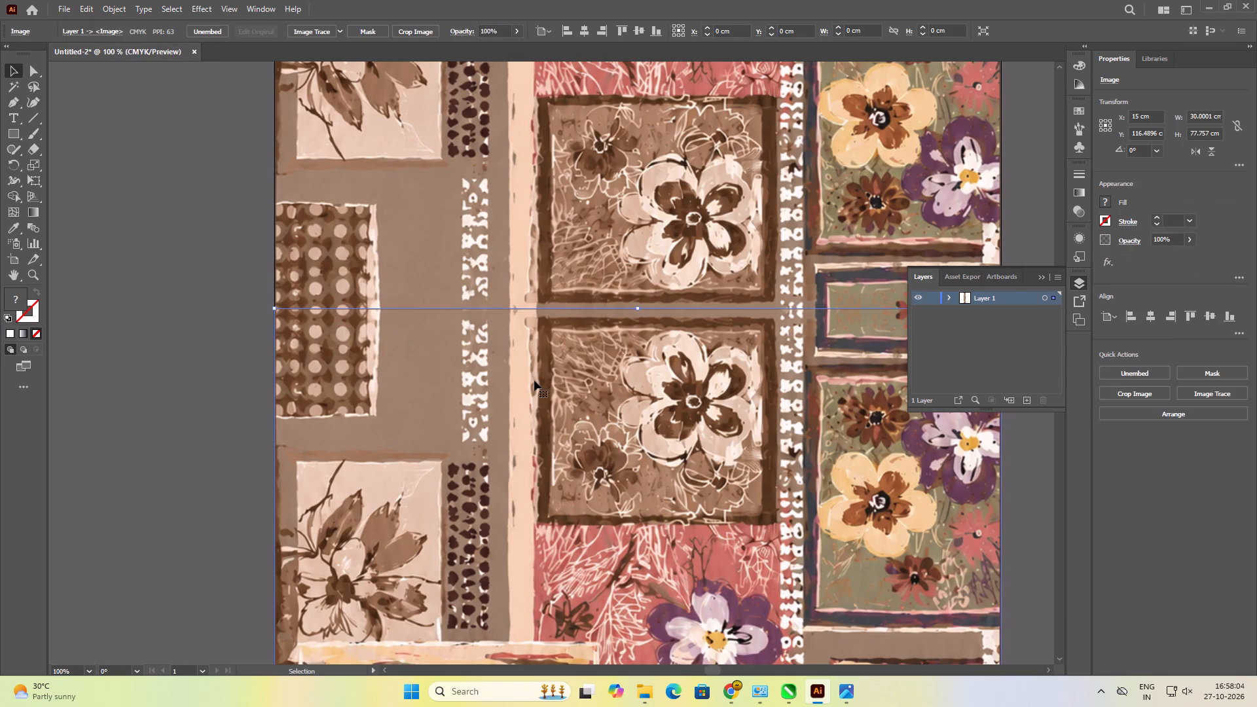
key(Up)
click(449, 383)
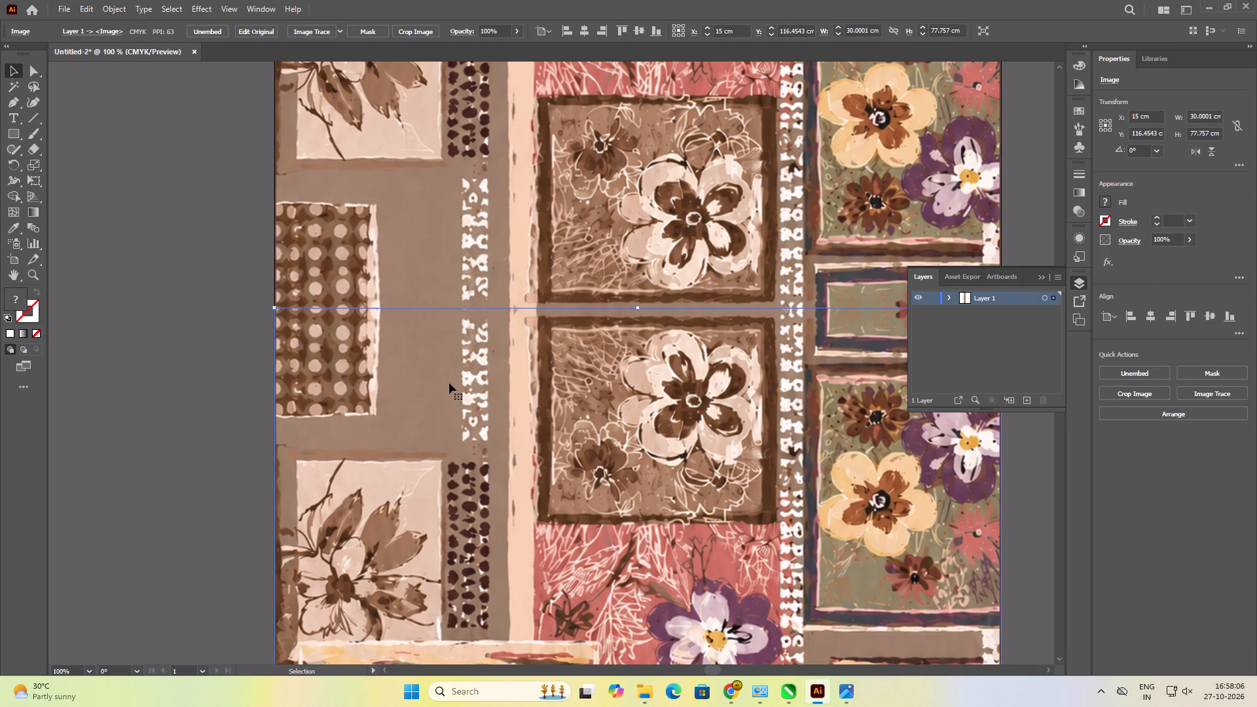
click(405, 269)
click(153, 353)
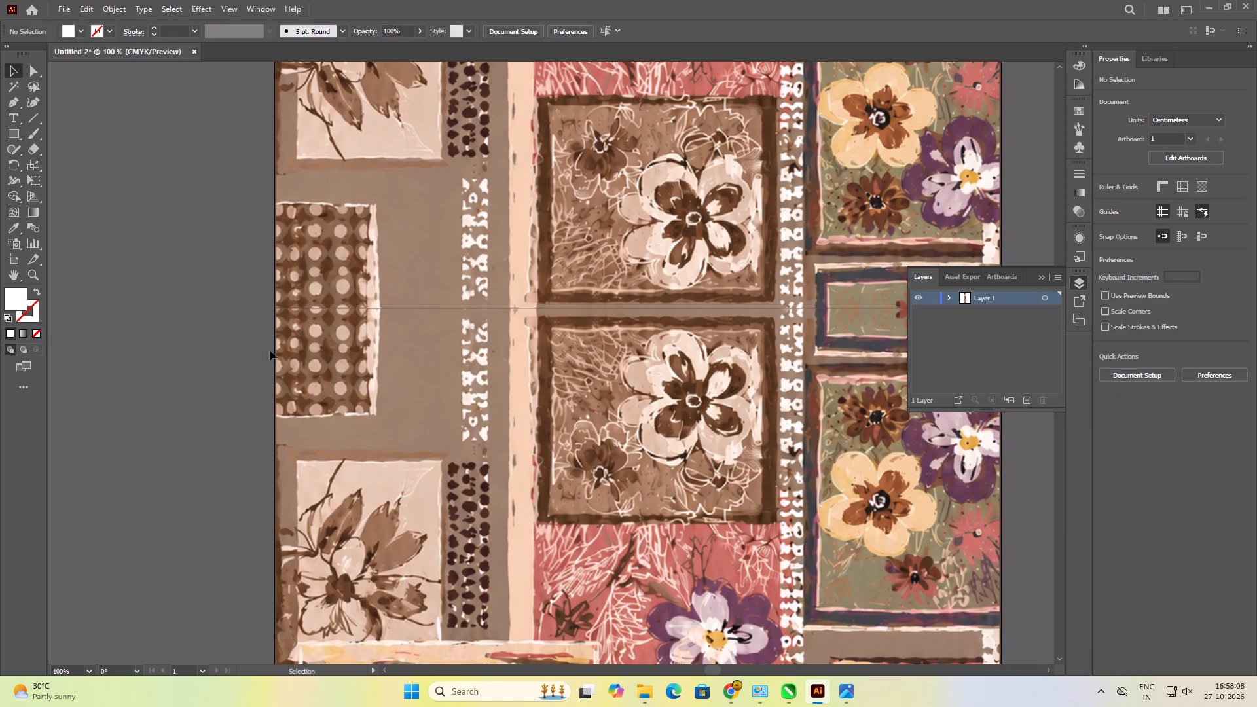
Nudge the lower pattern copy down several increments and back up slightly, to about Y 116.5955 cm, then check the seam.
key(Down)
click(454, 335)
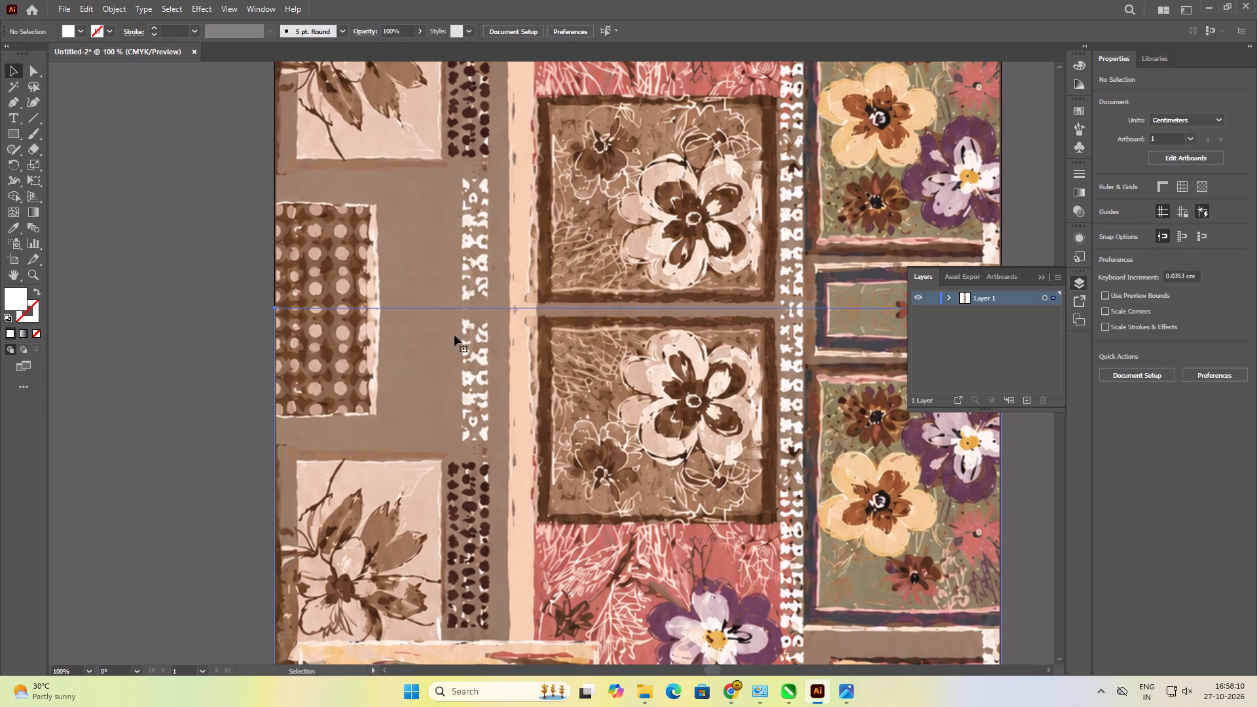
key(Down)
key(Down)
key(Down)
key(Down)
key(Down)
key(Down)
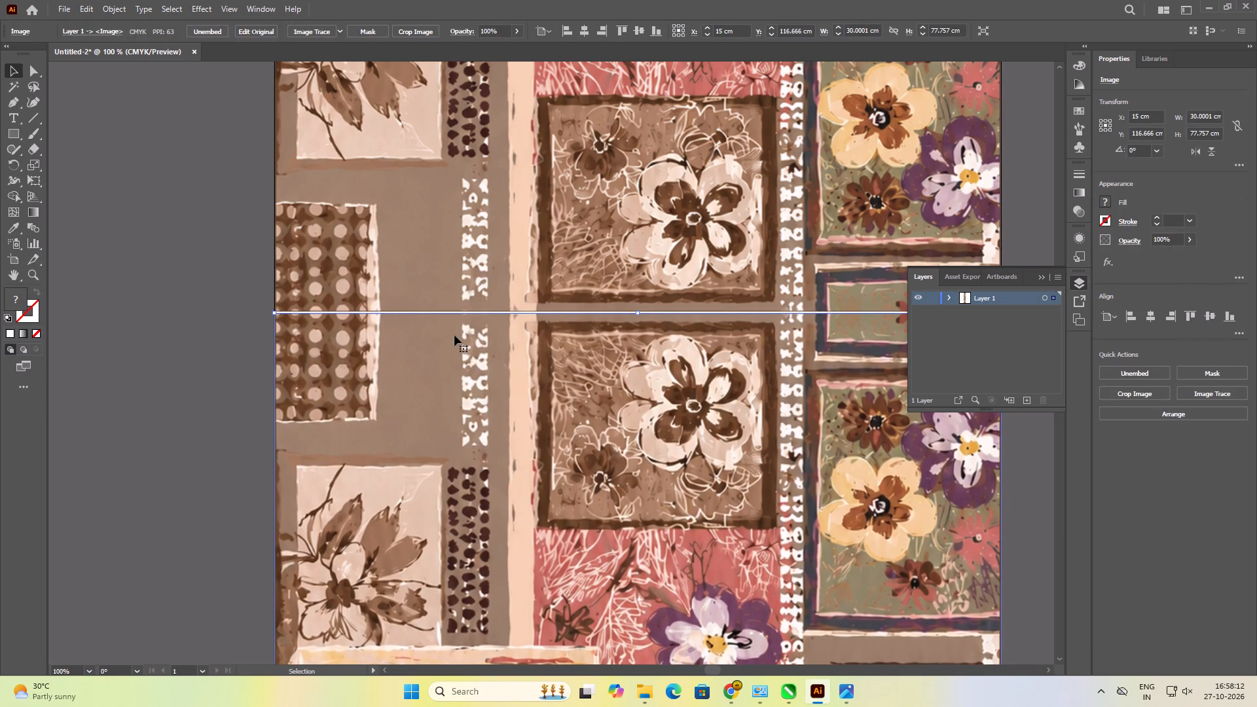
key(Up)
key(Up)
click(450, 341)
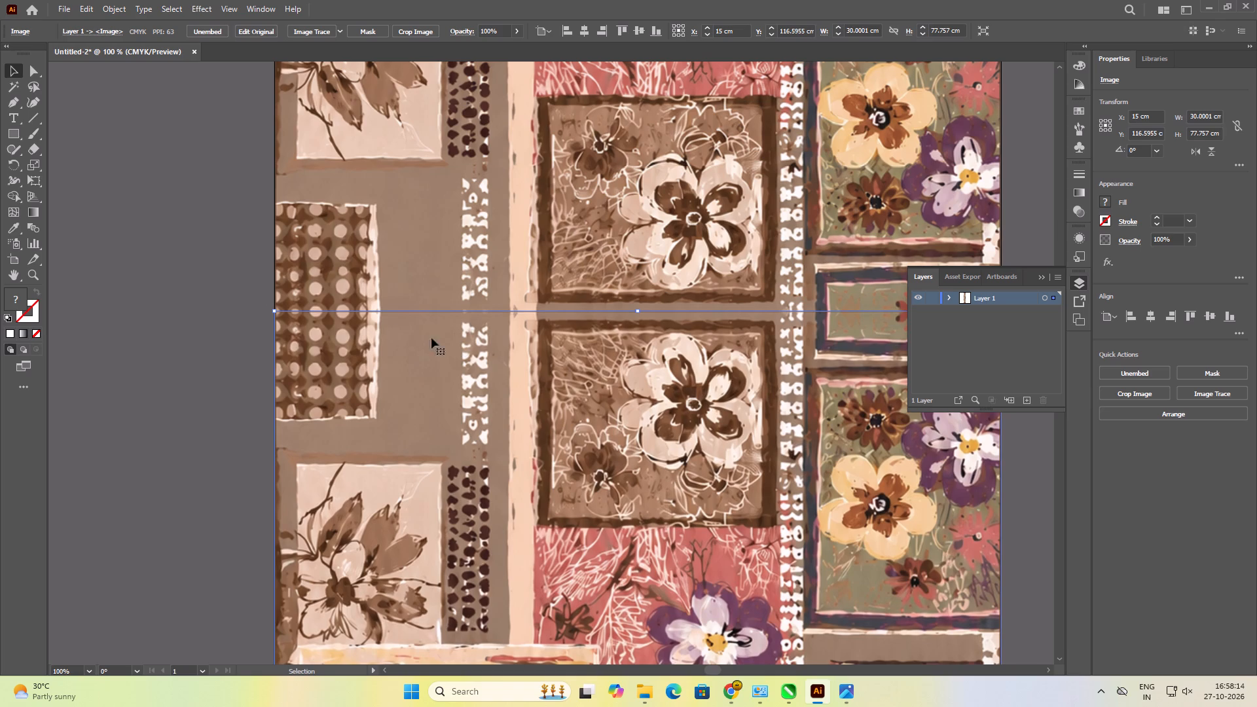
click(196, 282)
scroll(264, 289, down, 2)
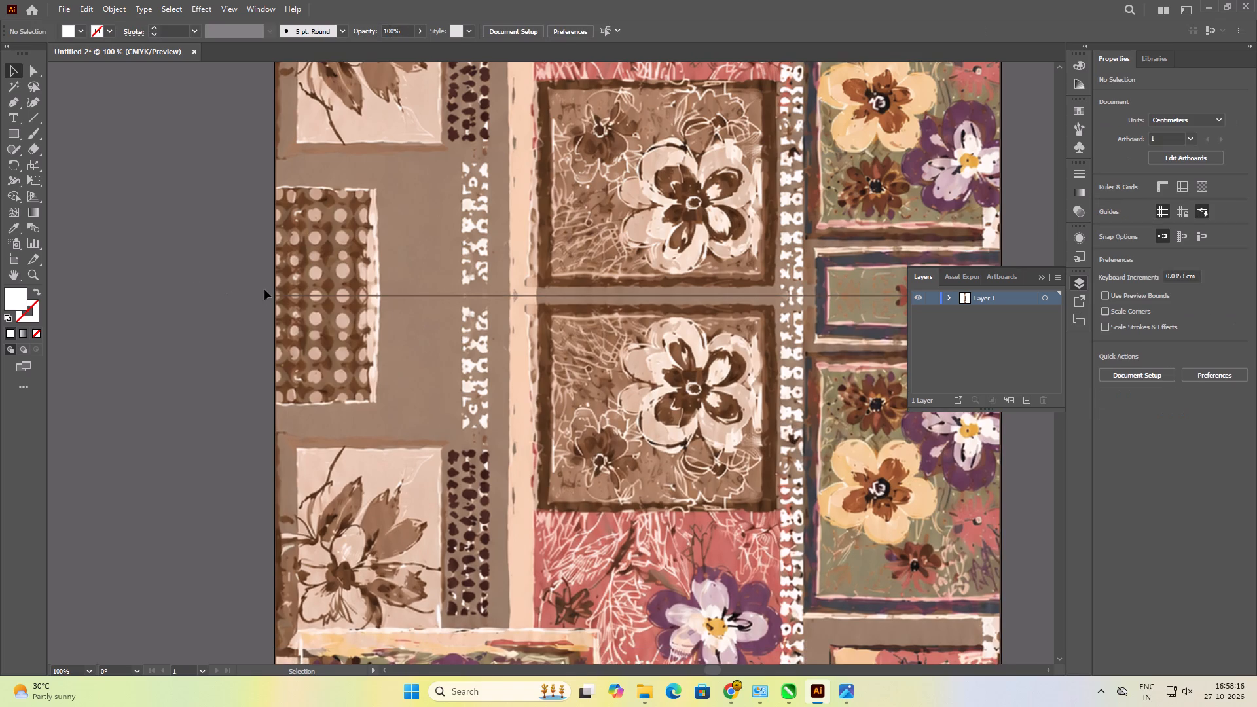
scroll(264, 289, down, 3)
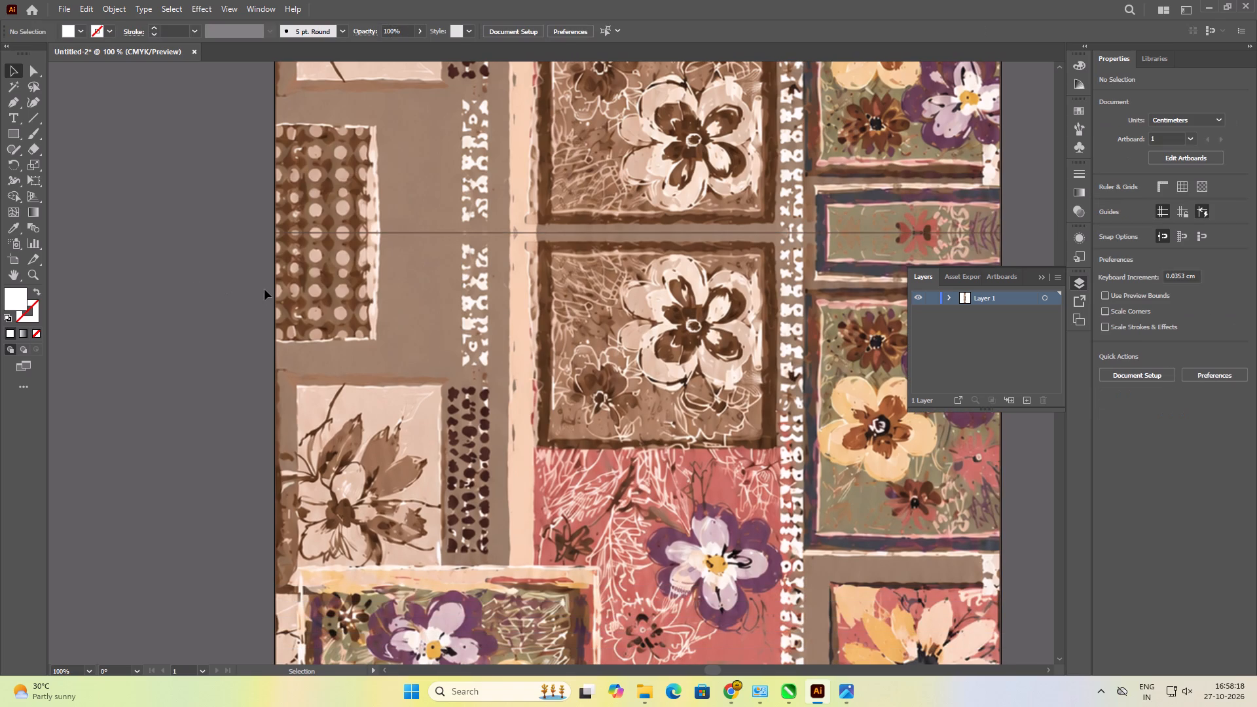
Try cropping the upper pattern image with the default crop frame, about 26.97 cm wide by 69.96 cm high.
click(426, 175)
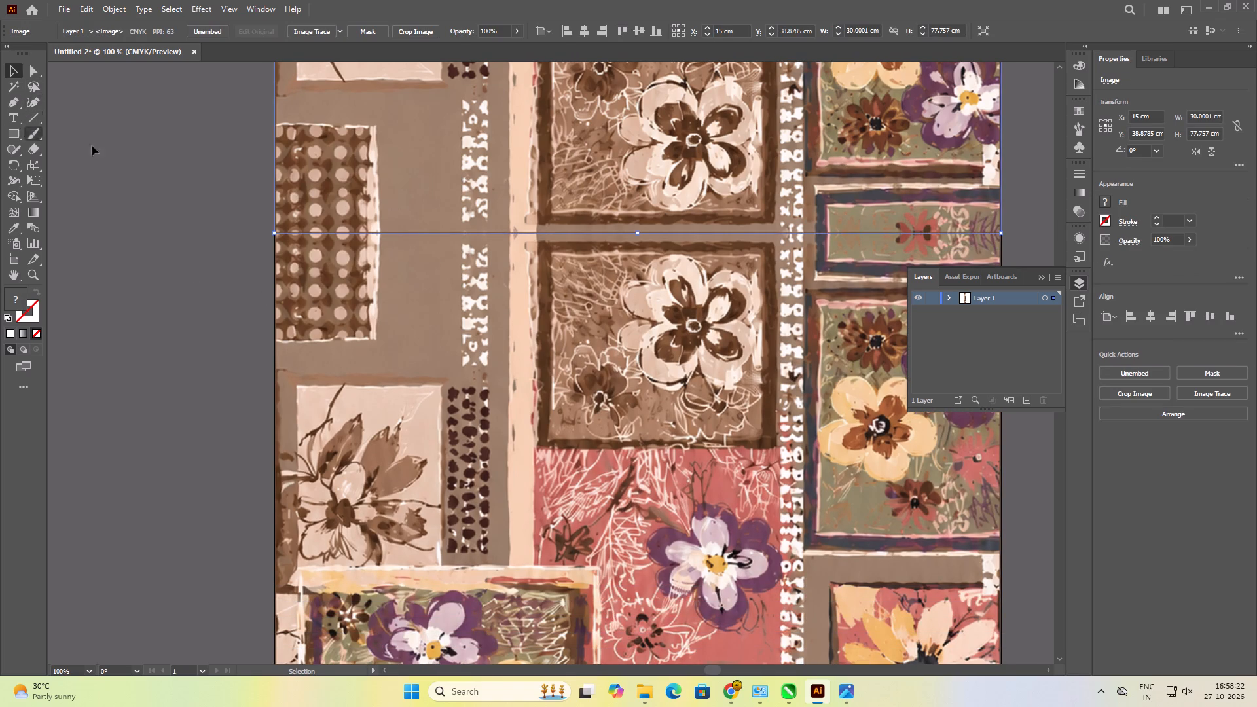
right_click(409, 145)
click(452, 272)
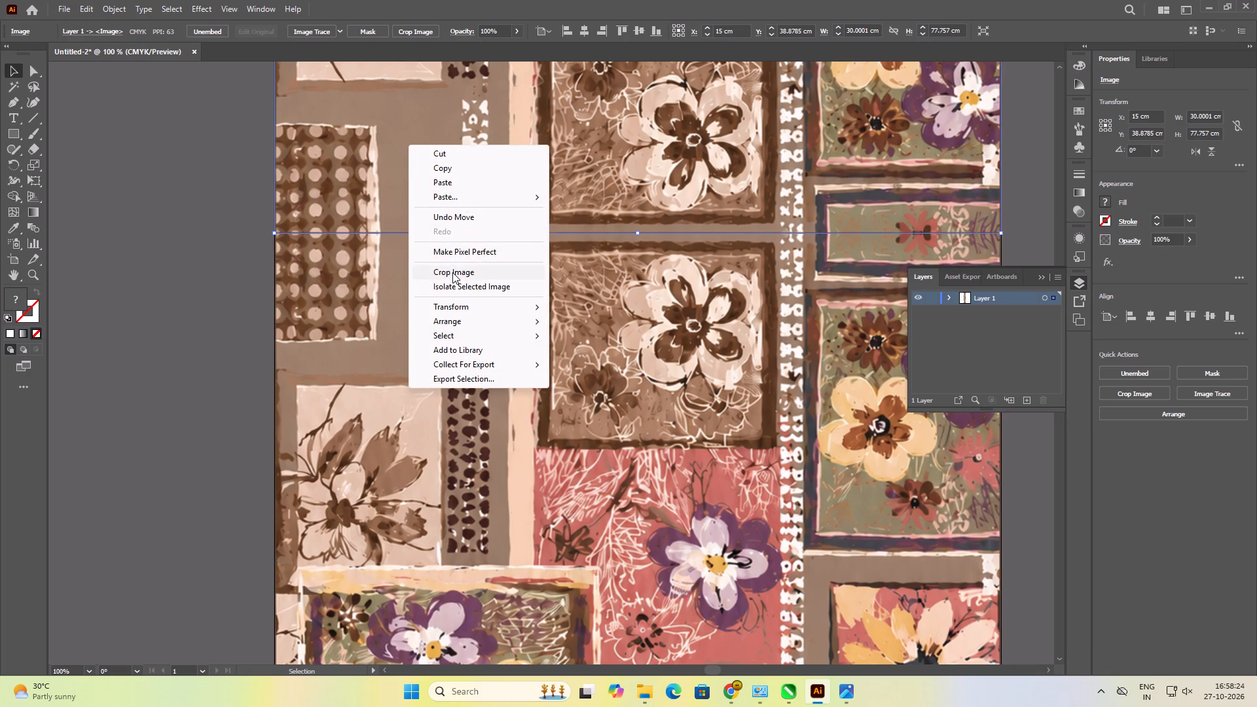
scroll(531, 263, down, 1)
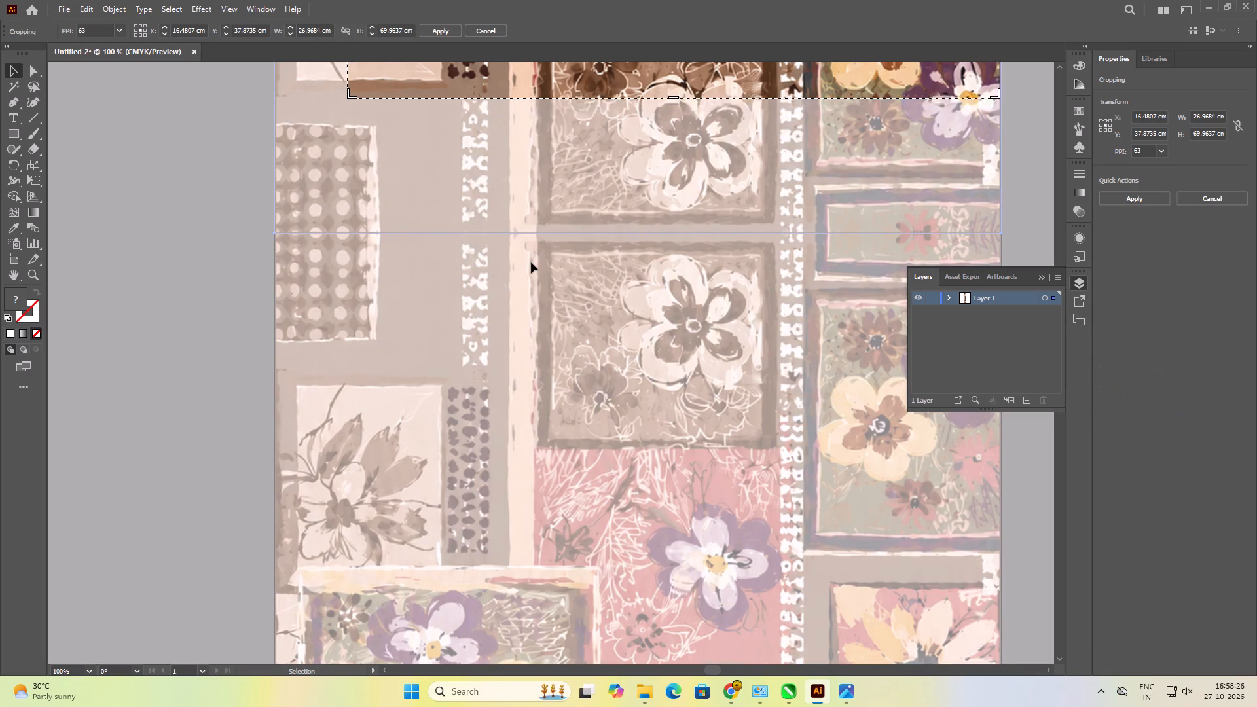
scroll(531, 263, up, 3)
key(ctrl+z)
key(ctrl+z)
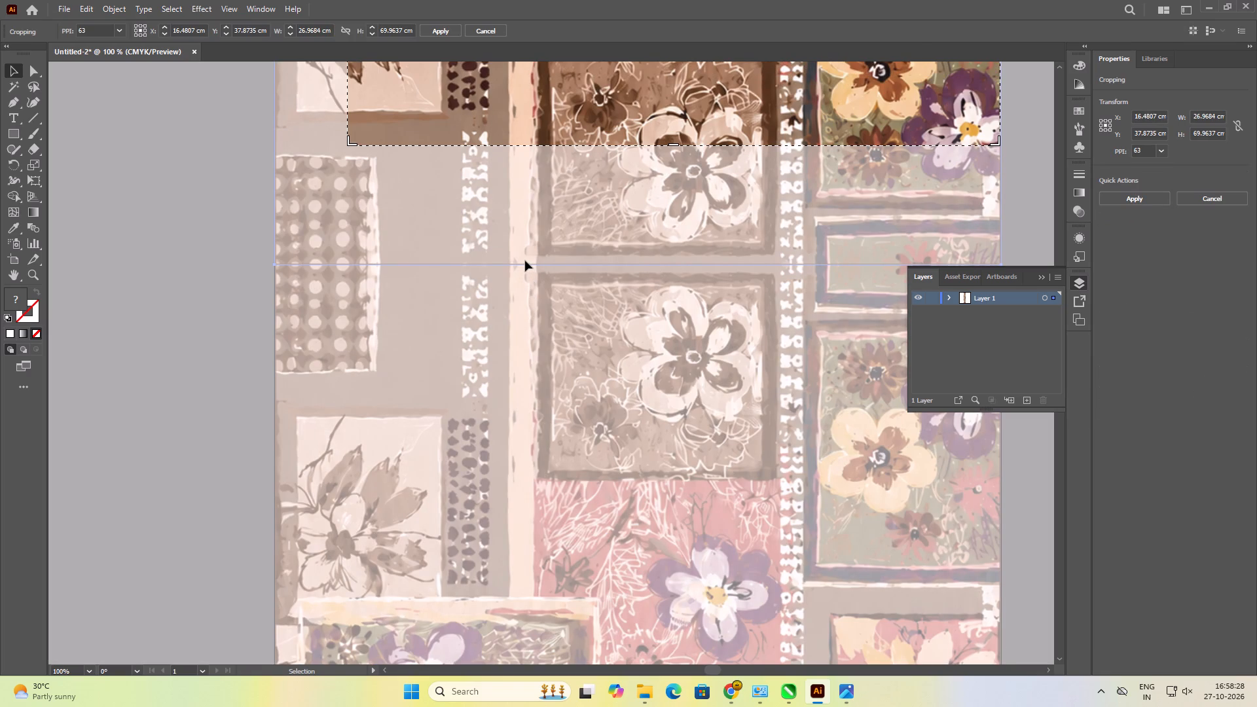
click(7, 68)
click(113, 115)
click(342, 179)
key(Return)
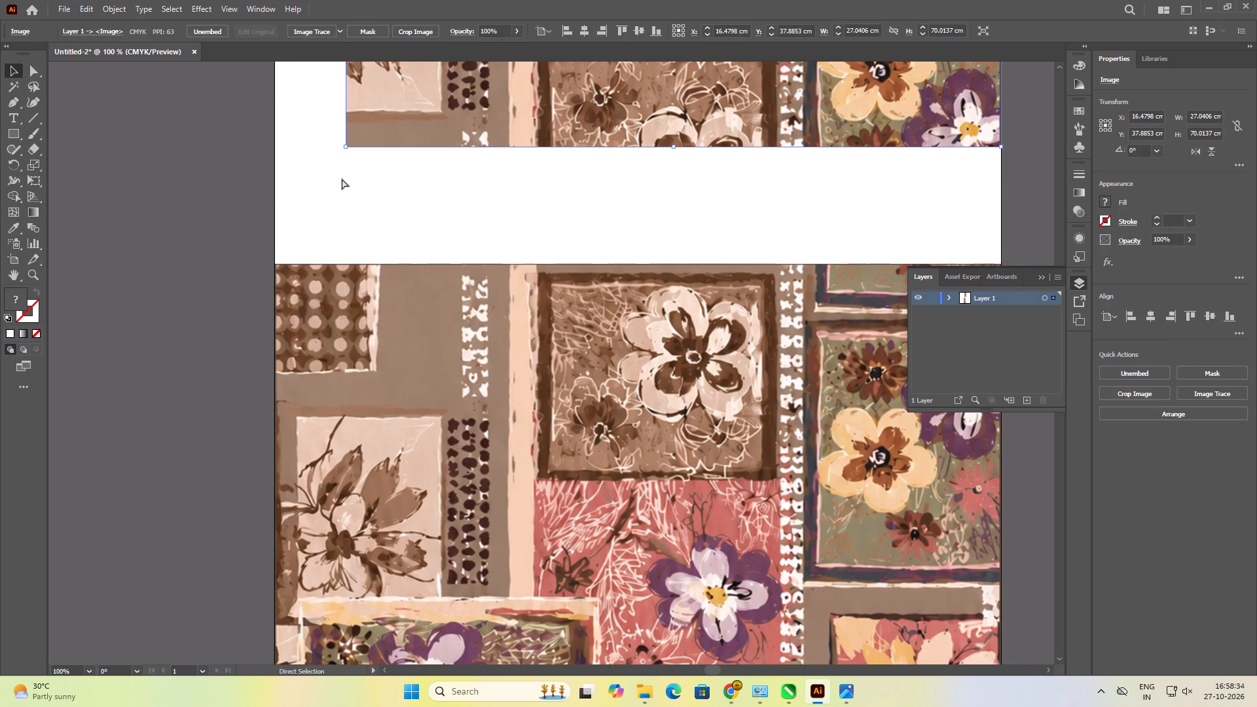
Undo the crop, the nudges, the reflection and the duplication, leaving only the original image at 30.0001 by 77.757 cm.
key(ctrl+z)
key(ctrl+z)
key(ctrl+z)
key(ctrl+z)
key(ctrl+z)
key(ctrl+z)
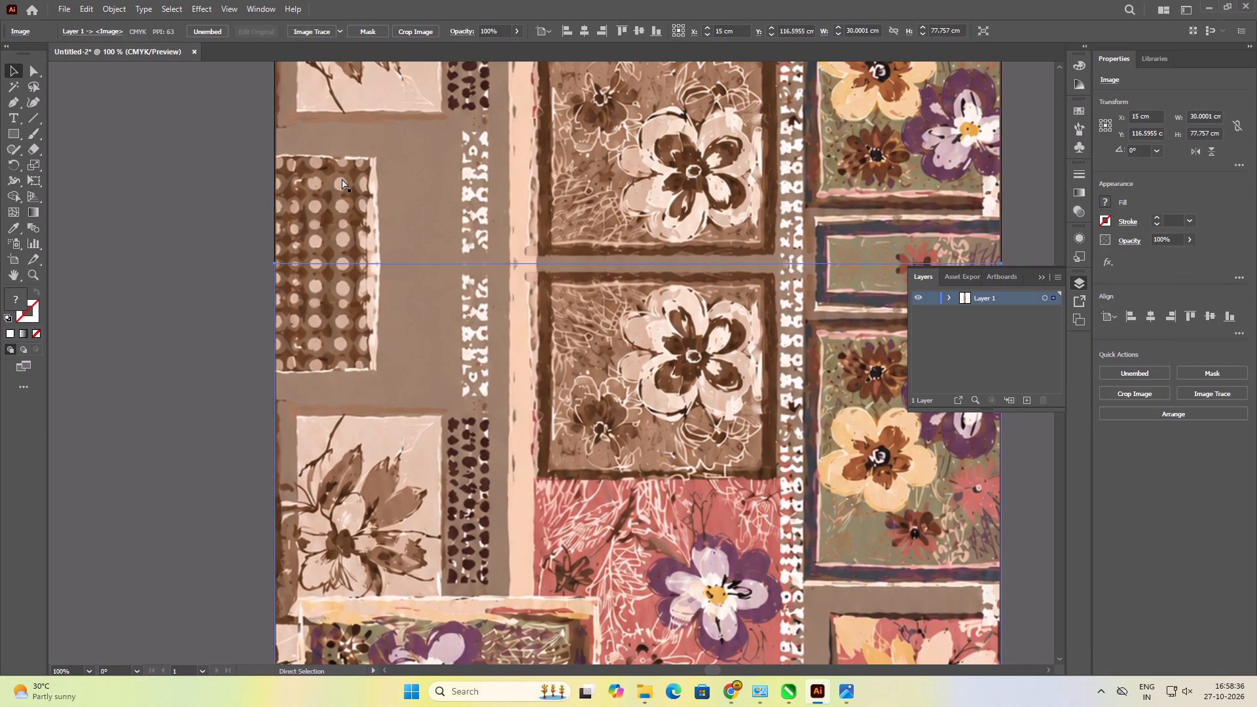
key(ctrl+z)
key(ctrl+z)
key(ctrl+z)
key(ctrl+z)
key(ctrl+z)
key(ctrl+z)
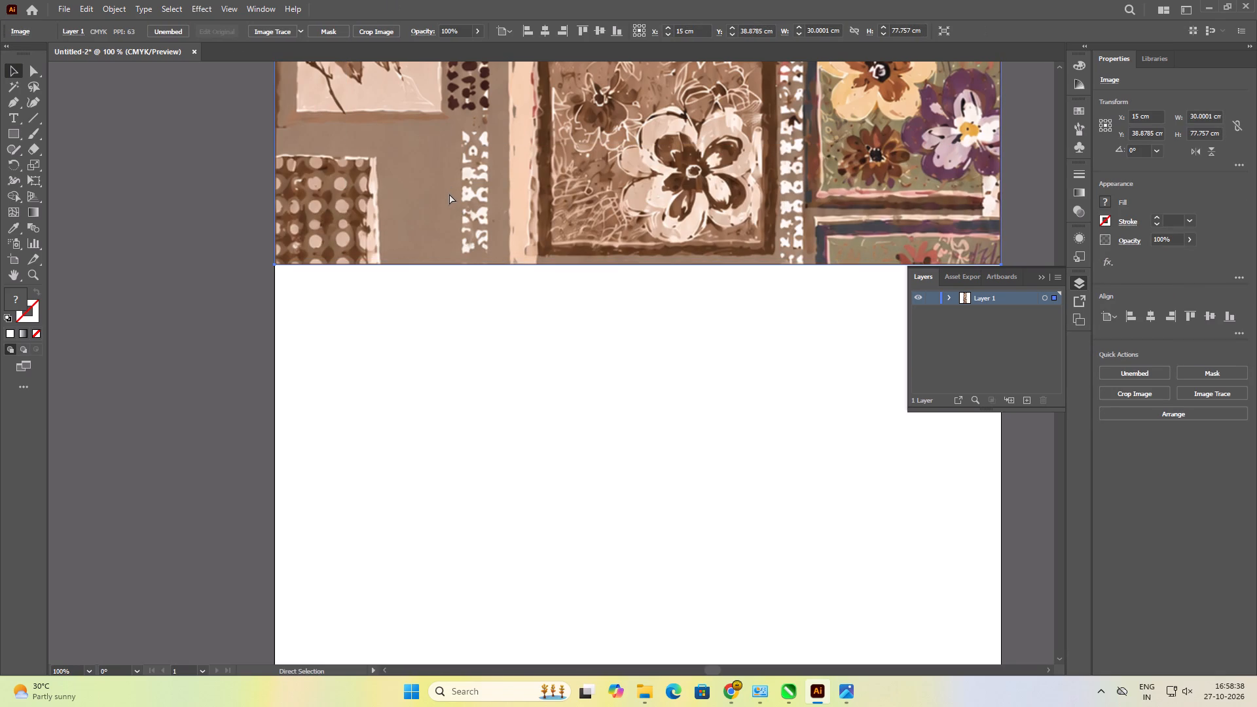
key(ctrl+z)
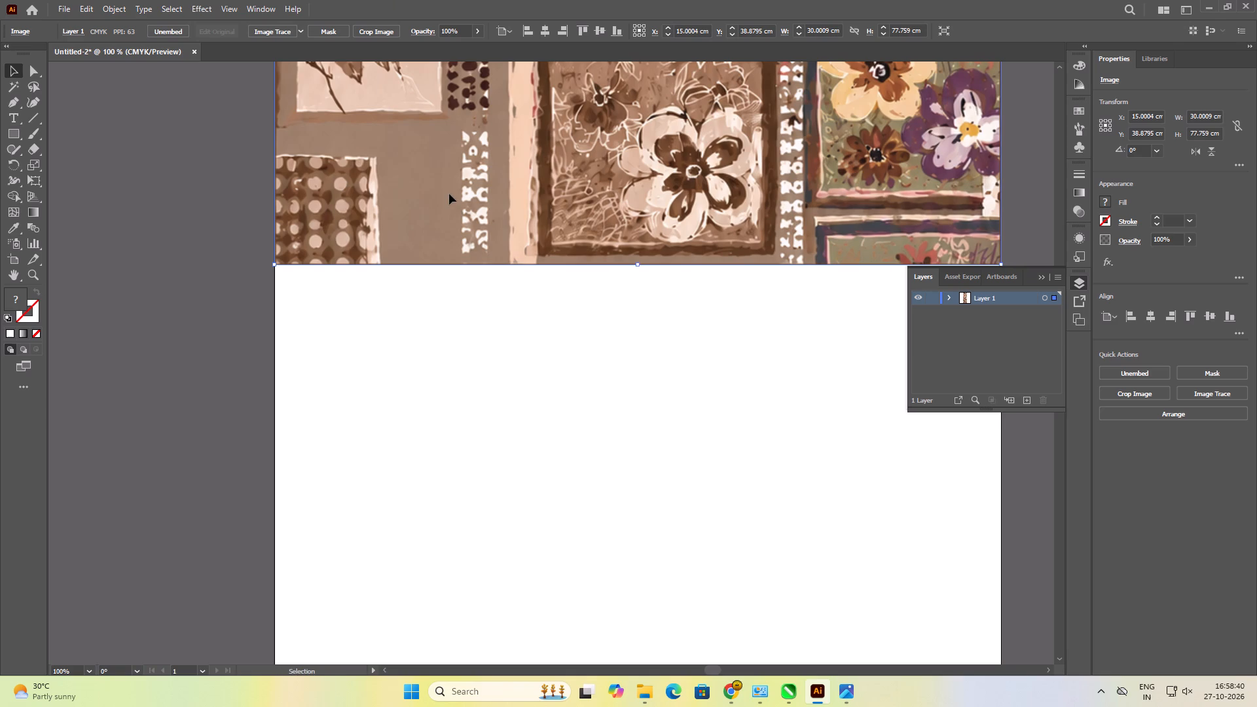
key(ctrl+shift+z)
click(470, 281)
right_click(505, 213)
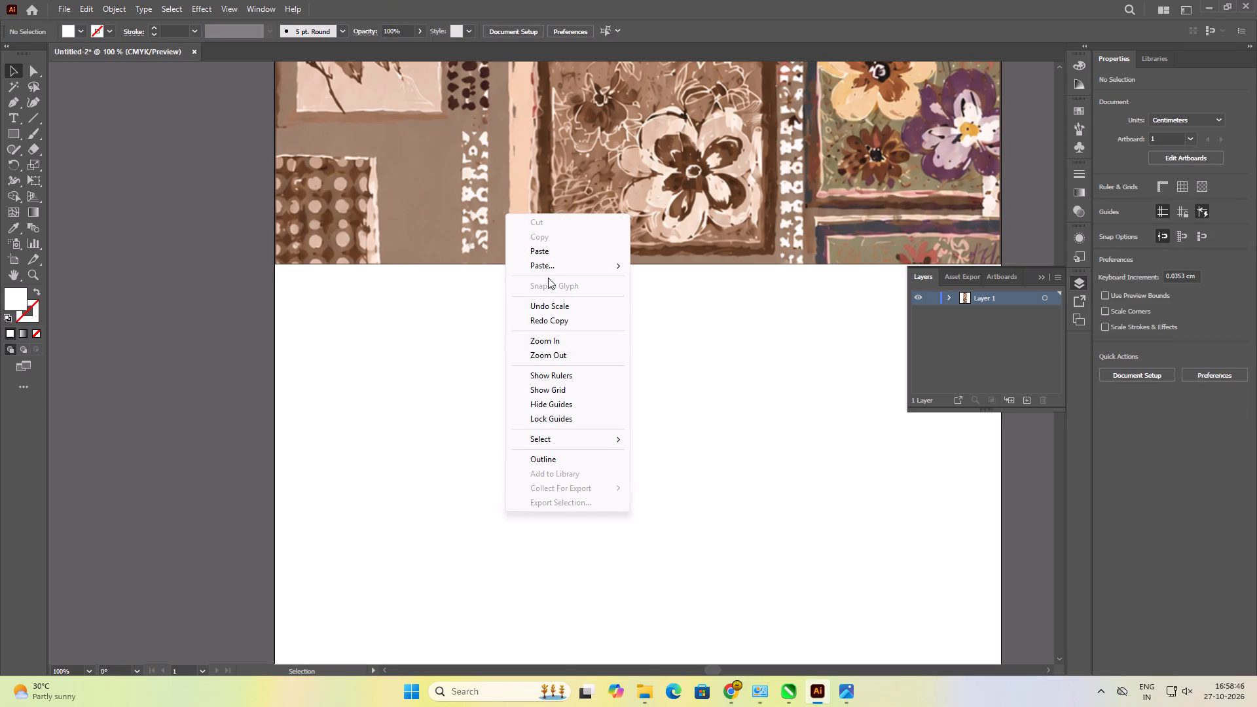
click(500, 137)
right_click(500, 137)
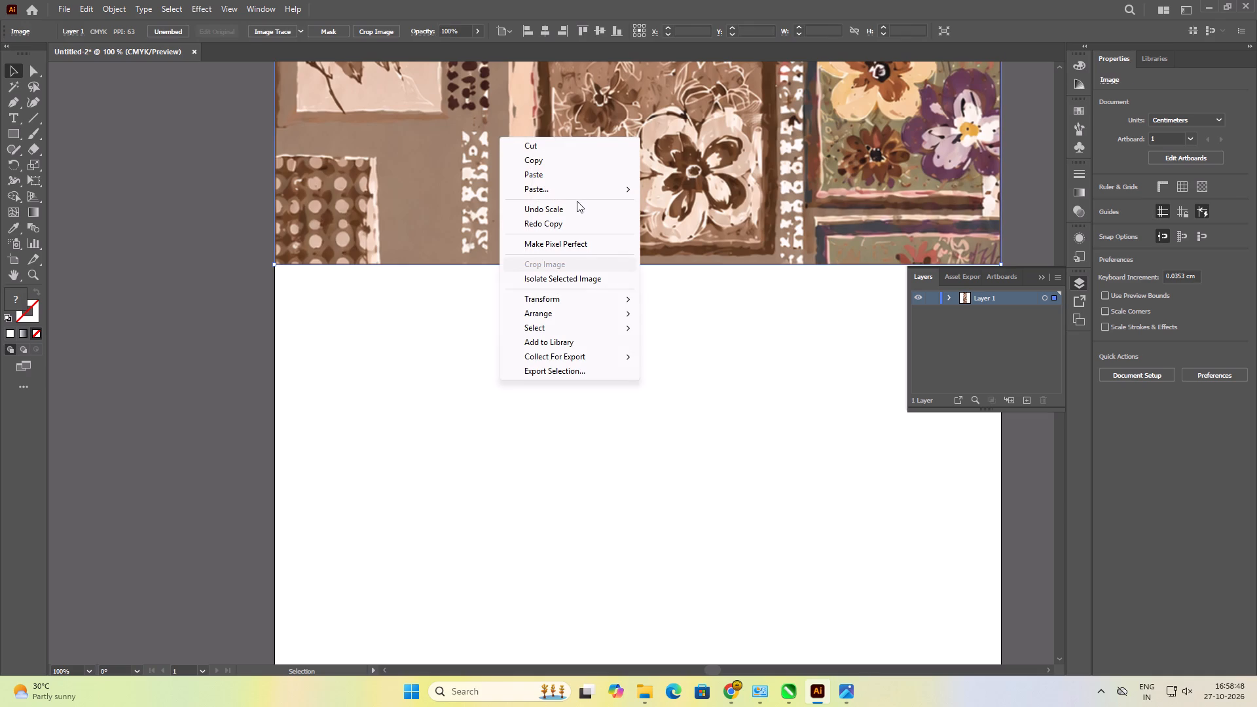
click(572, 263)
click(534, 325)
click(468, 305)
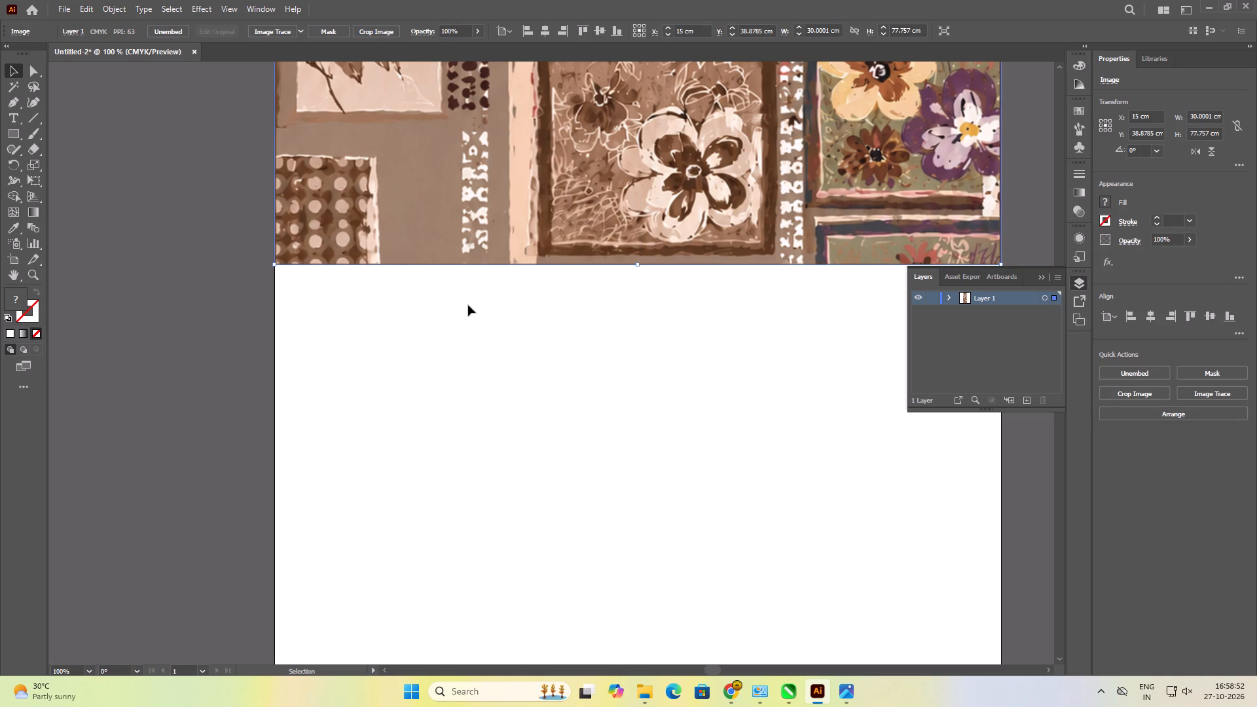
Start Crop Image on the pattern image and extend the crop frame to the image's edges, about 29.96 by 77.76 cm.
click(459, 230)
right_click(459, 230)
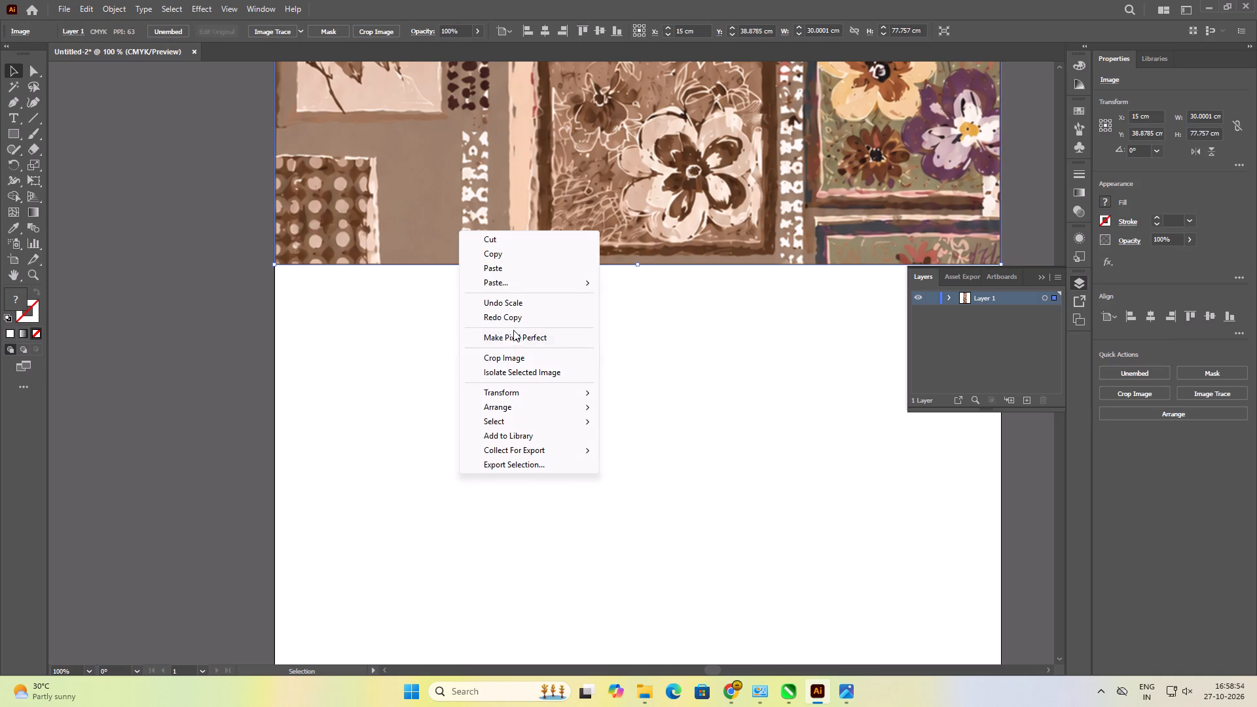
click(515, 355)
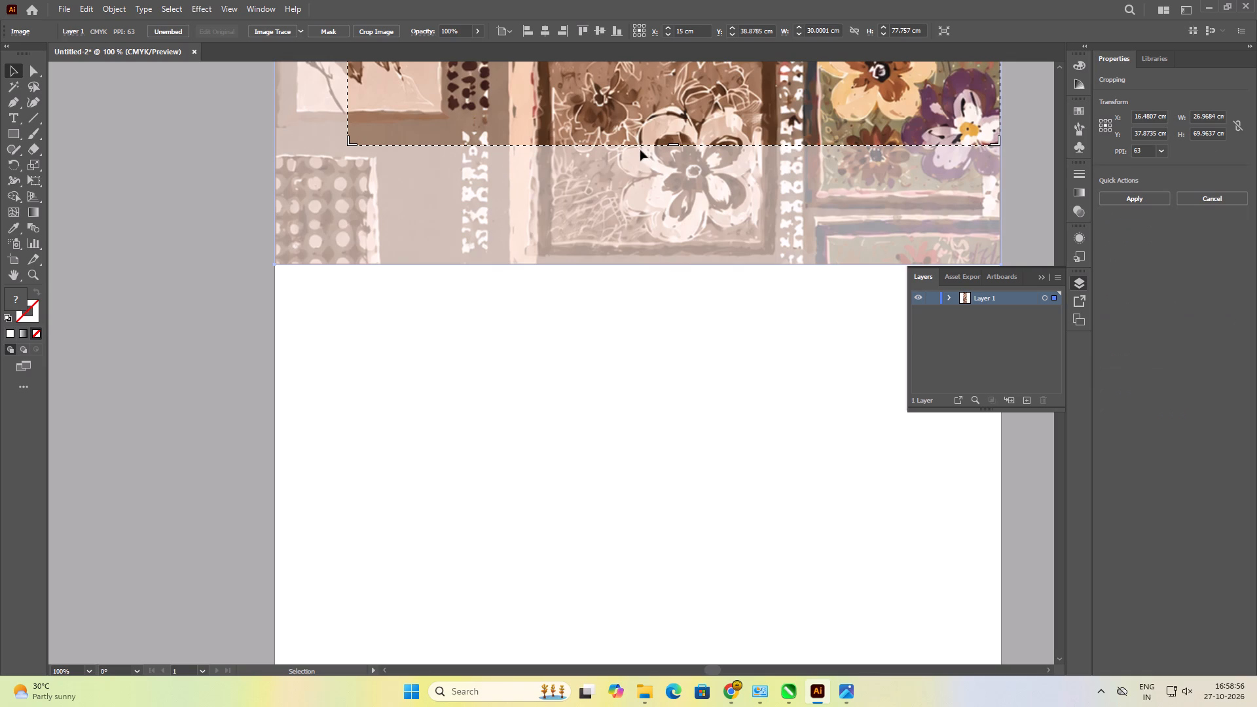
drag(671, 143, 663, 380)
scroll(395, 282, down, 7)
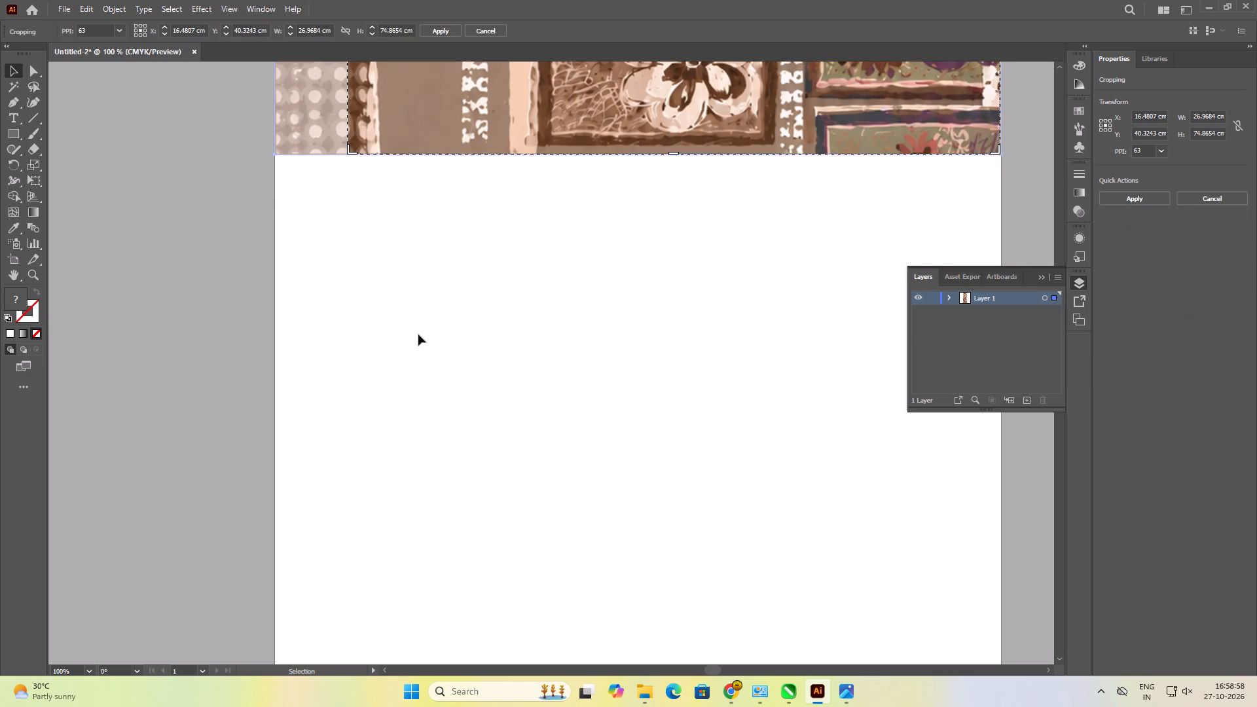
scroll(418, 335, up, 5)
scroll(418, 335, down, 6)
alt+scroll(418, 335, down, 3)
alt+scroll(539, 249, up, 2)
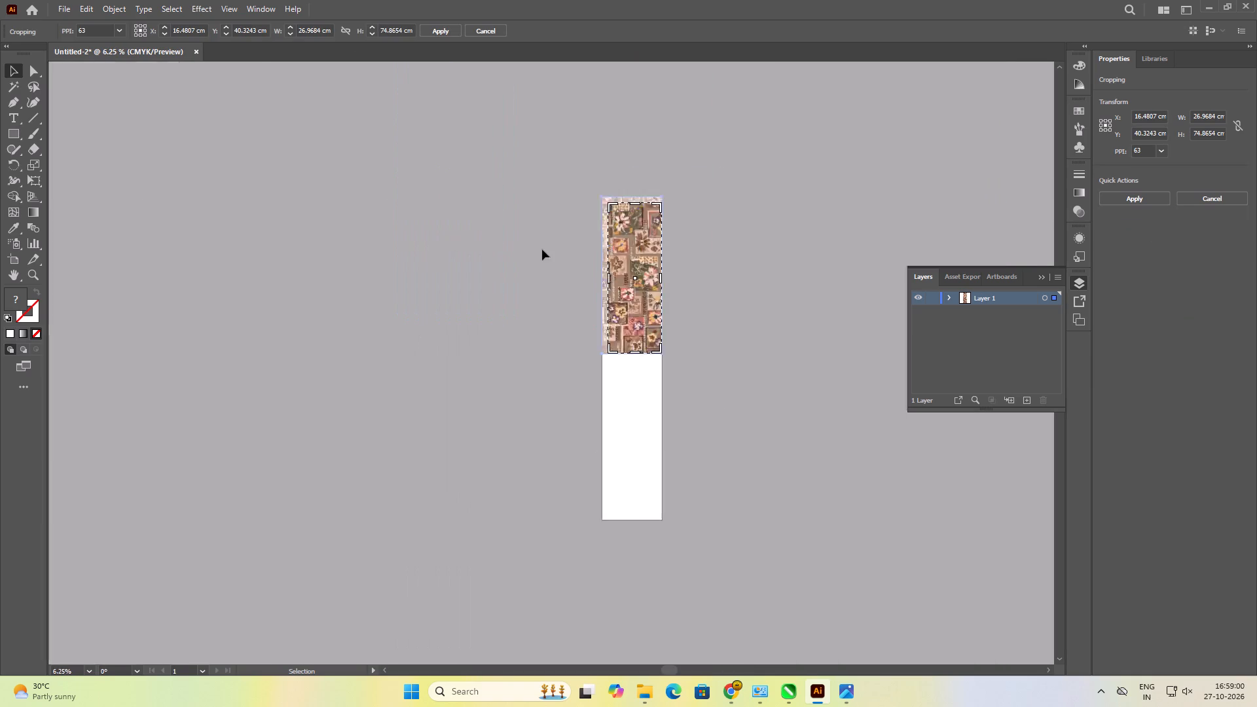
alt+scroll(687, 213, up, 2)
click(591, 147)
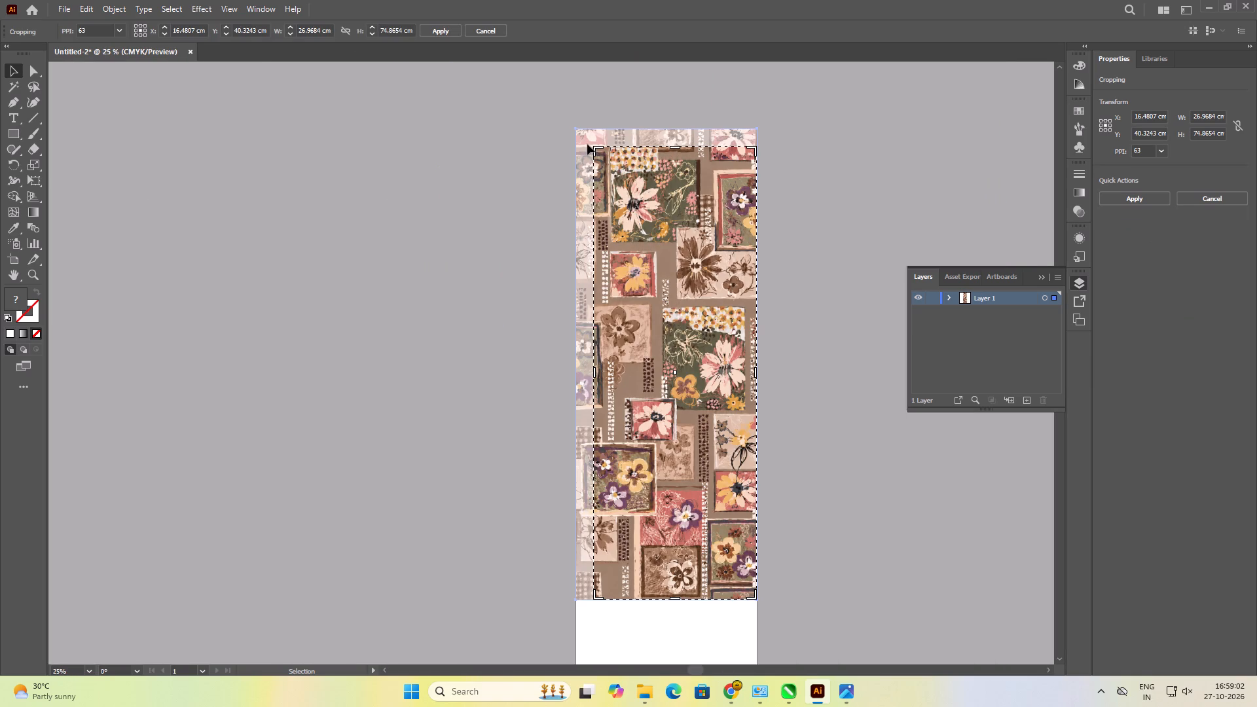
drag(598, 146, 547, 82)
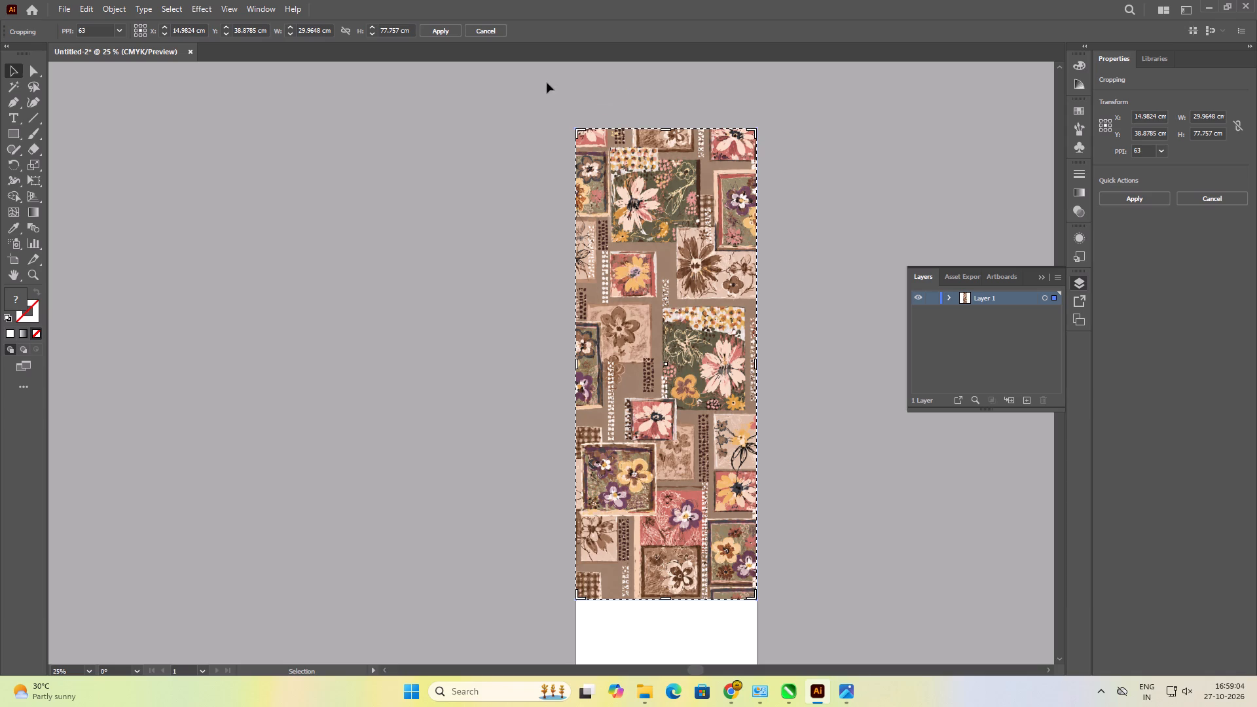
scroll(608, 102, down, 5)
scroll(623, 610, up, 1)
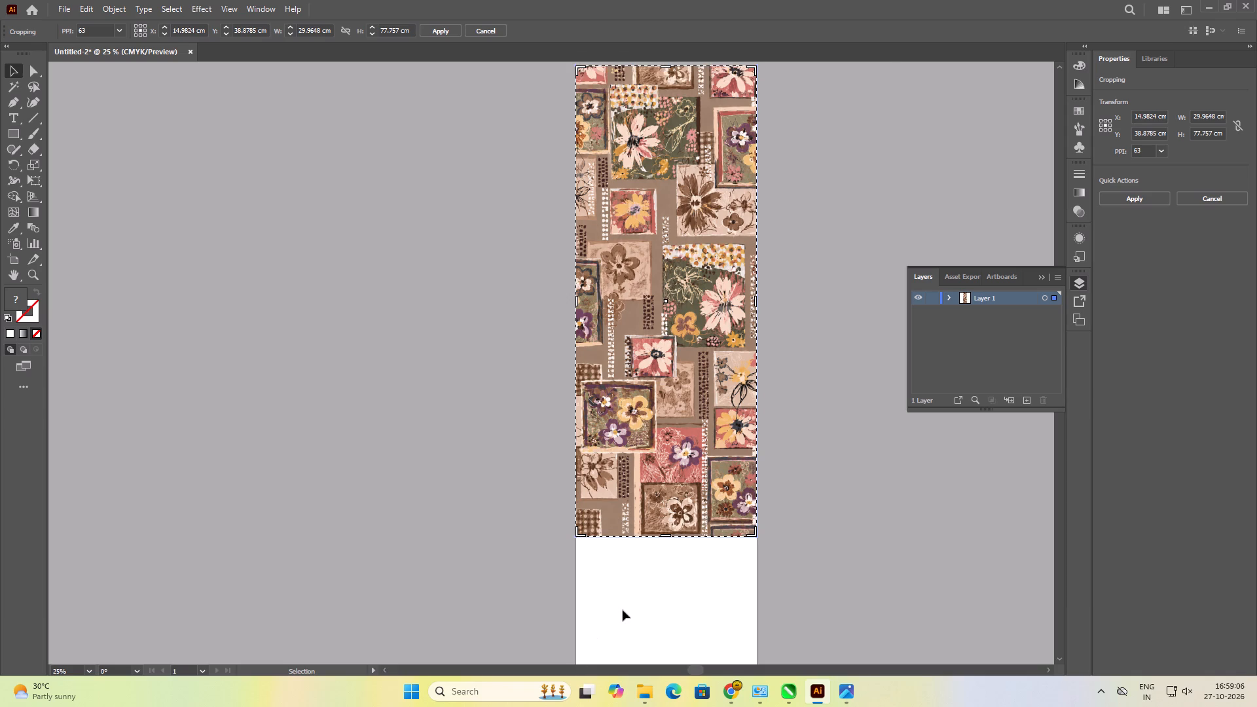
Raise the crop frame's bottom edge above the dark edge strip, to about 77.68 cm high, and apply the crop.
alt+scroll(623, 610, up, 4)
alt+scroll(345, 380, down, 1)
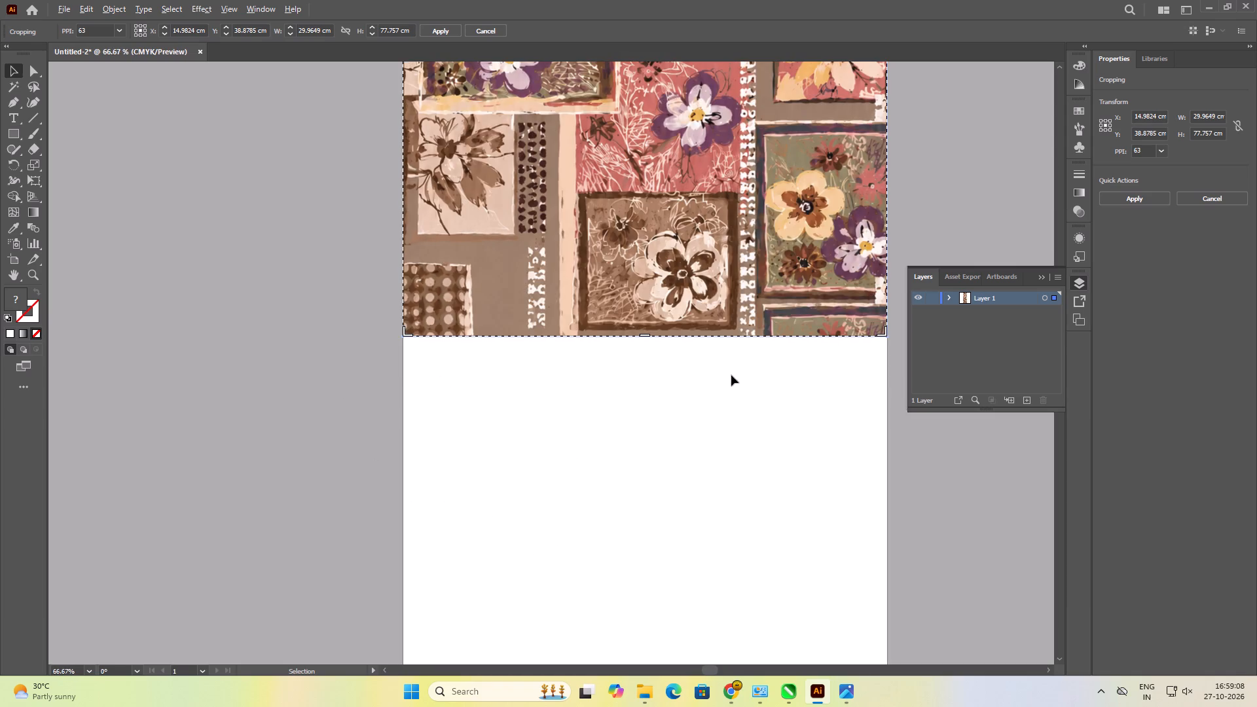
alt+scroll(758, 353, up, 3)
alt+scroll(417, 300, up, 5)
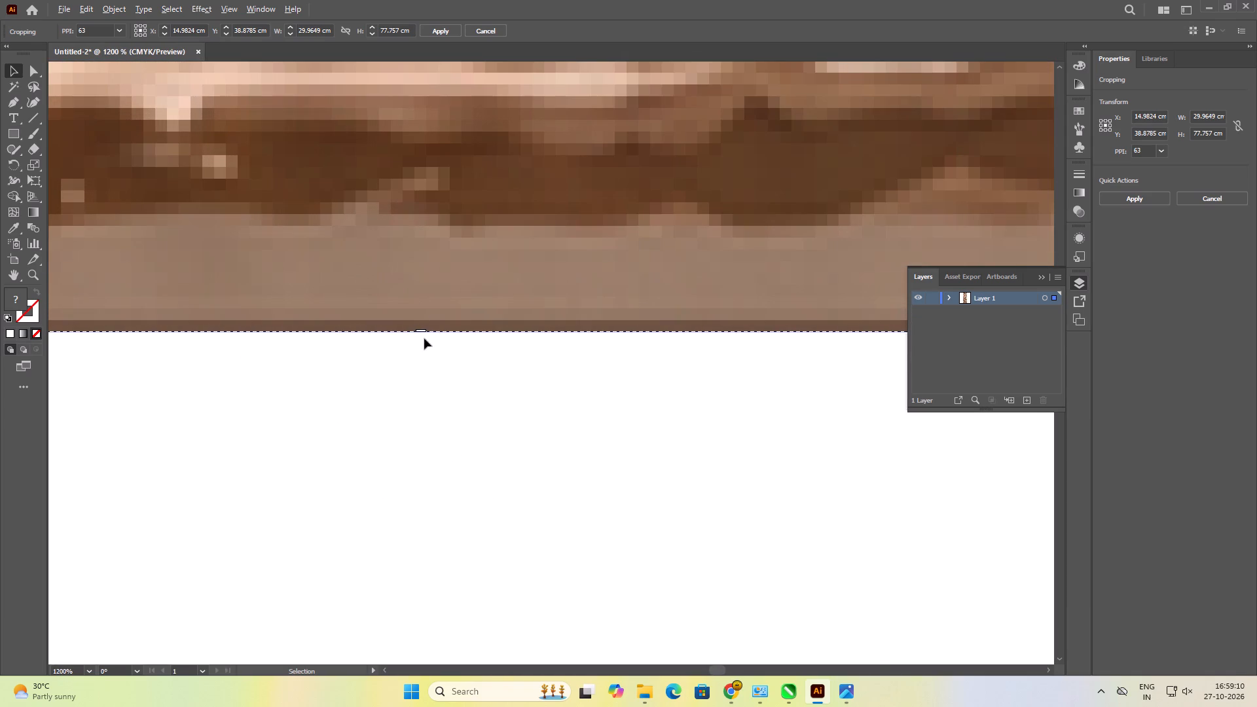
drag(422, 331, 428, 311)
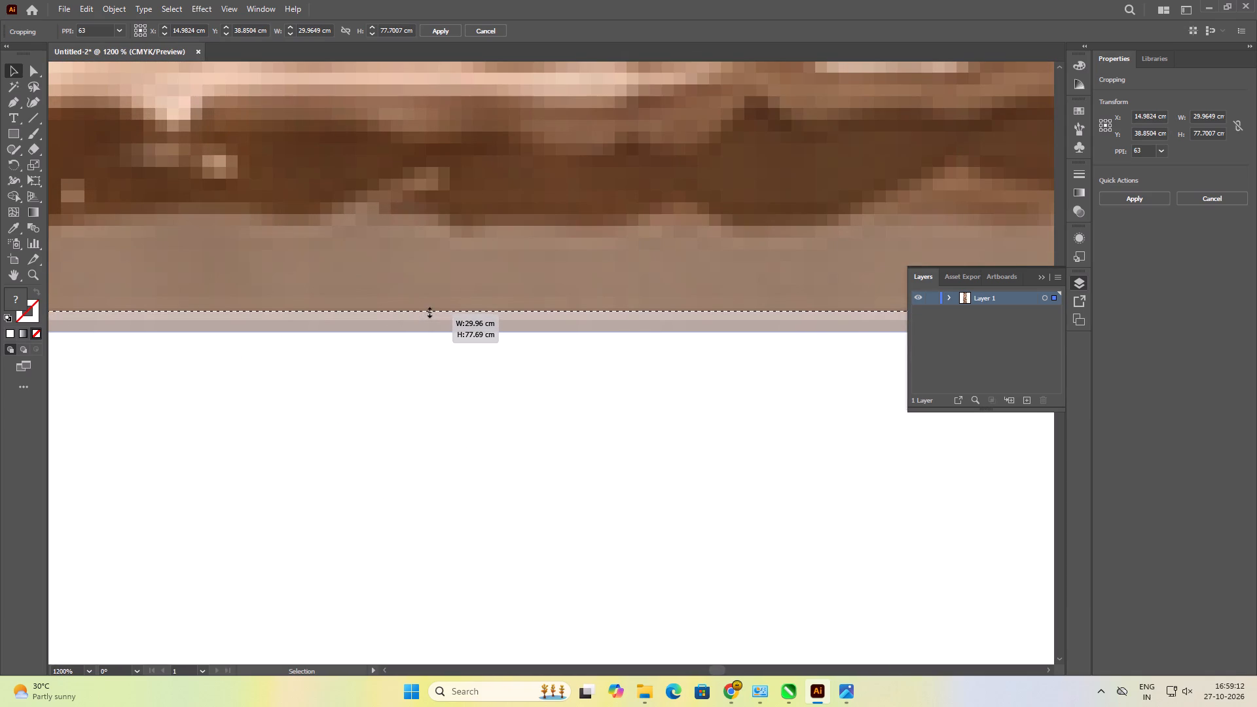
drag(428, 311, 432, 309)
click(483, 382)
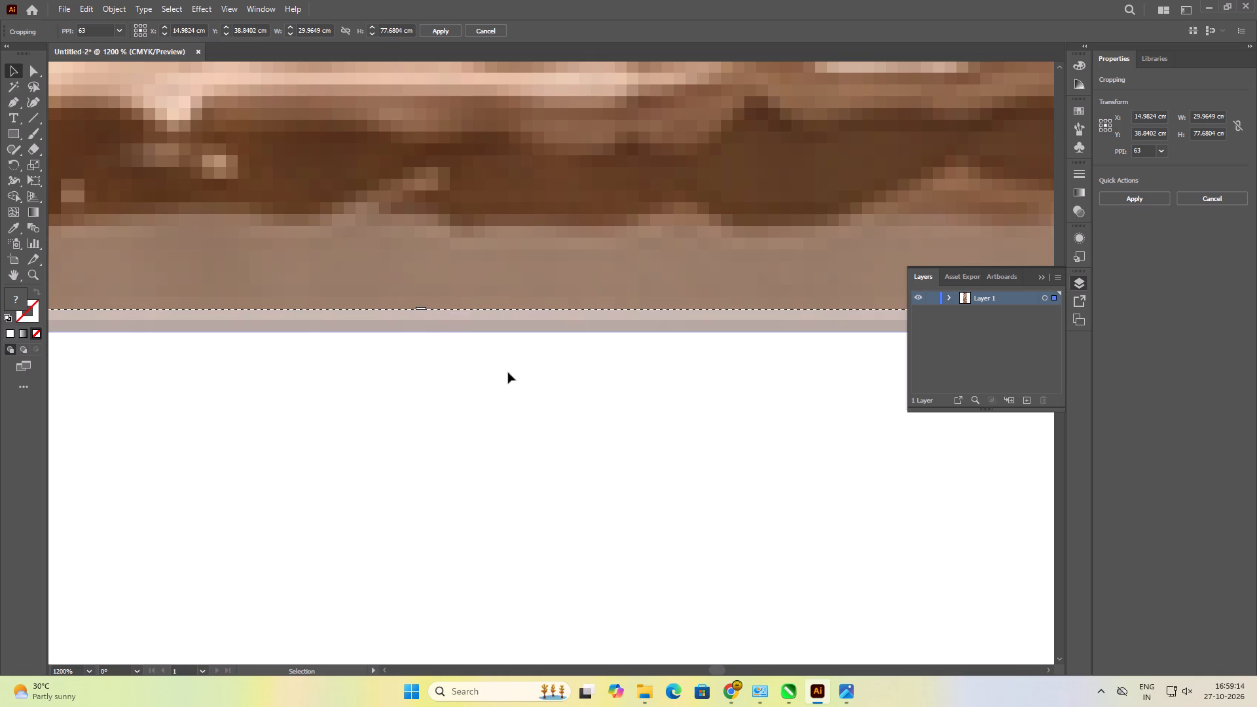
key(Return)
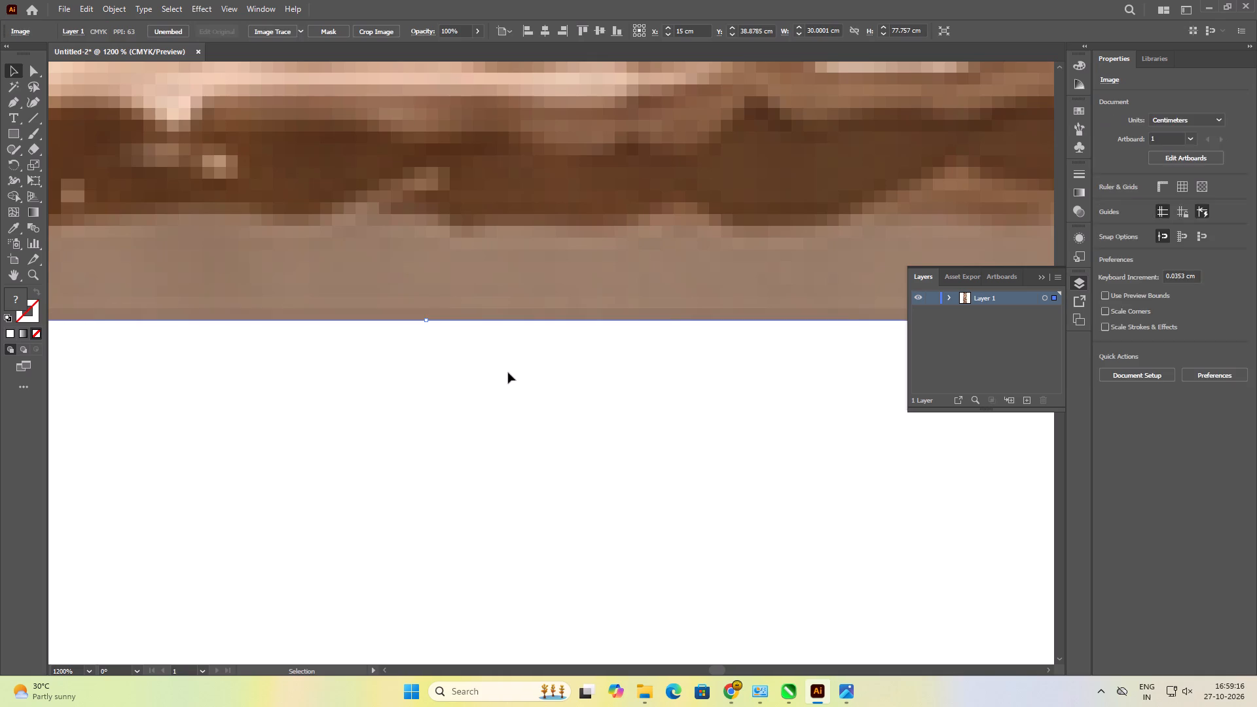
Examine the cropped pattern image's bottom edge for any remaining dark strip.
click(511, 375)
scroll(515, 380, down, 3)
scroll(515, 380, up, 1)
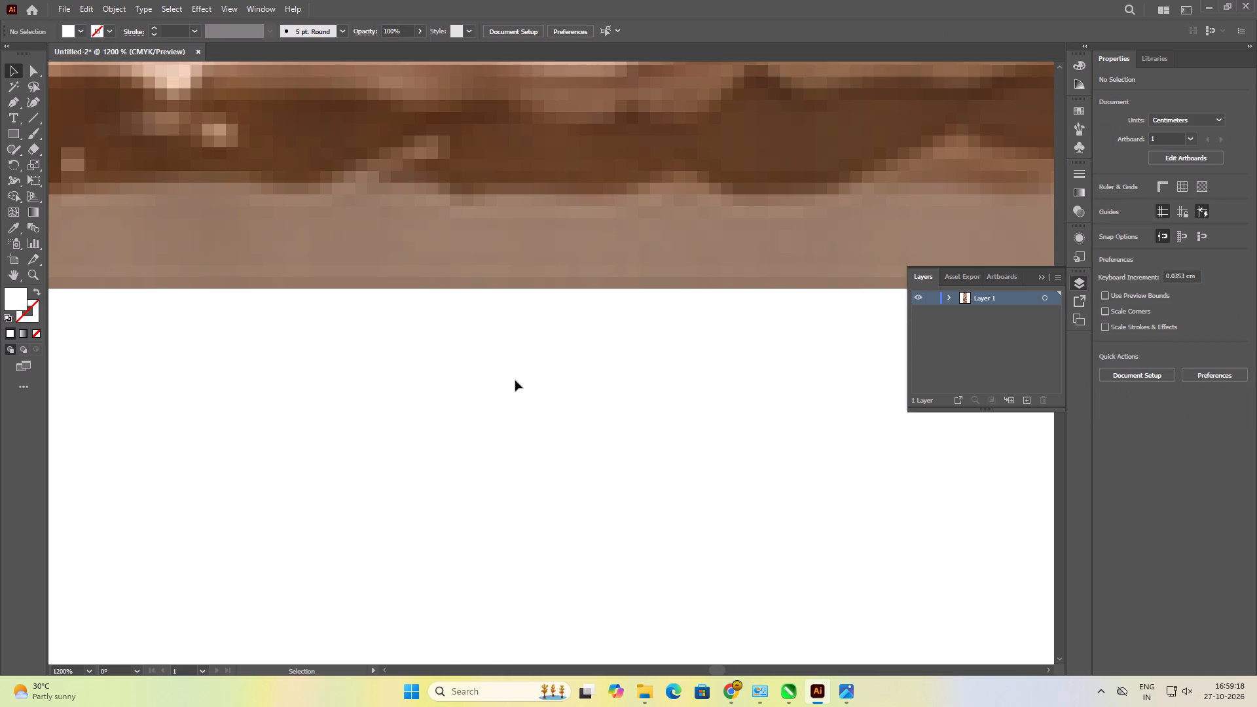
alt+scroll(515, 380, down, 5)
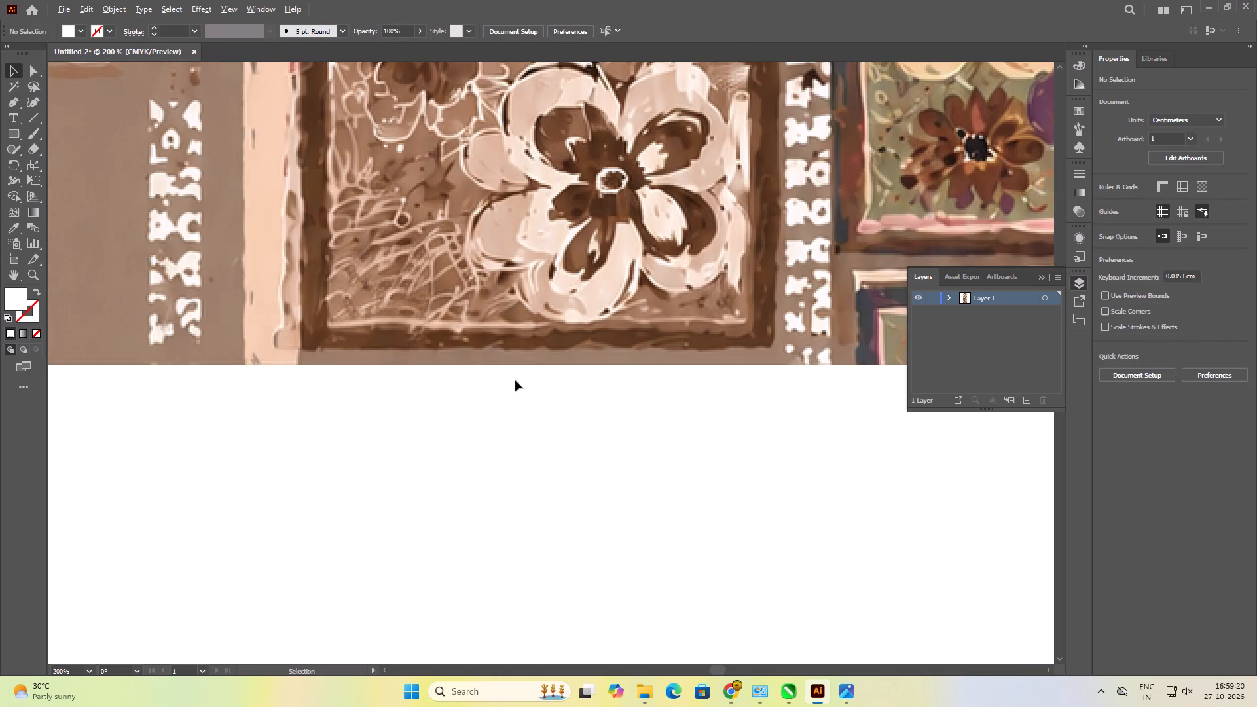
alt+scroll(515, 380, down, 1)
alt+scroll(515, 380, up, 3)
Start Crop Image on the pattern image again and extend the crop frame to the image's edges, about 29.96 by 77.72 cm.
click(530, 337)
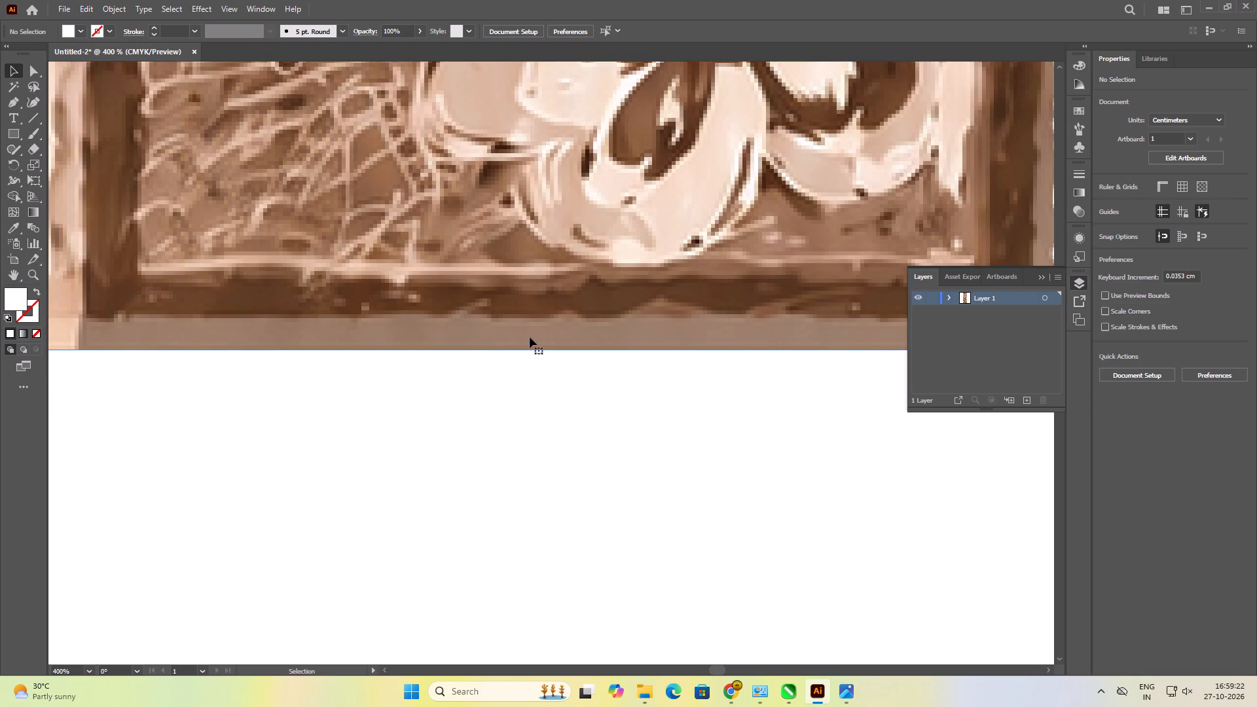
right_click(501, 340)
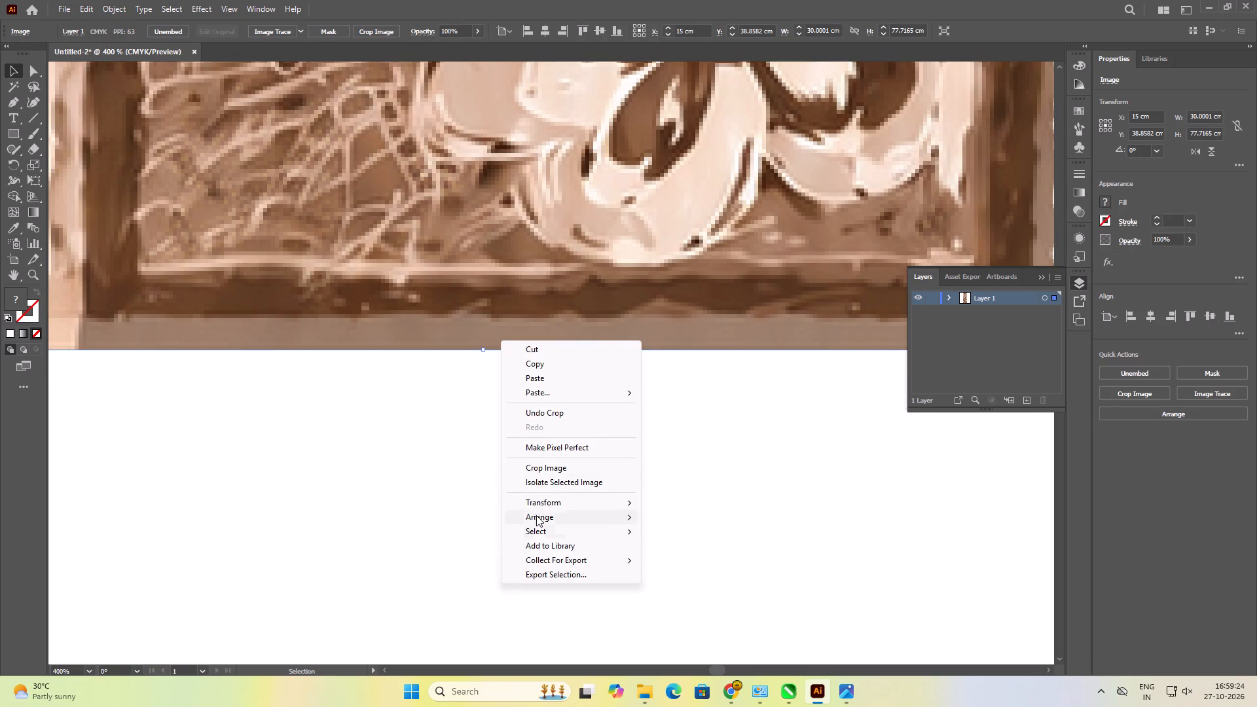
click(539, 475)
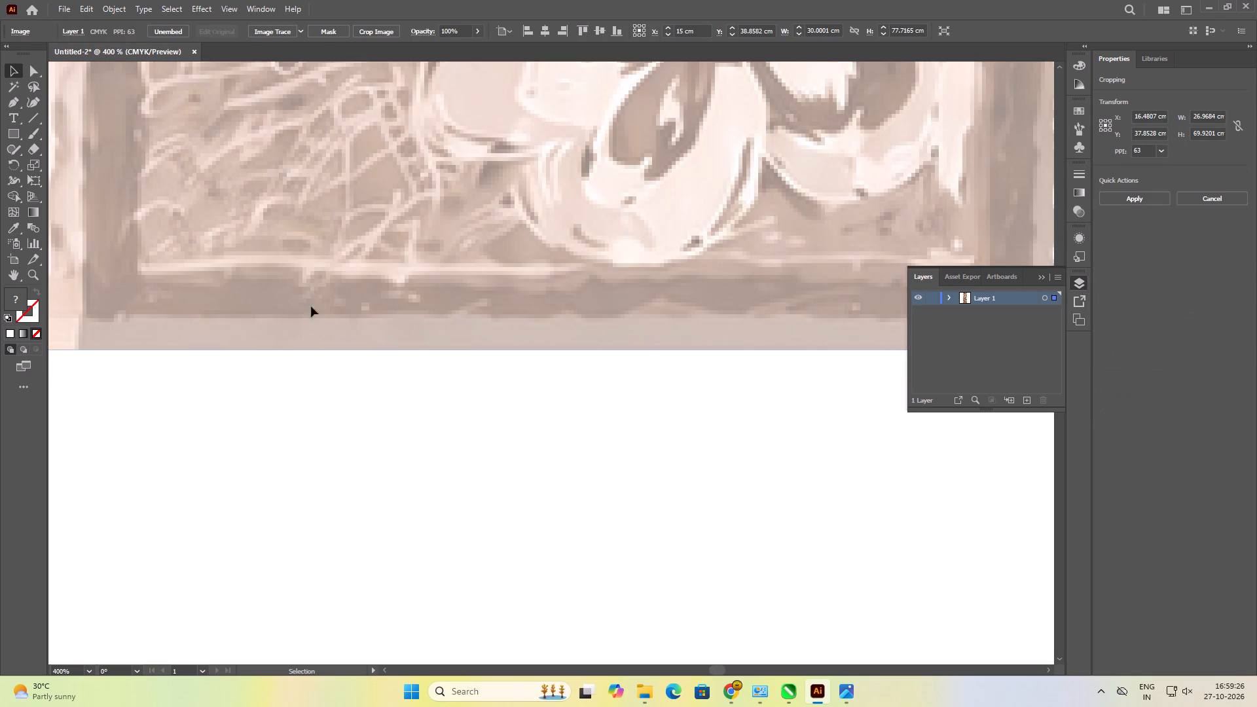
key(ctrl+z)
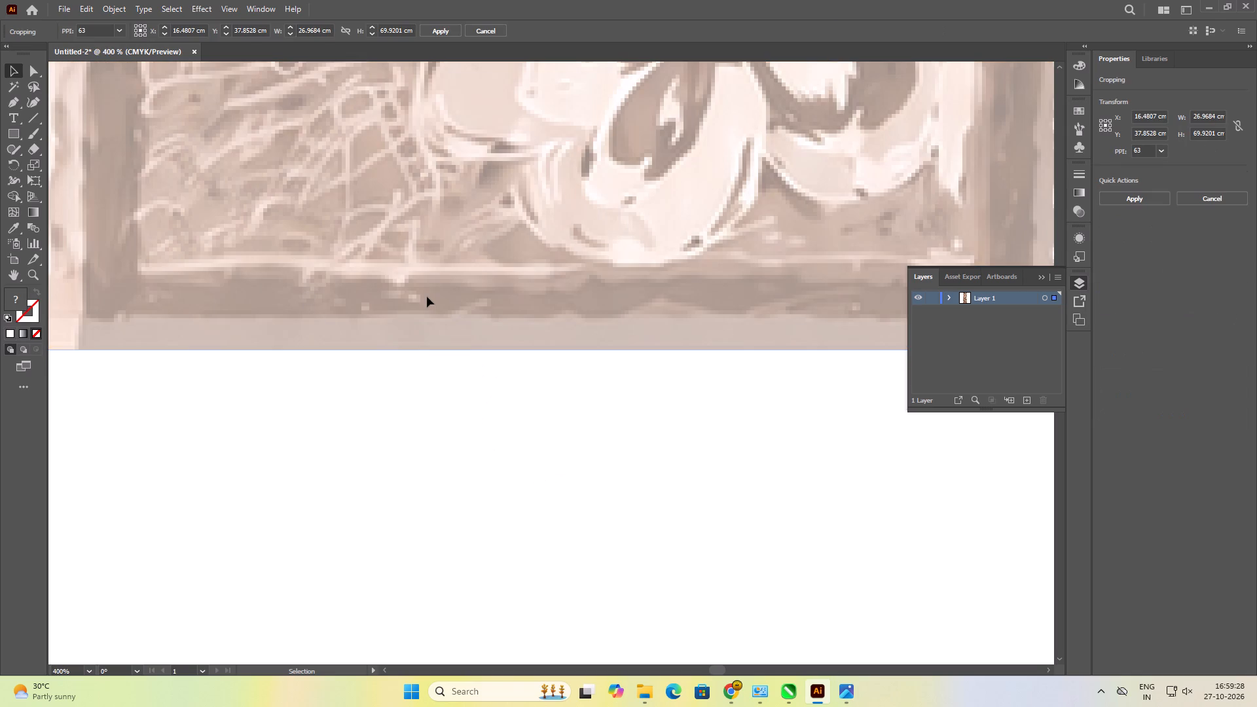
alt+scroll(381, 304, down, 9)
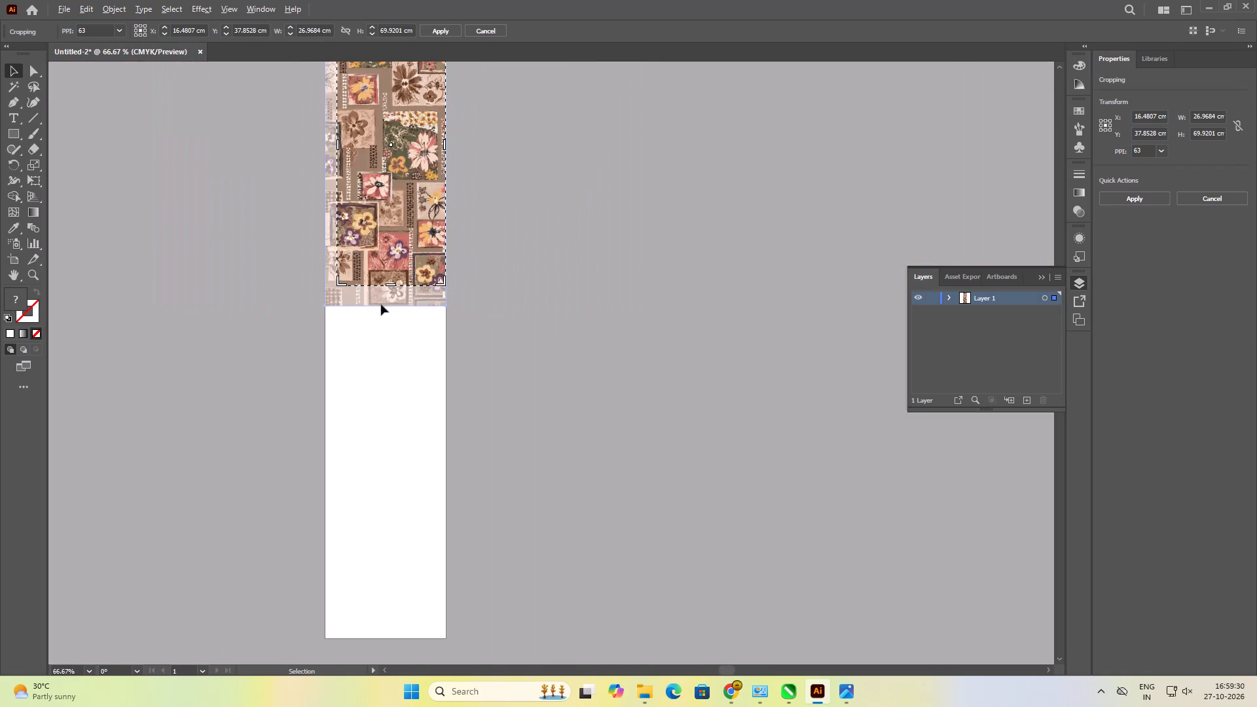
alt+scroll(433, 367, down, 4)
alt+scroll(541, 384, up, 1)
alt+scroll(538, 299, up, 1)
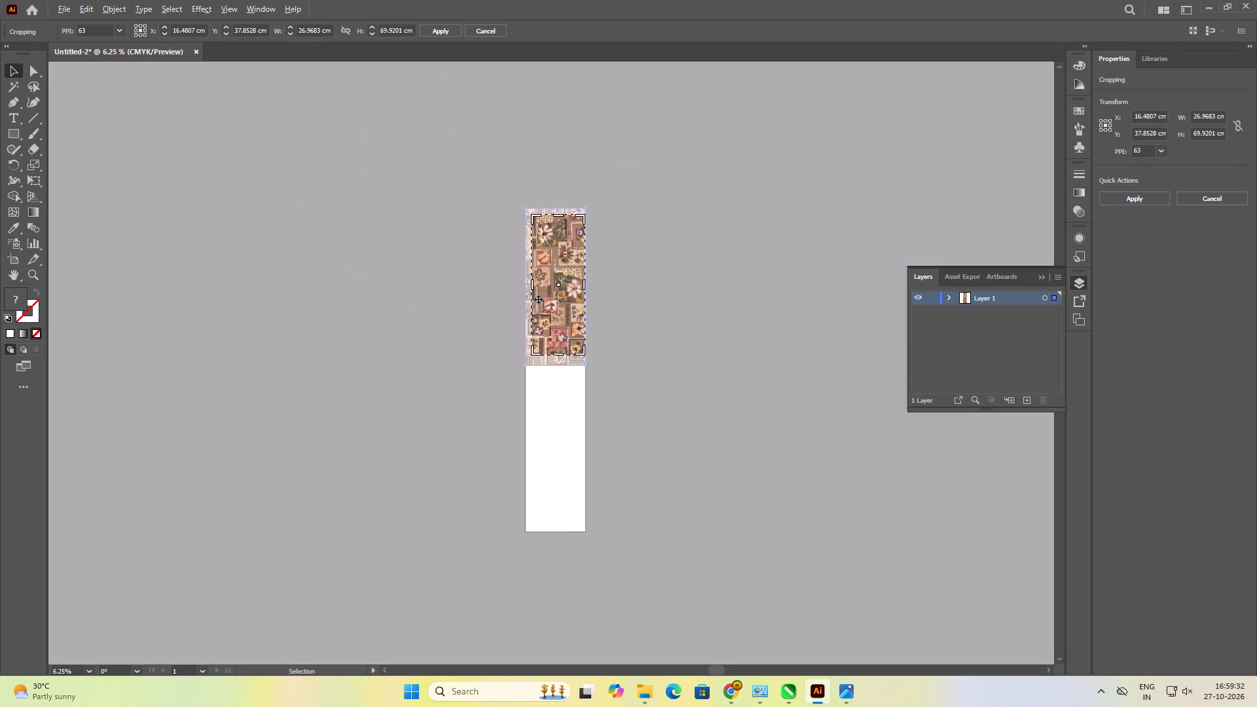
alt+scroll(538, 299, up, 2)
drag(529, 132, 487, 87)
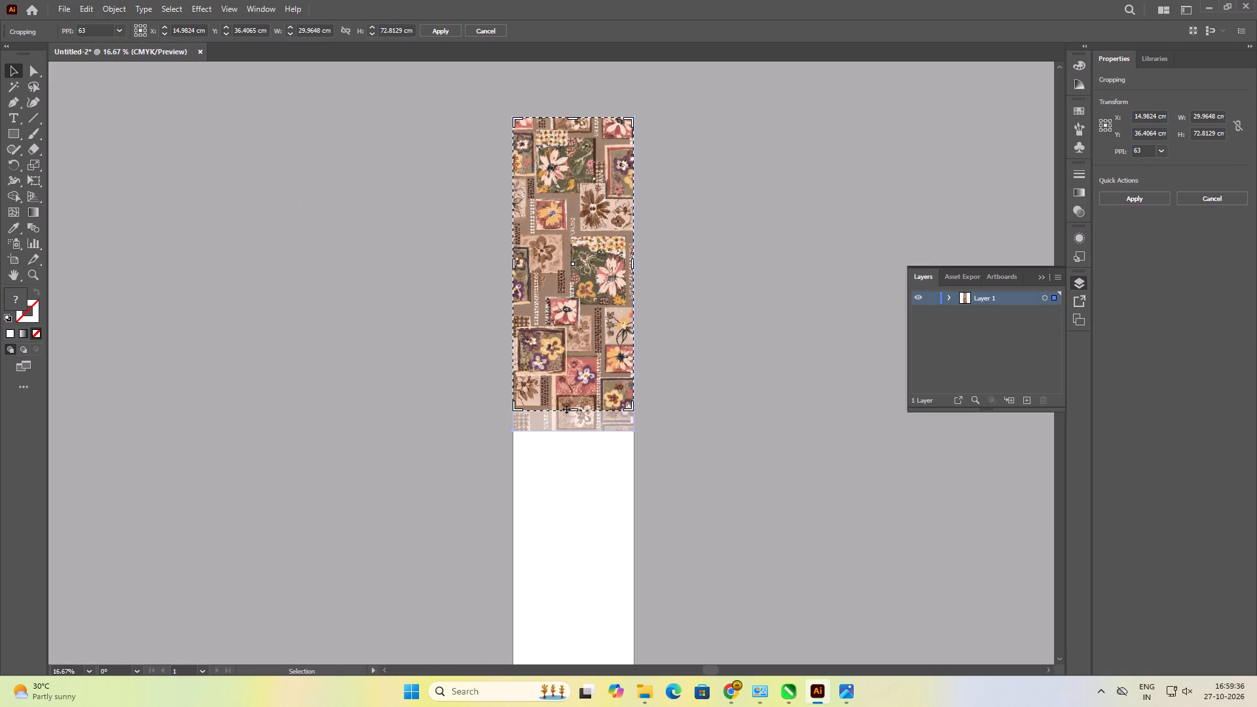
click(573, 412)
drag(573, 410, 566, 456)
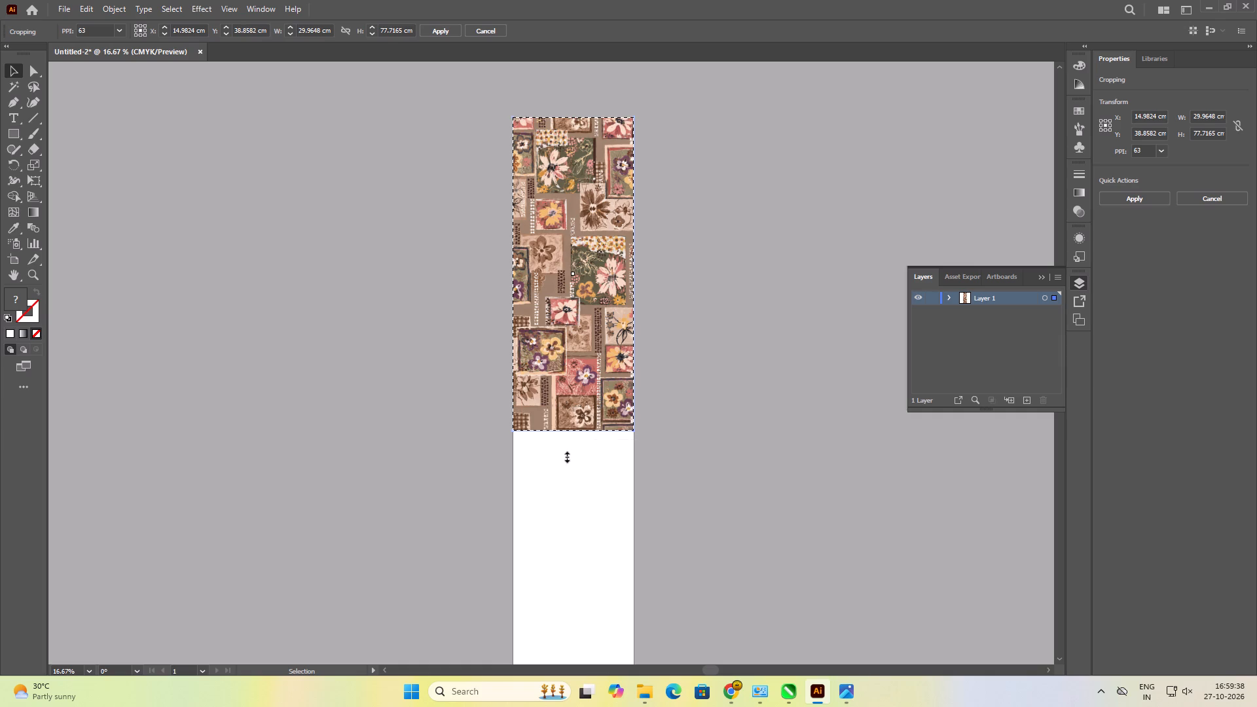
Raise the crop frame's bottom edge slightly, to about 77.67 cm high, and apply the crop.
alt+scroll(566, 451, up, 4)
alt+scroll(579, 388, up, 3)
alt+scroll(666, 362, up, 3)
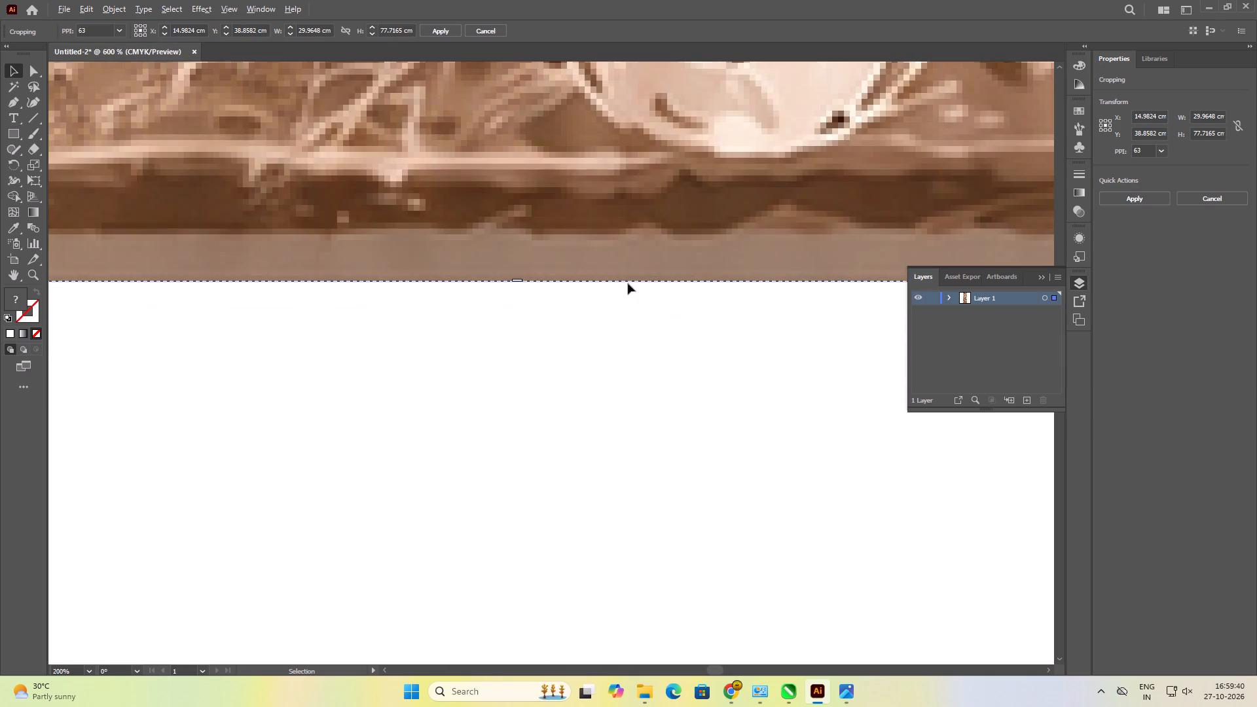
alt+scroll(575, 264, up, 2)
drag(452, 296, 453, 283)
key(Return)
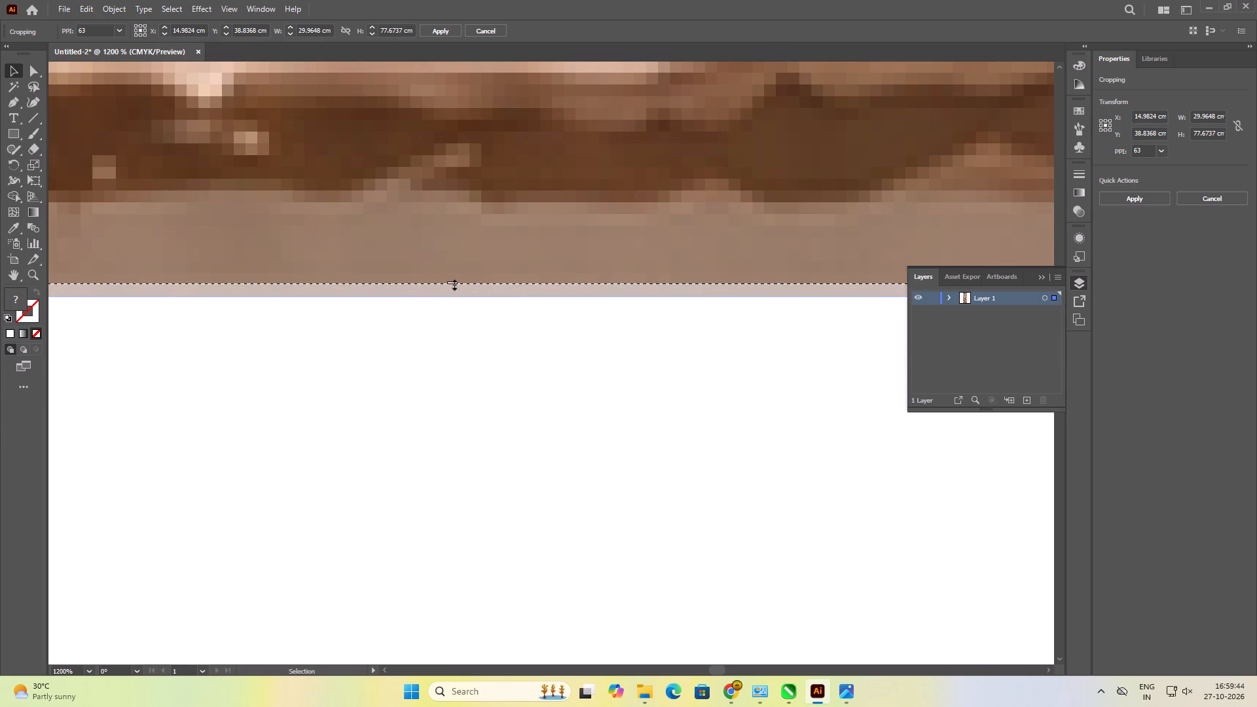
key(Return)
click(670, 441)
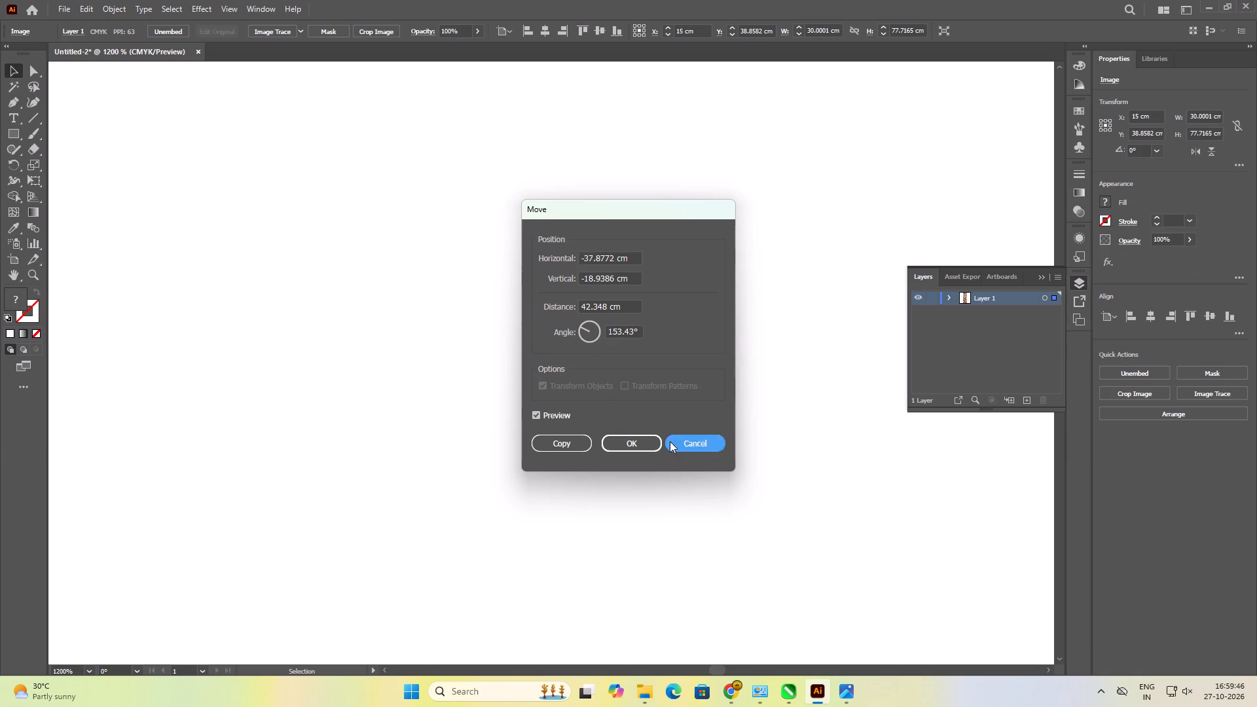
Duplicate the cropped pattern image straight down so the copy's top edge meets the original's bottom edge.
key(ctrl+0)
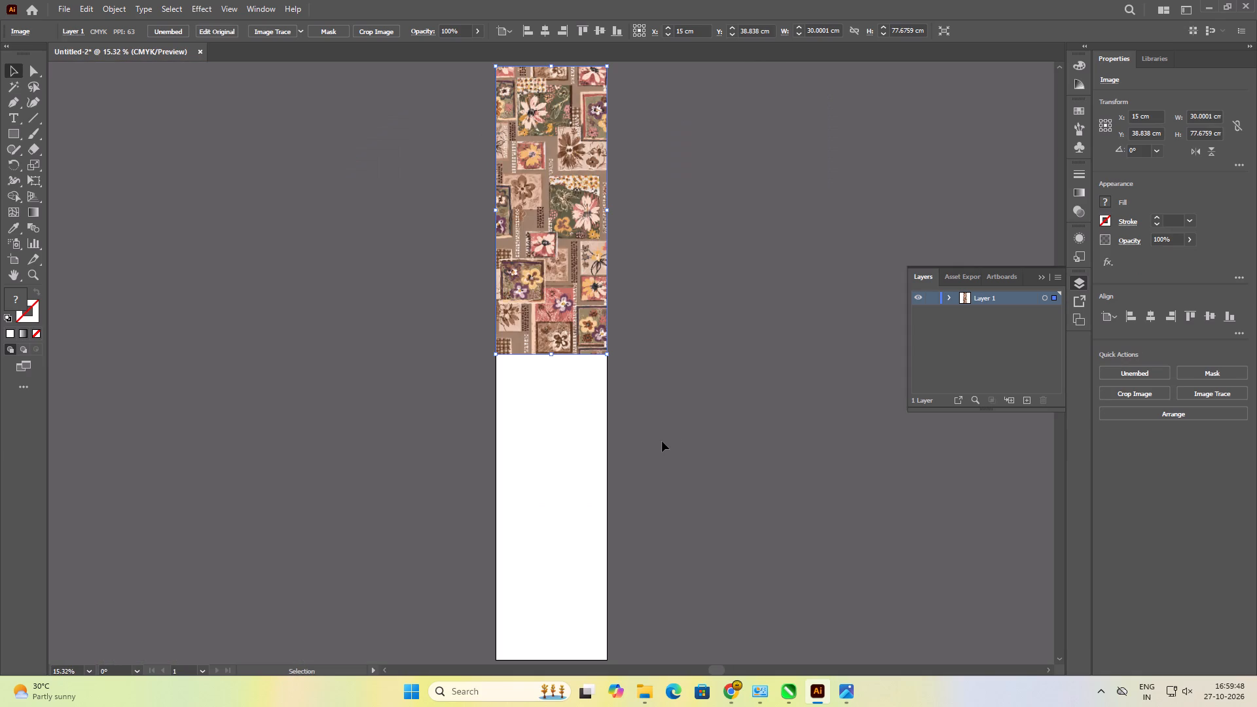
click(662, 441)
click(562, 317)
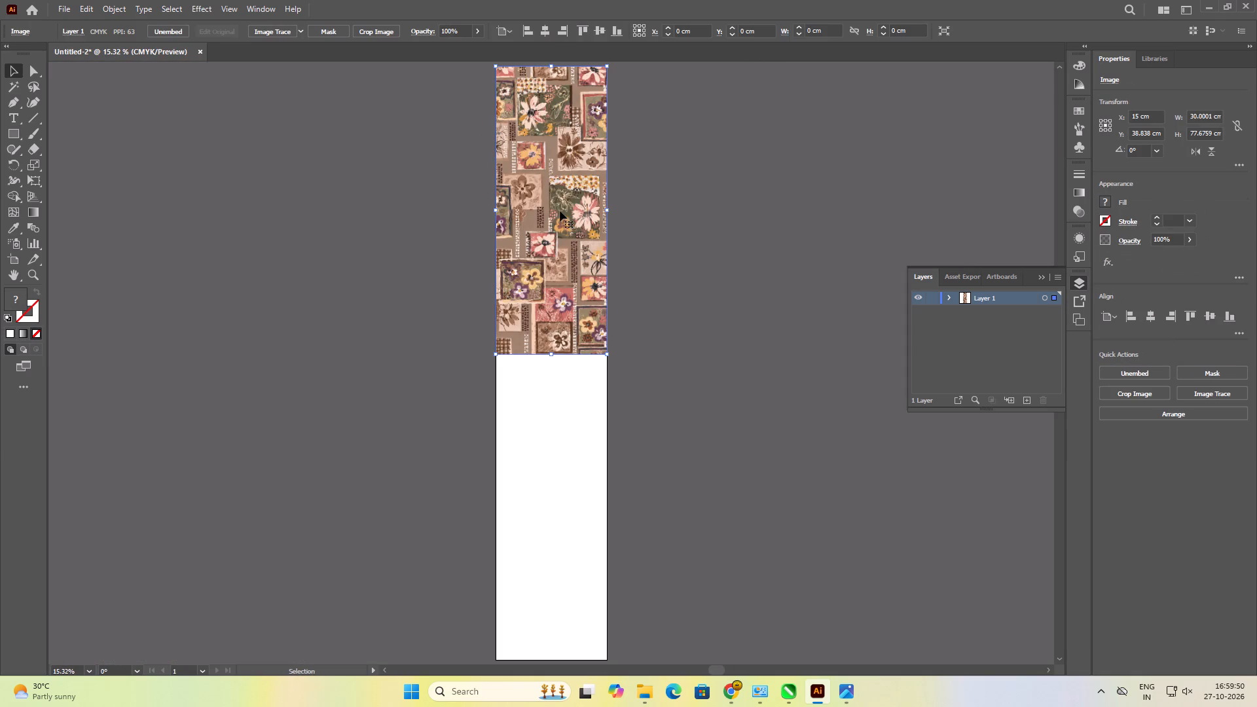
alt+drag(543, 168, 543, 460)
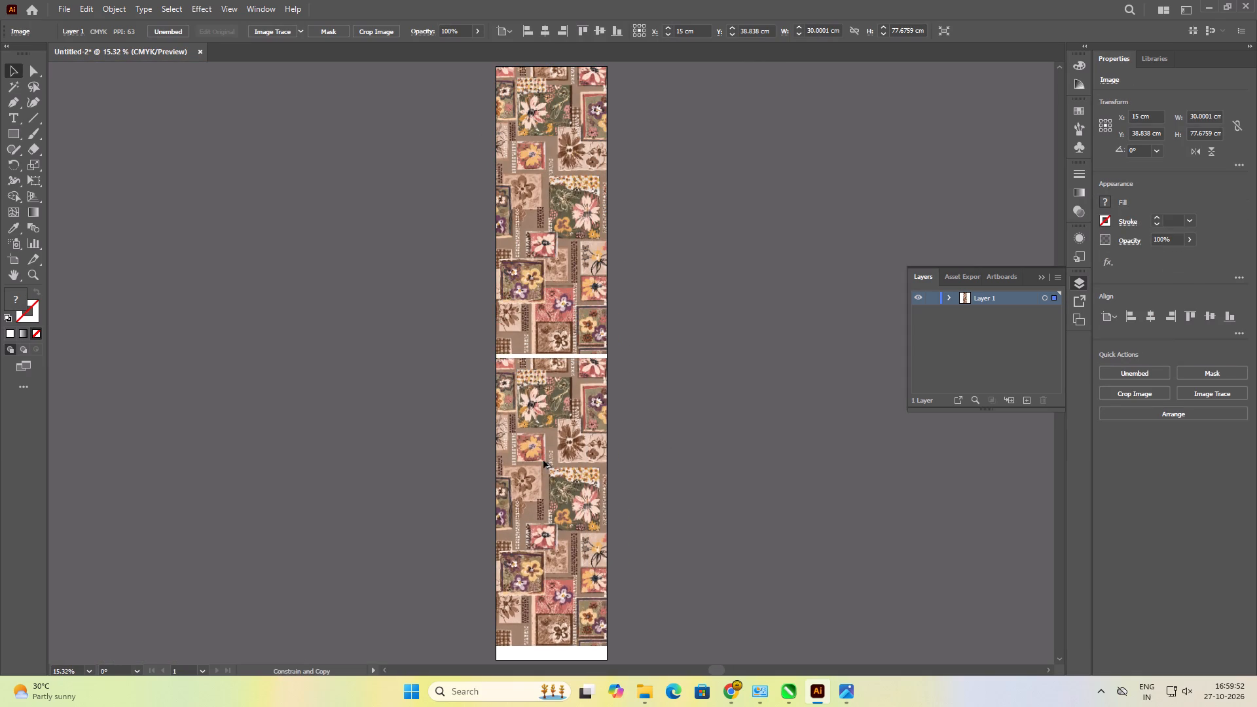
alt+drag(543, 460, 543, 456)
alt+click(652, 444)
Reflect the lower copy across the horizontal axis.
click(512, 433)
right_click(525, 410)
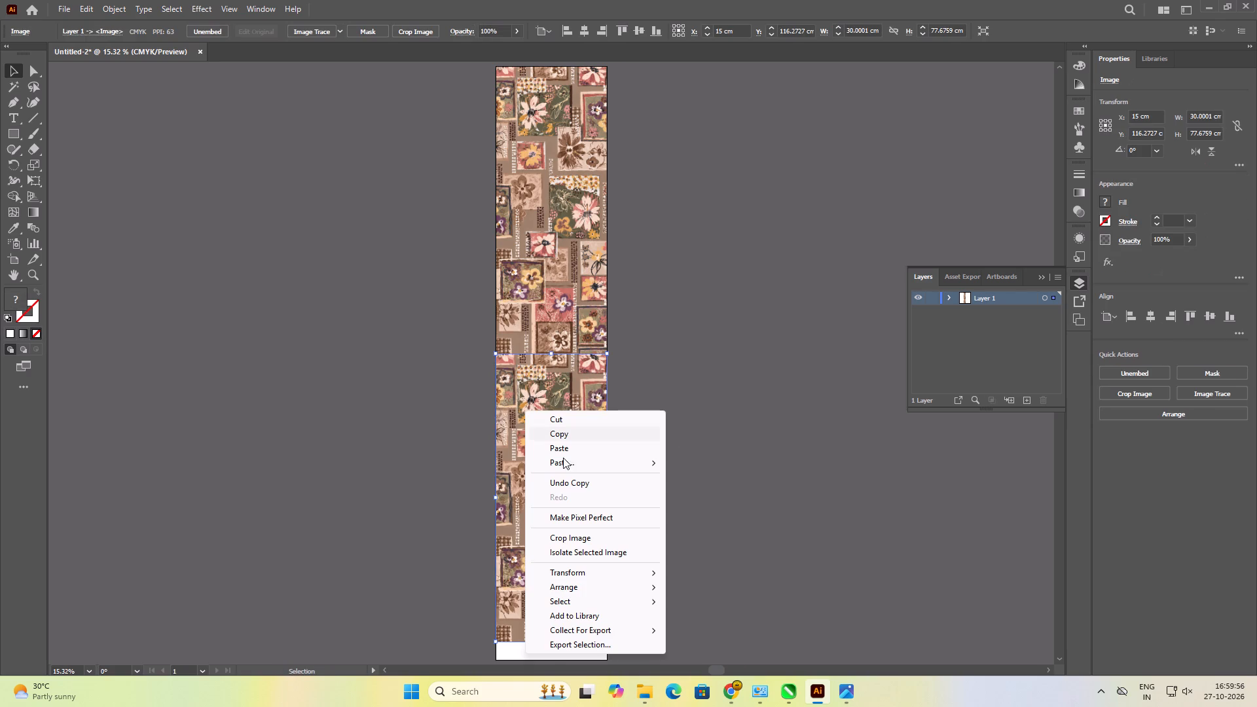
click(576, 577)
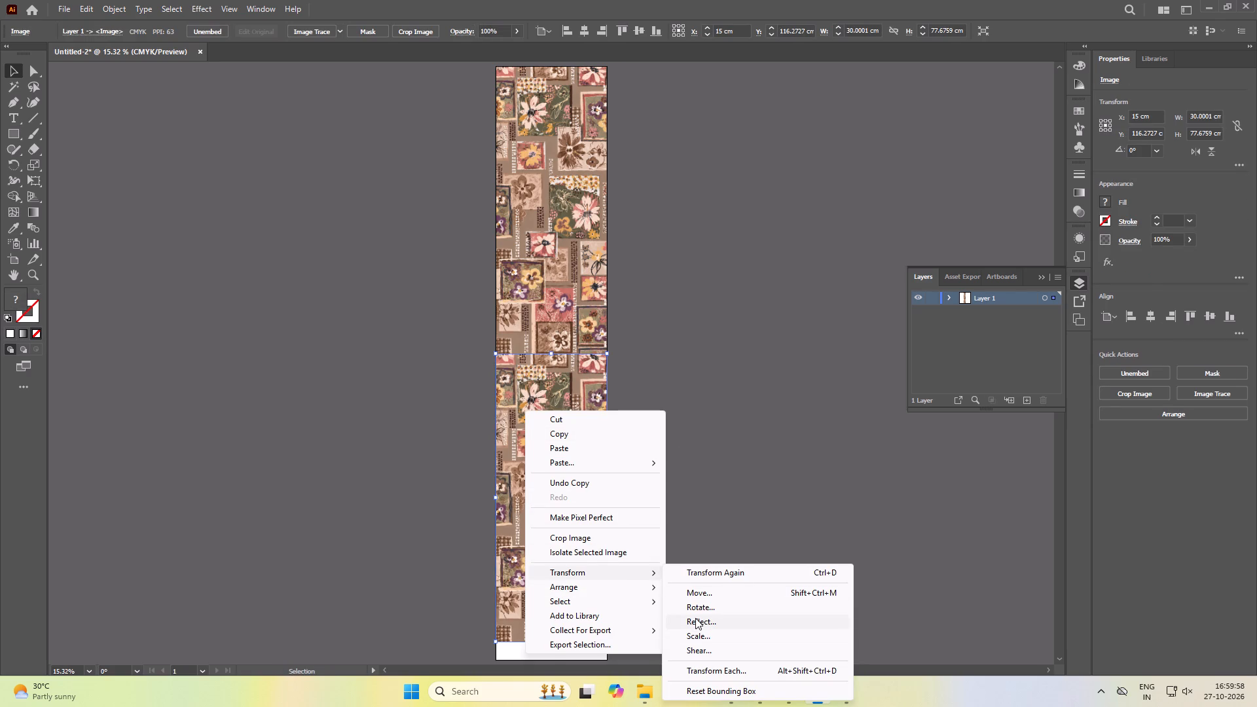
click(695, 618)
click(564, 278)
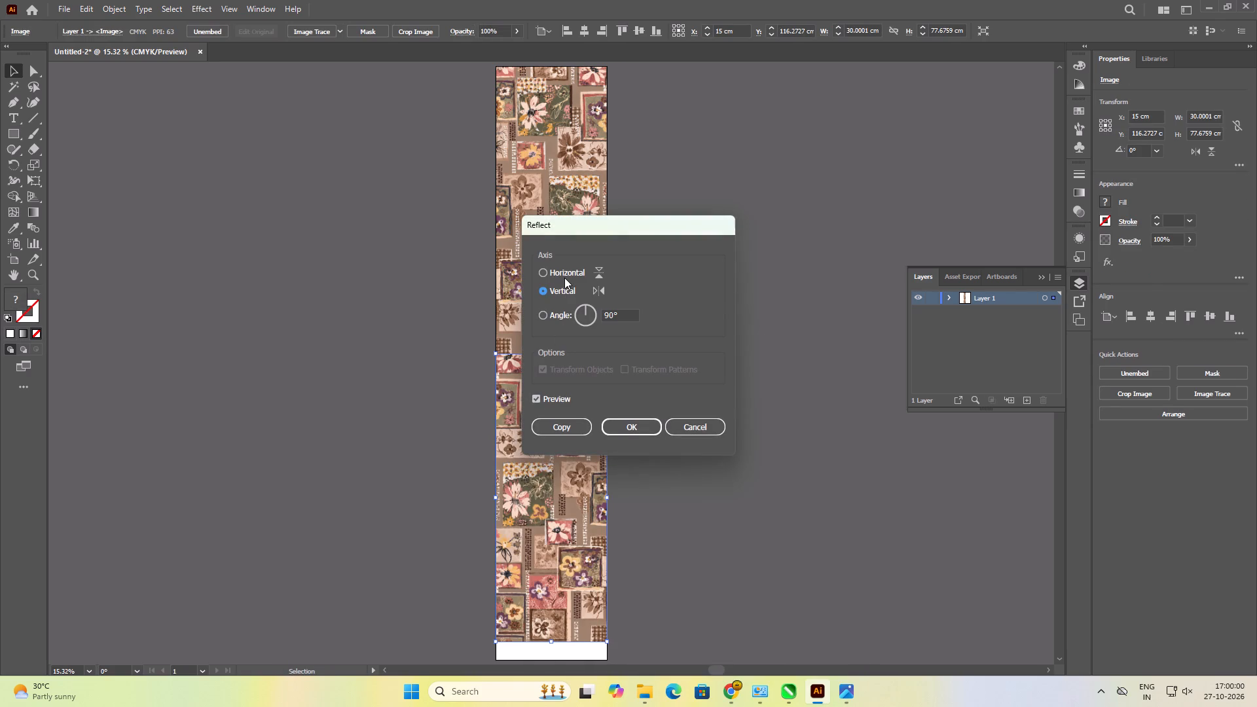
click(567, 274)
click(629, 426)
click(689, 418)
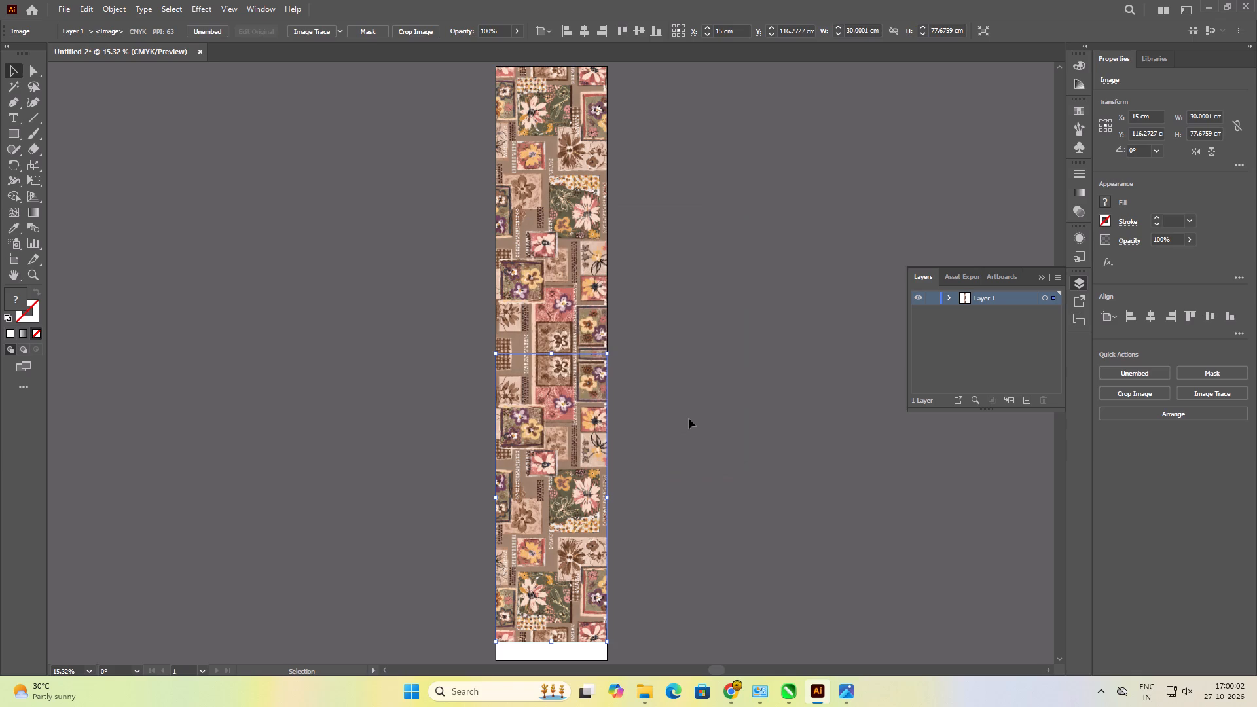
Check the seam between the two images and nudge the mirrored lower copy down by one 0.0353 cm increment.
click(543, 413)
alt+scroll(545, 388, up, 3)
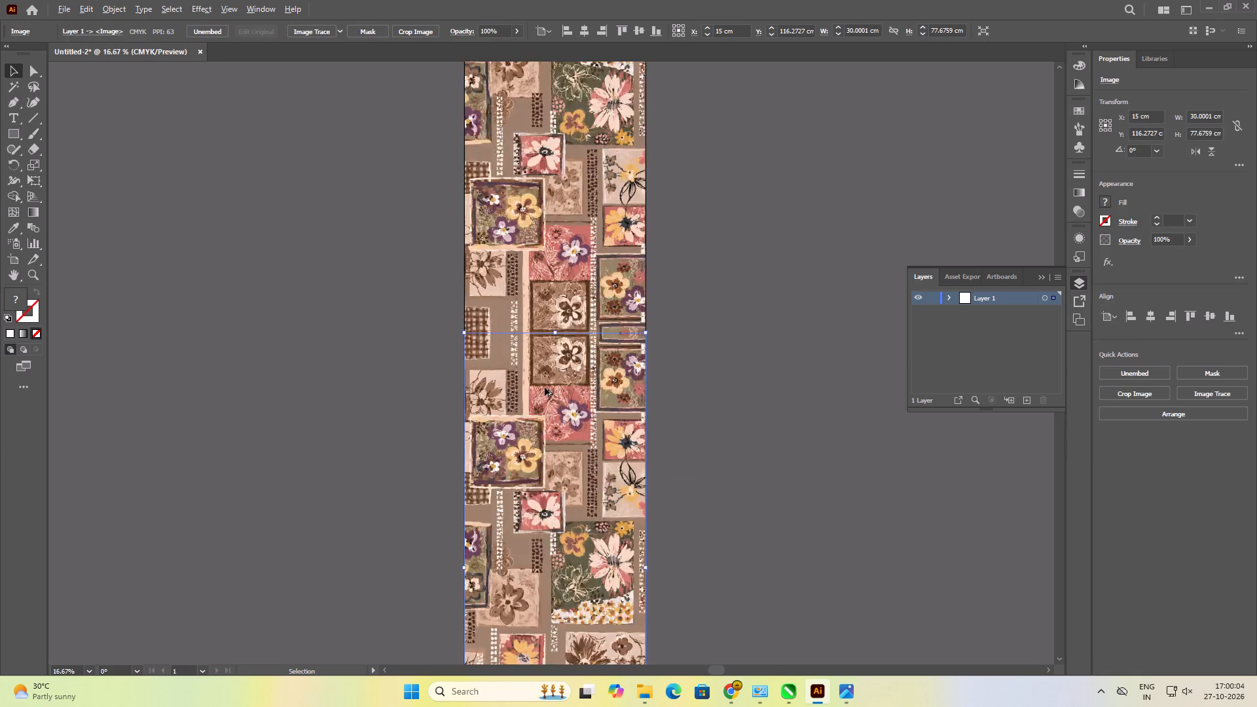
alt+scroll(545, 388, up, 2)
click(835, 251)
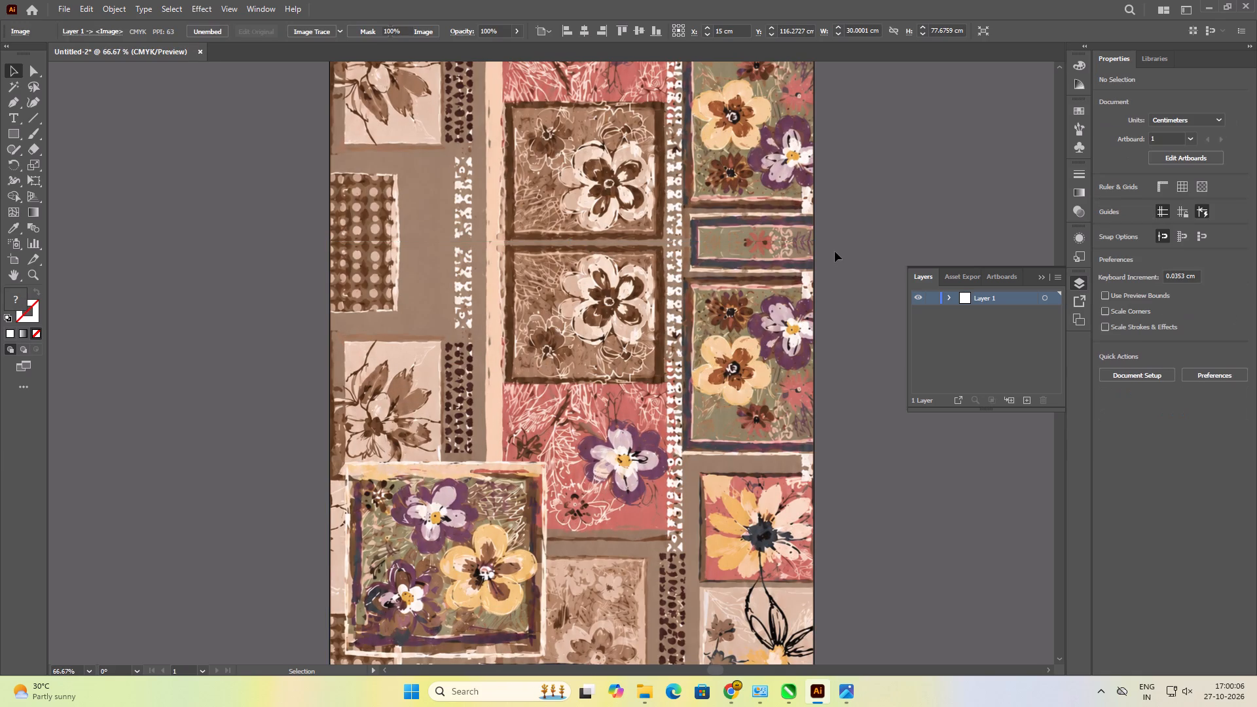
alt+scroll(766, 229, up, 5)
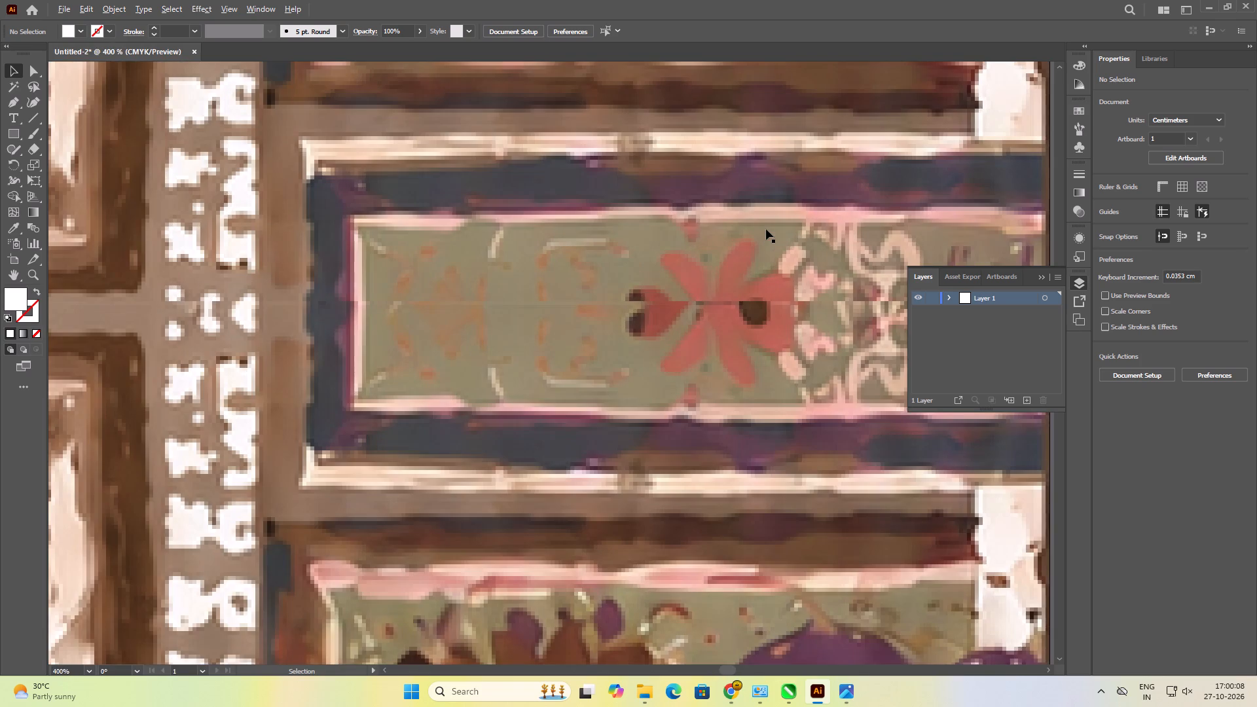
alt+scroll(766, 229, down, 4)
click(731, 300)
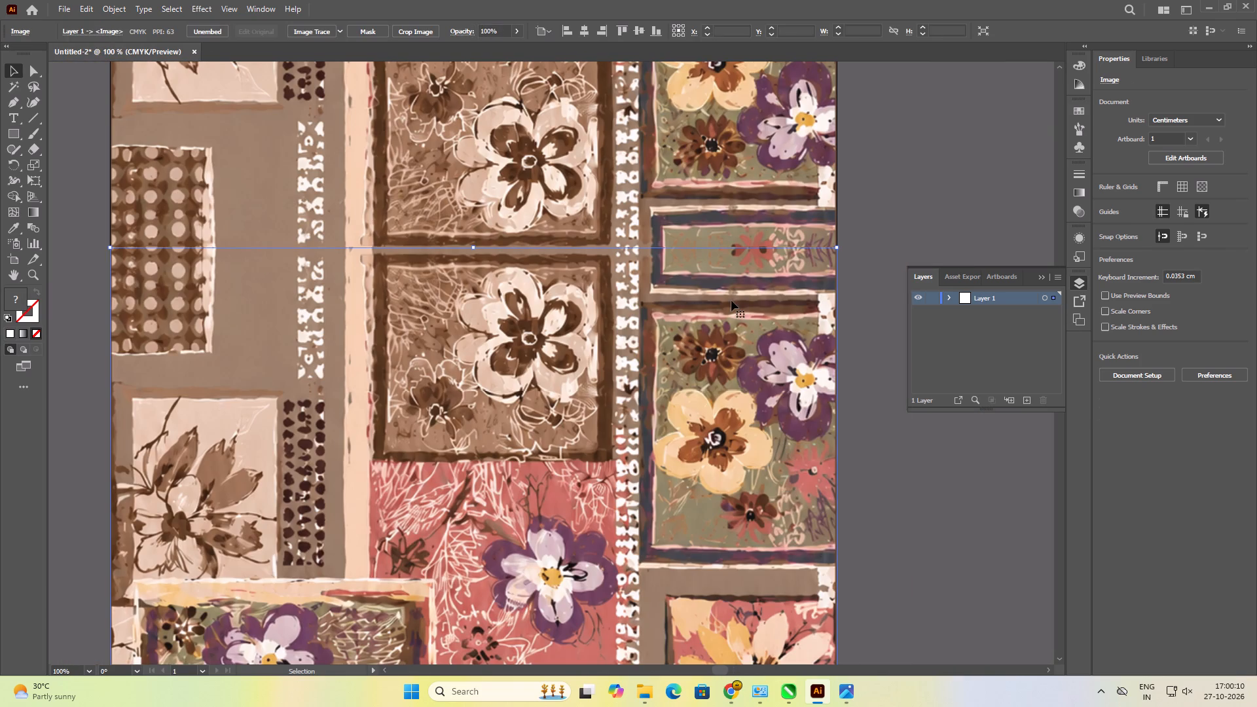
key(Down)
click(848, 238)
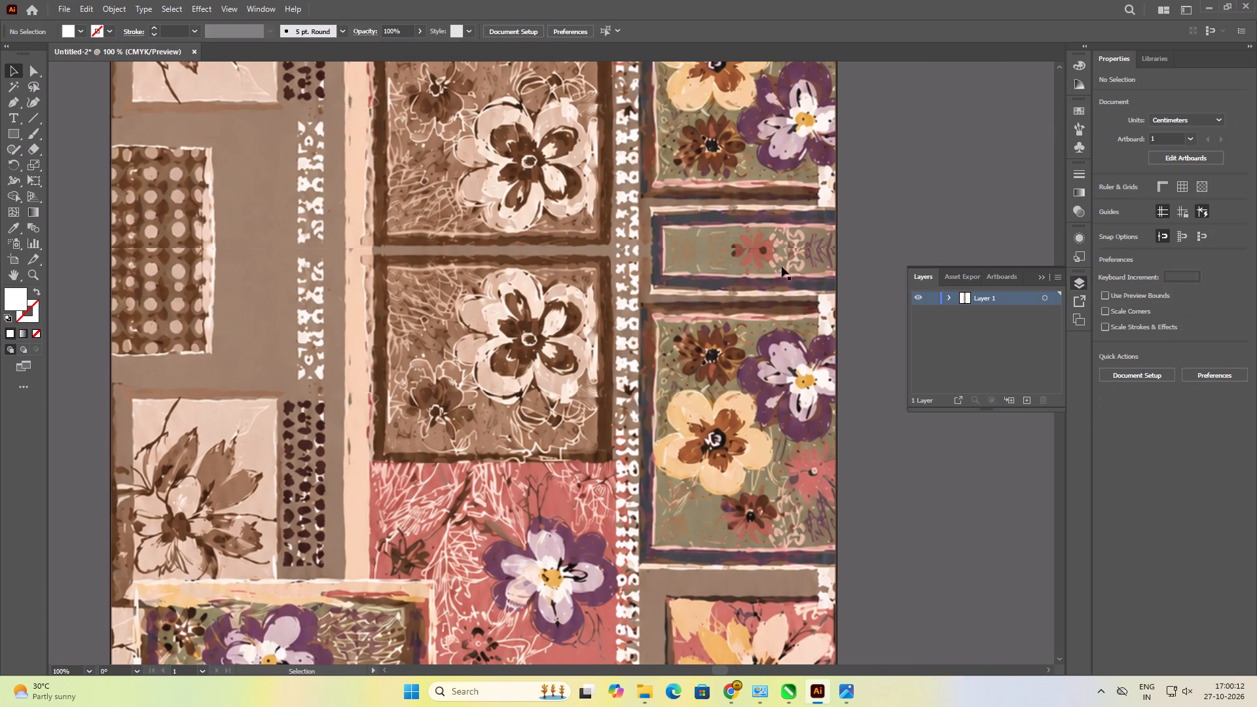
Nudge the lower copy down five more increments and back up one, bringing its Y position to 116.4491 cm.
click(738, 300)
key(Down)
key(Down)
key(Down)
key(Down)
key(Down)
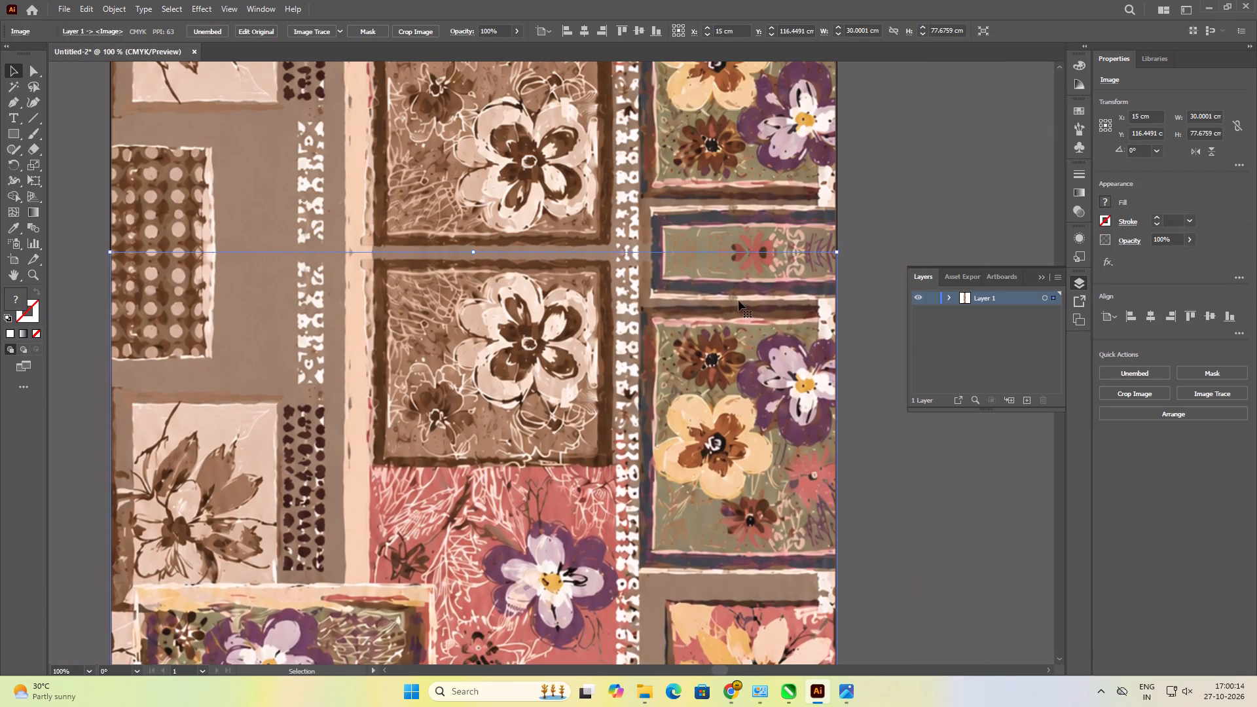
click(871, 267)
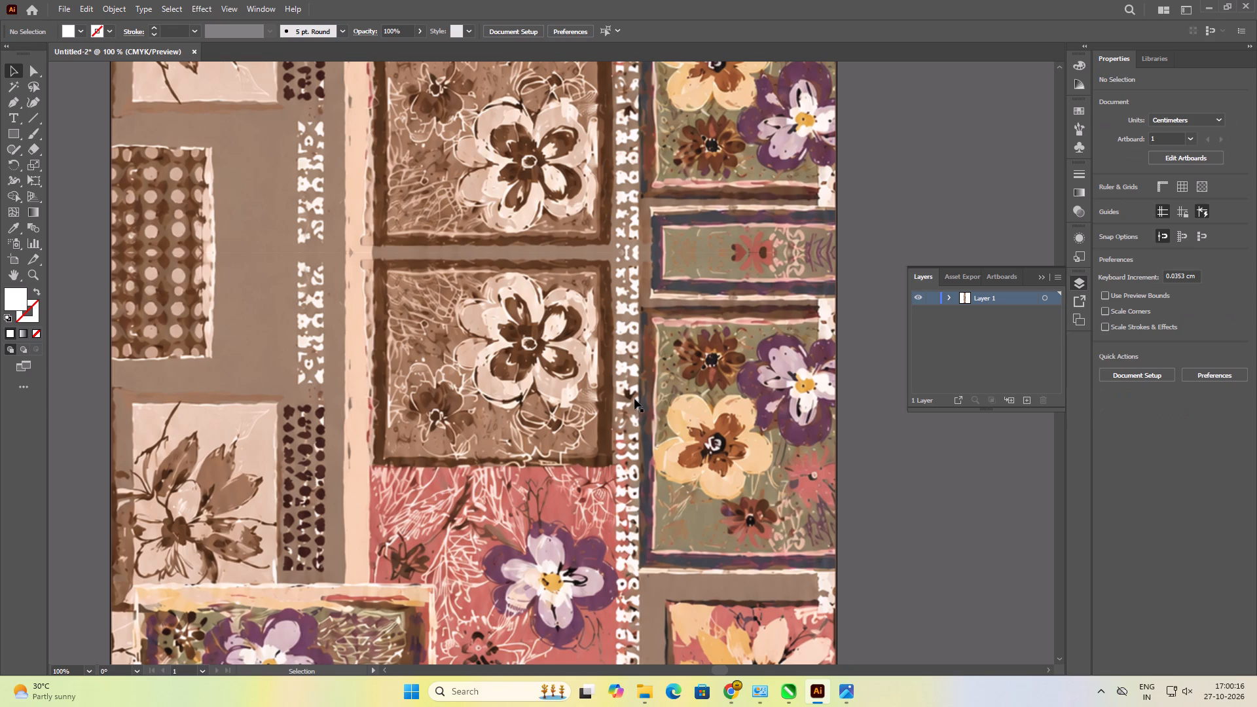
click(611, 406)
key(Up)
click(900, 280)
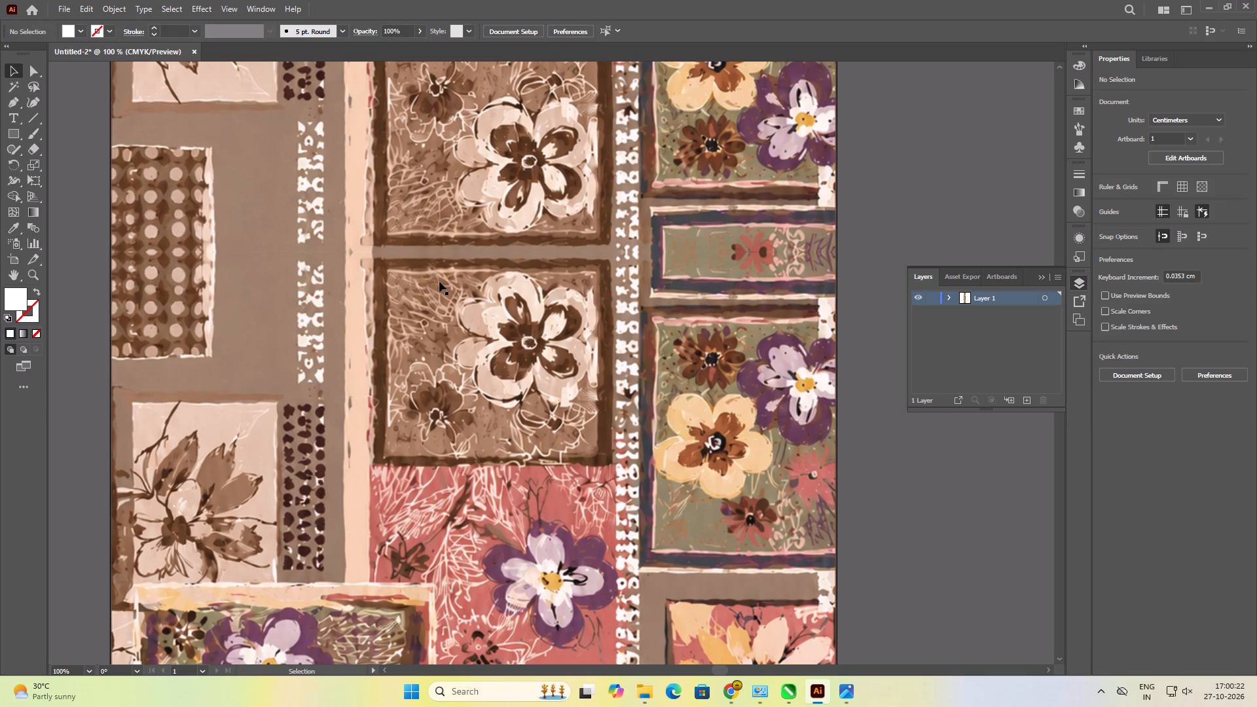
Examine the whole mirrored design from the top of the artboard to its bottom edge.
scroll(439, 281, down, 3)
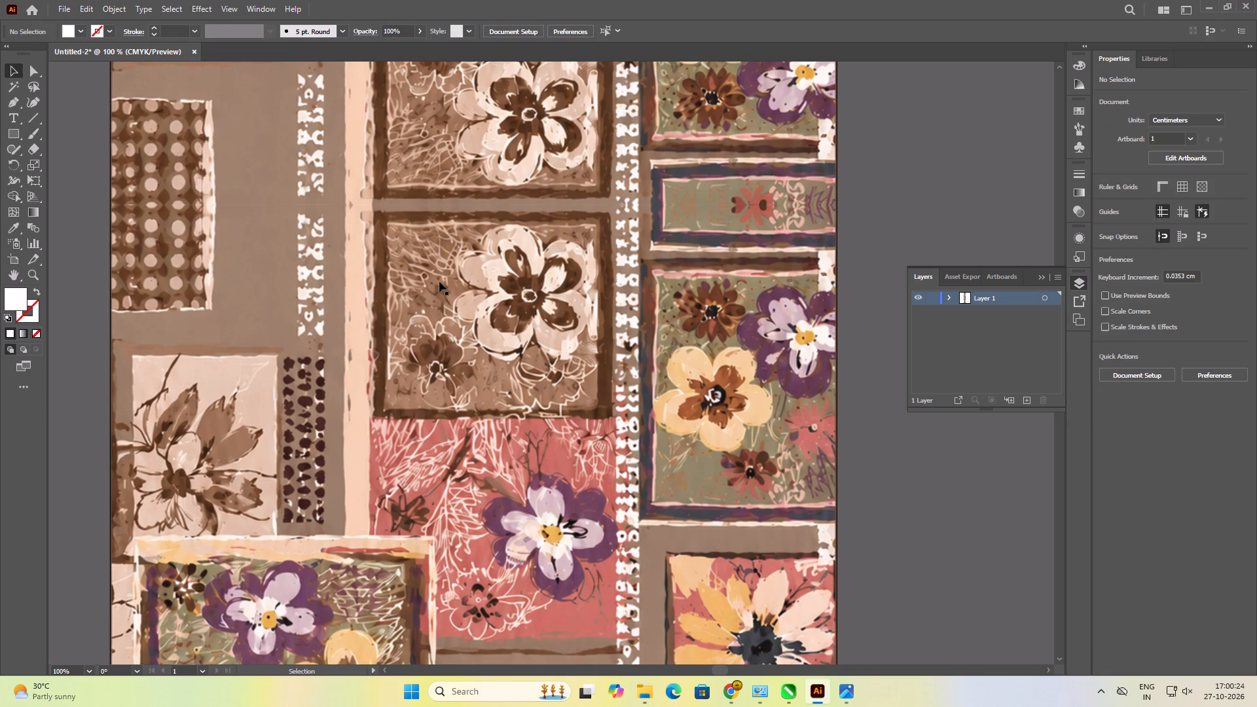
key(alt+0)
key(alt+0)
key(ctrl+0)
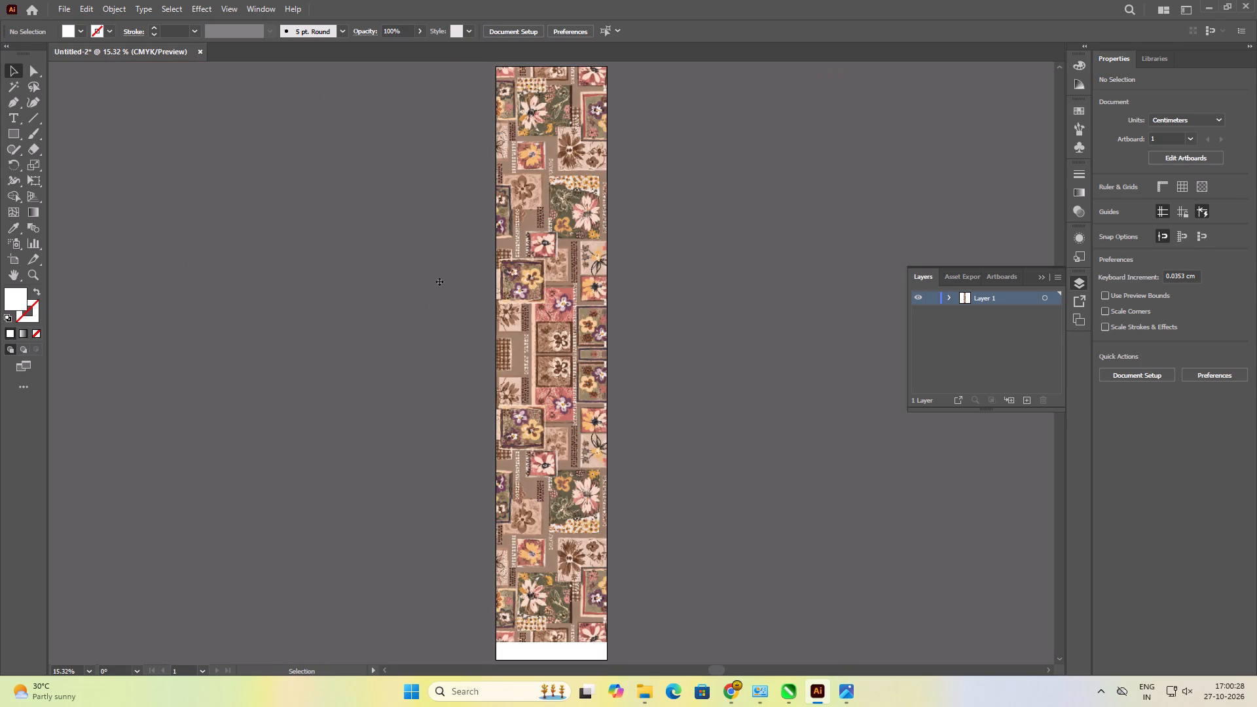
click(729, 380)
scroll(563, 304, up, 1)
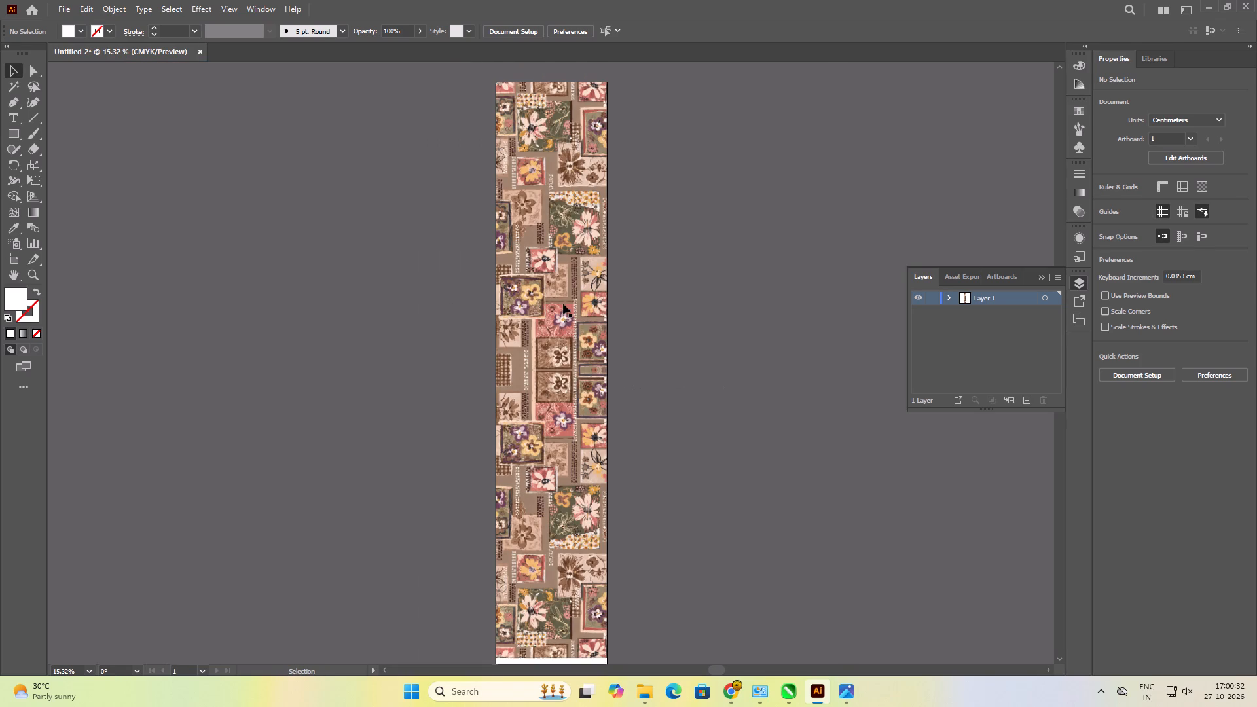
scroll(563, 304, up, 1)
scroll(563, 304, down, 7)
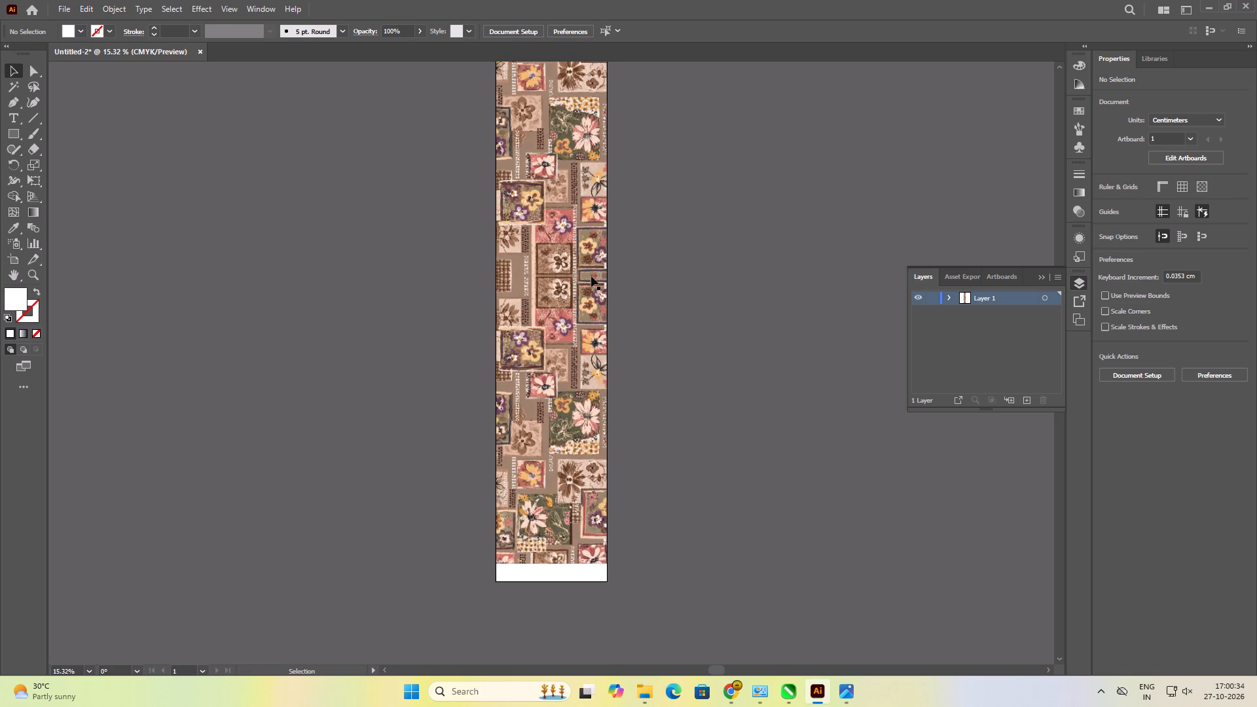
scroll(591, 276, down, 7)
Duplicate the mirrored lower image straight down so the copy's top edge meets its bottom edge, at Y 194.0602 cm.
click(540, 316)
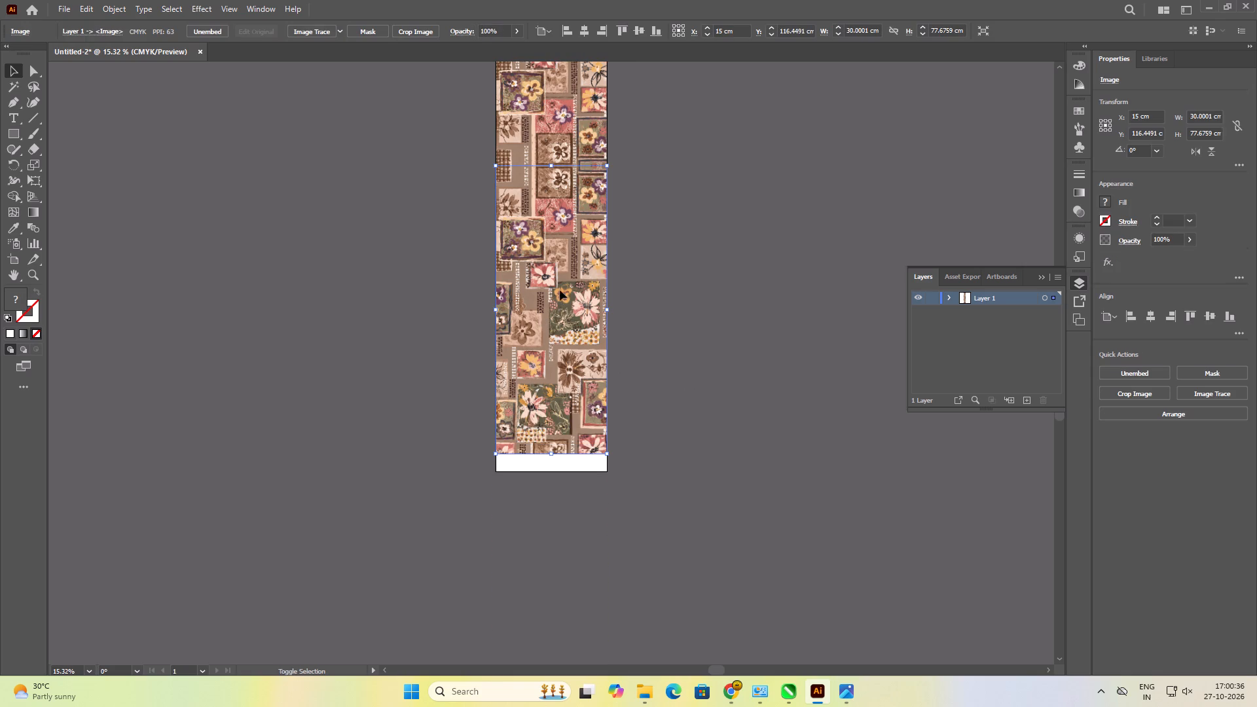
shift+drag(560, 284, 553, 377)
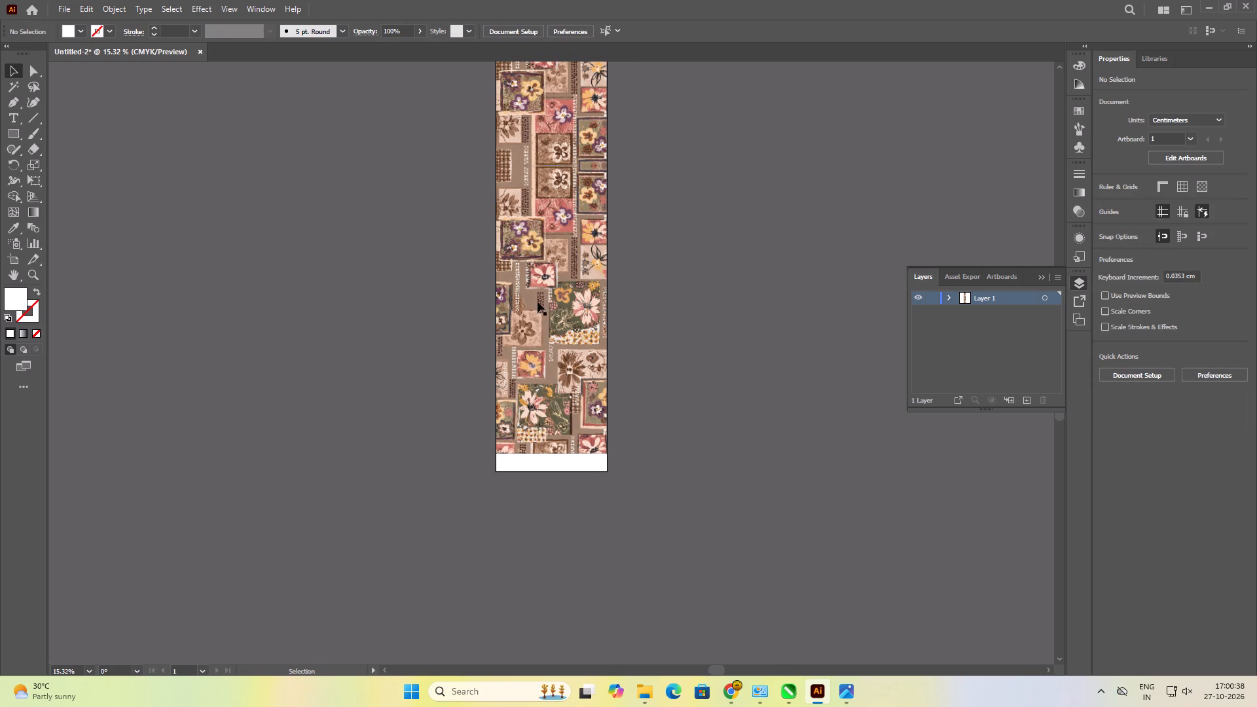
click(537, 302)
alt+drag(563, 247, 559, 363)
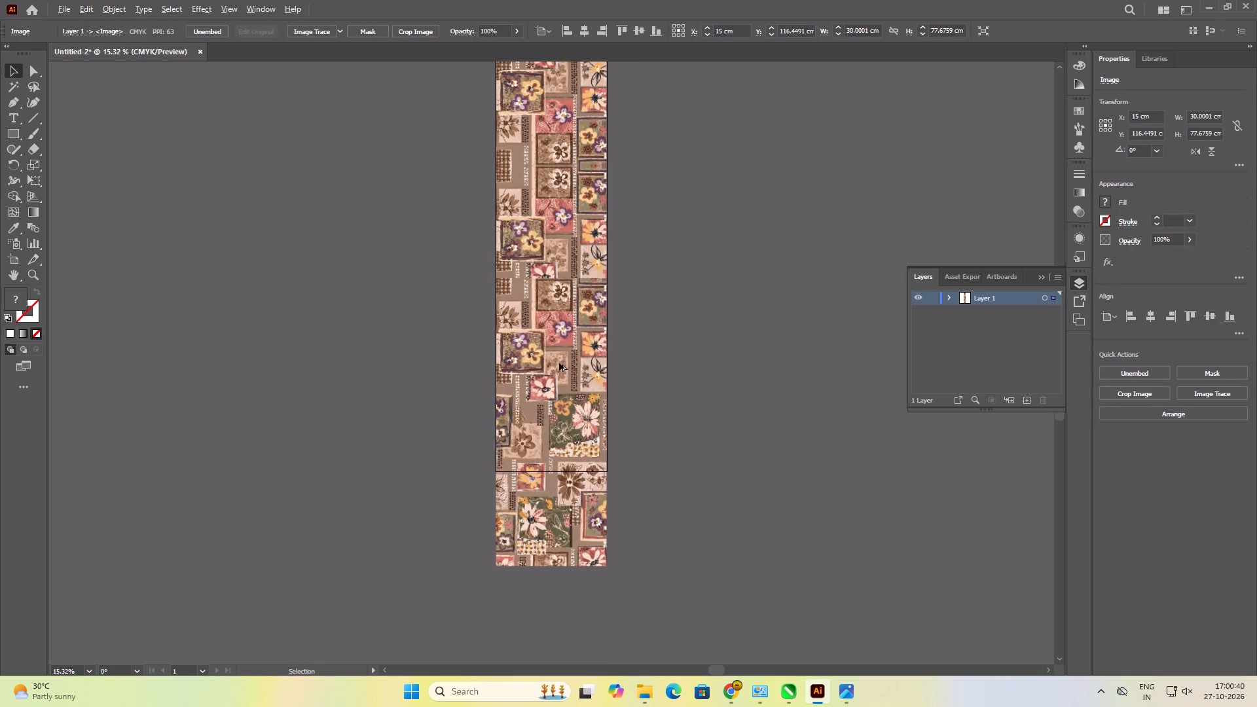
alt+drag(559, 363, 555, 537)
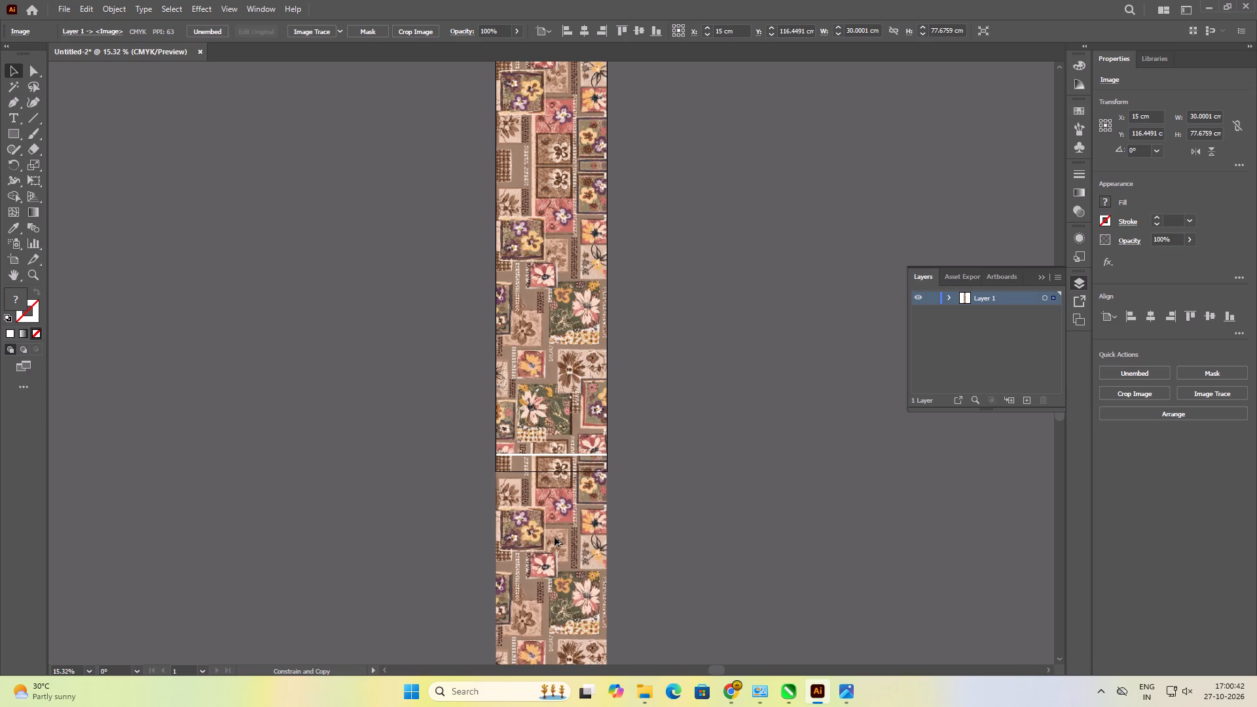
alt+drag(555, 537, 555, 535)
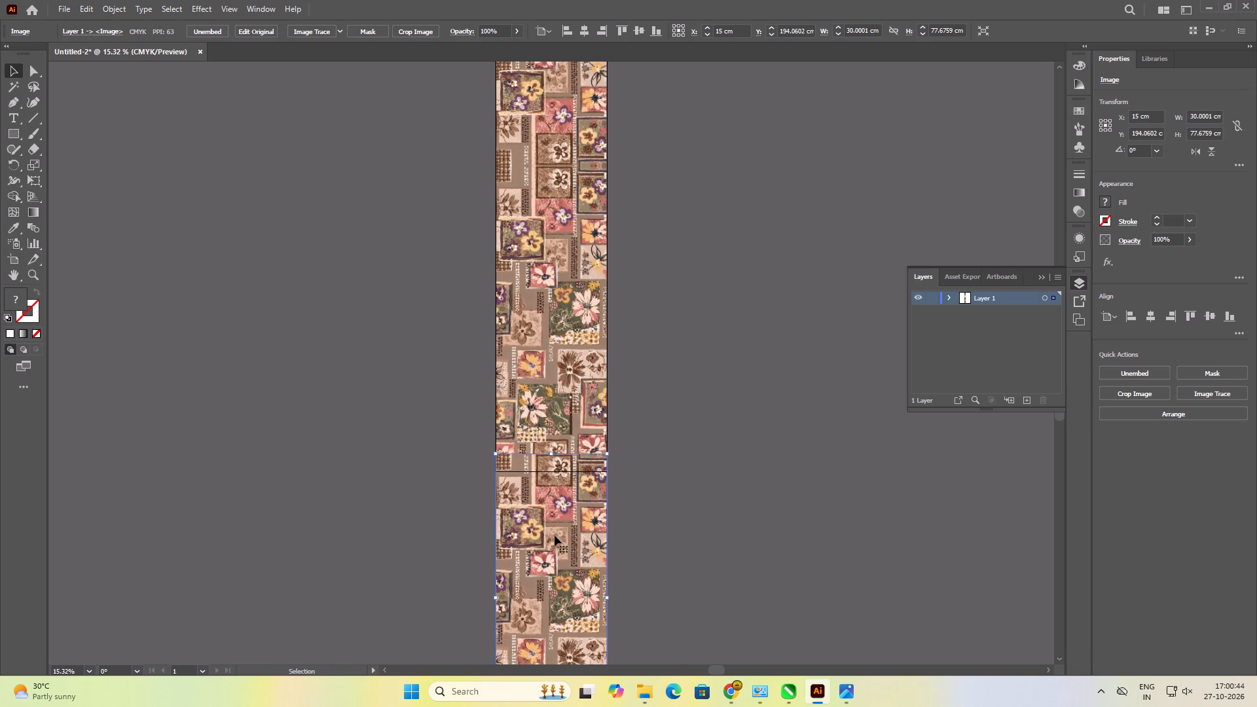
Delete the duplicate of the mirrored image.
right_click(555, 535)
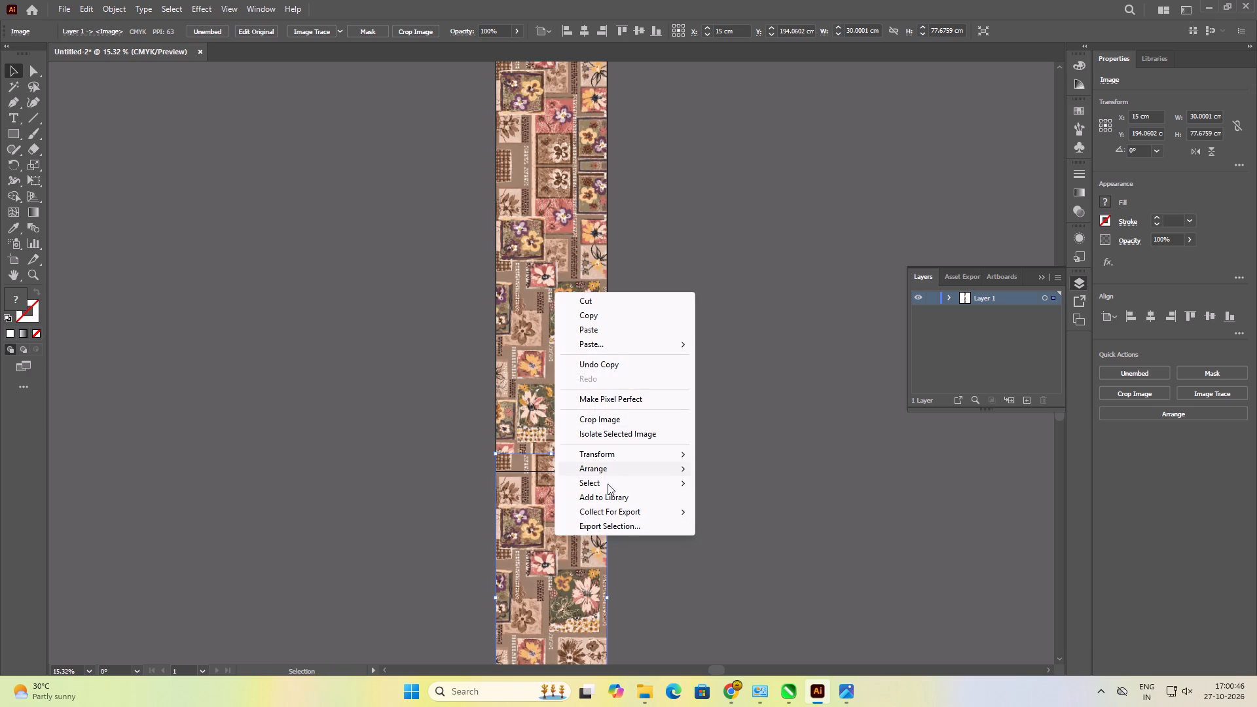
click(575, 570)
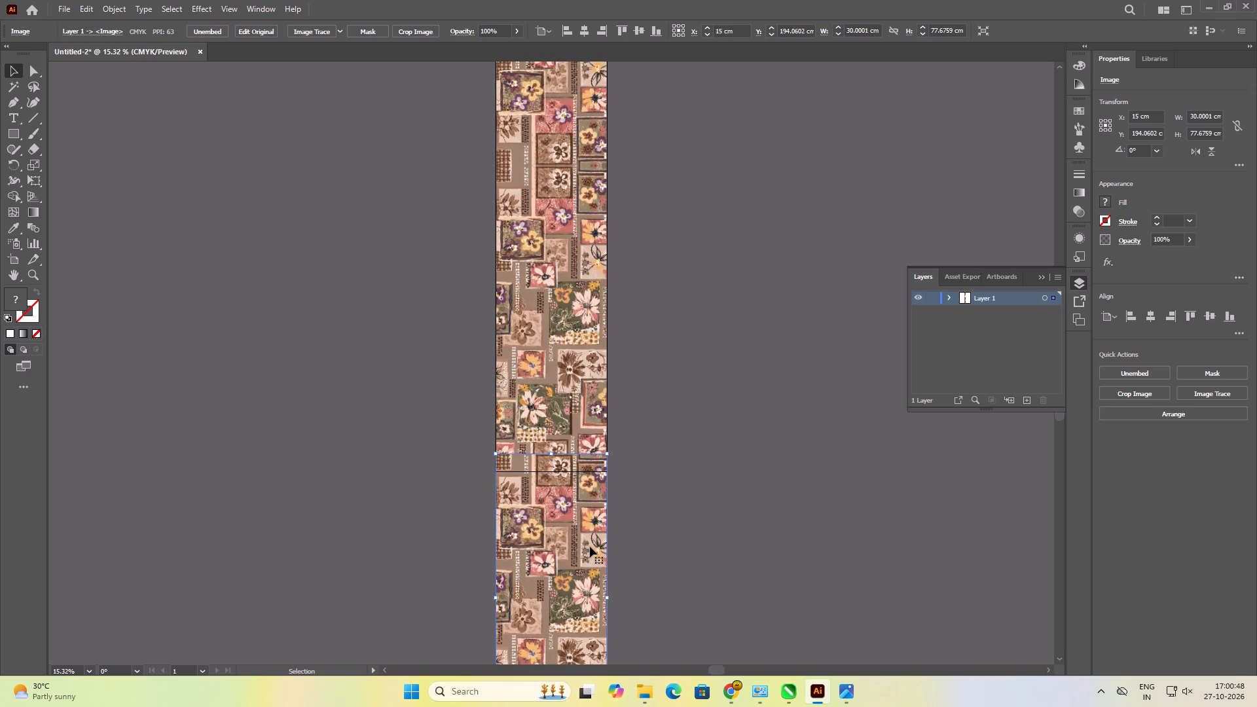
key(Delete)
Duplicate the unmirrored top image straight down and align the copy's top edge with the bottom edge of the mirrored image.
click(545, 151)
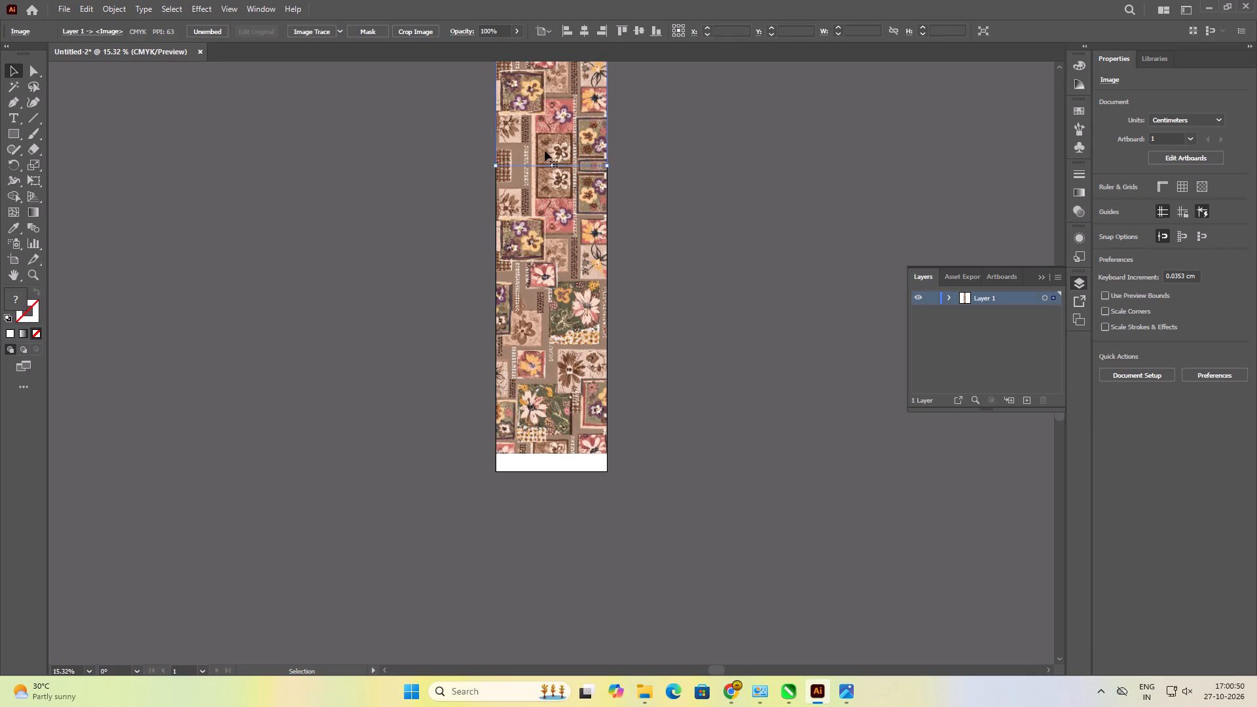
alt+drag(549, 117, 535, 474)
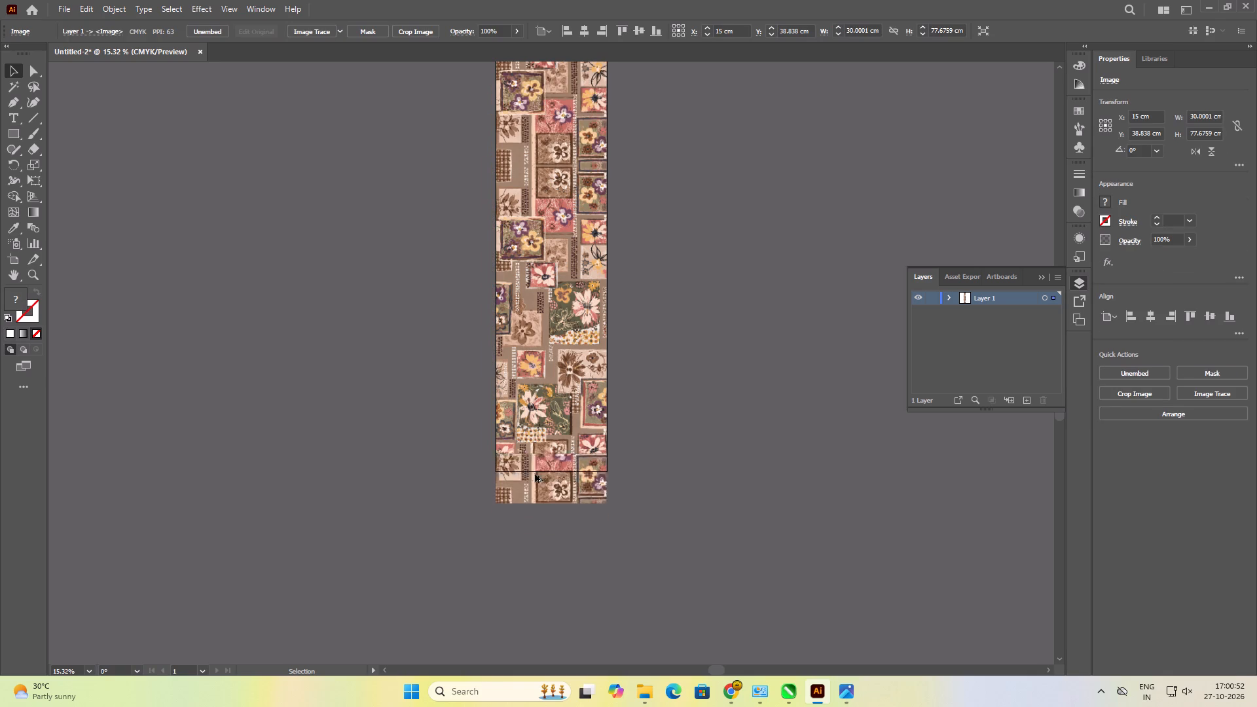
alt+drag(535, 474, 534, 661)
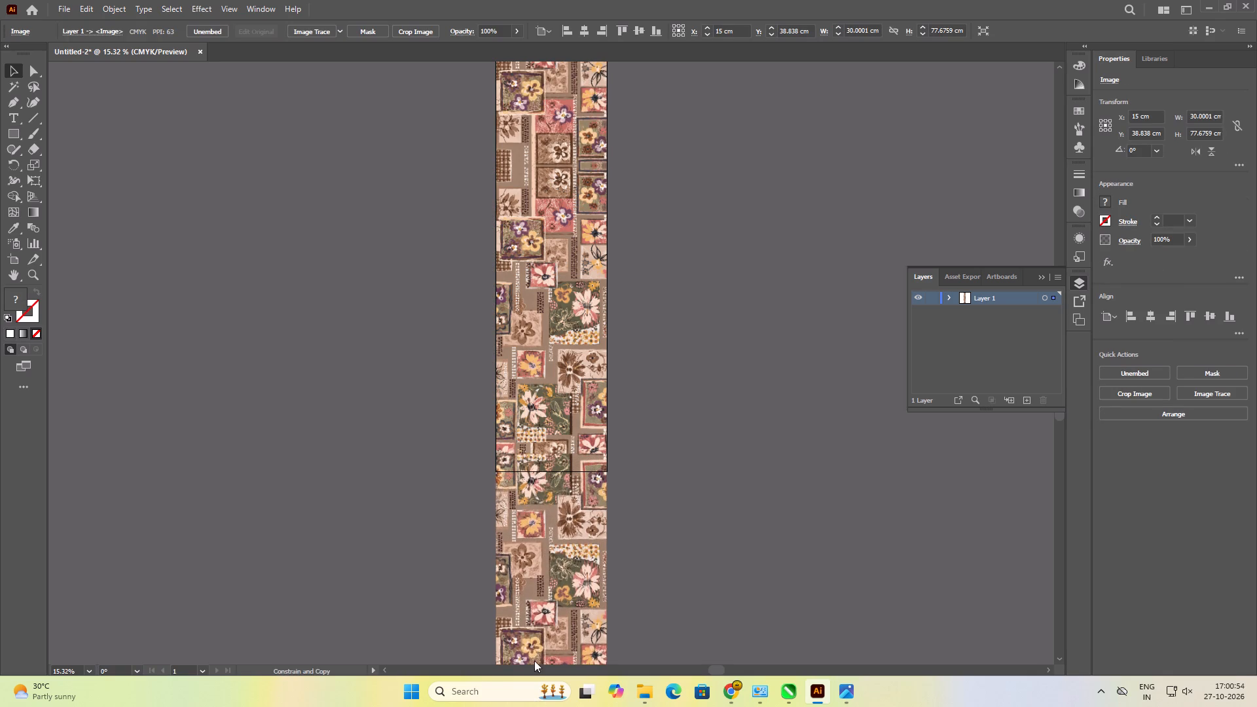
alt+drag(534, 661, 536, 600)
drag(552, 496, 552, 577)
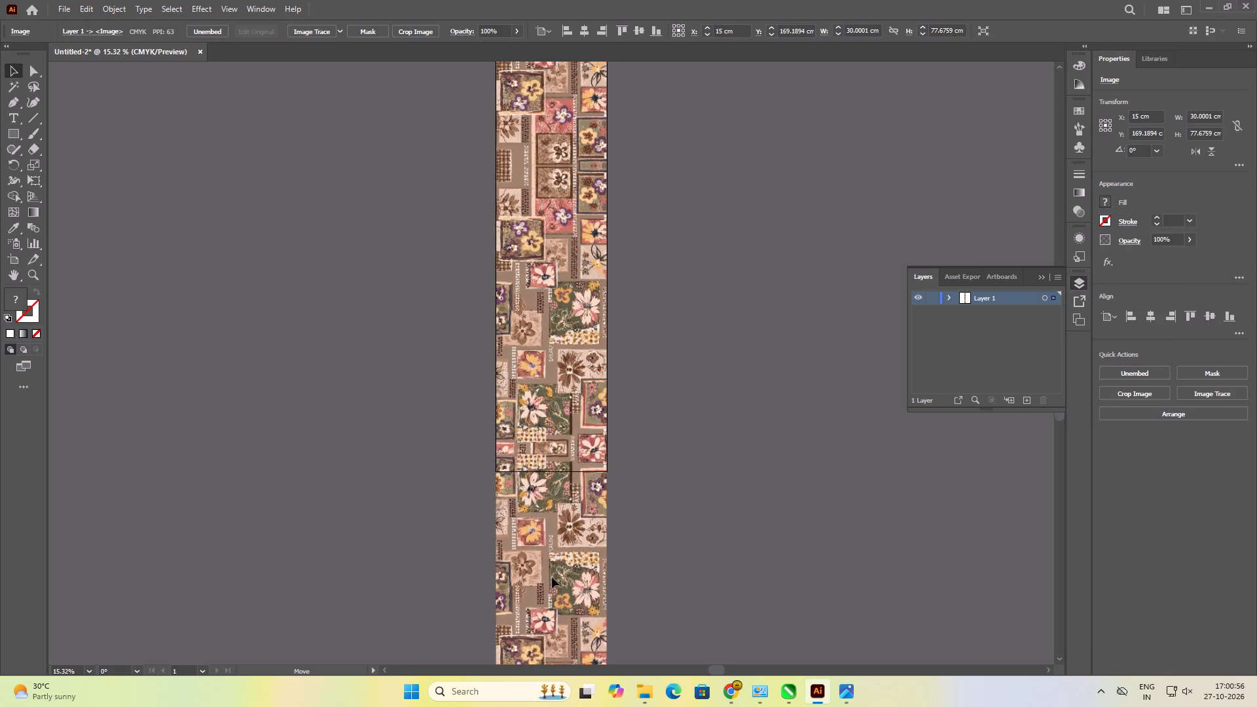
drag(552, 577, 547, 584)
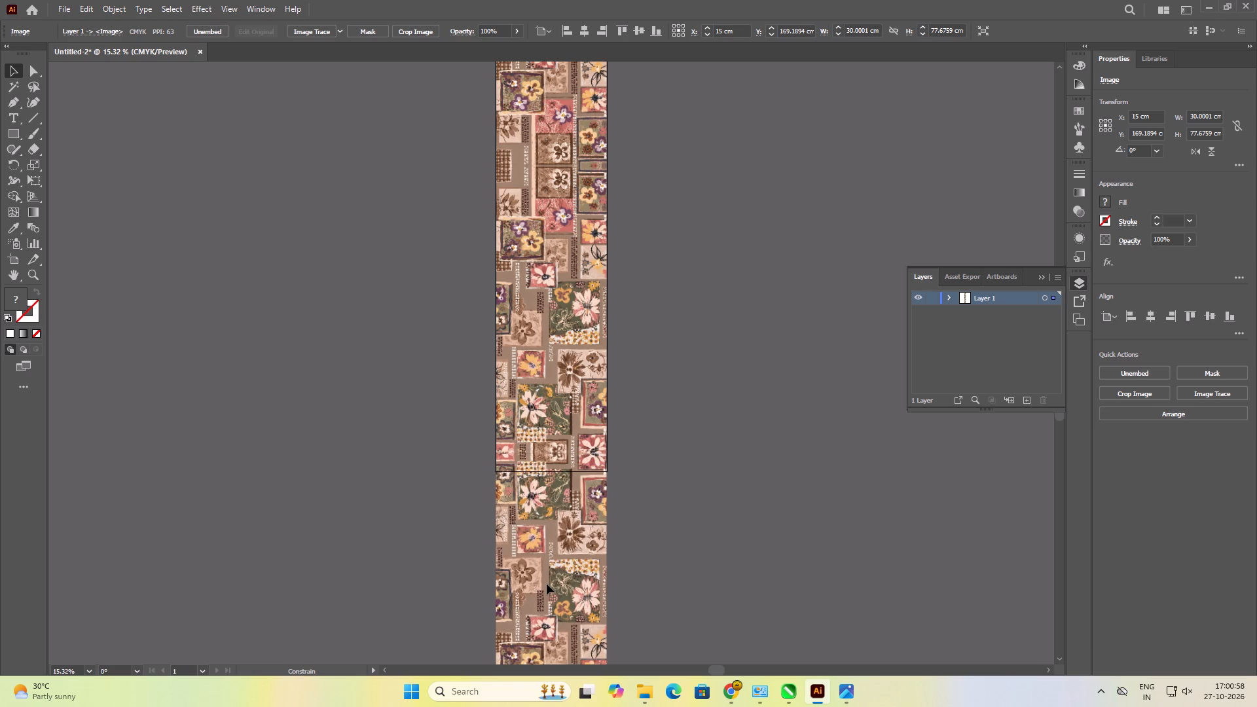
drag(547, 584, 546, 589)
click(645, 577)
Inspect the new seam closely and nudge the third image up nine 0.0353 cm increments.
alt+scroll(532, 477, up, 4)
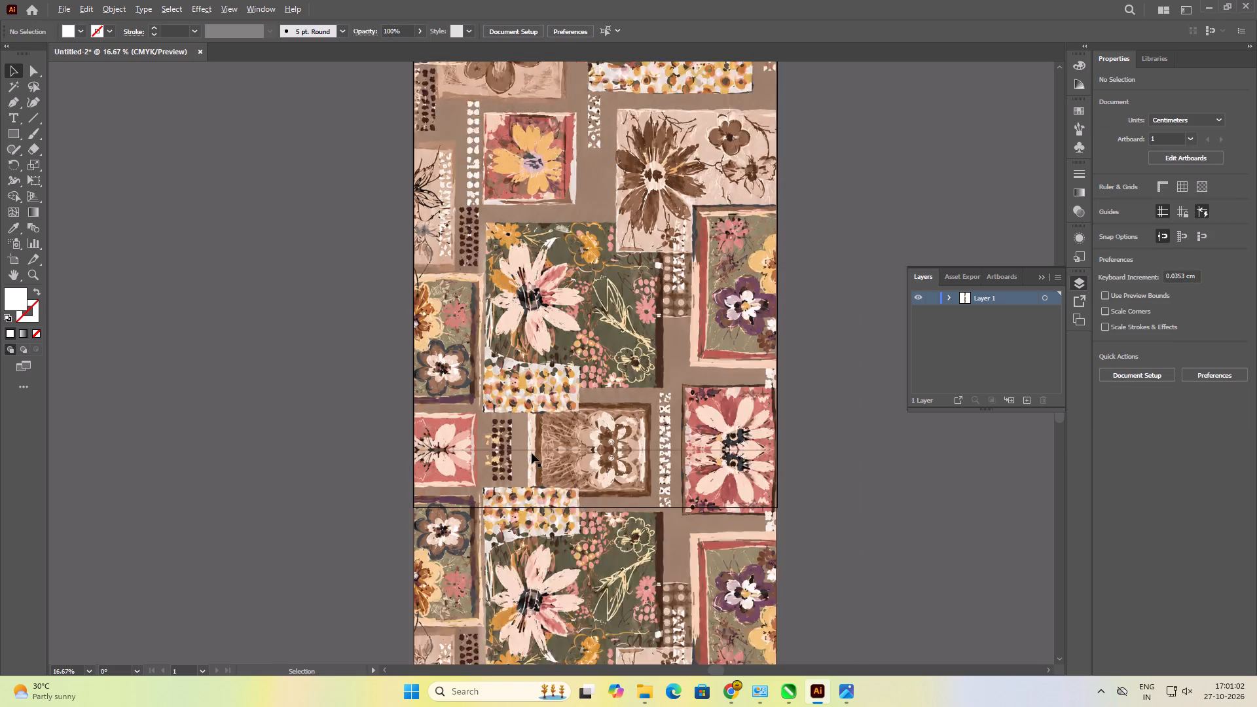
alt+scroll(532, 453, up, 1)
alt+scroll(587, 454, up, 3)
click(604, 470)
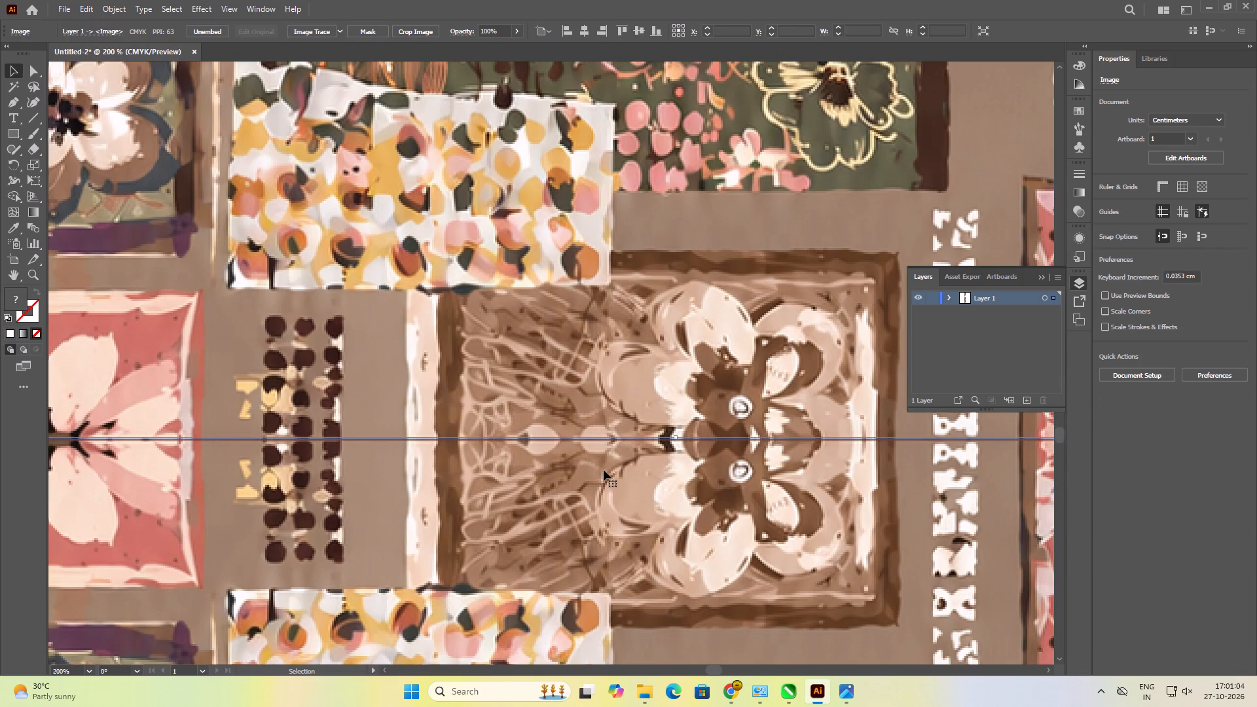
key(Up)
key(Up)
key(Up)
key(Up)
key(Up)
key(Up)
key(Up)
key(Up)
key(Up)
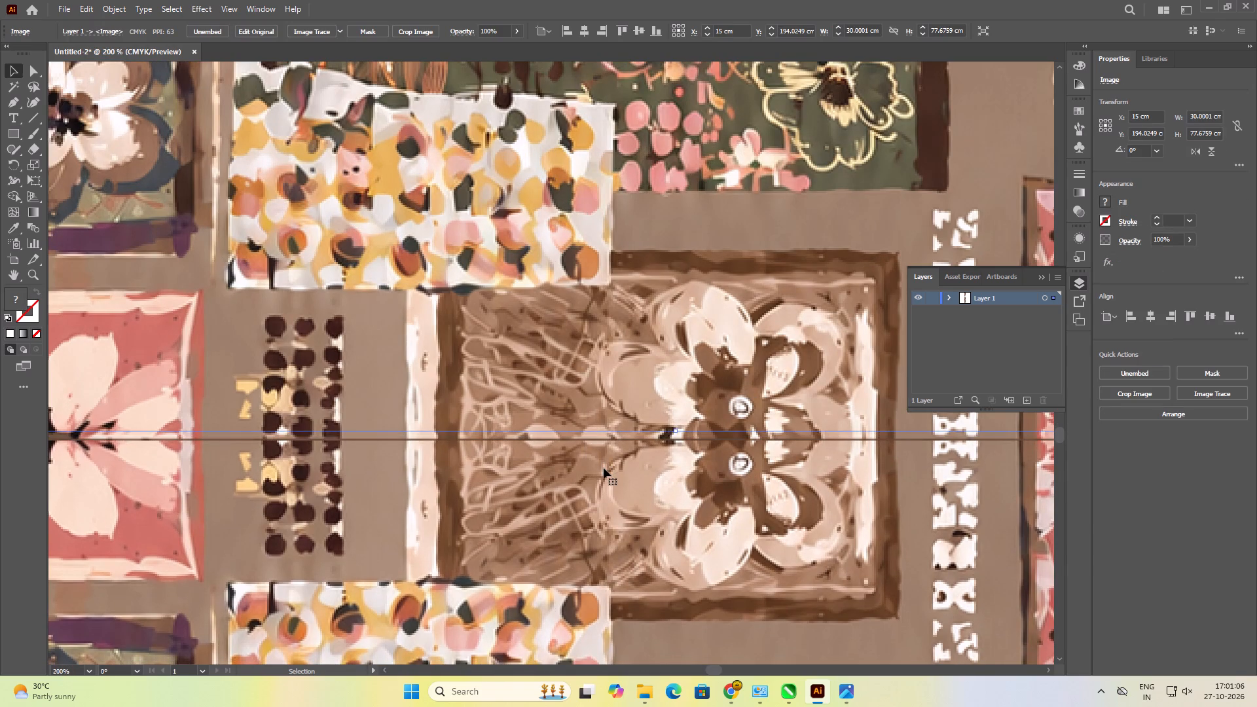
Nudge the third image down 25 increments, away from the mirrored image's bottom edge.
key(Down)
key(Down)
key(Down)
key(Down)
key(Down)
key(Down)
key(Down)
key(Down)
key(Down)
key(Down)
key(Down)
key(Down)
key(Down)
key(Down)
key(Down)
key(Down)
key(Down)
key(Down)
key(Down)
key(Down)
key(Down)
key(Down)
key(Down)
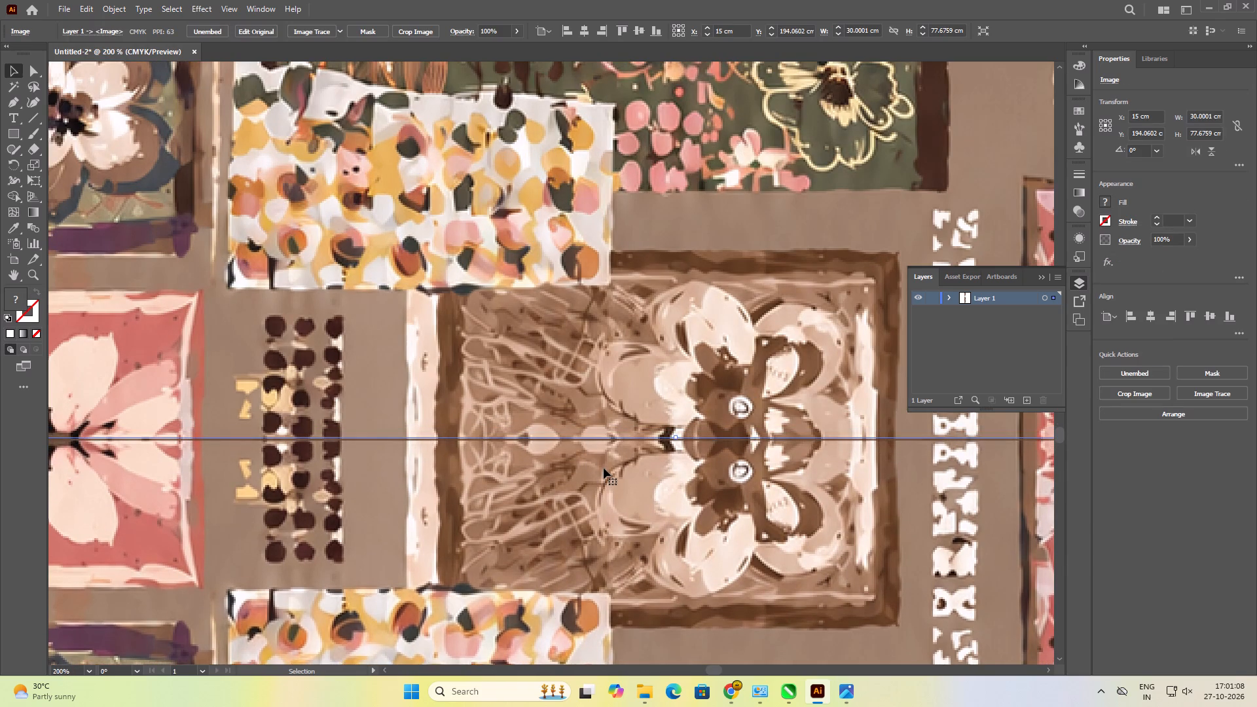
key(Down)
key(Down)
Nudge the third image back up against the mirrored image until its Y position is 194.0602 cm.
key(Up)
key(Up)
key(Up)
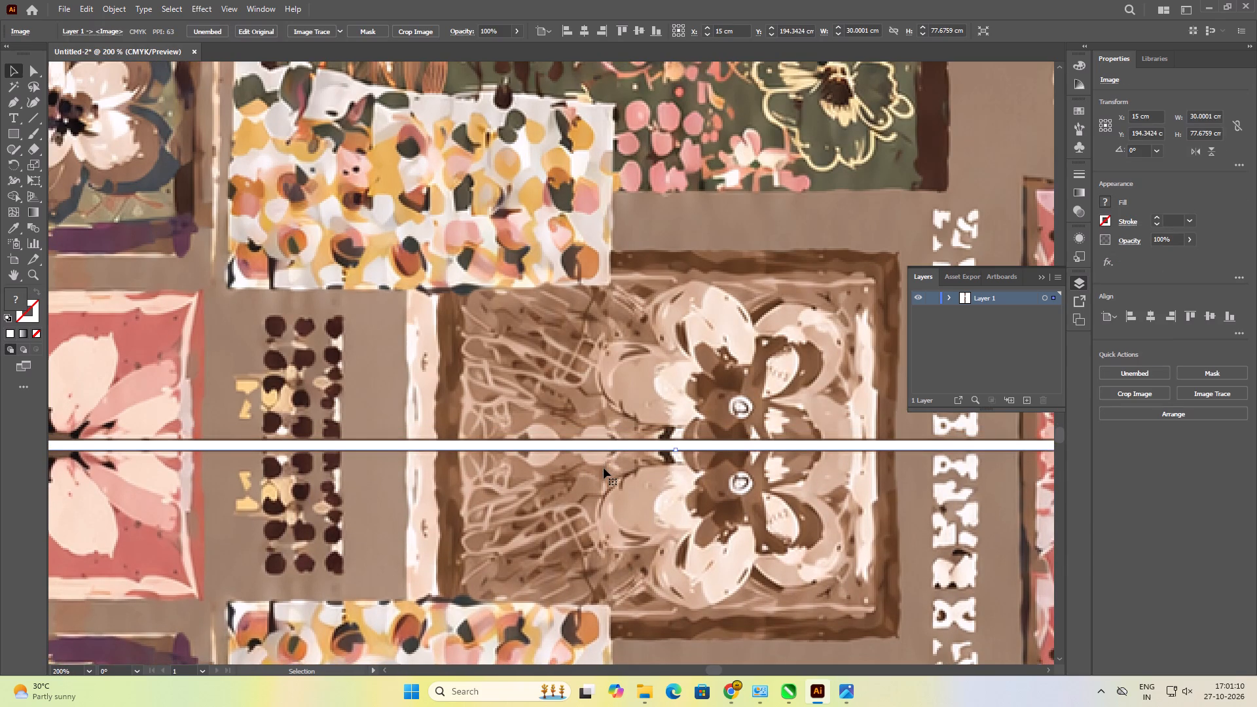
key(Up)
key(Up)
key(Up)
key(Up)
key(Up)
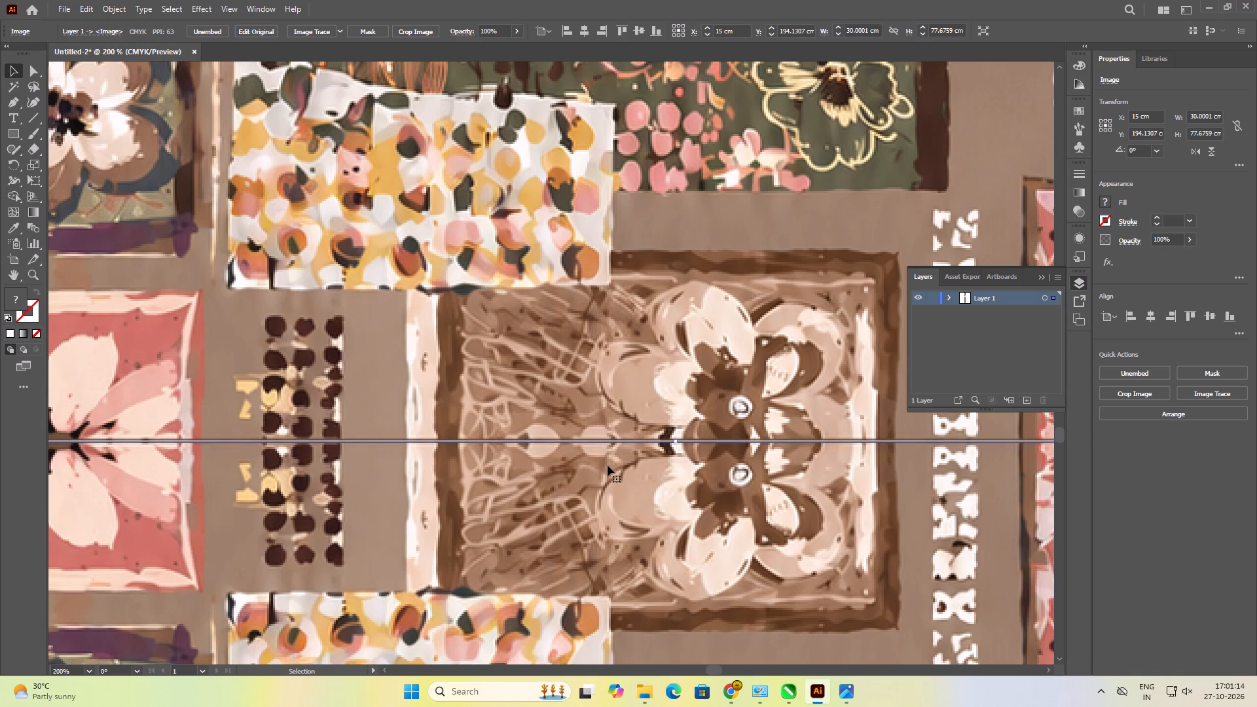
key(ctrl+bracketright)
key(ctrl+bracketright)
key(Up)
key(Up)
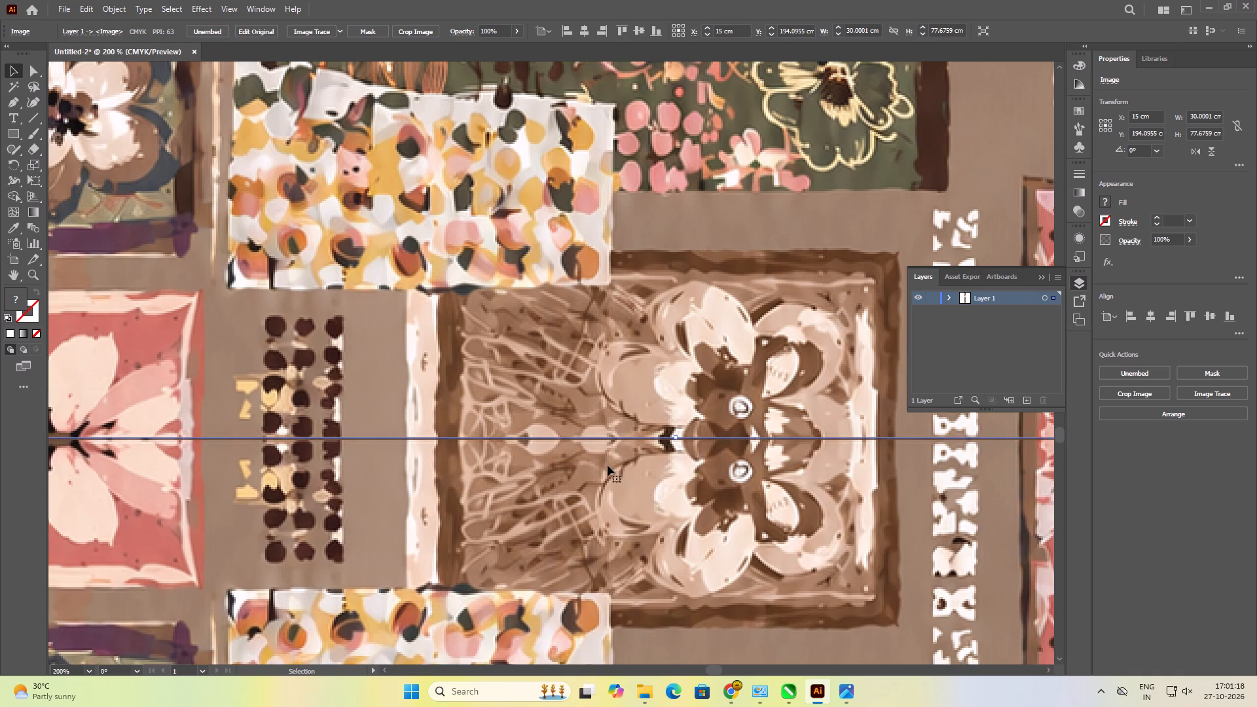
click(381, 498)
click(371, 379)
click(375, 475)
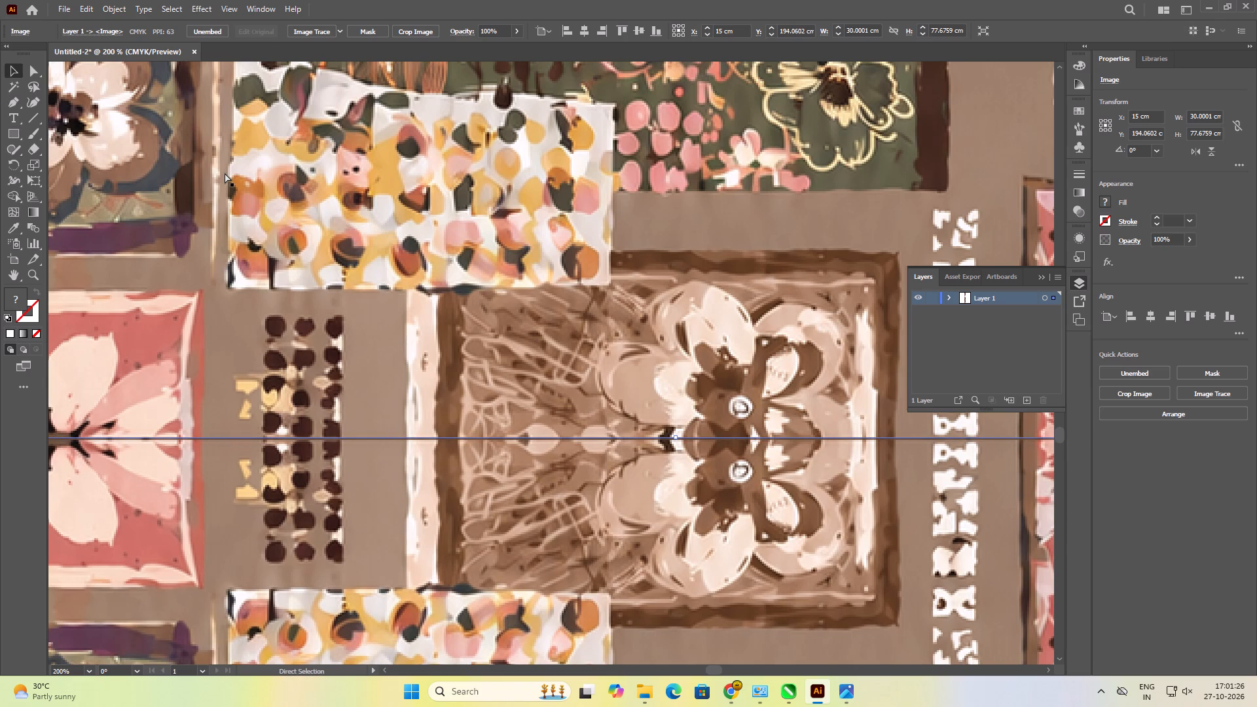
Start Crop Image on the third image and raise the crop's bottom edge to a height of about 45 cm.
key(ctrl+0)
scroll(432, 232, down, 7)
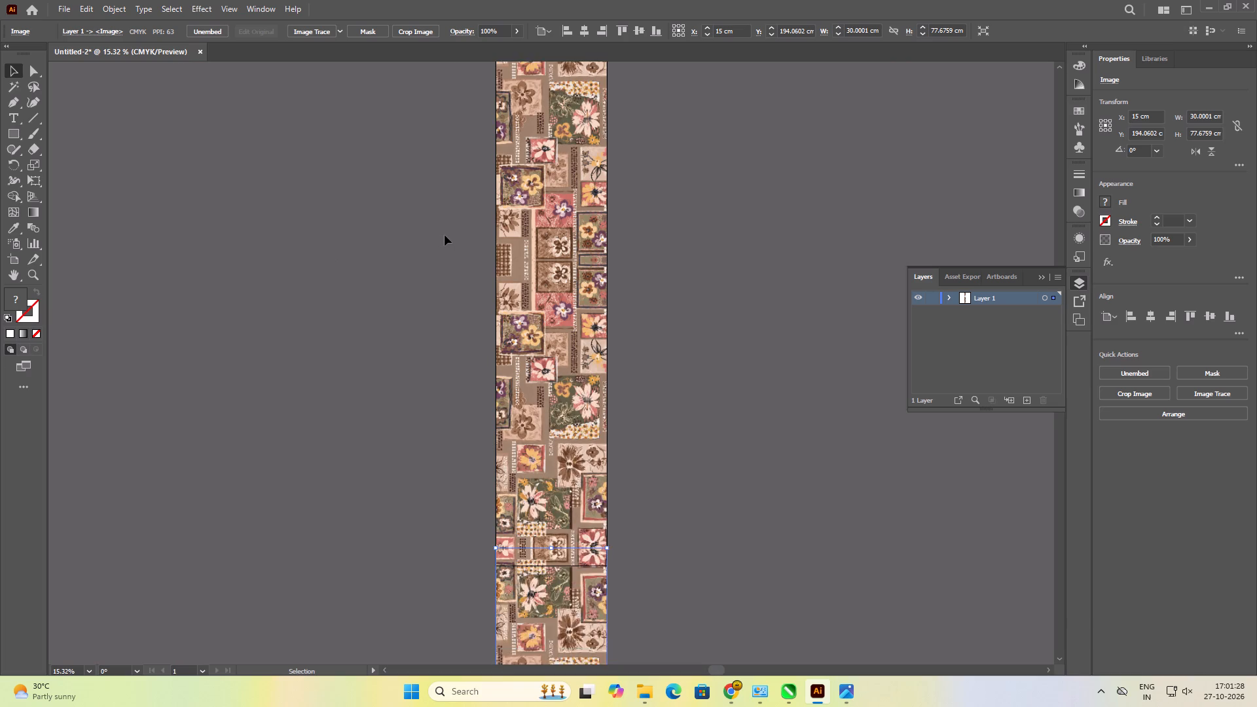
scroll(445, 235, down, 10)
click(564, 412)
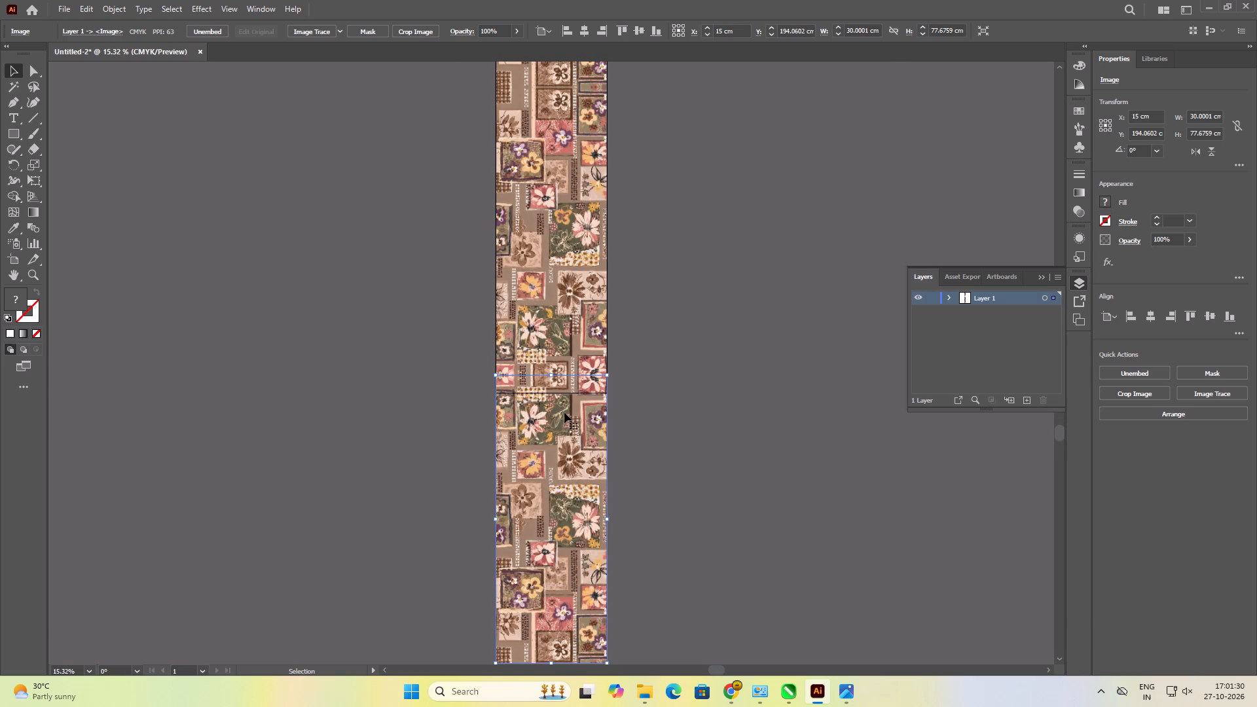
right_click(545, 478)
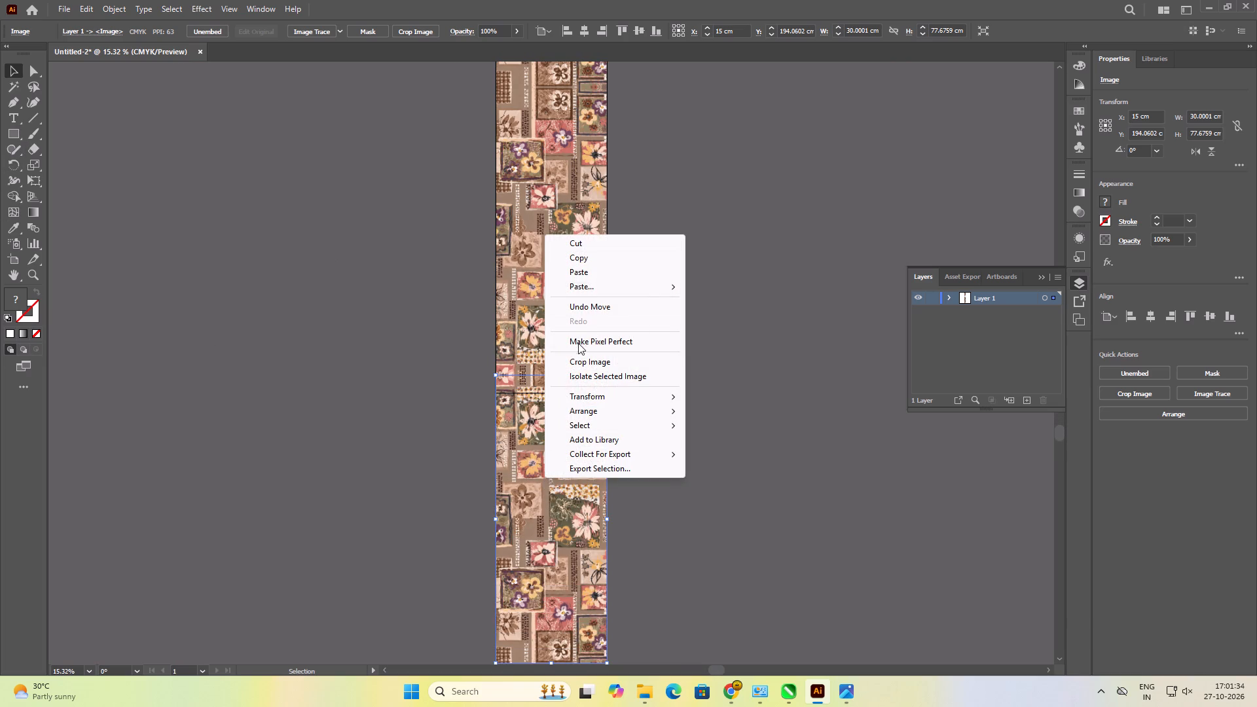
click(580, 355)
drag(549, 529, 544, 355)
Lower the crop's top edge slightly at the seam, making the crop height about 44.92 cm.
alt+scroll(540, 408, up, 2)
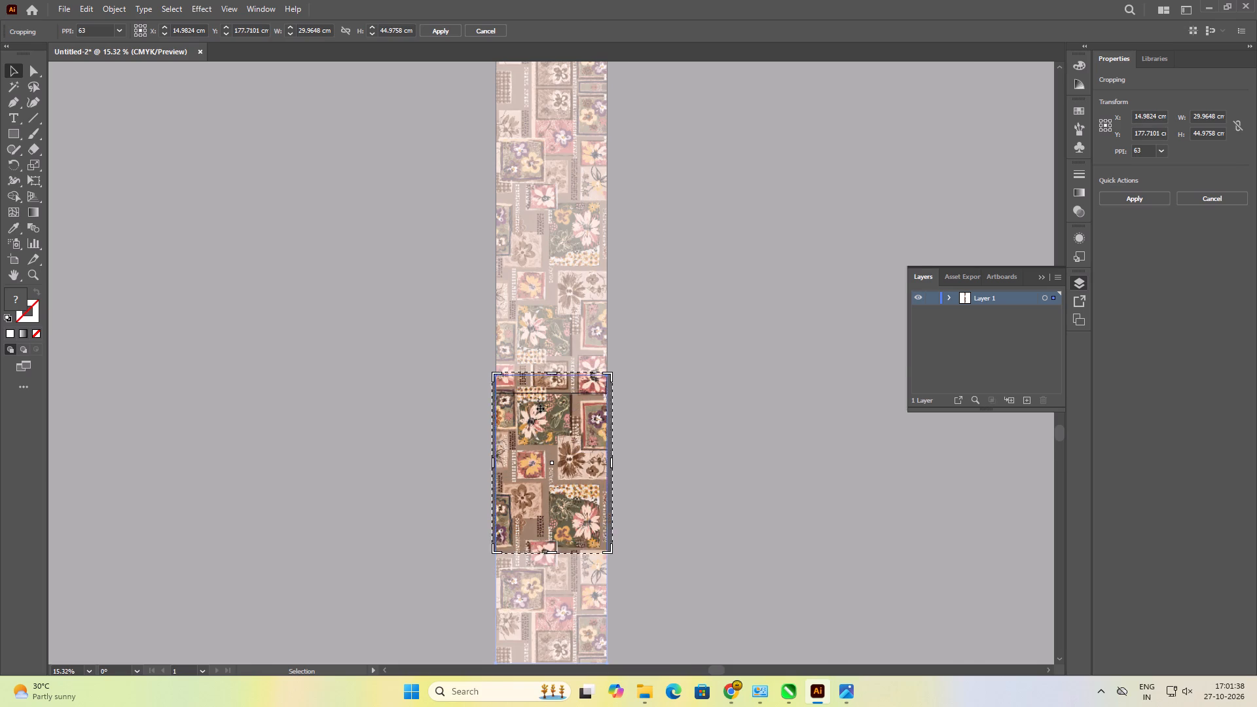
alt+scroll(540, 408, up, 4)
alt+scroll(604, 162, up, 5)
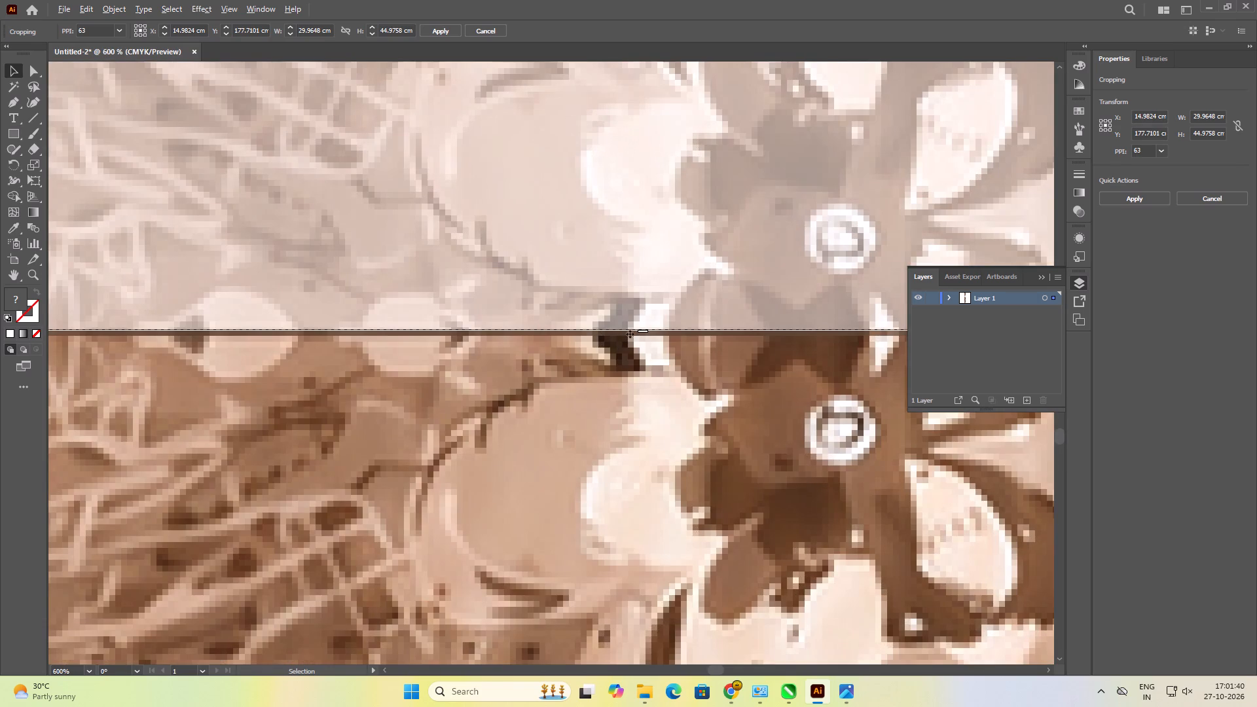
drag(645, 331, 645, 336)
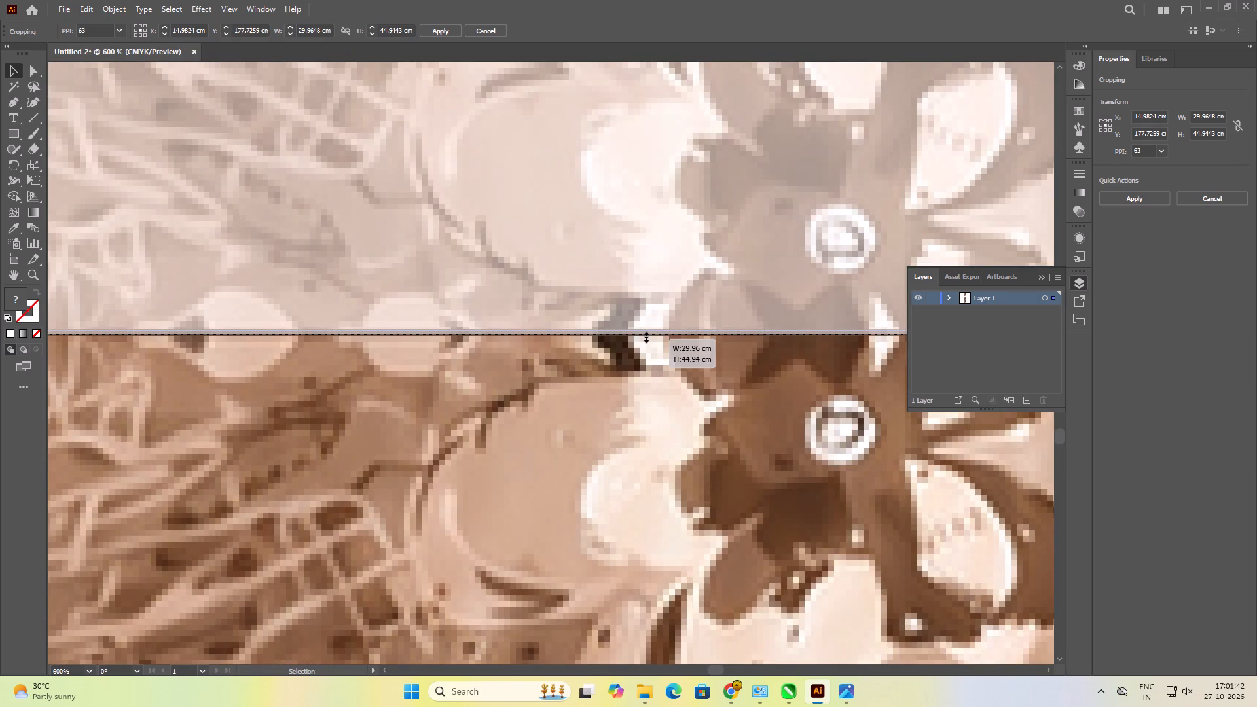
drag(645, 336, 645, 339)
Raise the crop's bottom edge to just below the artboard's bottom edge, making the crop height about 5.04 cm.
alt+scroll(645, 278, down, 8)
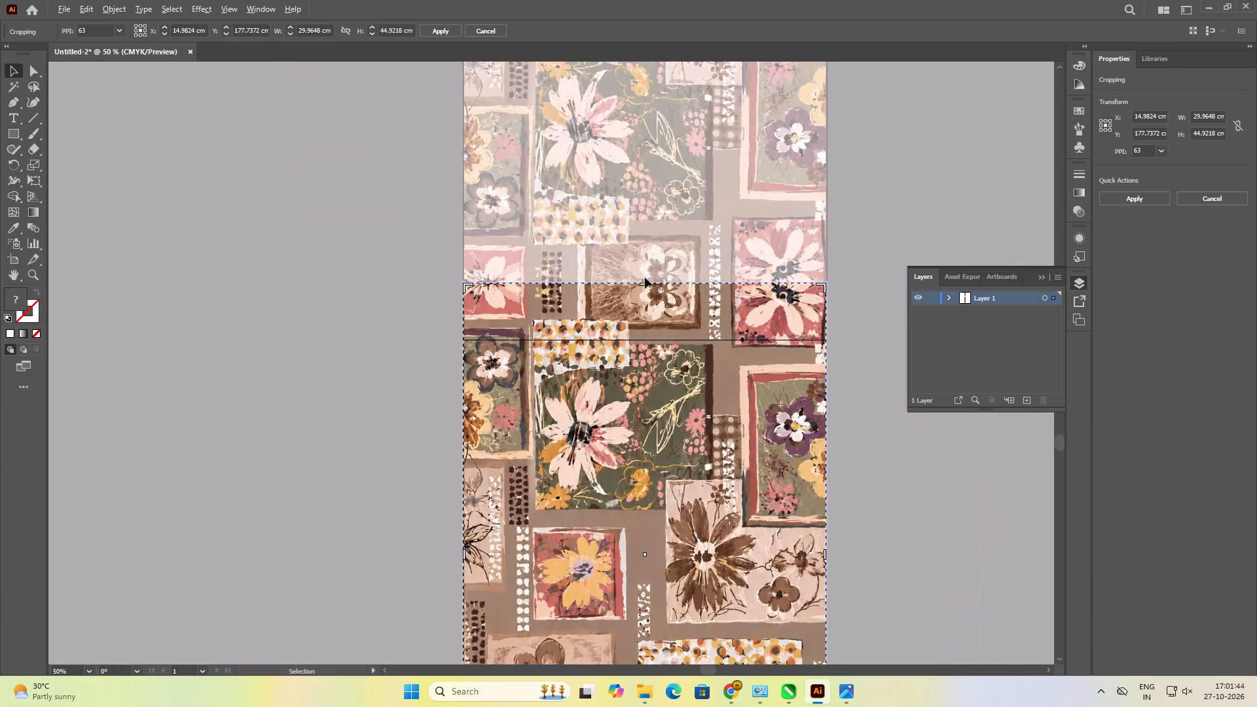
alt+scroll(645, 278, down, 6)
alt+scroll(527, 545, up, 2)
alt+scroll(552, 358, up, 2)
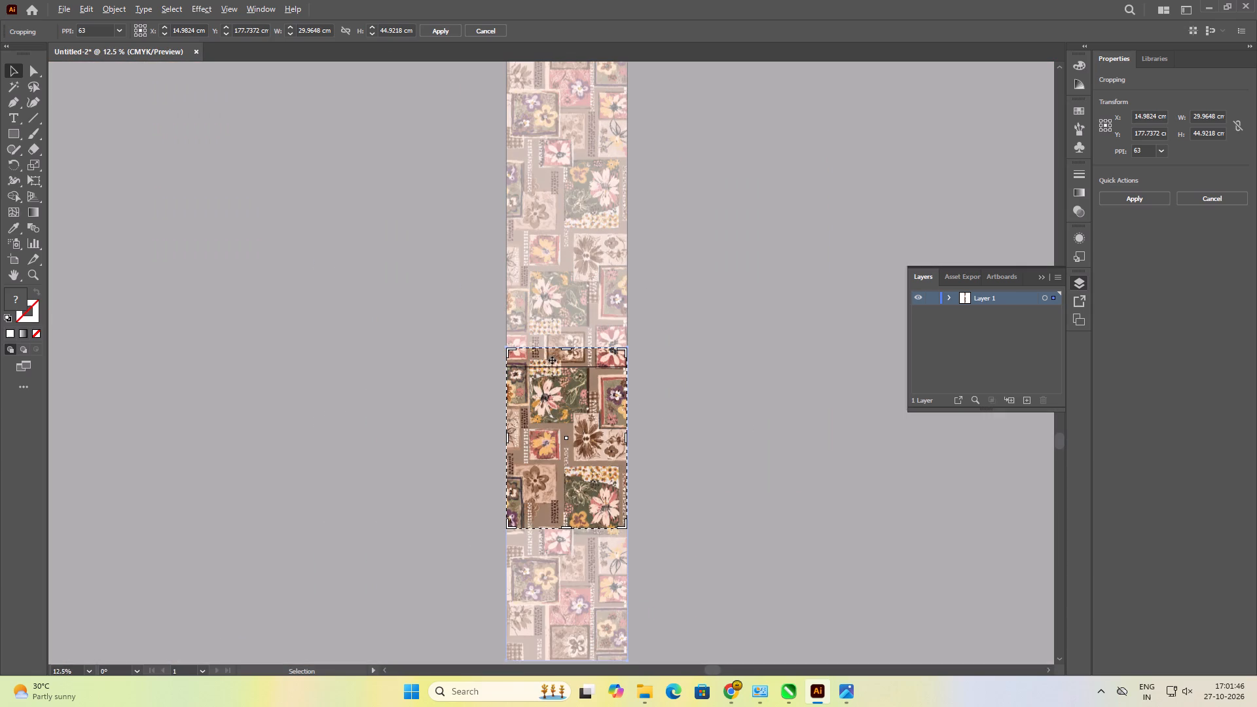
drag(566, 527, 562, 388)
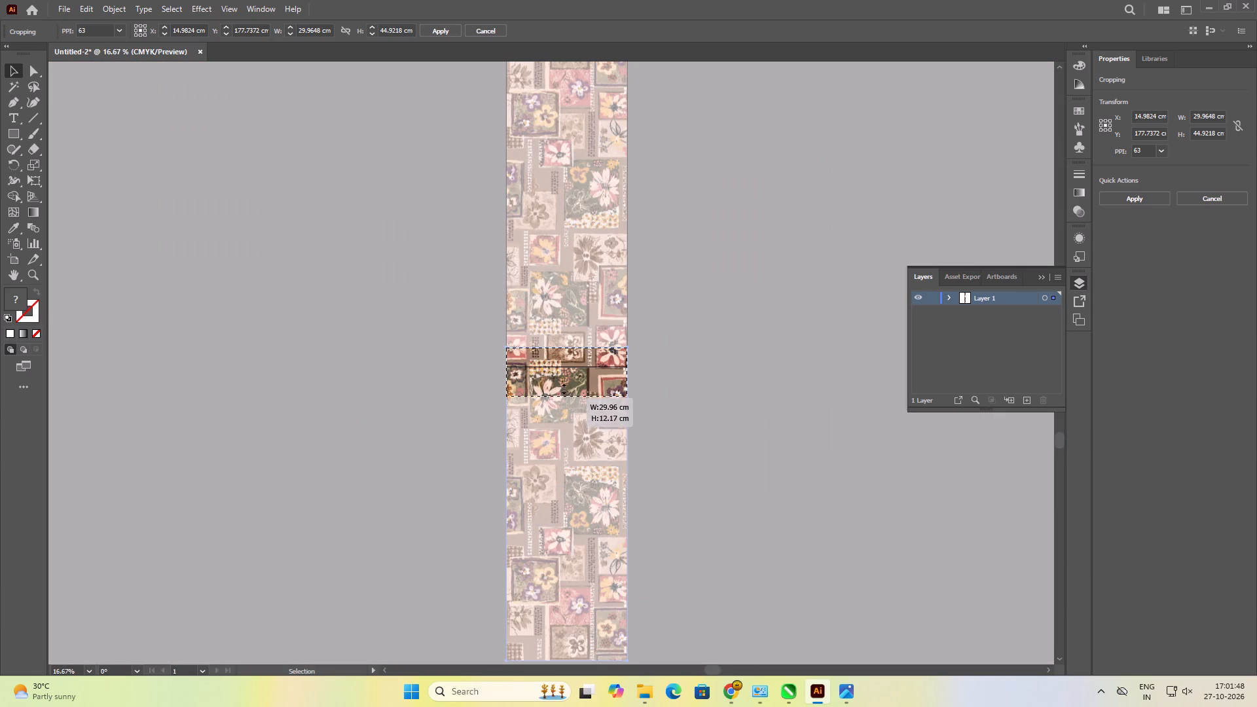
drag(562, 388, 565, 366)
Align the crop's bottom edge with the artboard's bottom edge at a height of about 4.72 cm and apply the crop.
alt+scroll(565, 366, up, 11)
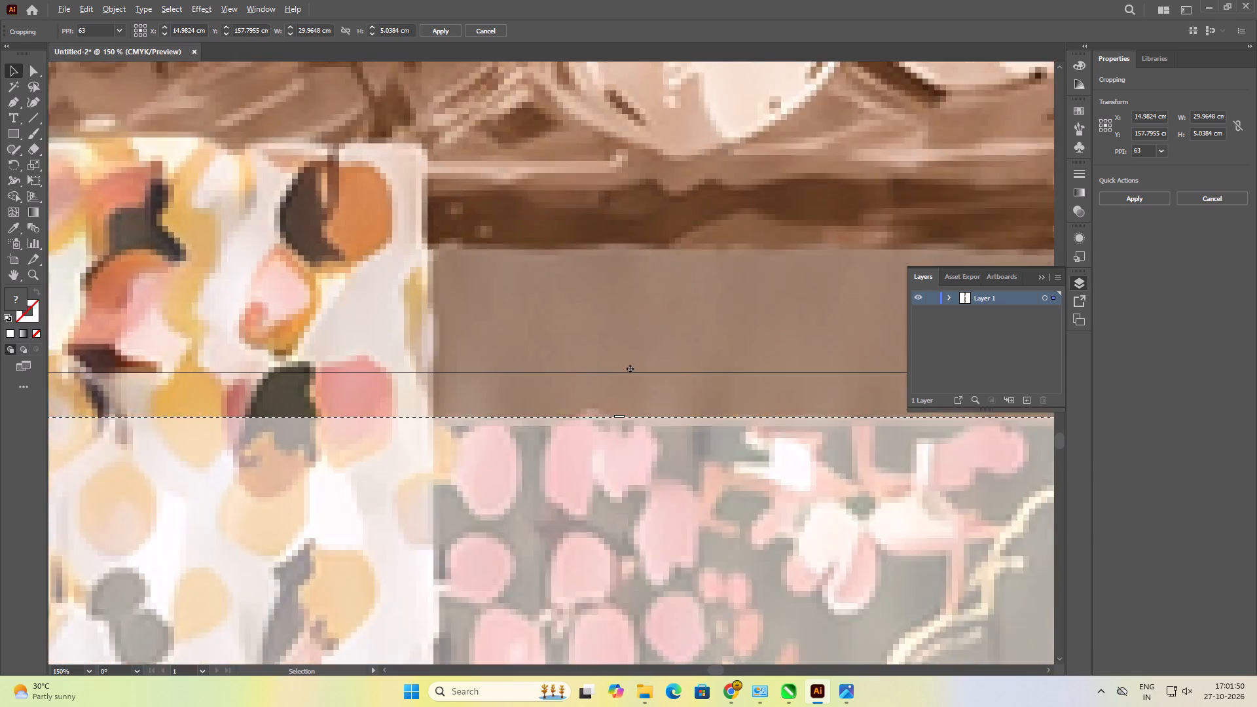
alt+scroll(630, 369, up, 1)
drag(615, 430, 613, 374)
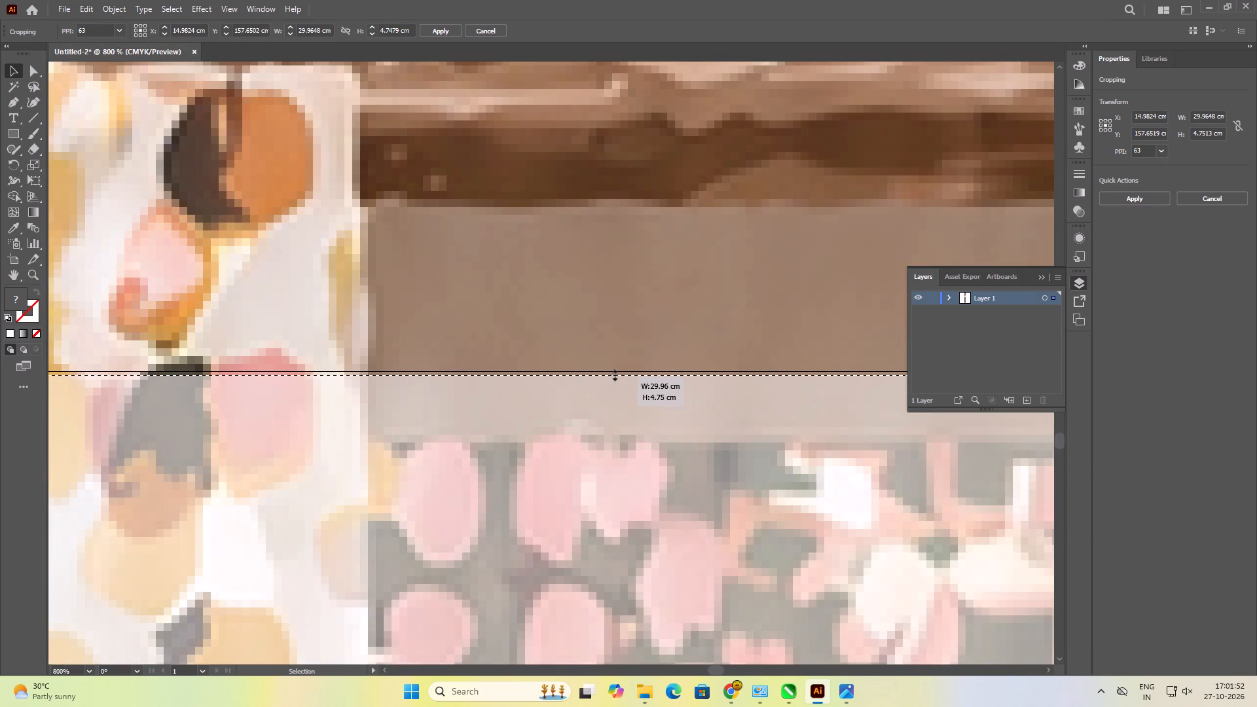
drag(613, 374, 614, 371)
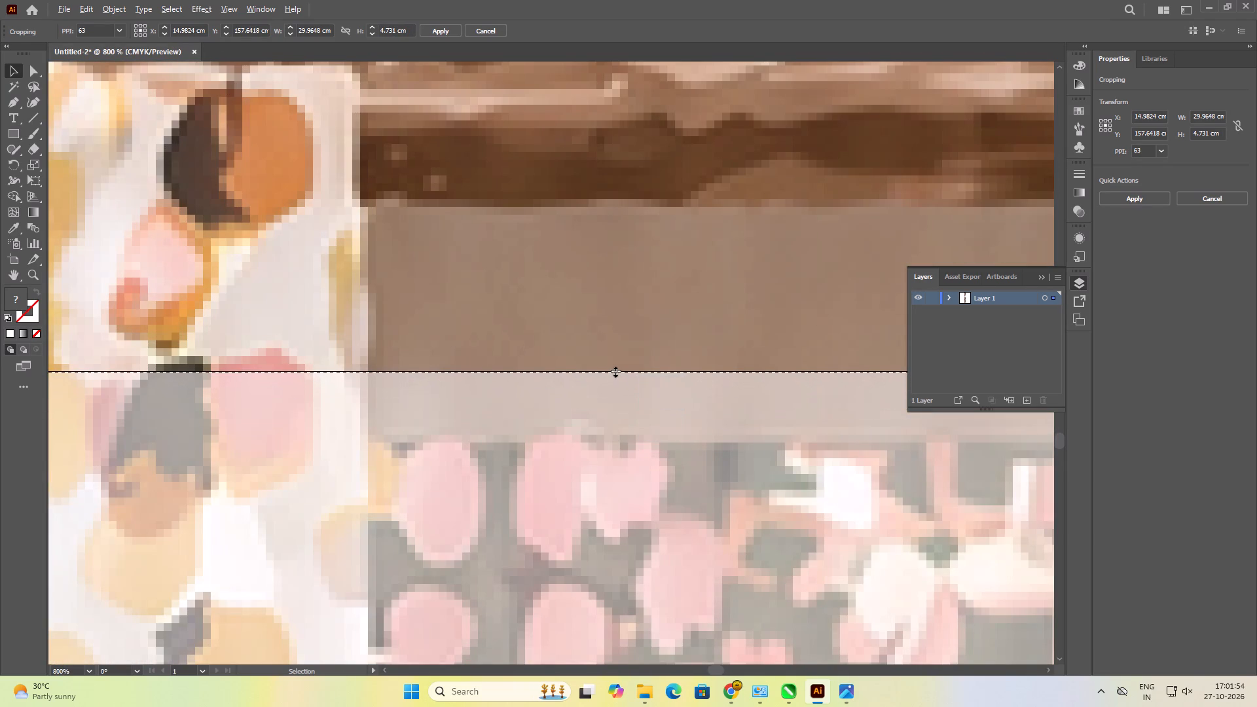
alt+scroll(614, 371, up, 6)
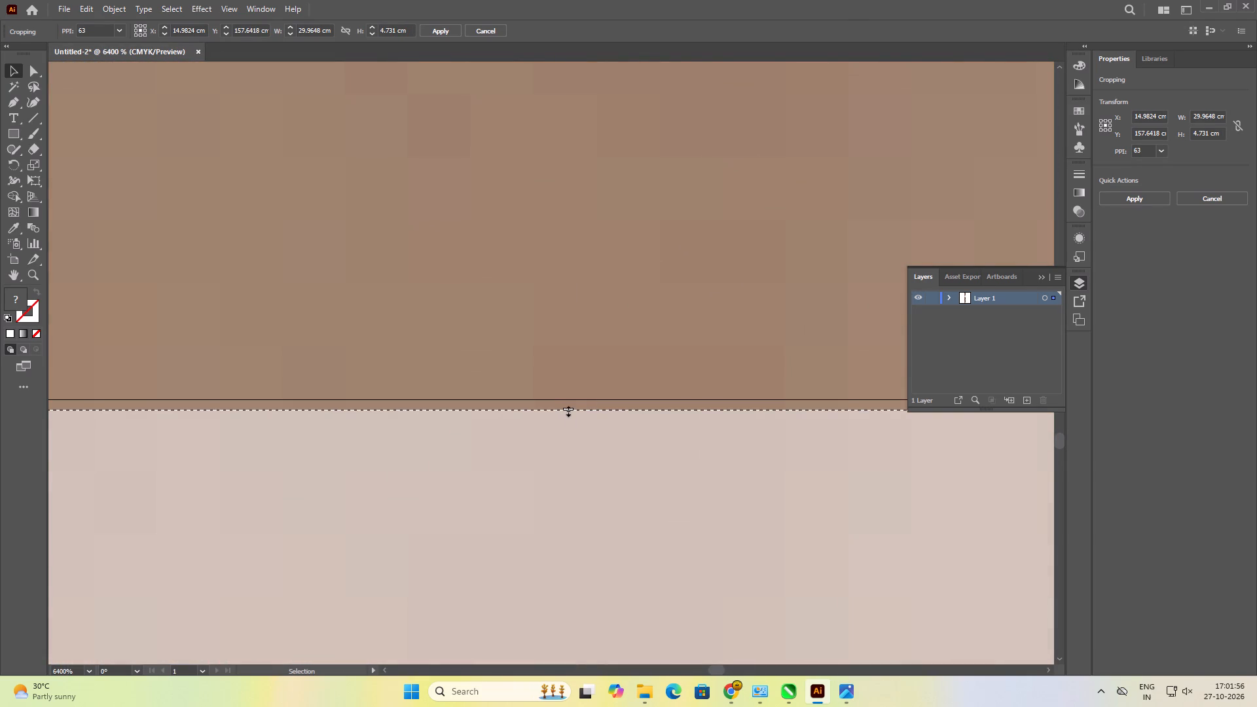
drag(568, 409, 568, 399)
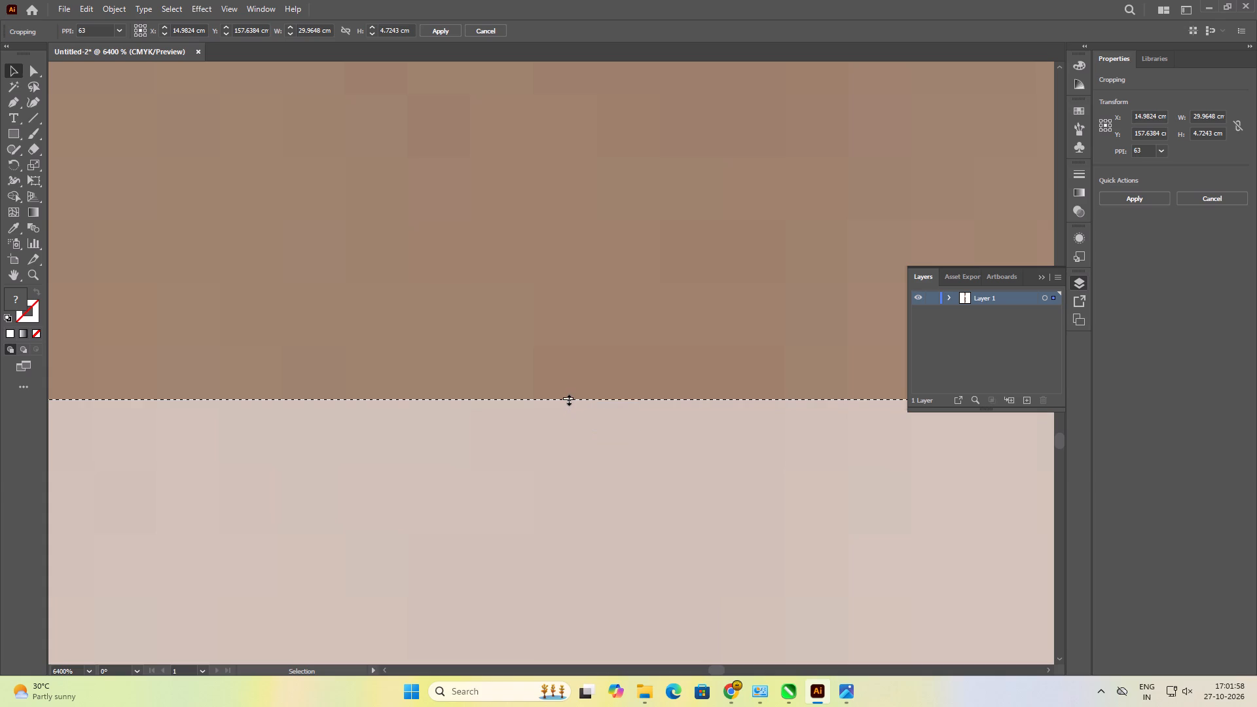
key(Return)
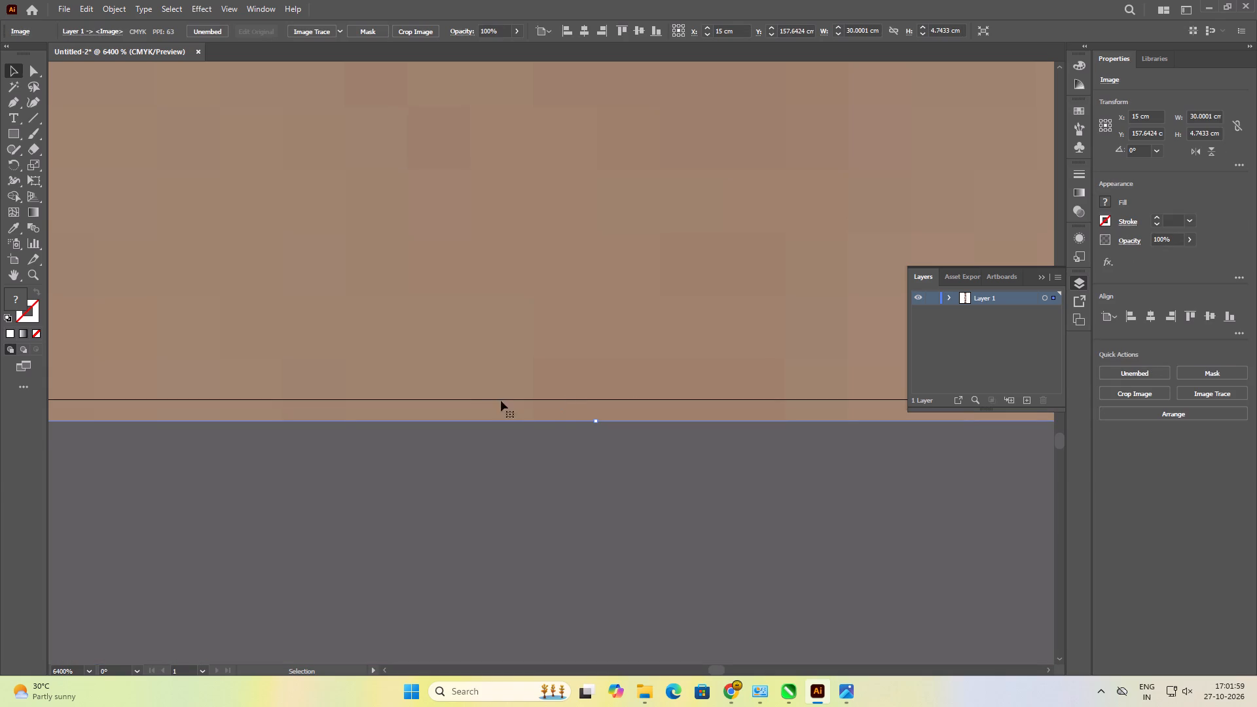
Examine the cropped third image's bottom edge against the artboard's bottom edge.
alt+scroll(484, 431, down, 10)
alt+scroll(463, 450, up, 11)
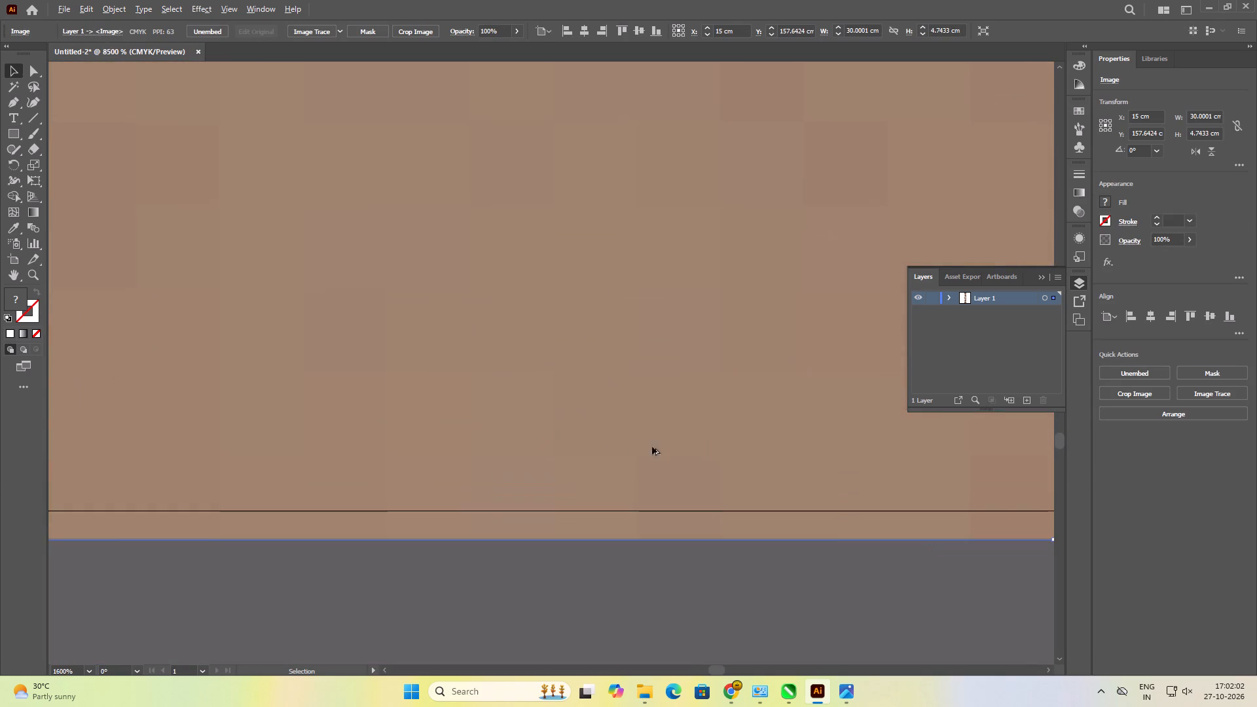
alt+scroll(526, 443, down, 13)
alt+scroll(507, 446, up, 4)
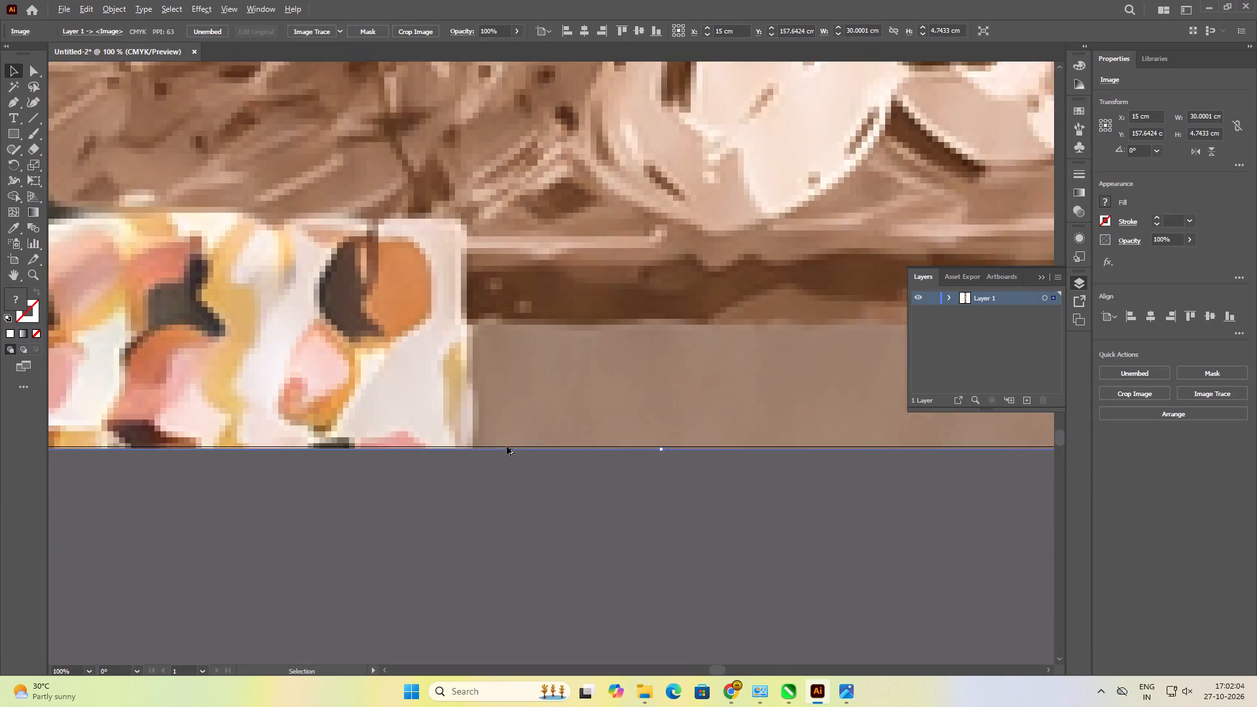
alt+scroll(507, 446, up, 2)
scroll(738, 458, up, 4)
scroll(712, 461, down, 5)
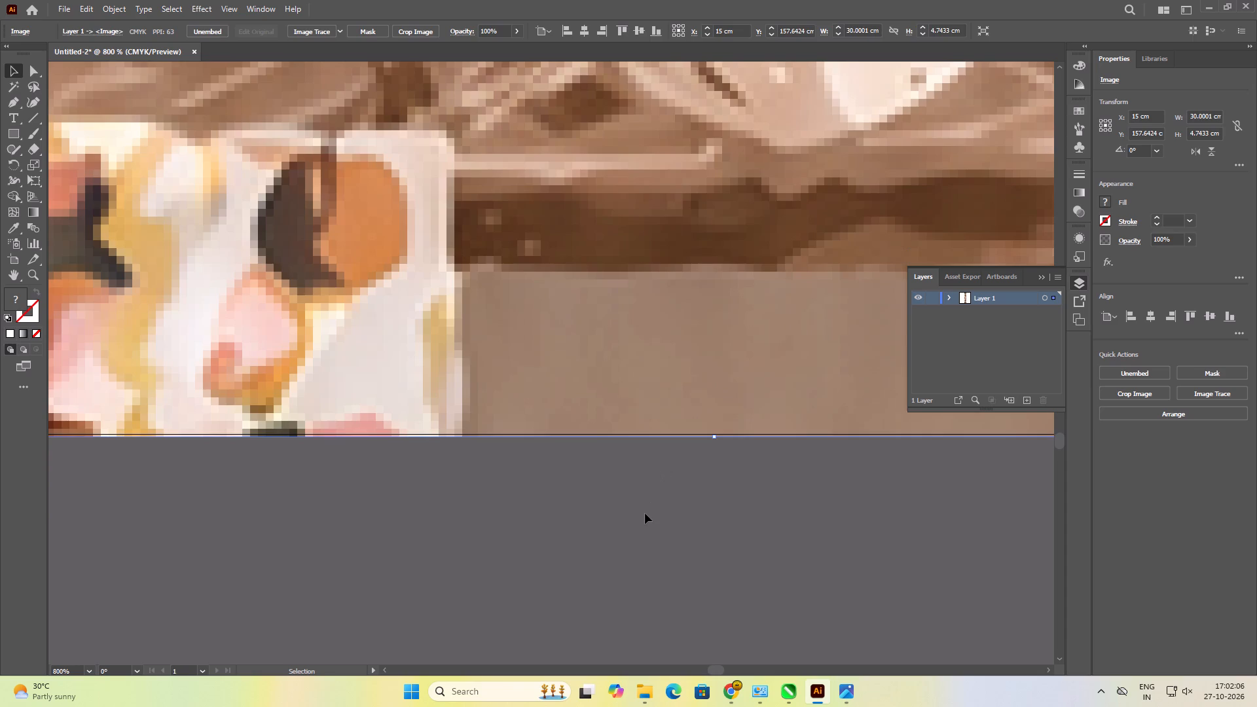
click(645, 513)
Nudge the cropped third image up a net two keyboard increments of 0.0353 cm, closer against the mirrored image.
alt+scroll(645, 514, down, 5)
click(629, 407)
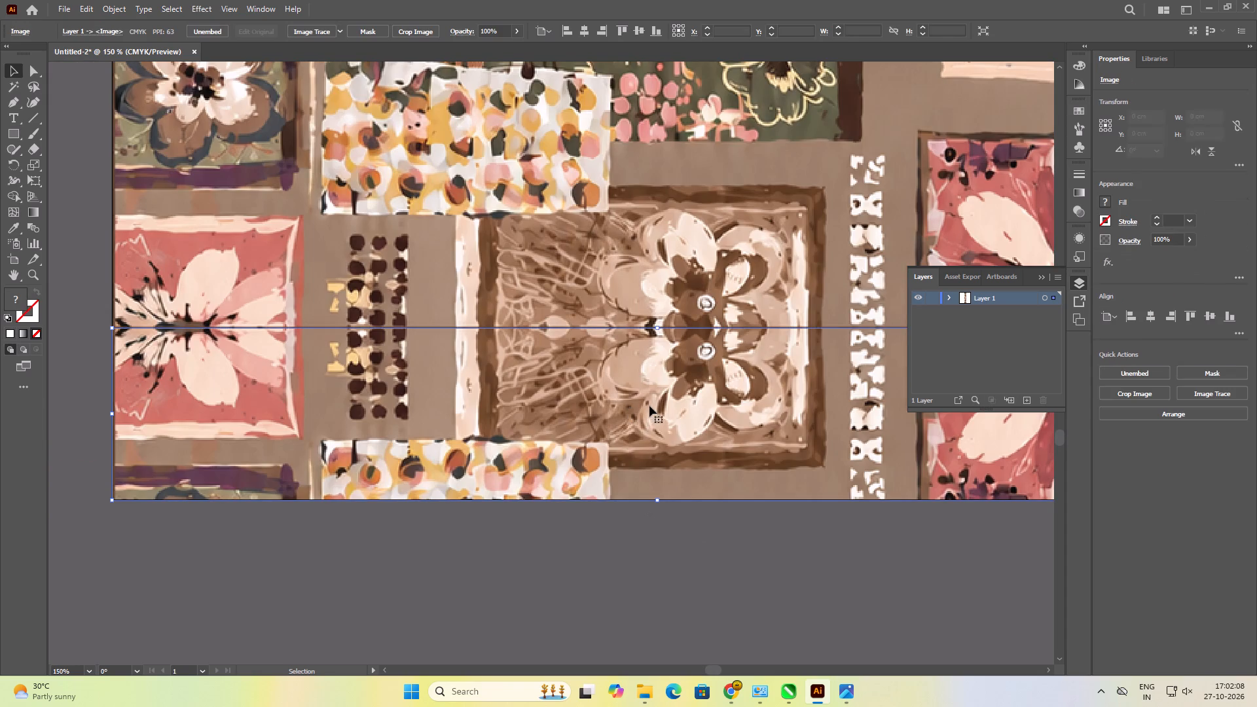
key(Up)
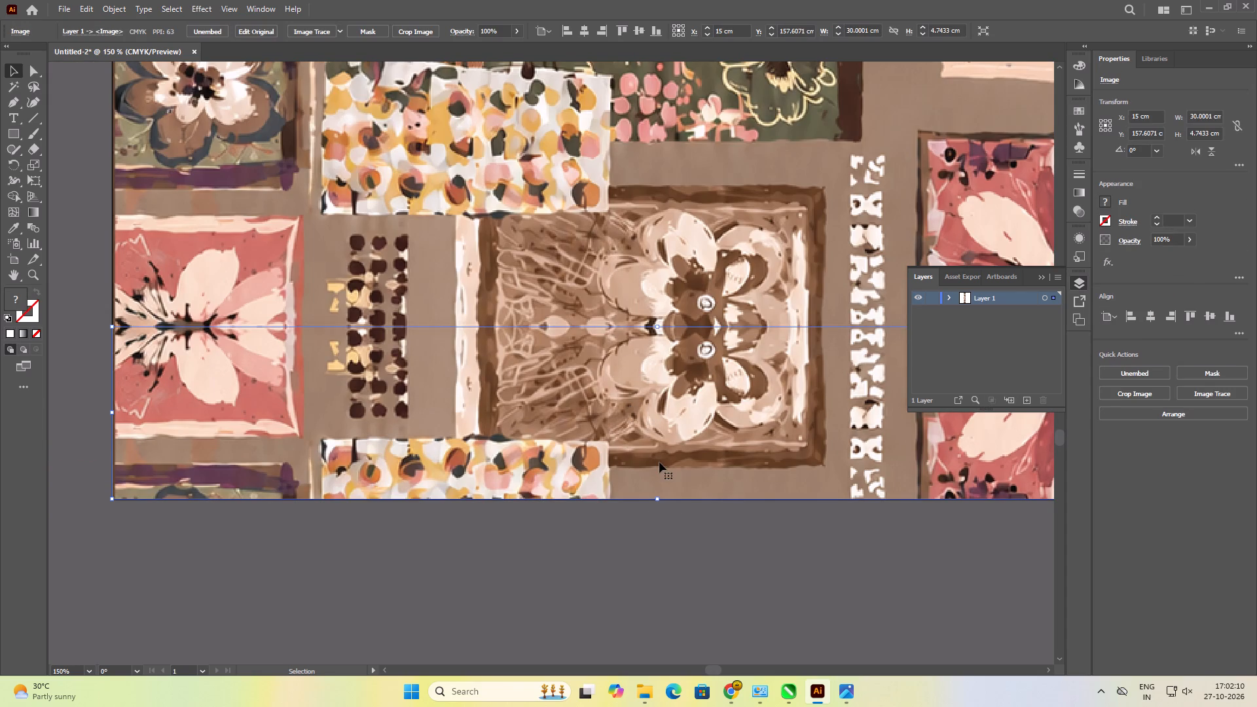
click(664, 511)
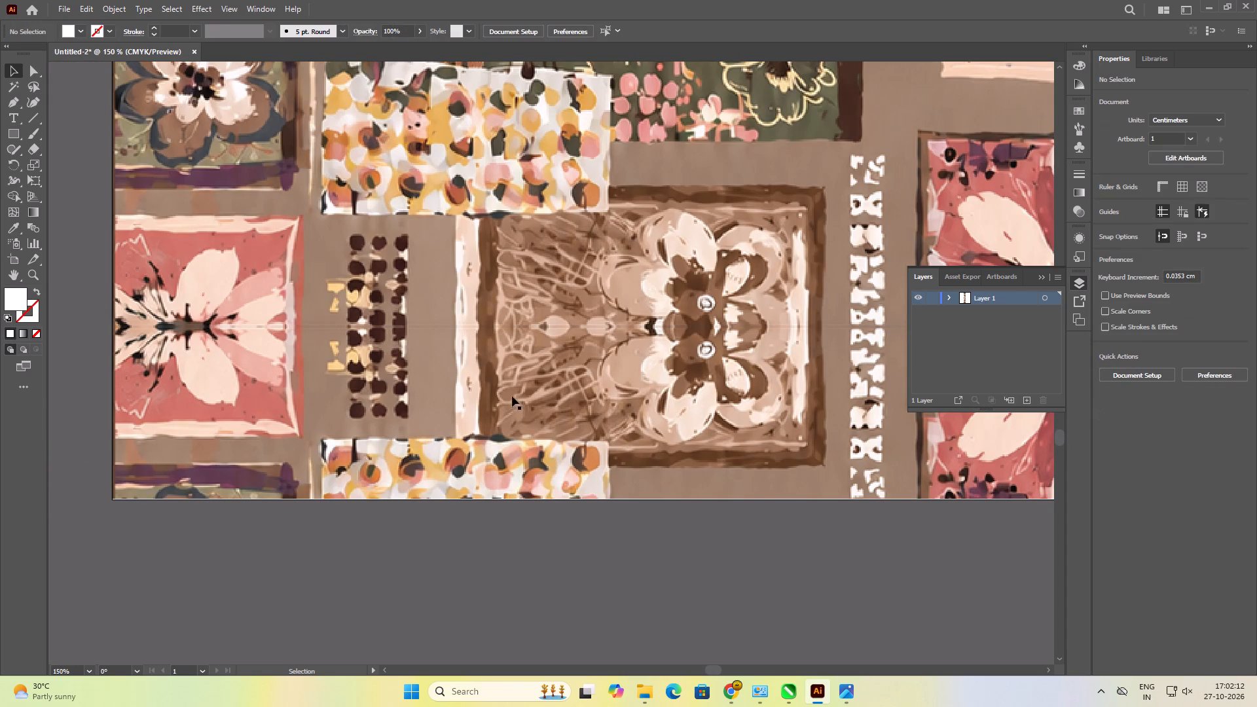
click(533, 383)
key(Up)
key(Up)
key(Down)
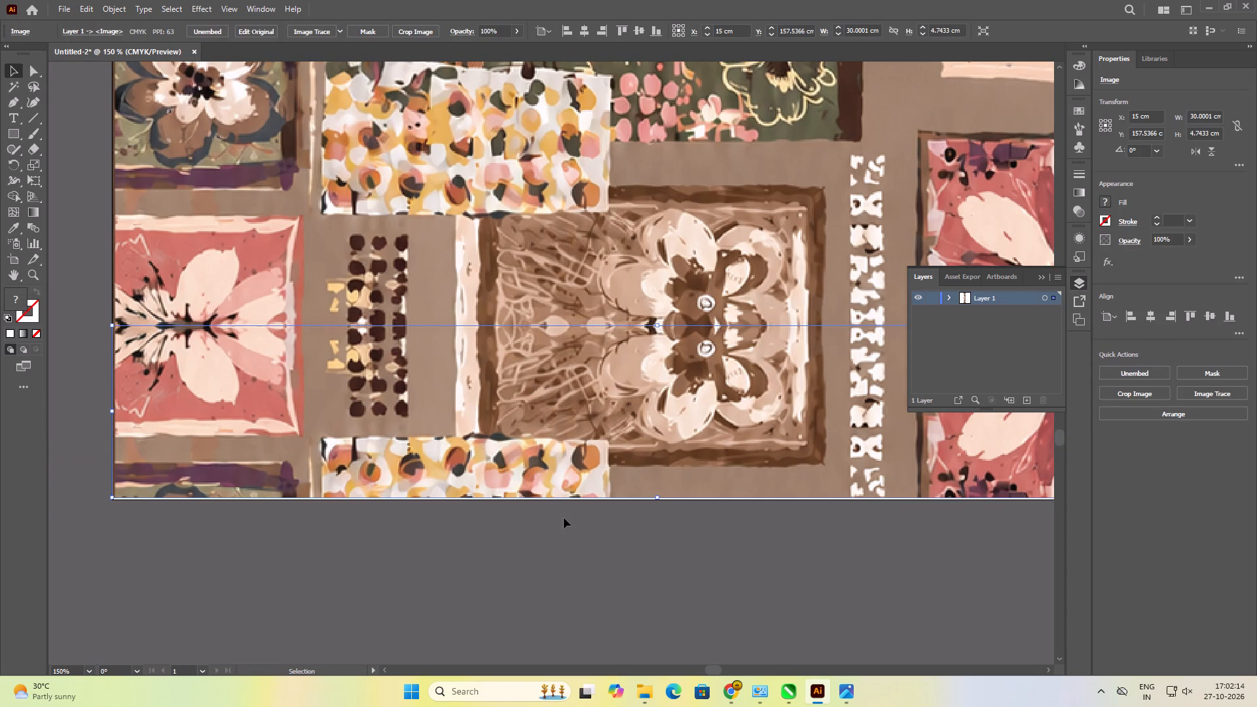
click(567, 524)
Examine the whole patchwork with the full artboard in view, checking the mirrored image and the cropped bottom piece.
scroll(515, 509, down, 1)
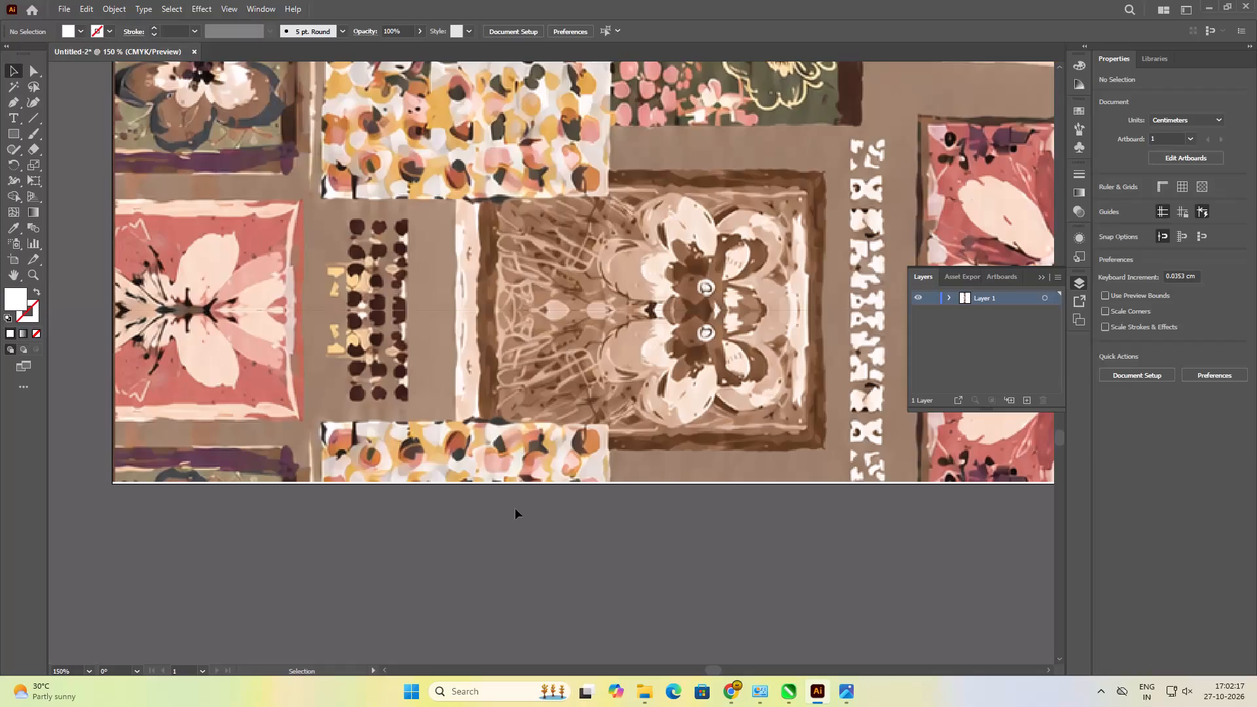
click(802, 579)
key(ctrl+0)
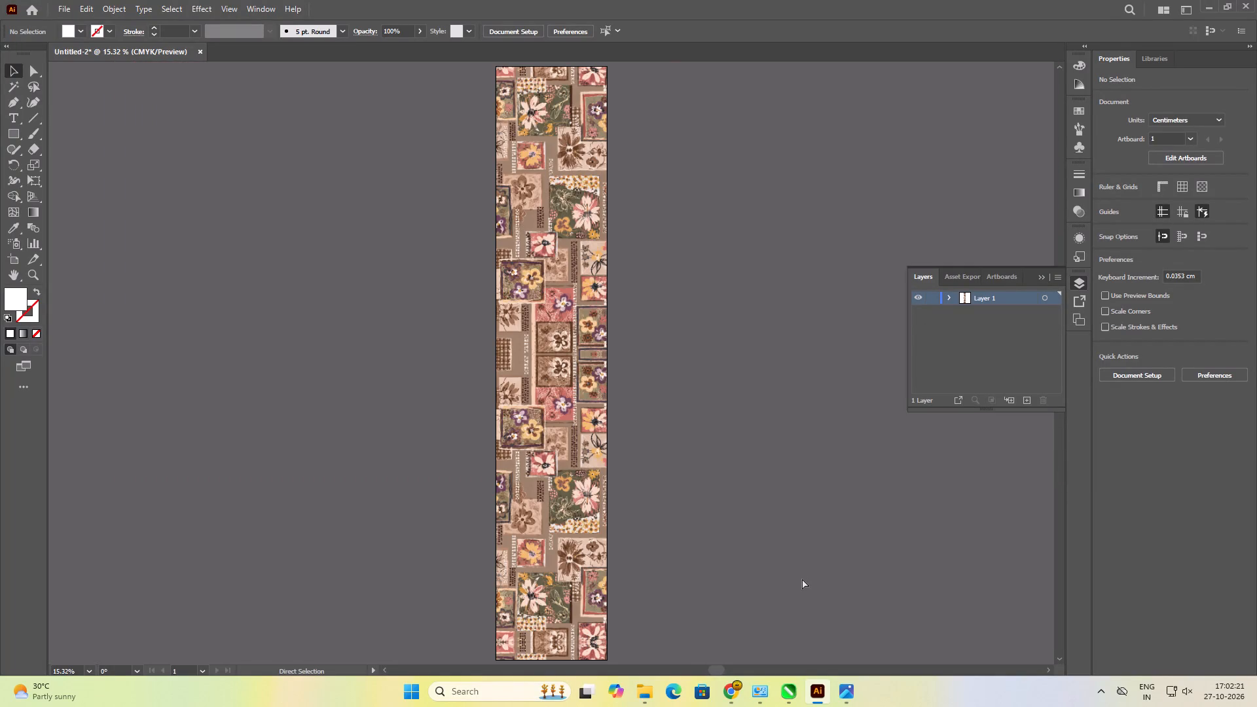
click(742, 475)
click(574, 423)
click(545, 650)
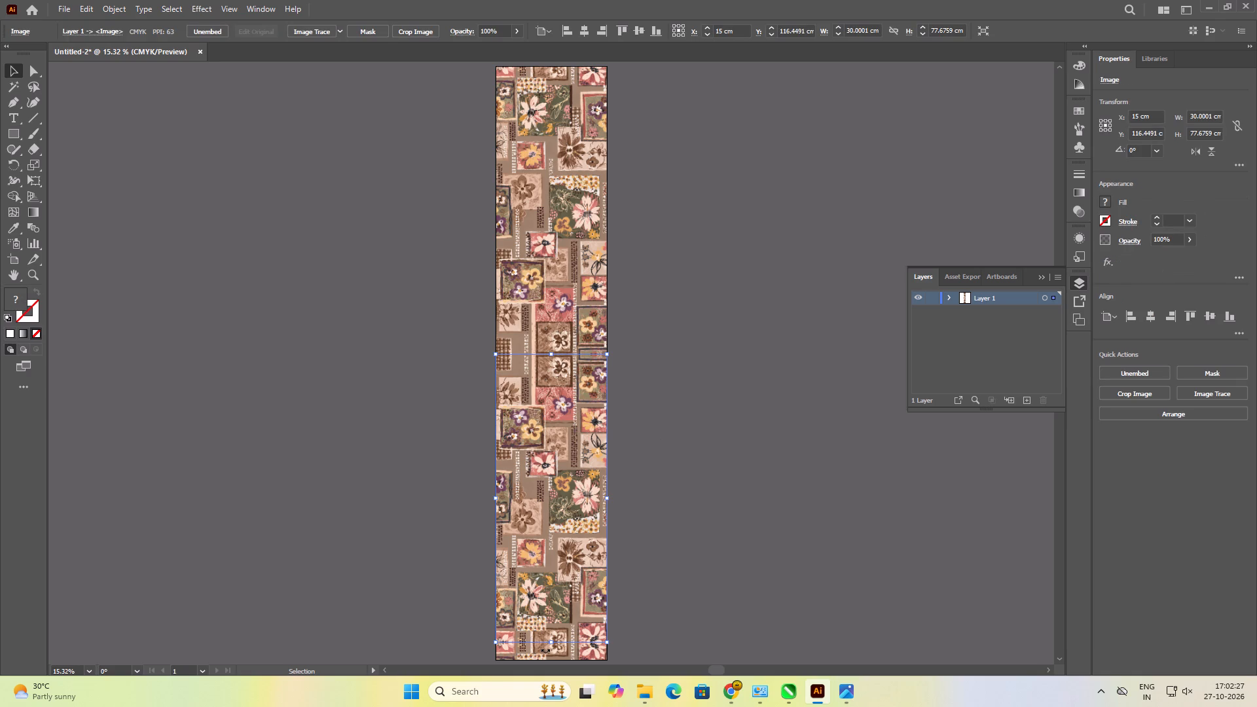
click(769, 598)
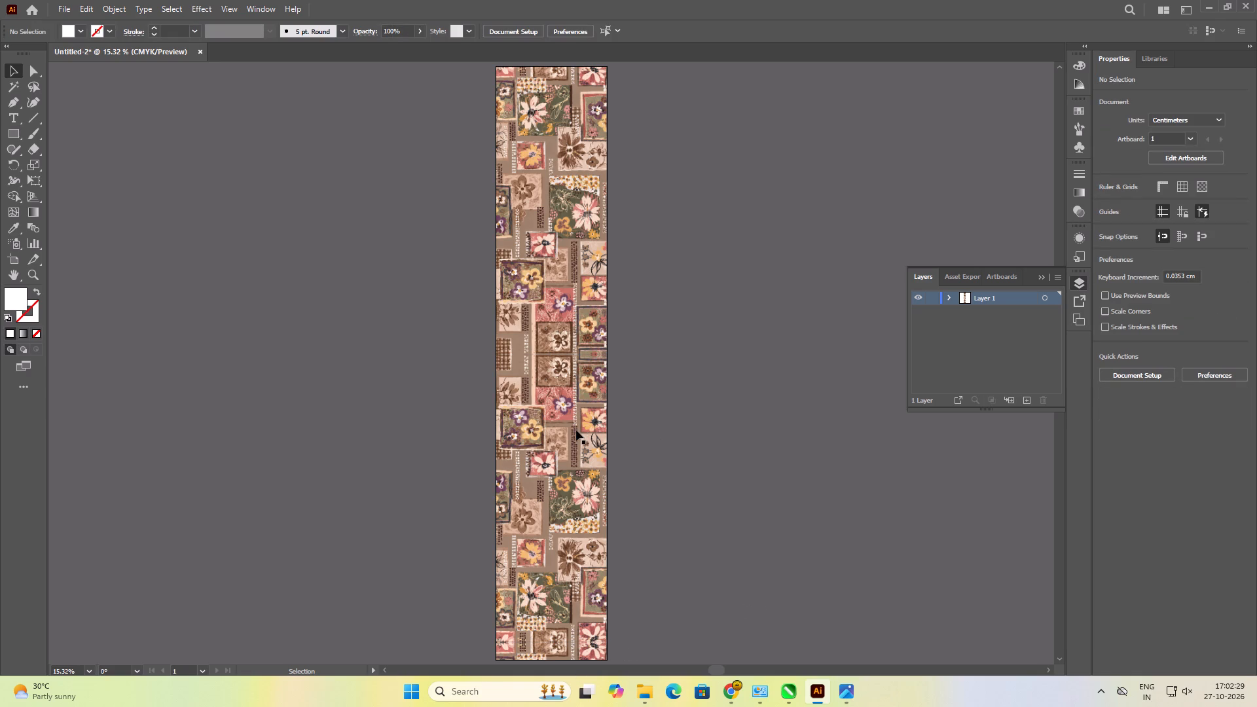
click(691, 172)
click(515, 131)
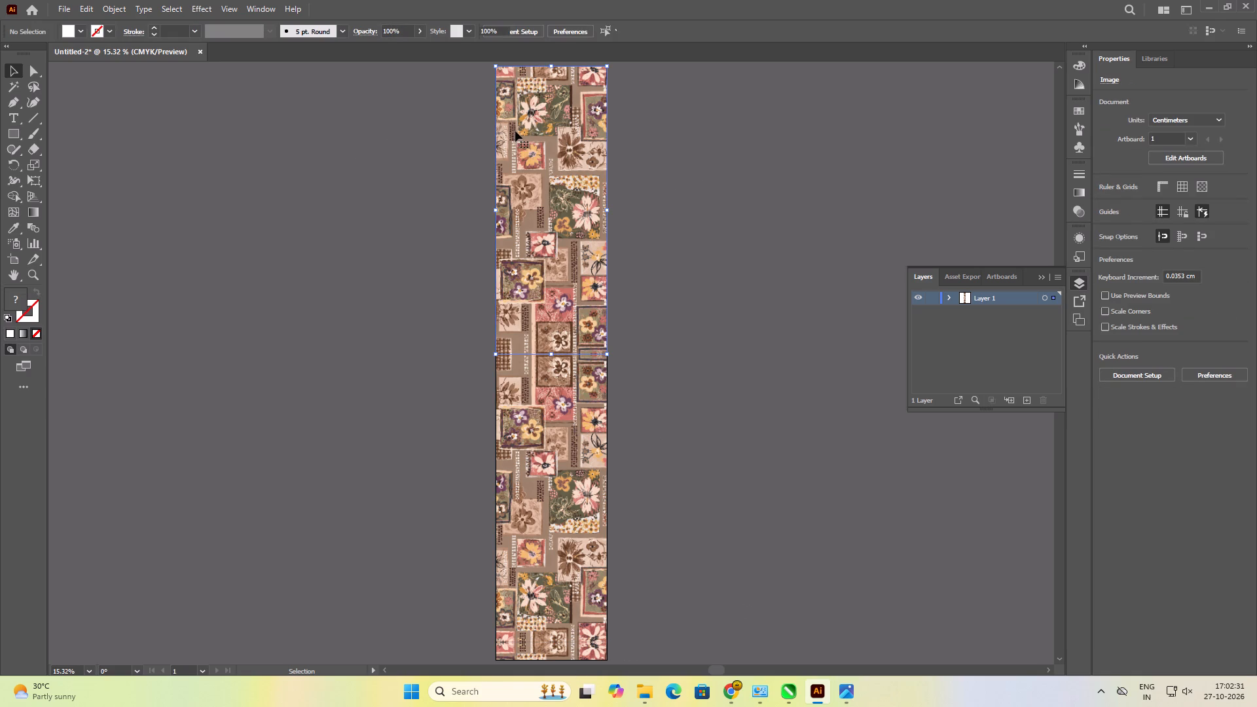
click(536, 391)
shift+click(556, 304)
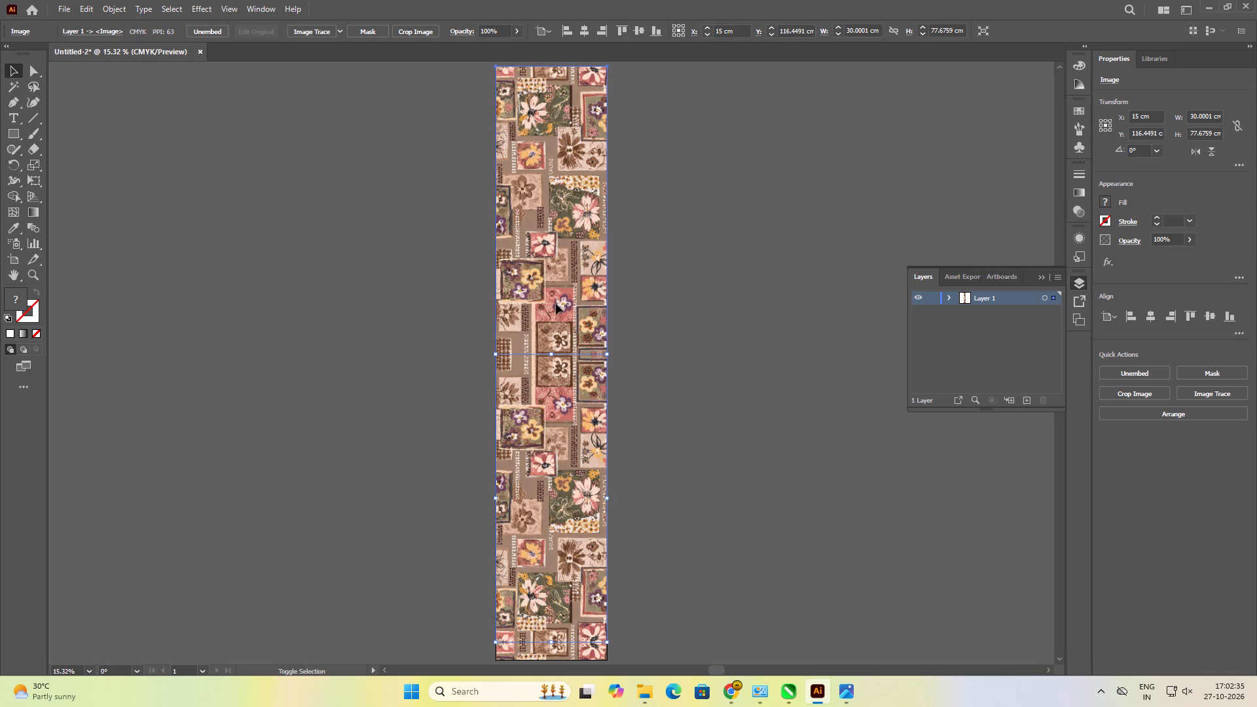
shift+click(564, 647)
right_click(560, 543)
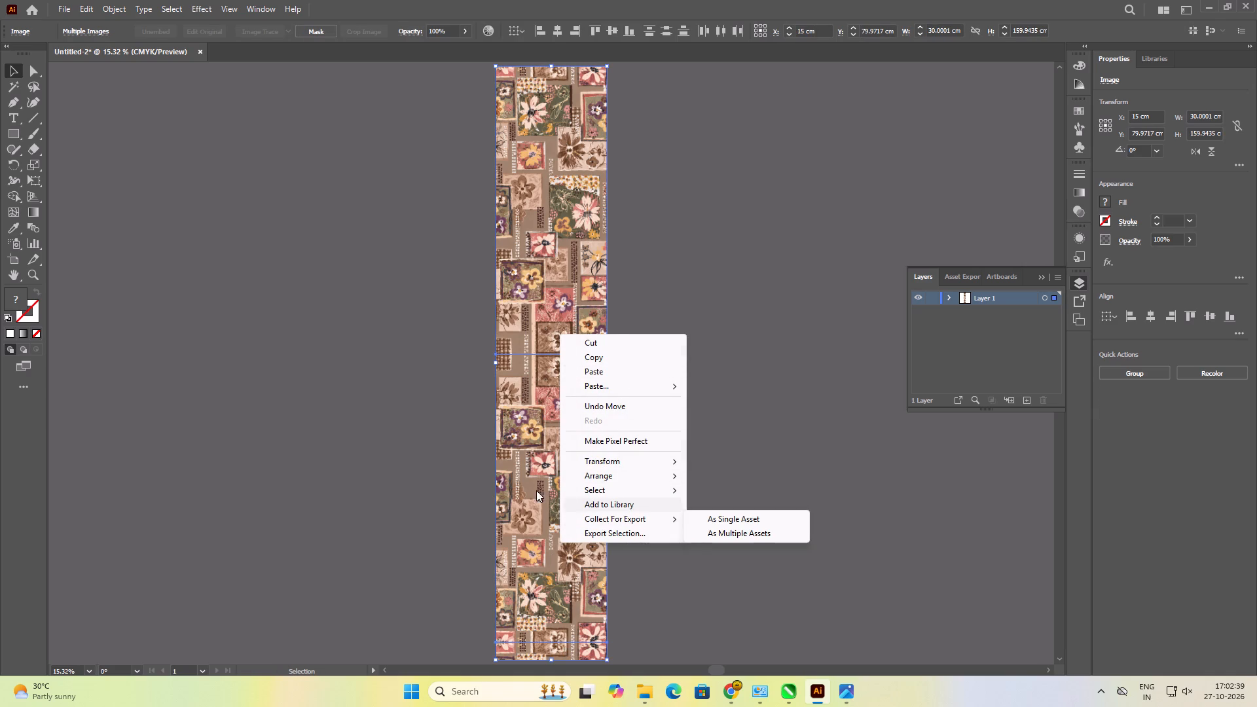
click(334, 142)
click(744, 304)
Switch to CorelDRAW's Untitled-5 window and create a new document 30 cm wide and 160 cm high, measured in centimeters.
click(783, 687)
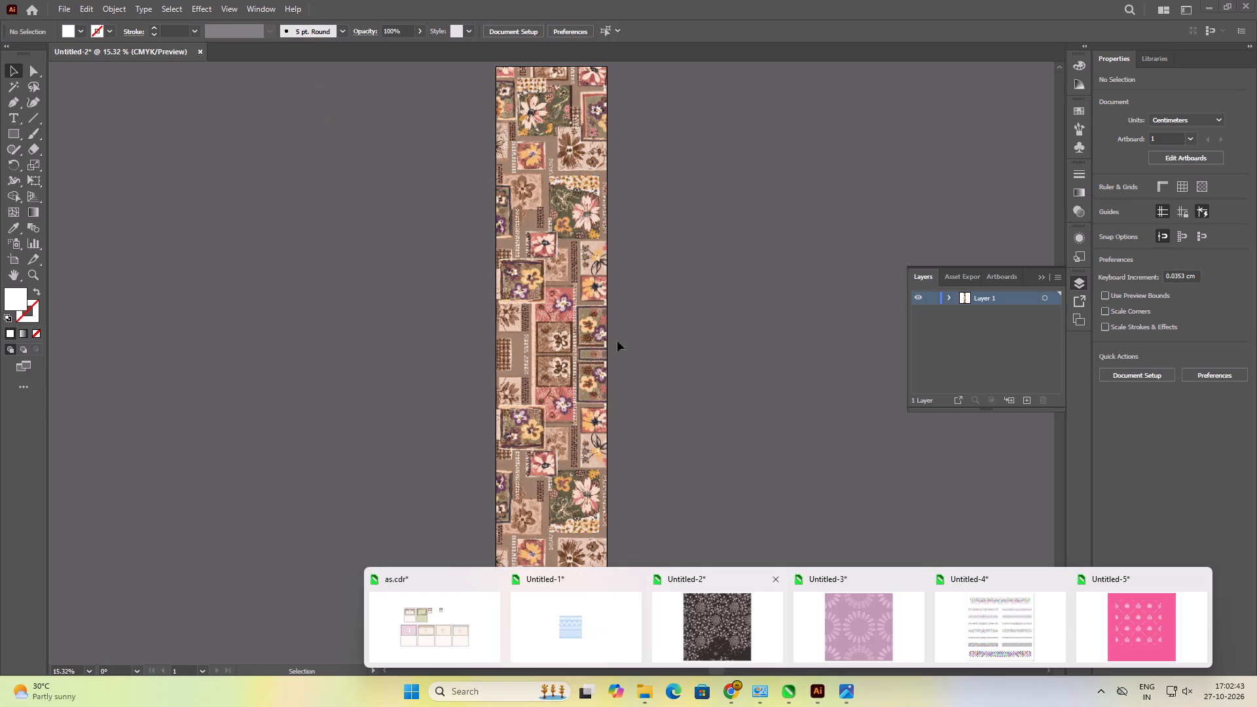
click(1169, 622)
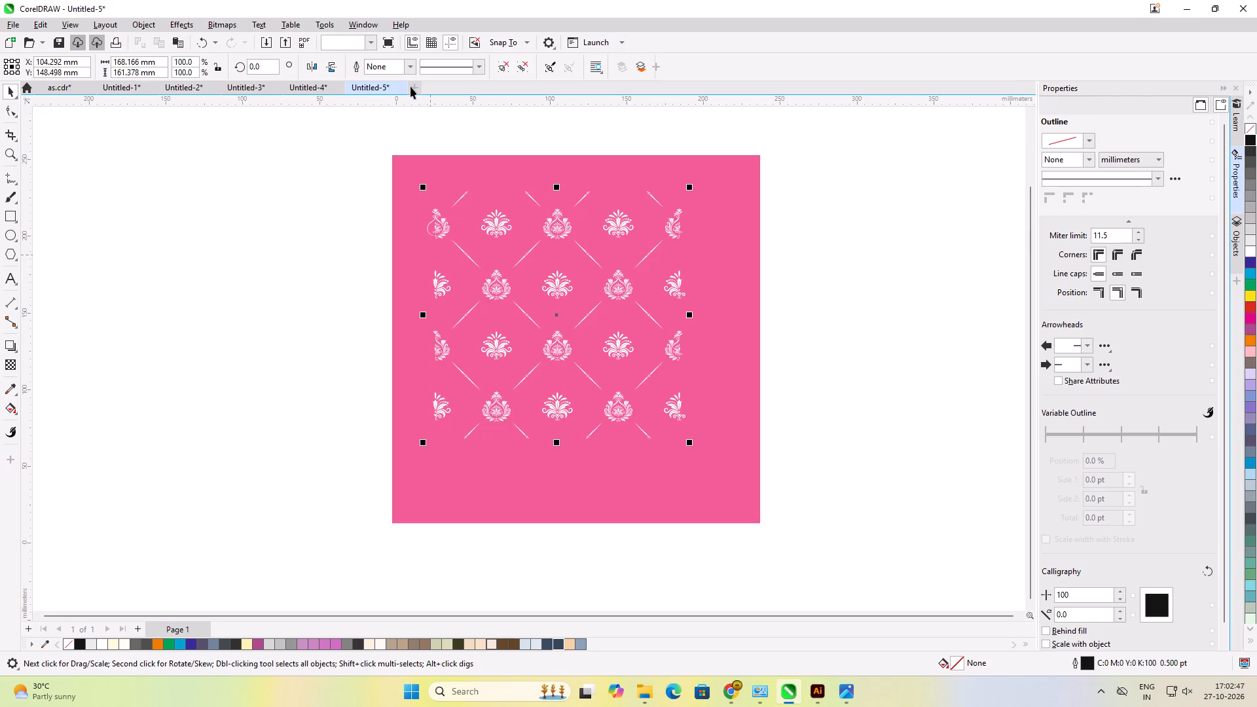
click(410, 88)
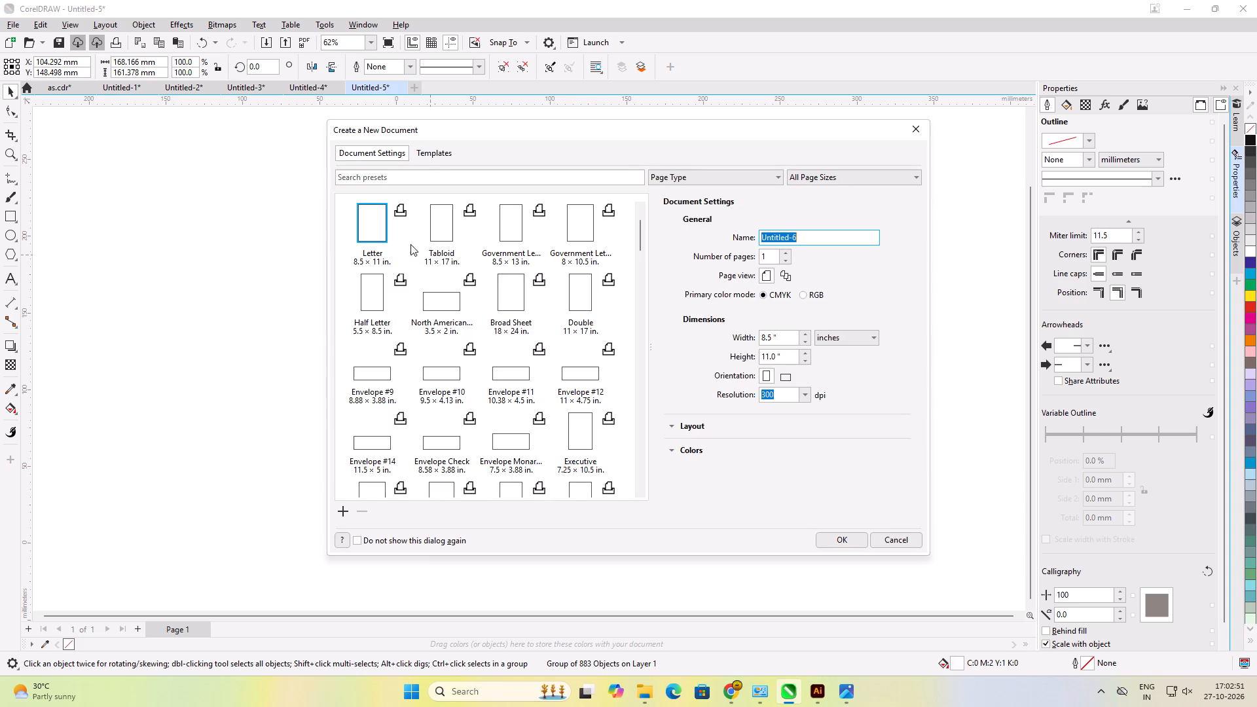
click(827, 335)
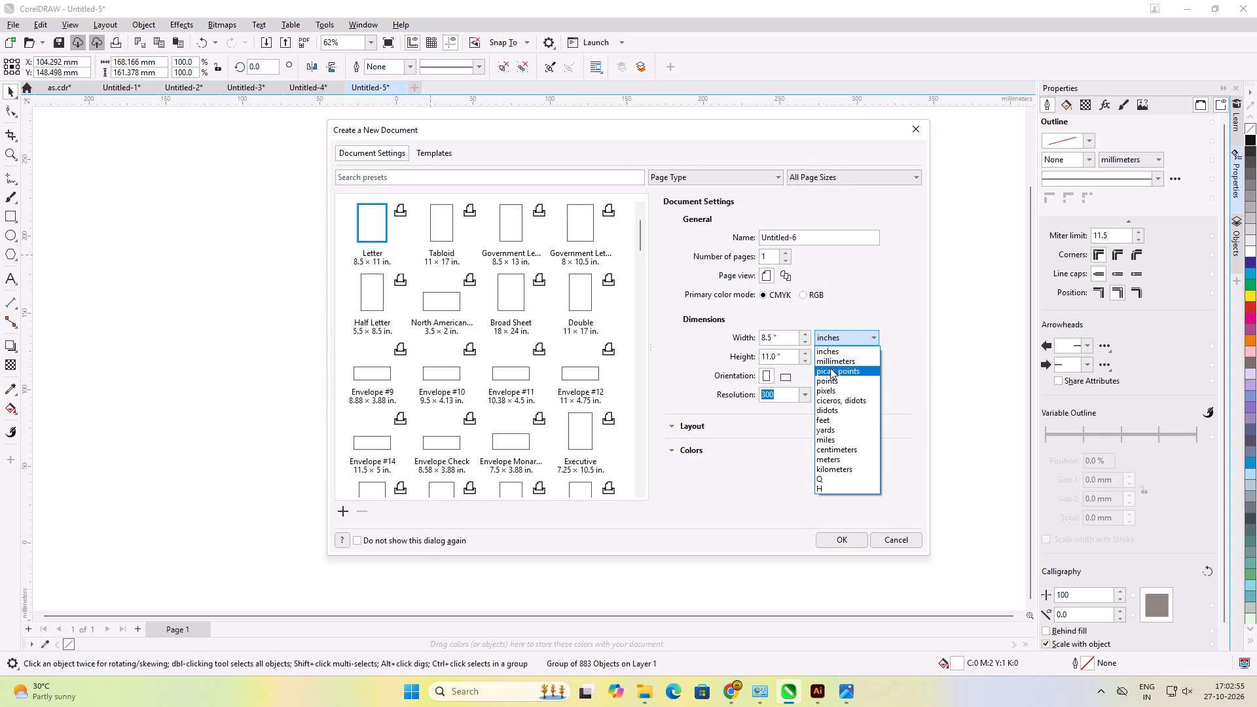
click(831, 446)
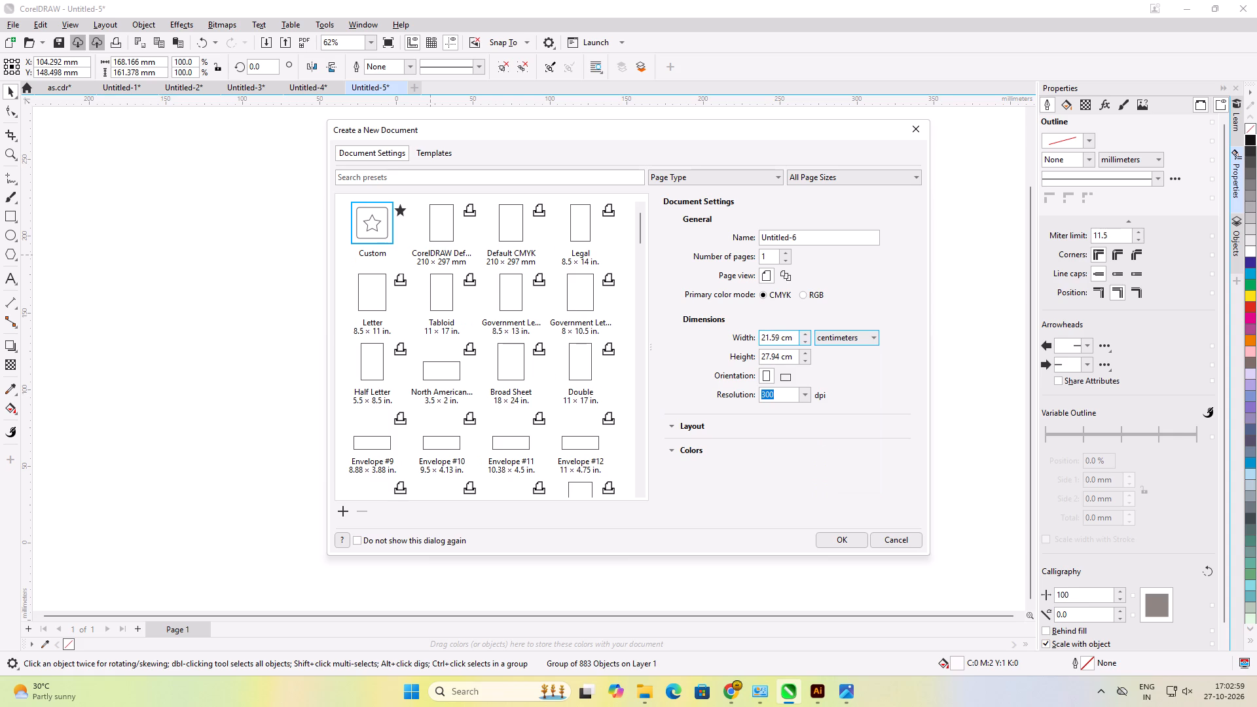
drag(778, 335, 736, 333)
text(30)
key(Tab)
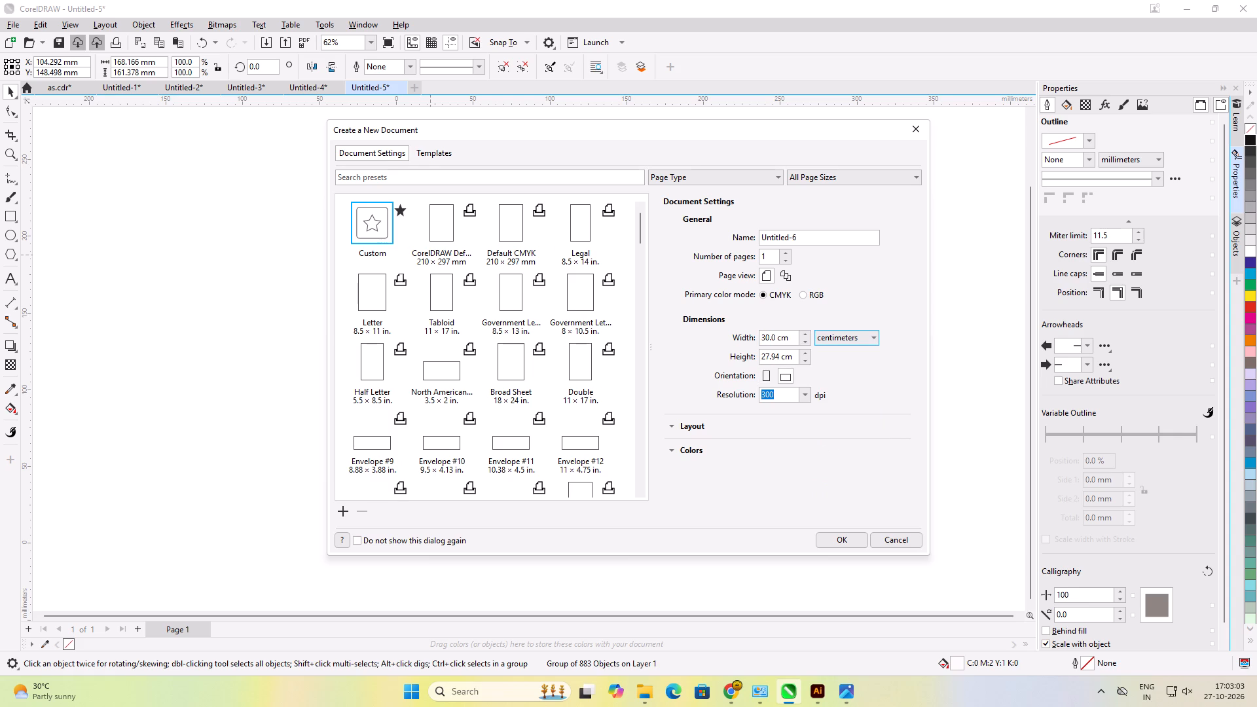
key(Tab)
text(160)
key(Return)
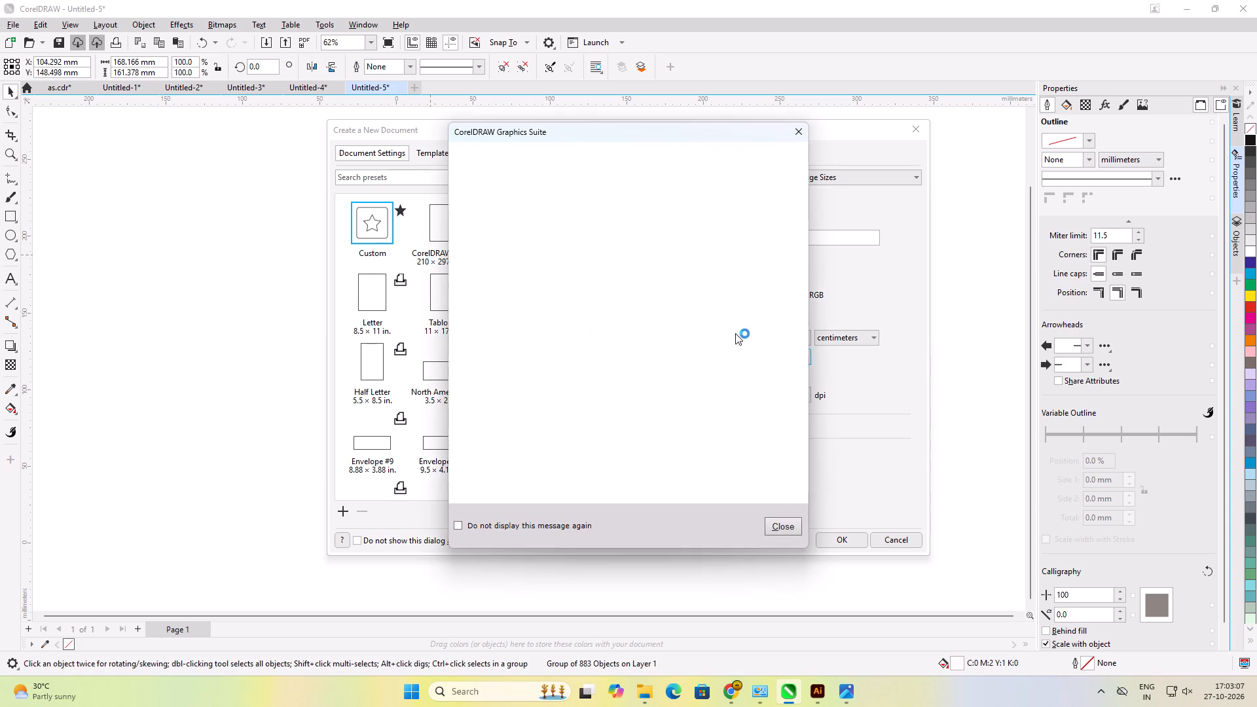
click(763, 526)
click(774, 525)
Switch to Illustrator and examine the dimensions of the top patchwork image and the artboard.
click(817, 694)
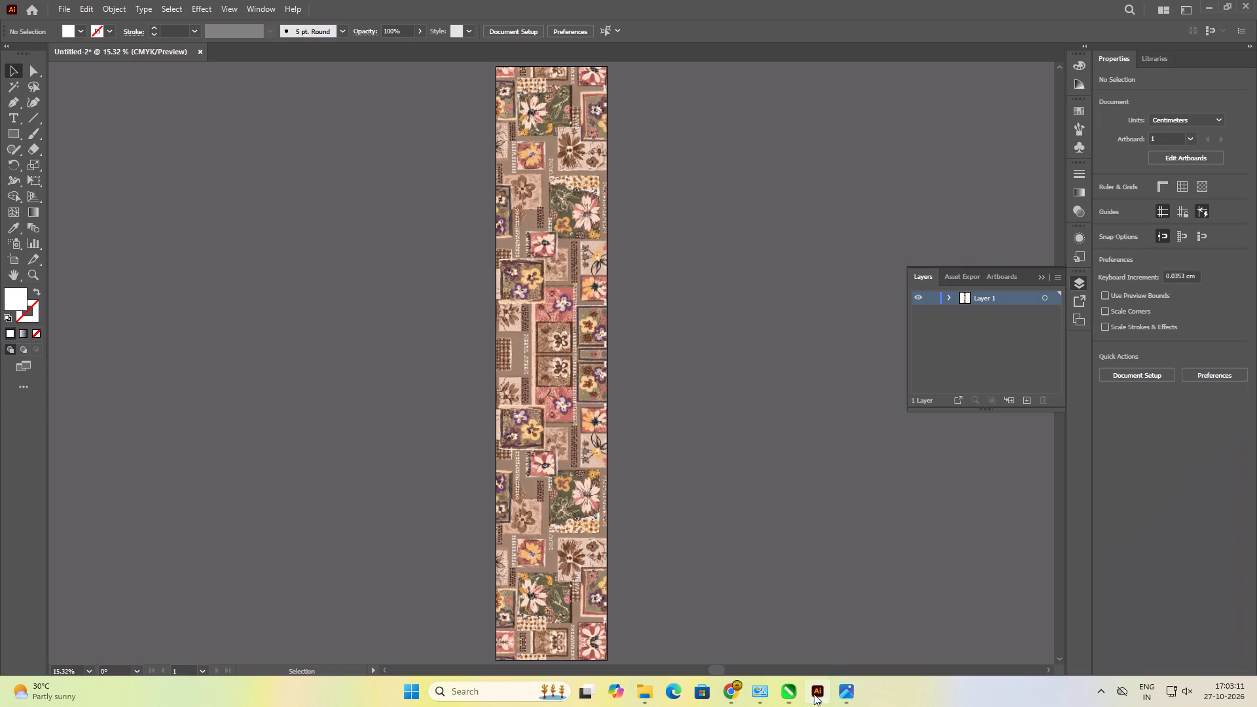
click(558, 133)
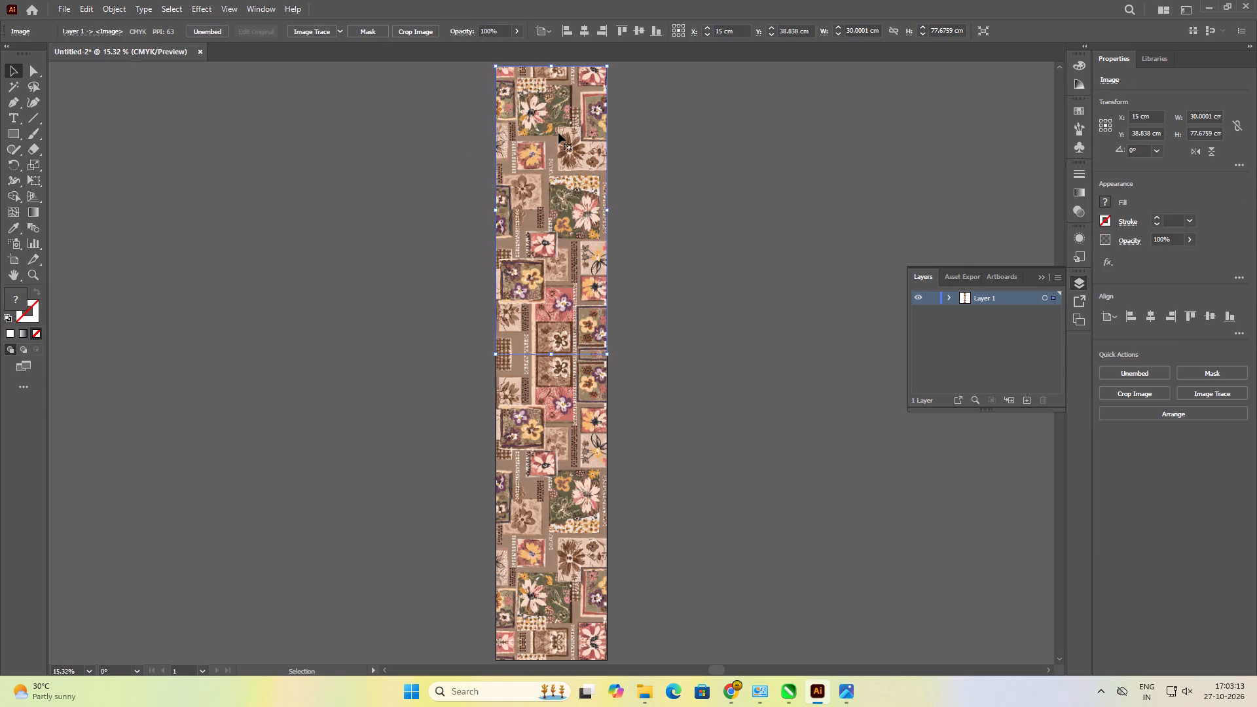
click(630, 179)
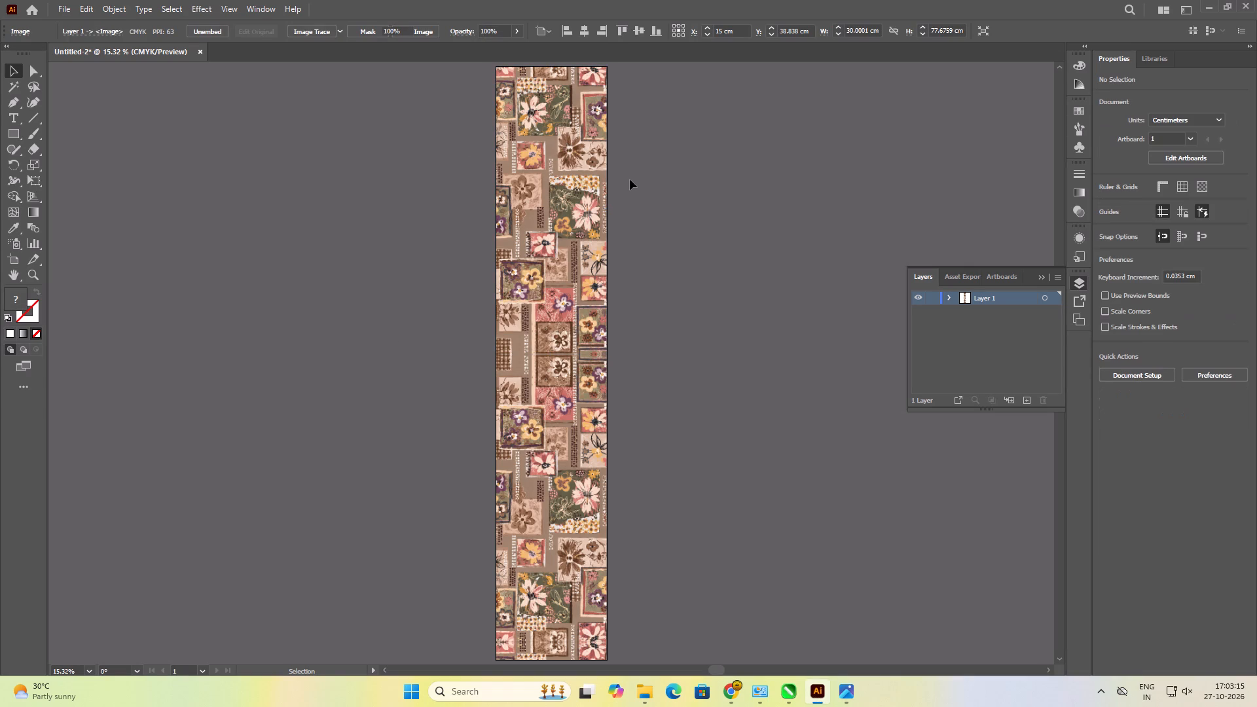
click(14, 261)
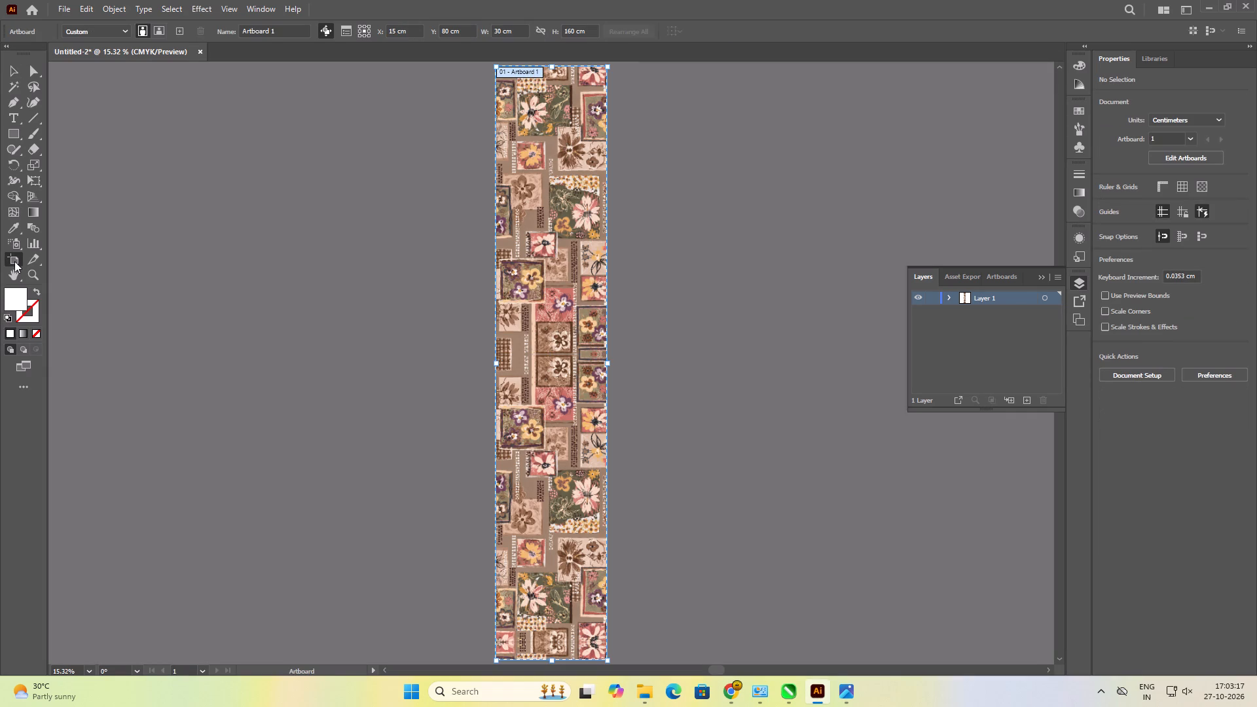
click(14, 74)
click(182, 183)
click(849, 706)
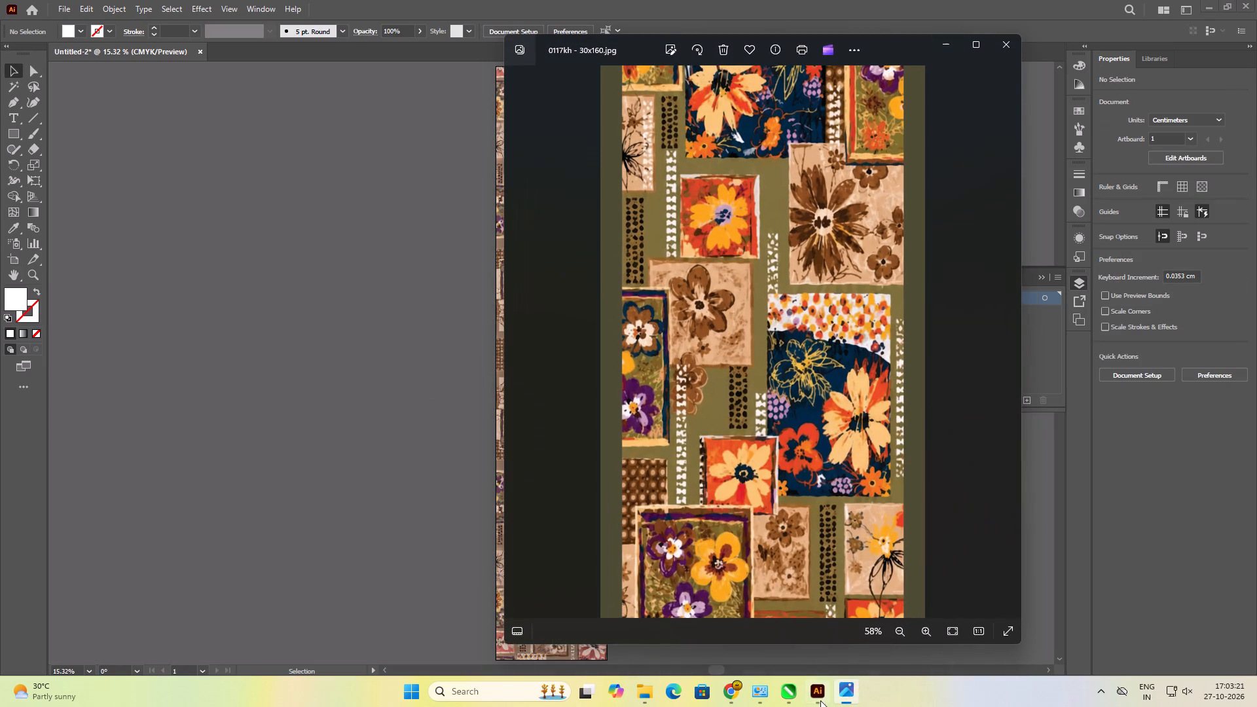
Return to the new 30 x 160 cm CorelDRAW document and browse for an import in WELKIN APEX PVT. LTD > 02. BUYER DETAIL > MFK > 21-10-2026.
click(797, 698)
click(1154, 633)
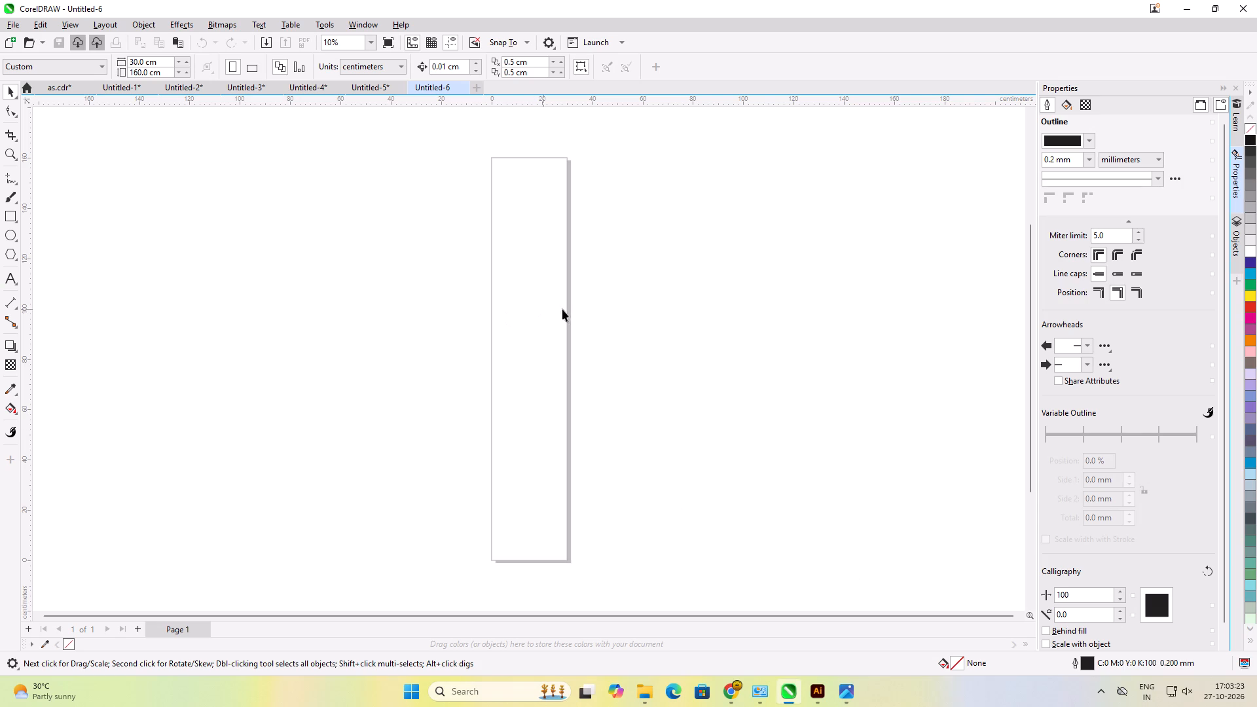
click(571, 309)
key(ctrl+i)
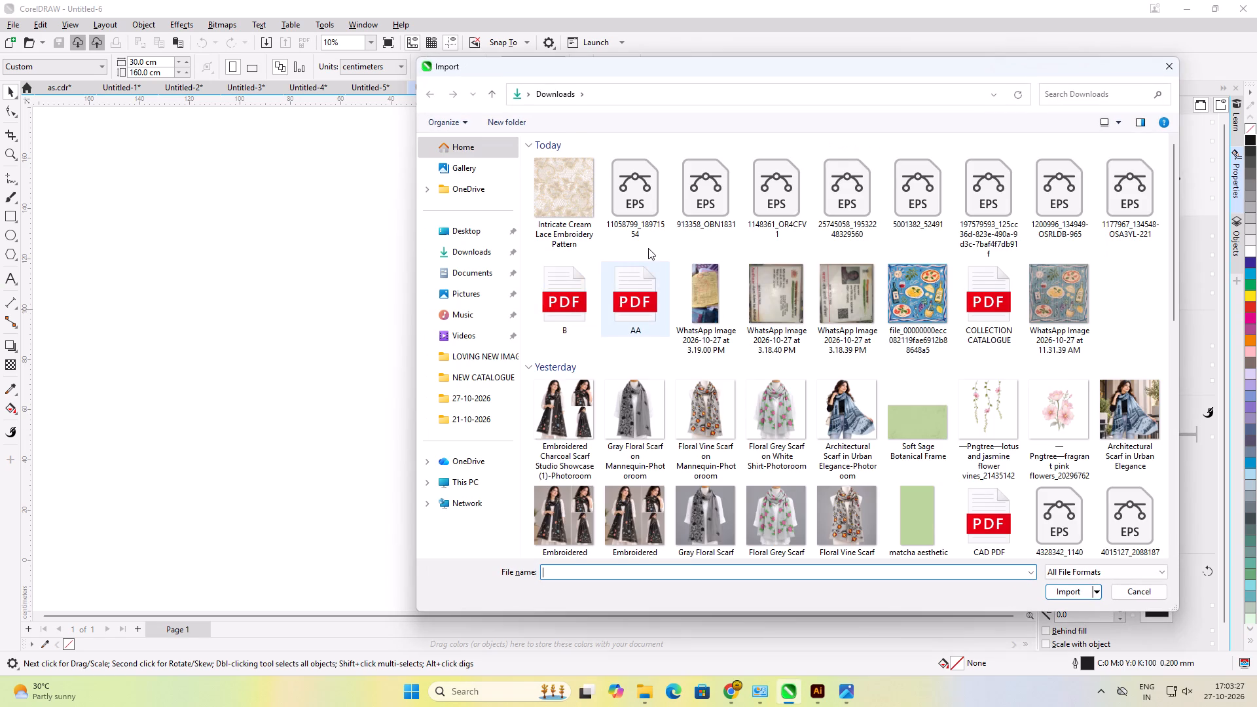
scroll(645, 270, down, 1)
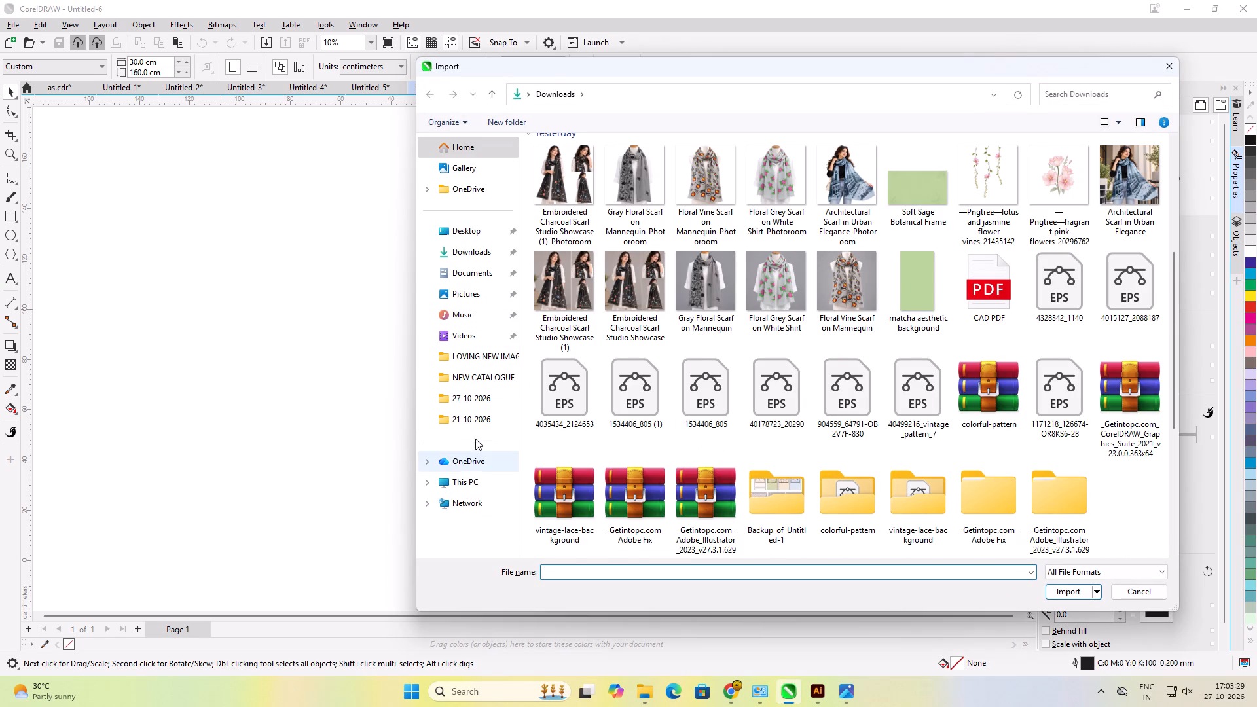
click(470, 482)
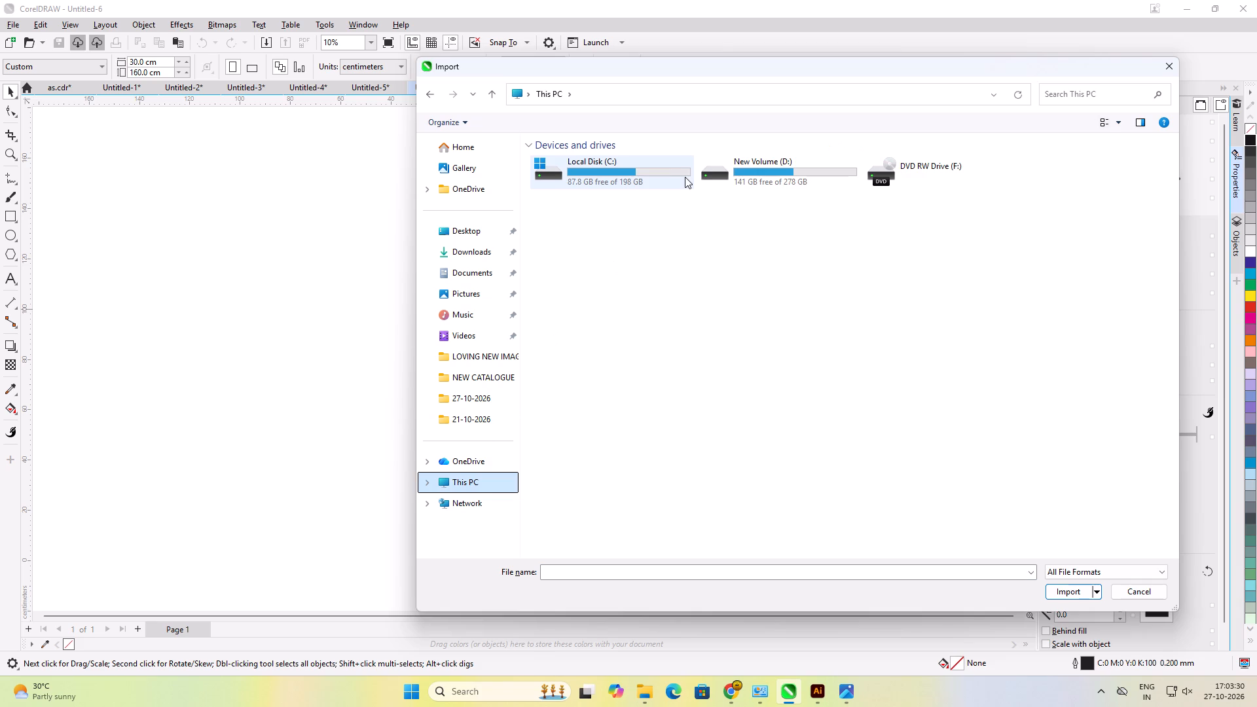
double_click(806, 172)
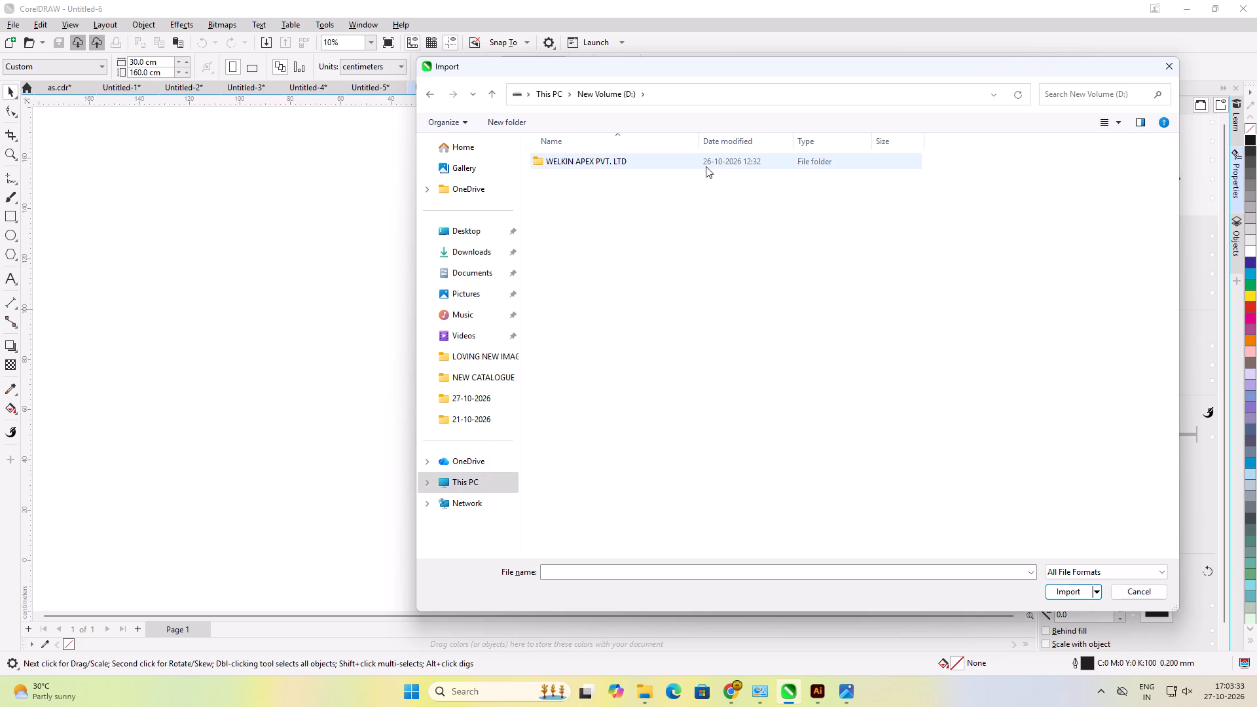
double_click(706, 166)
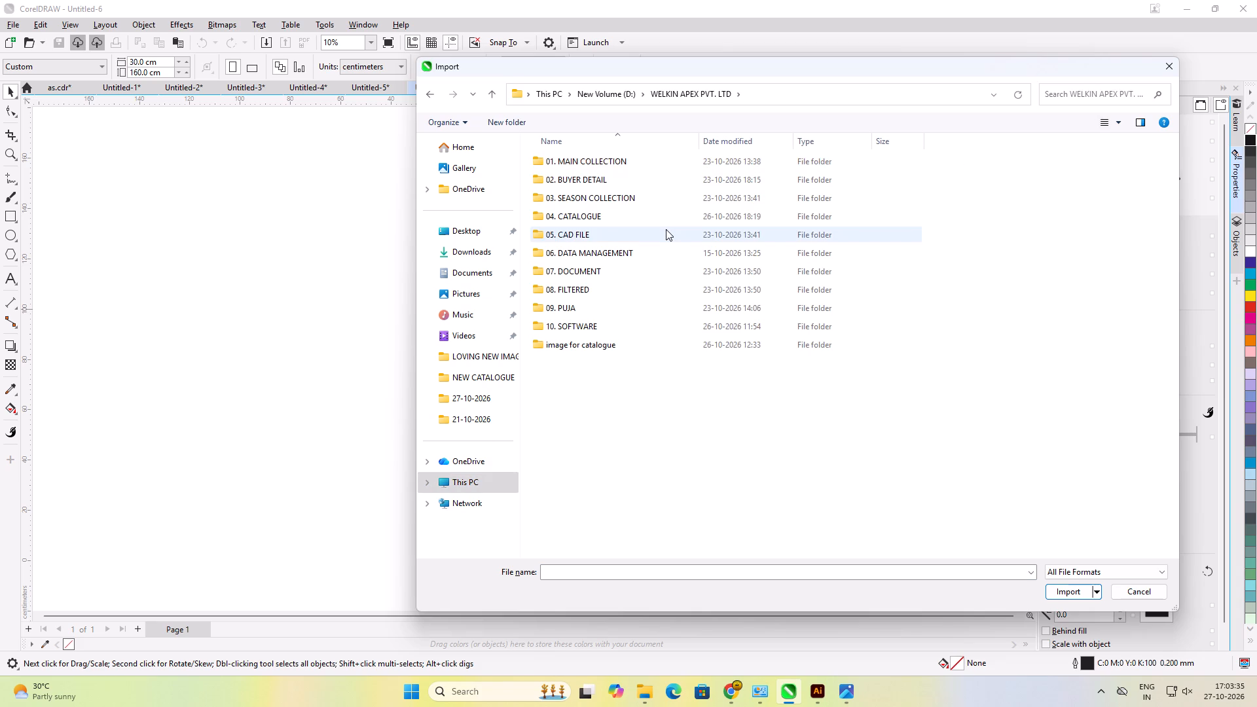
click(577, 221)
double_click(577, 174)
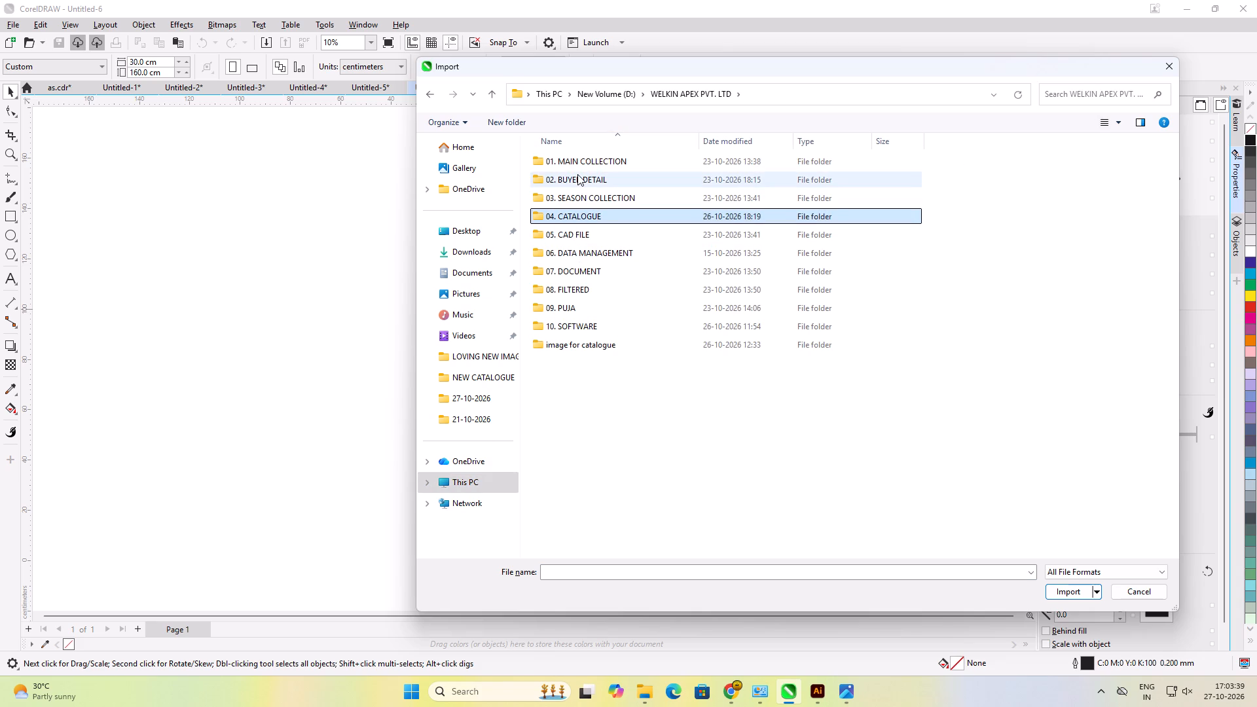
click(574, 174)
click(574, 171)
double_click(575, 164)
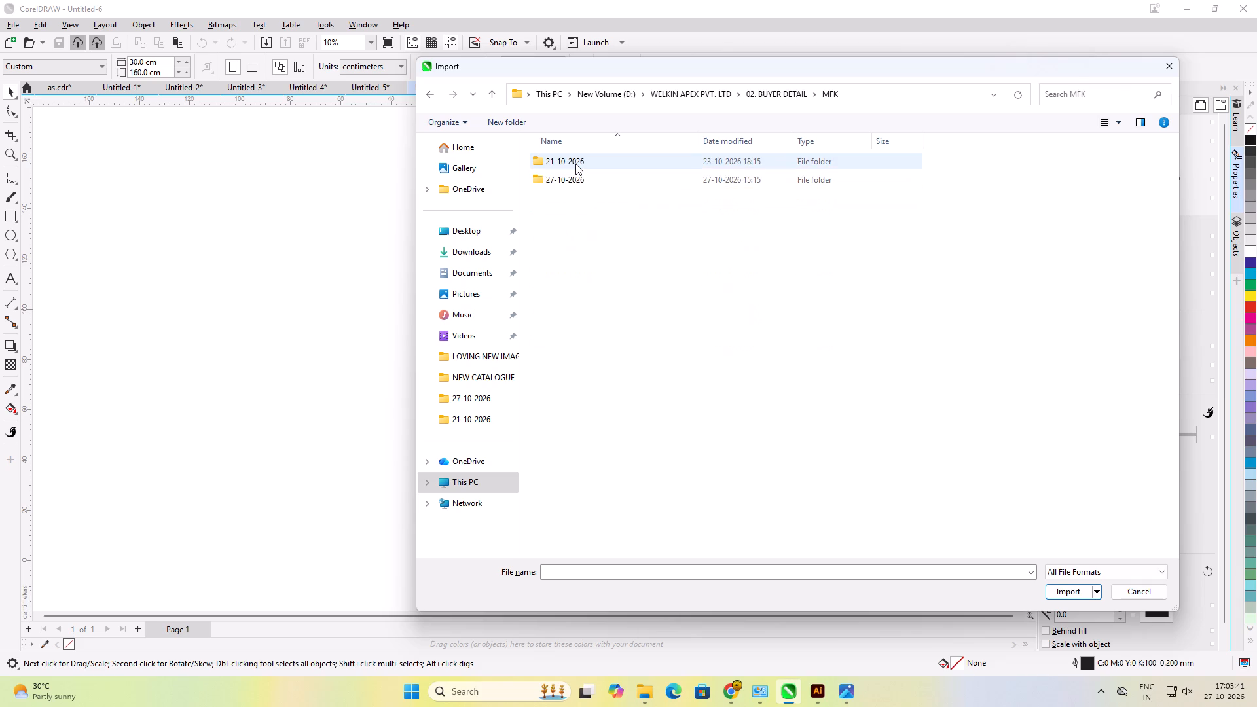
click(575, 164)
click(577, 167)
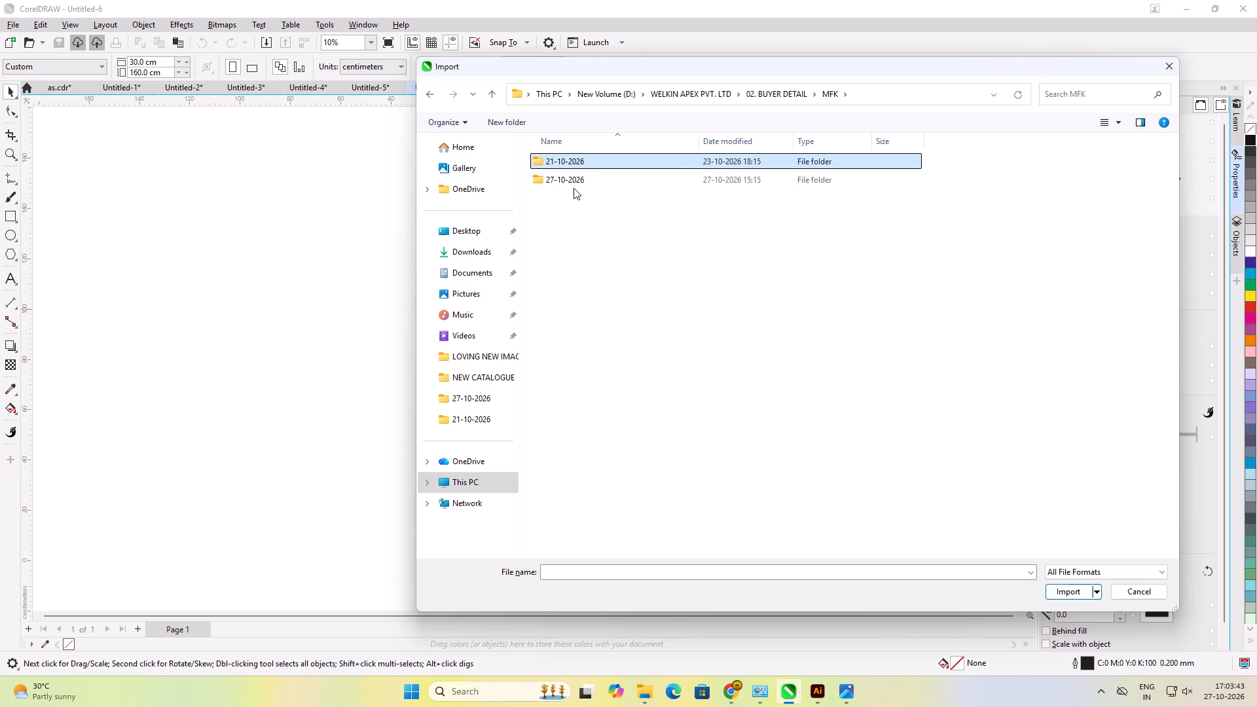
click(623, 206)
double_click(608, 164)
click(822, 289)
Import 0117br - 30x160 and place it at its original size over the upper half of the page.
click(1161, 208)
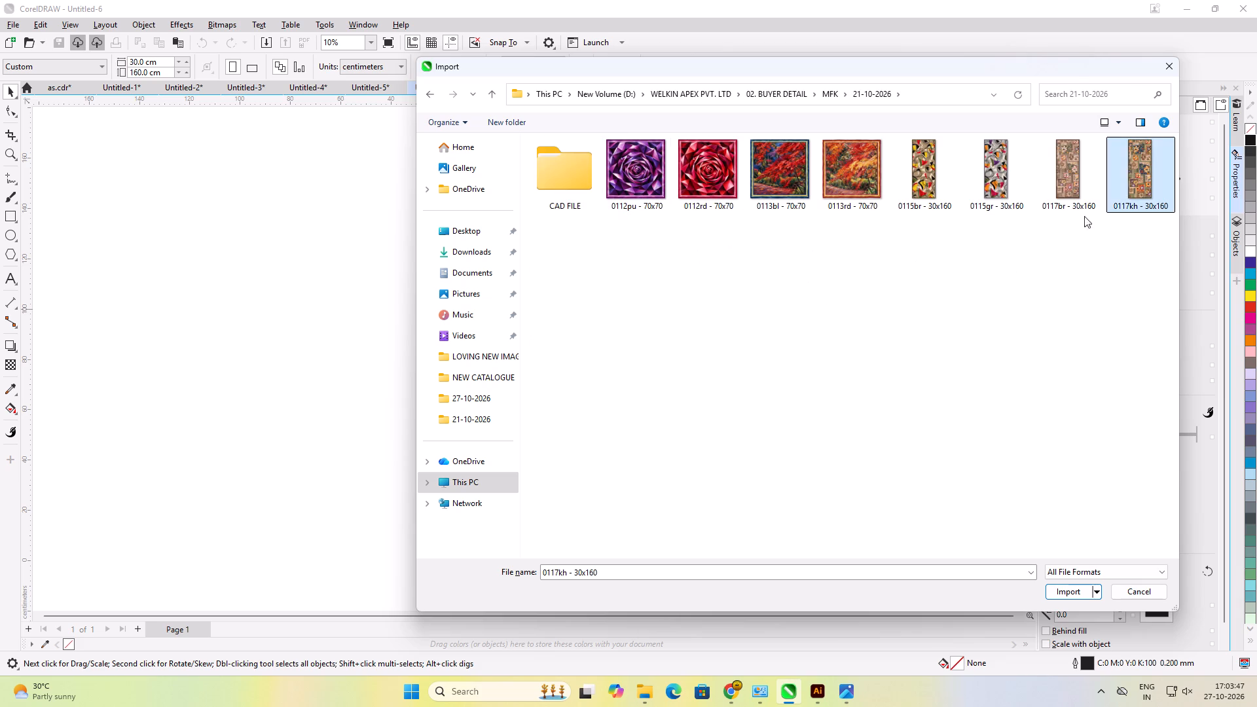
click(1047, 216)
click(1062, 193)
click(1063, 594)
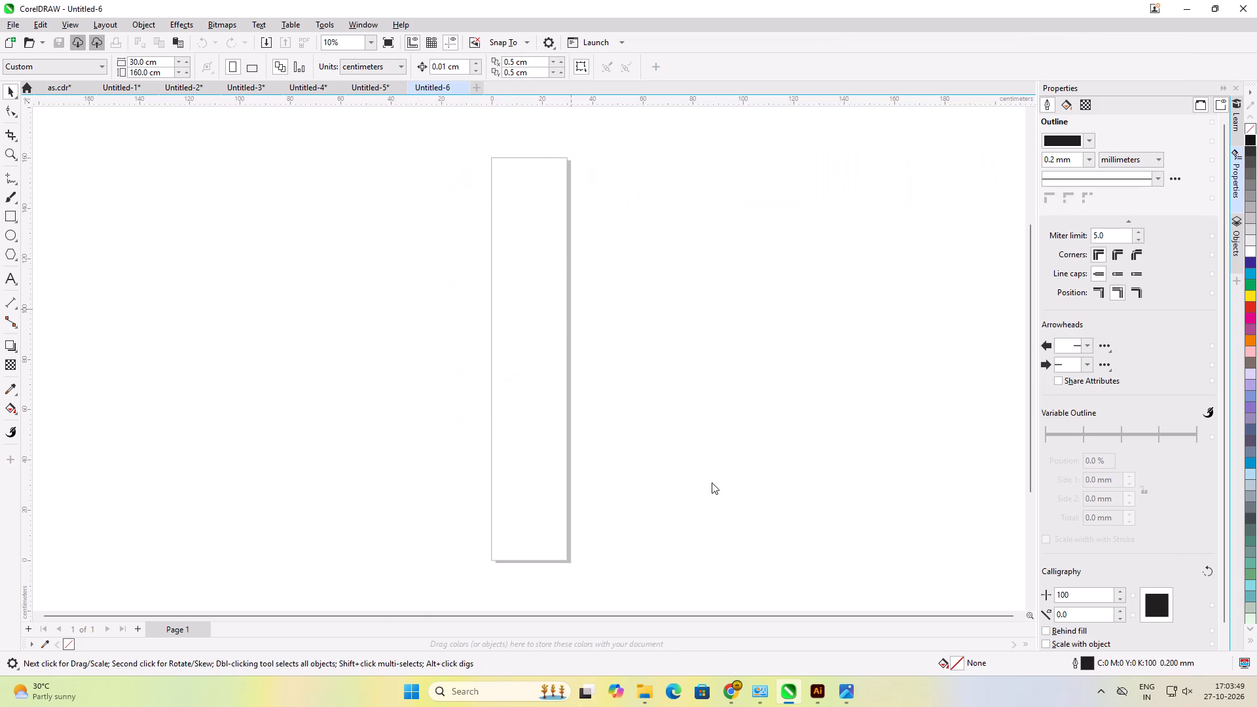
click(483, 210)
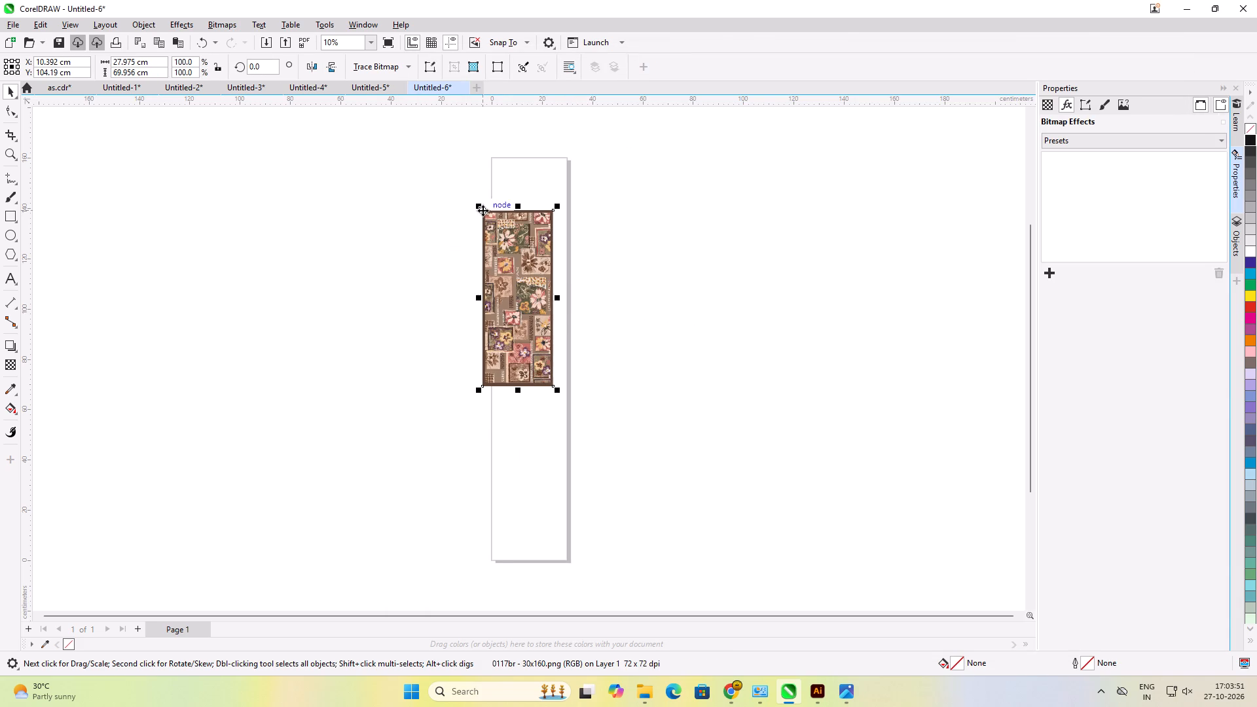
click(718, 403)
Crop the brown border off the image's top by moving its top edge down about 0.98 cm with the Shape tool.
click(491, 295)
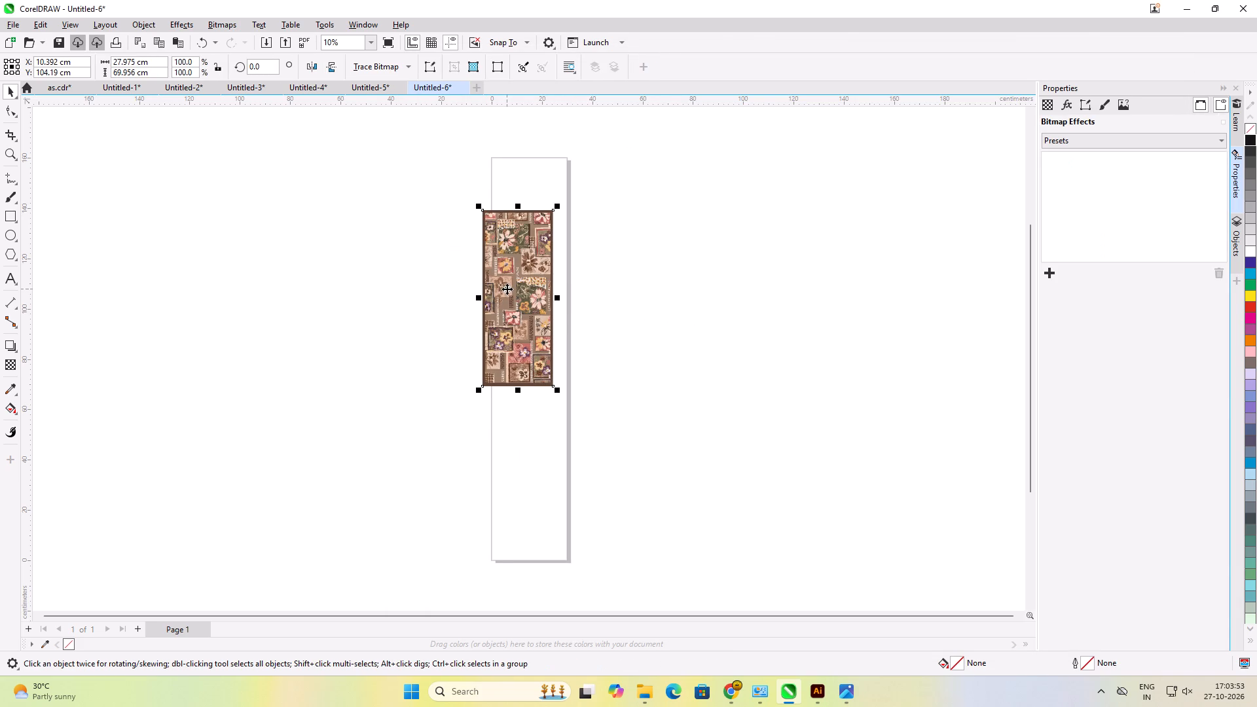
scroll(507, 249, up, 6)
scroll(486, 126, up, 4)
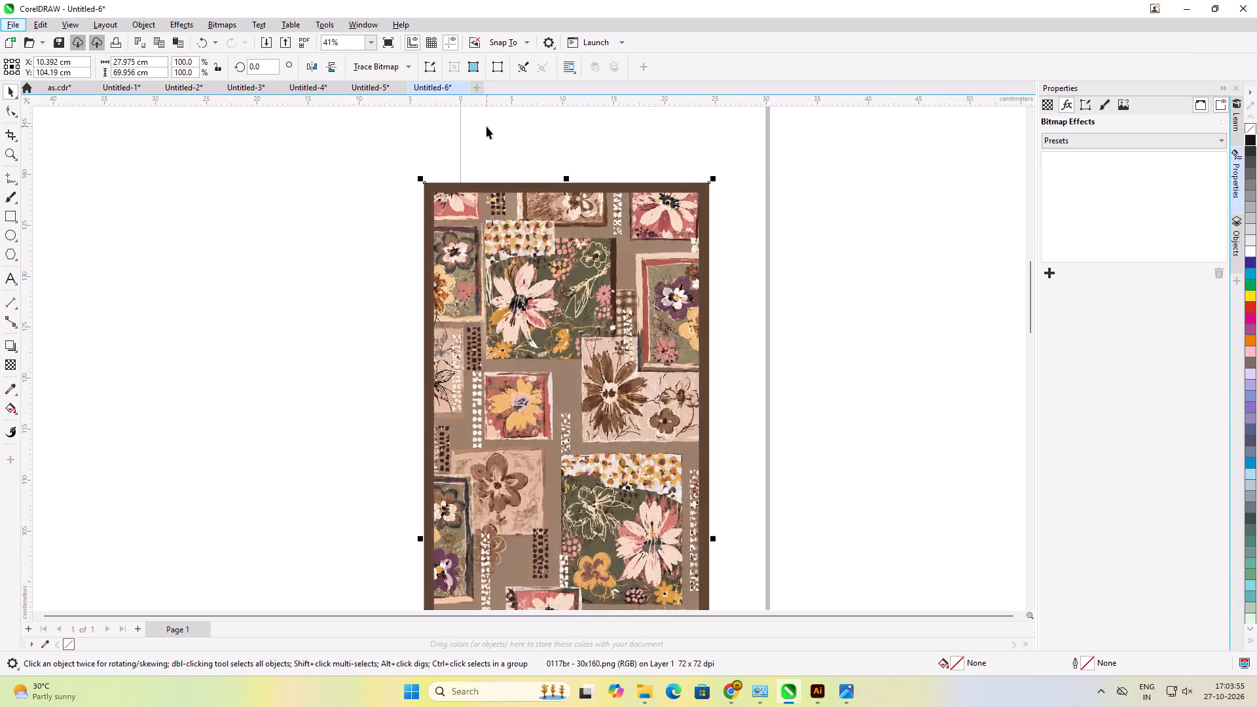
scroll(599, 137, up, 4)
scroll(454, 157, up, 4)
click(449, 345)
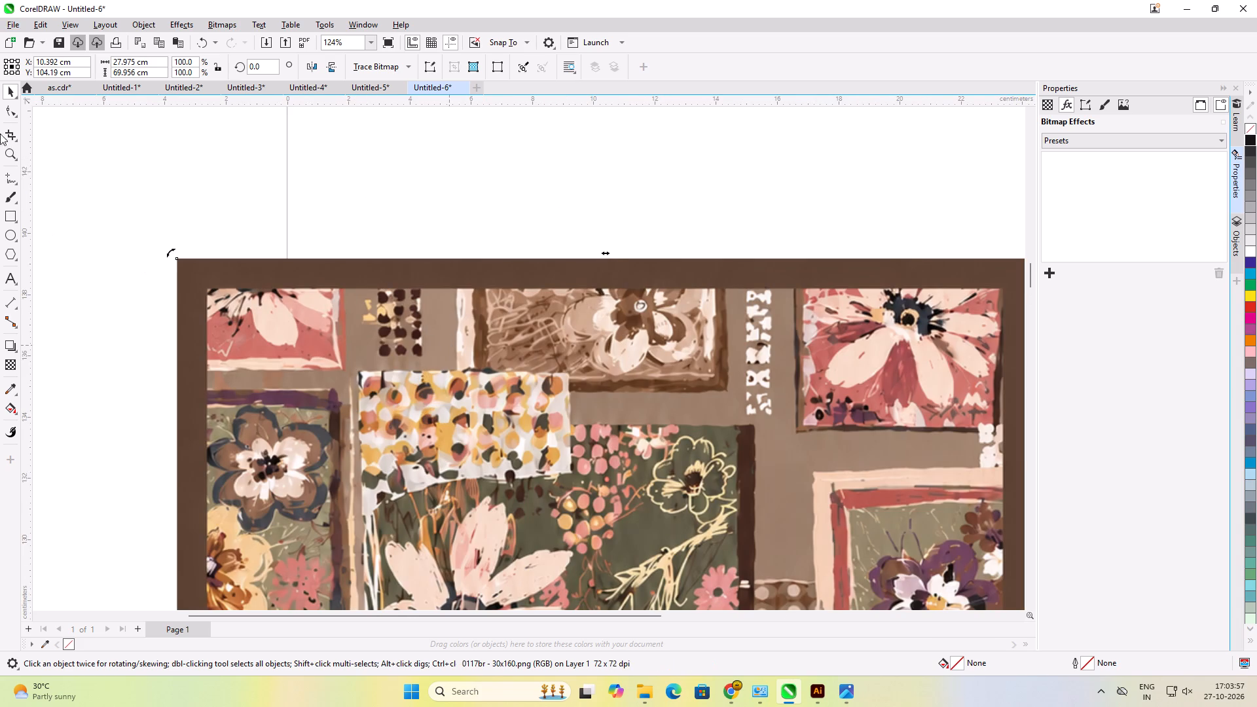
click(2, 111)
scroll(686, 330, up, 3)
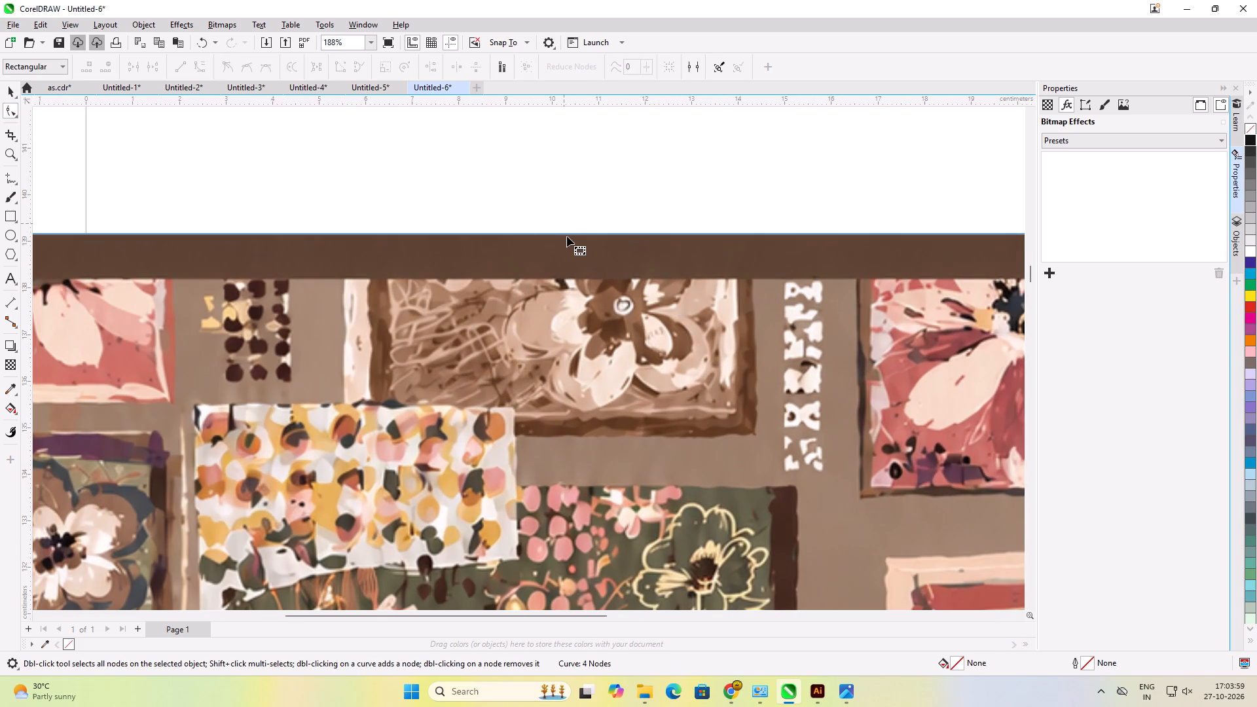
drag(573, 234, 572, 276)
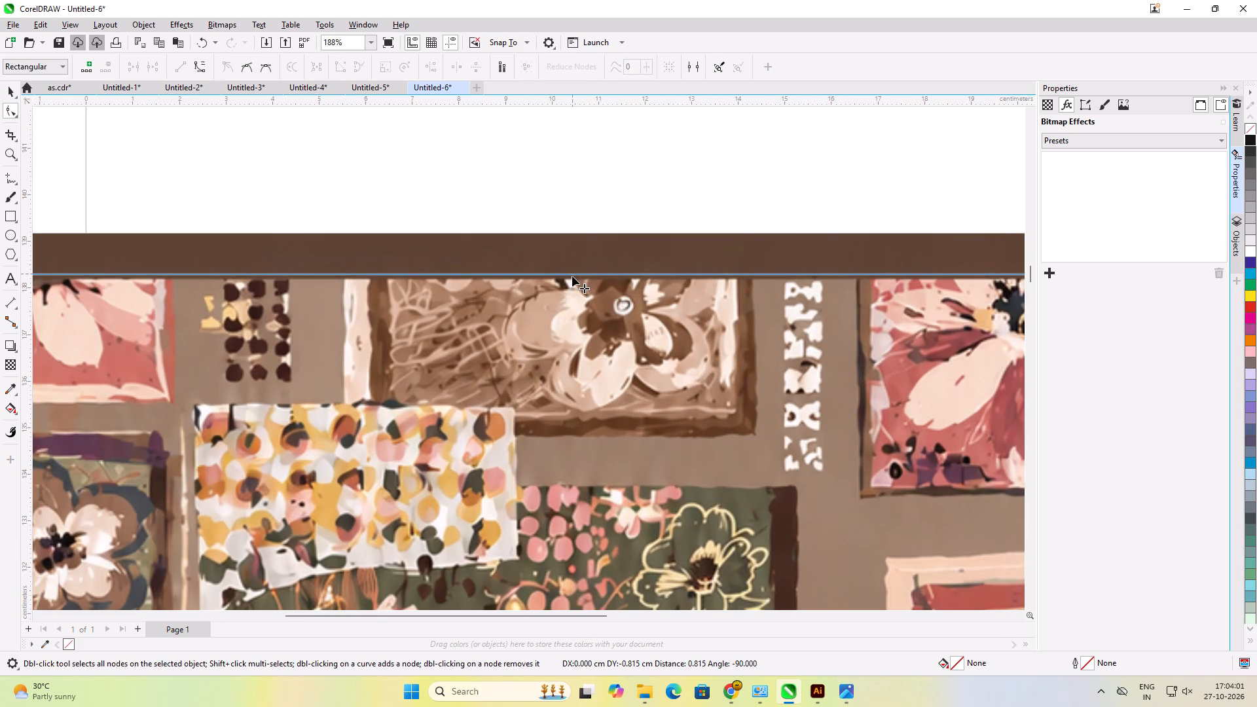
drag(572, 276, 572, 280)
Crop the brown border off the image's right side by moving that edge inward to where the floral artwork begins.
scroll(494, 174, down, 7)
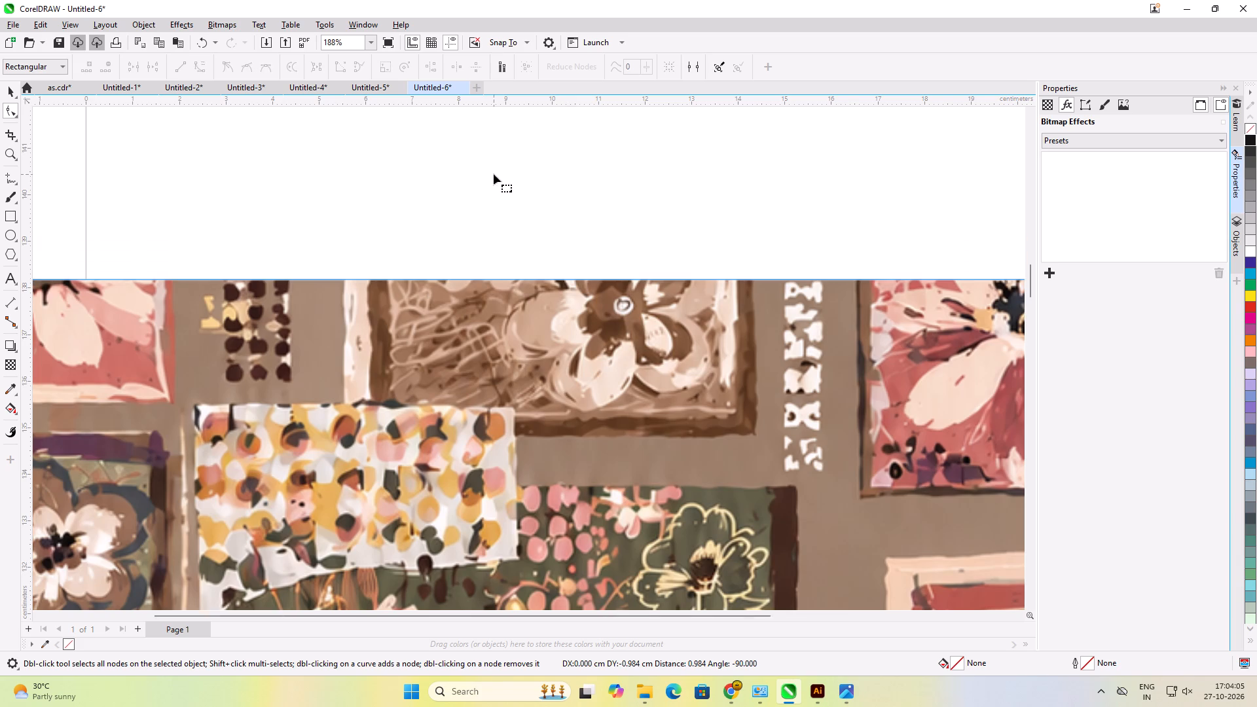
scroll(539, 175, down, 12)
scroll(638, 261, up, 5)
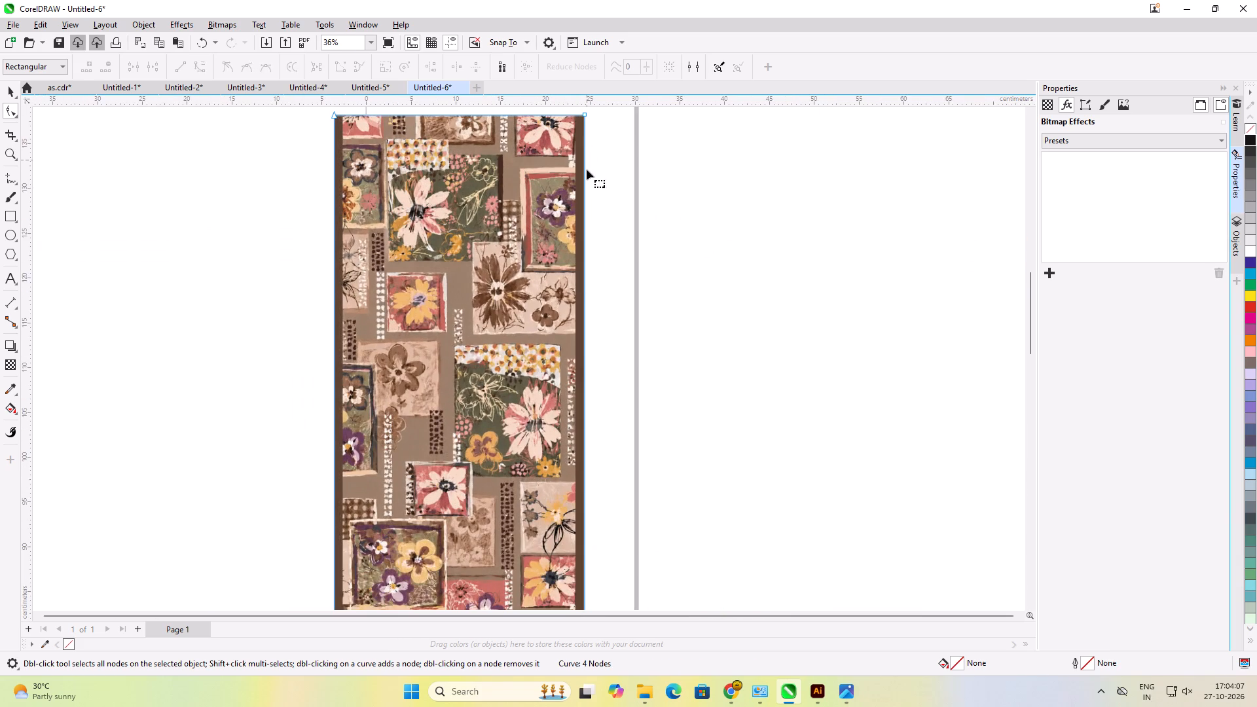
scroll(606, 331, up, 1)
scroll(606, 348, down, 6)
scroll(594, 213, up, 17)
scroll(591, 233, up, 4)
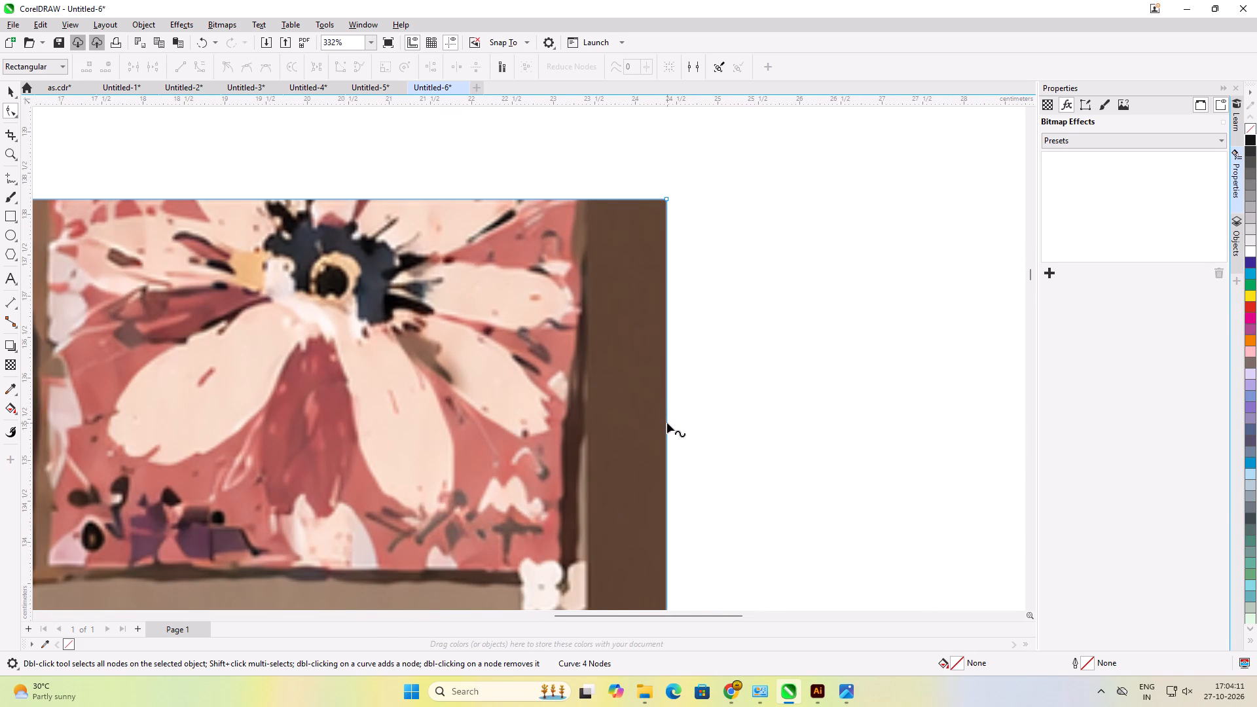
drag(667, 423, 599, 426)
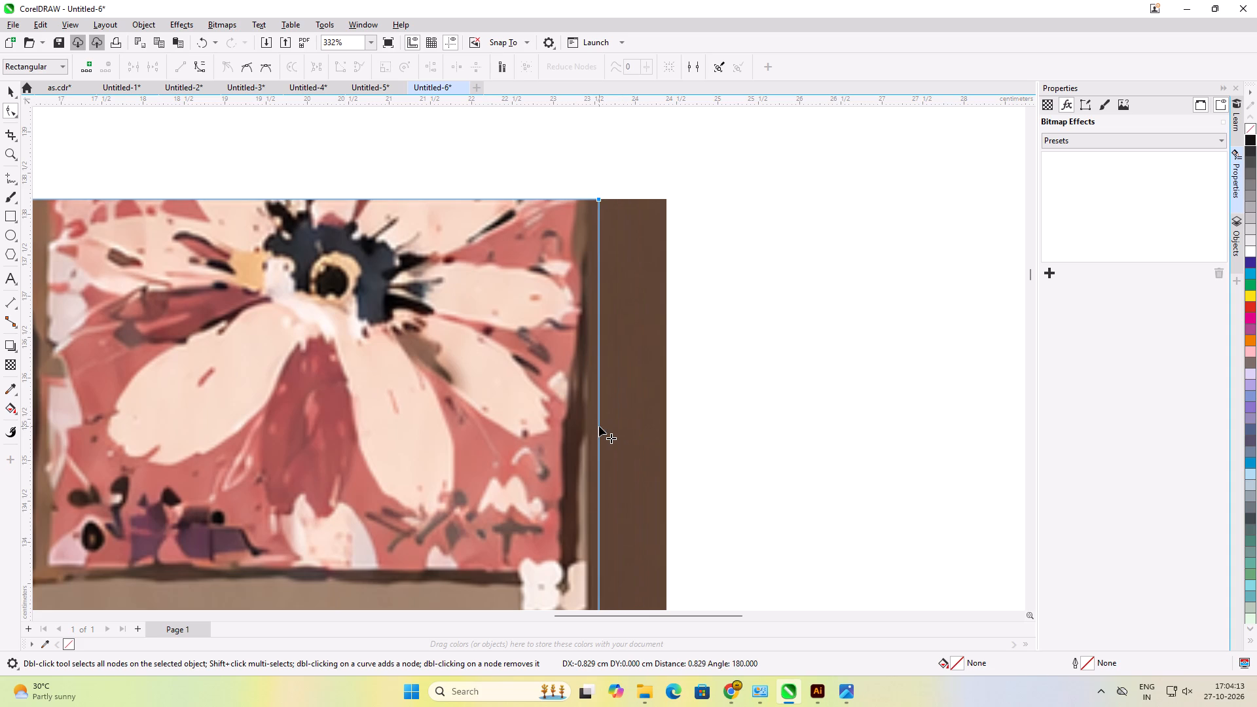
drag(599, 426, 588, 426)
Crop the brown border off the image's bottom by moving the lower edge up to the floral artwork.
scroll(653, 222, down, 11)
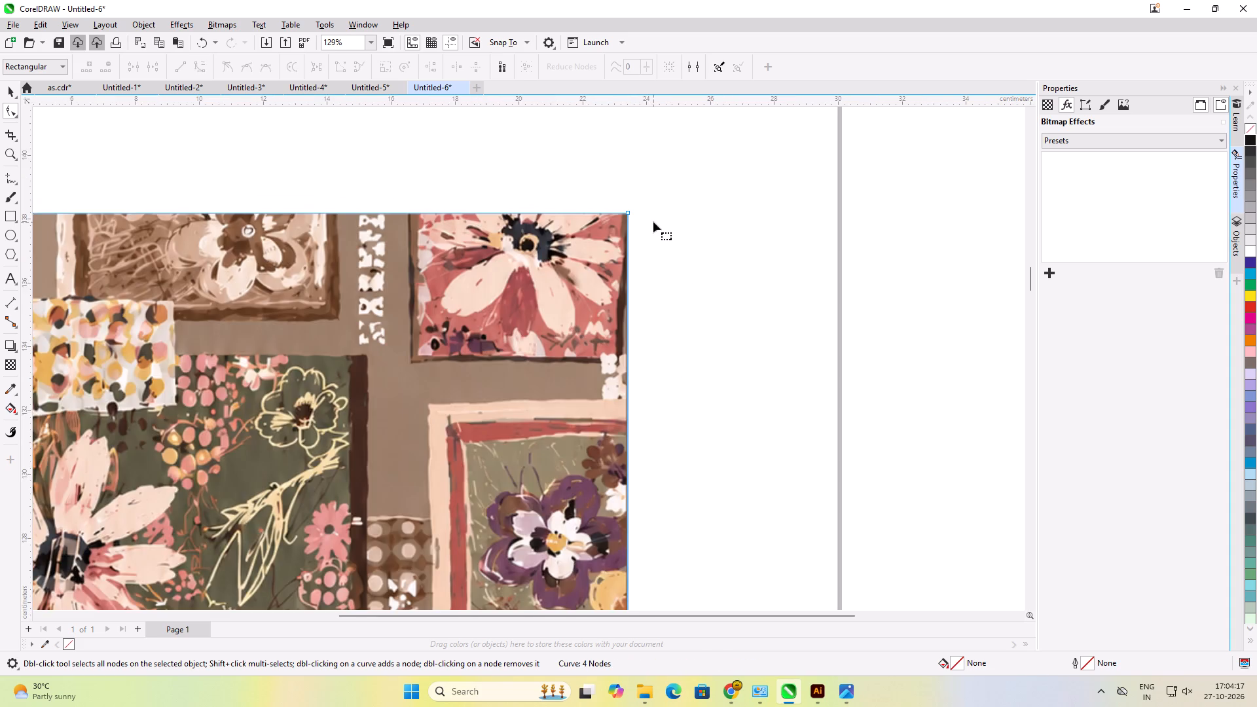
scroll(653, 222, down, 11)
scroll(615, 451, up, 19)
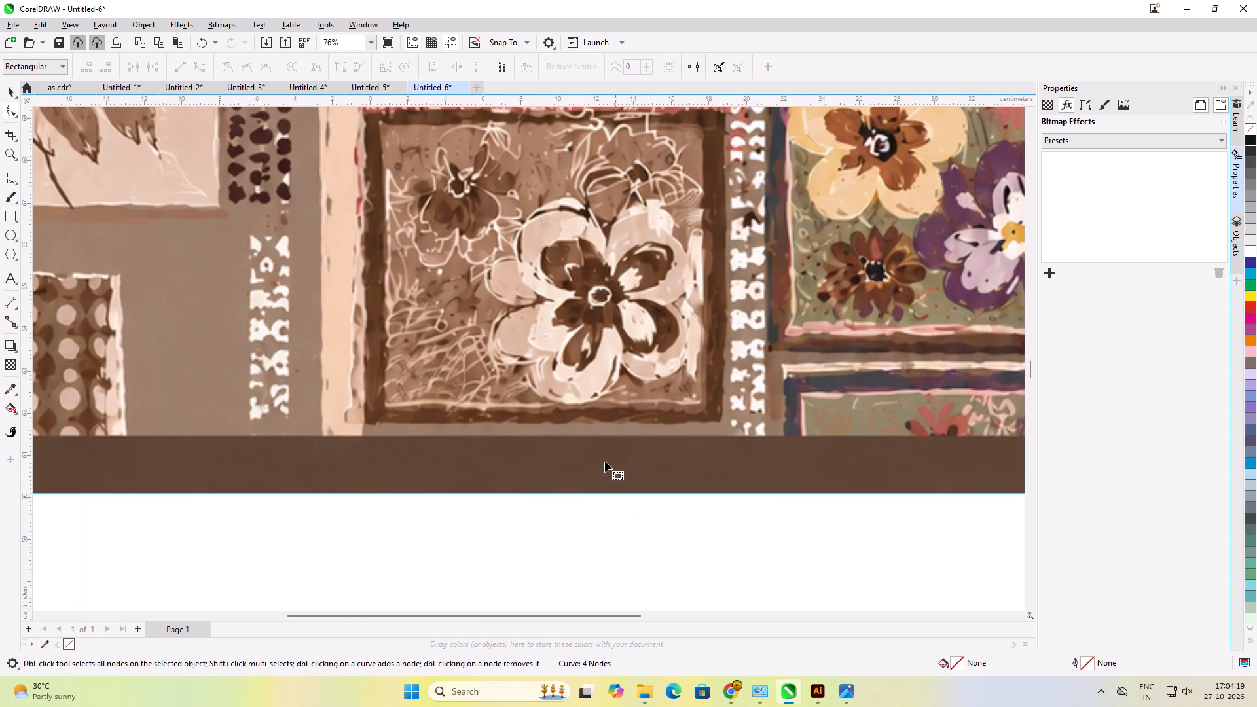
drag(589, 494, 593, 444)
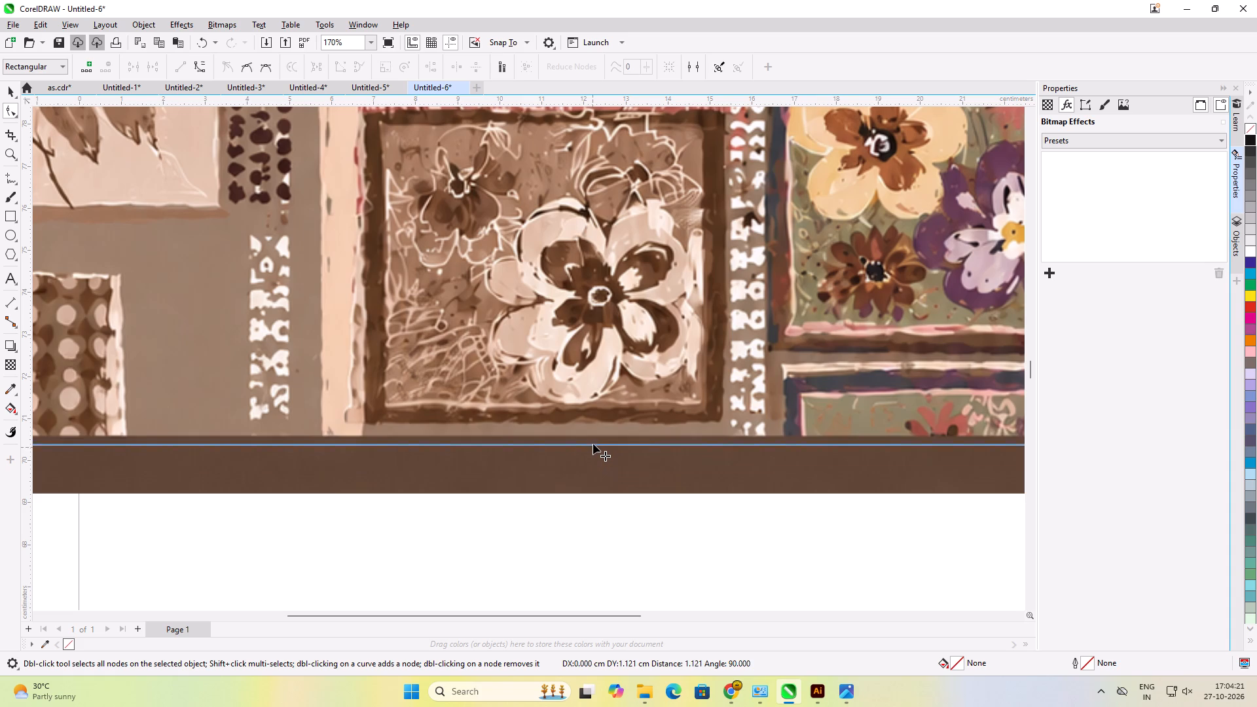
drag(593, 444, 597, 433)
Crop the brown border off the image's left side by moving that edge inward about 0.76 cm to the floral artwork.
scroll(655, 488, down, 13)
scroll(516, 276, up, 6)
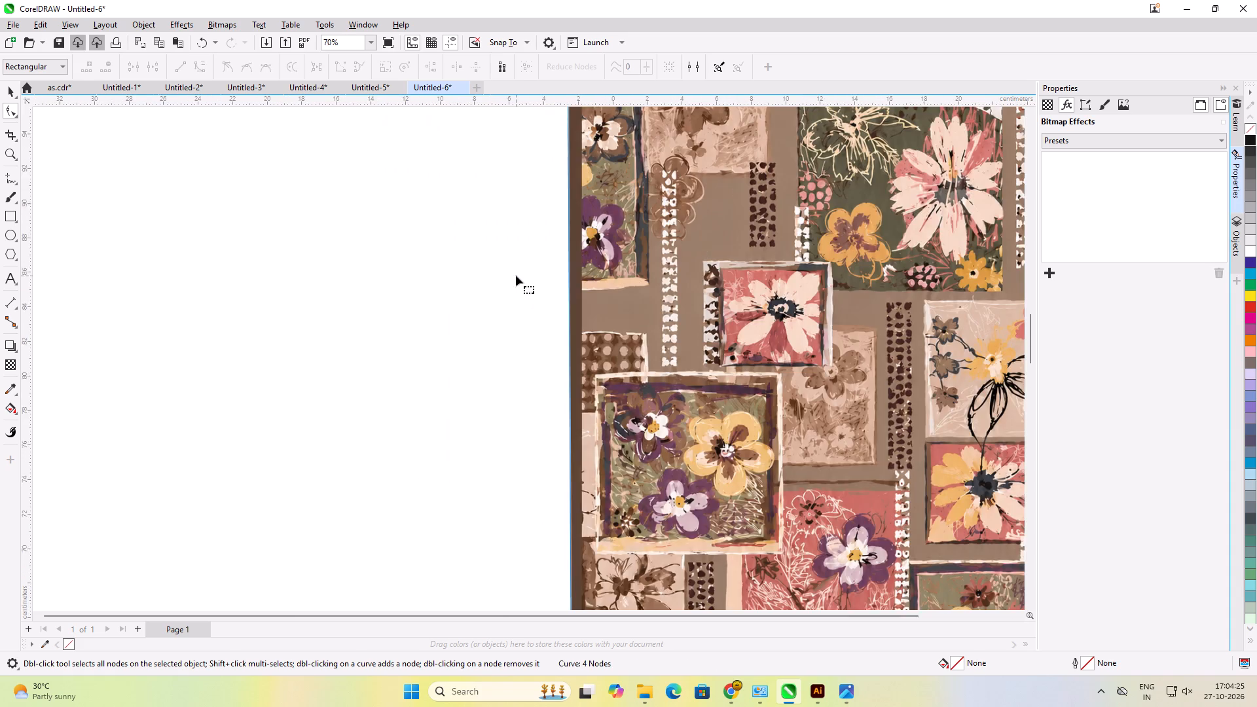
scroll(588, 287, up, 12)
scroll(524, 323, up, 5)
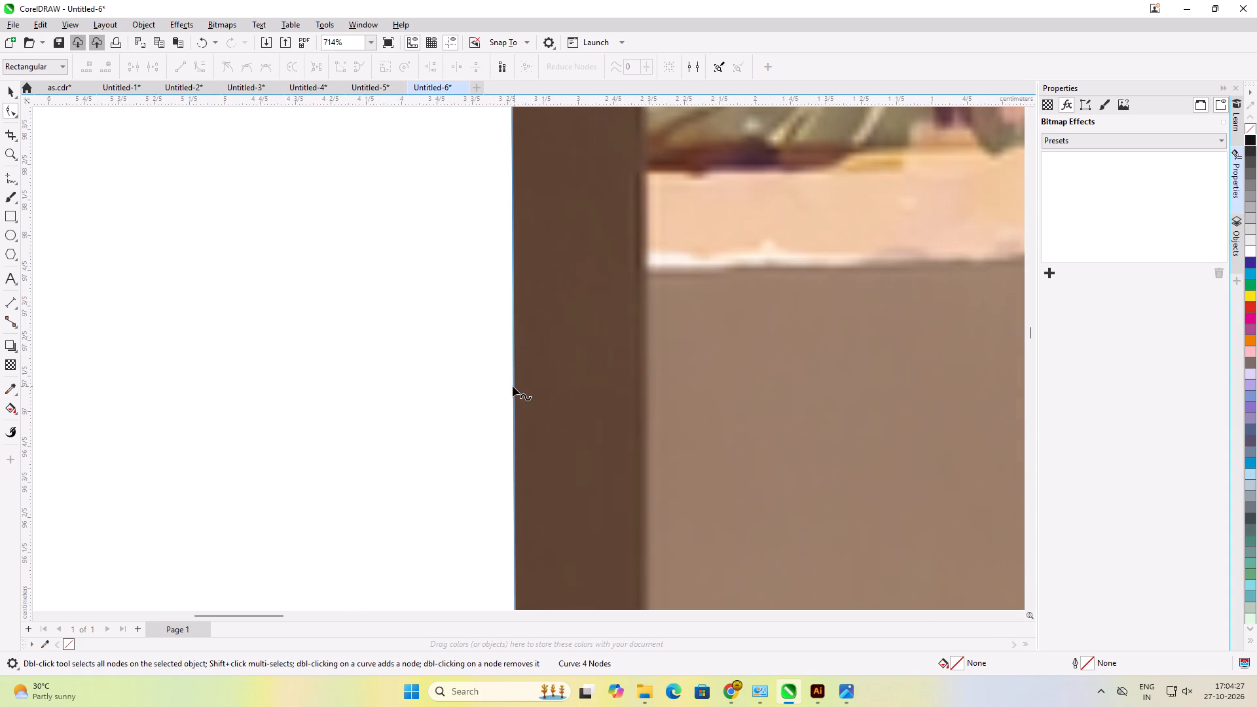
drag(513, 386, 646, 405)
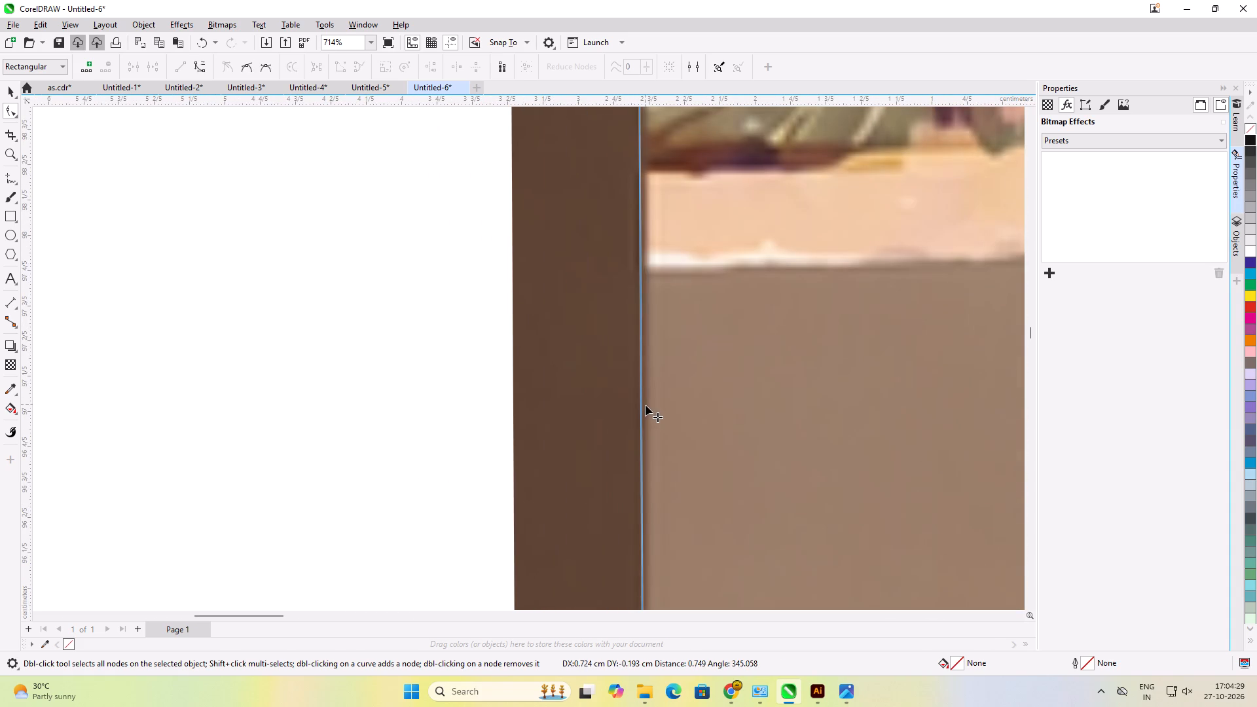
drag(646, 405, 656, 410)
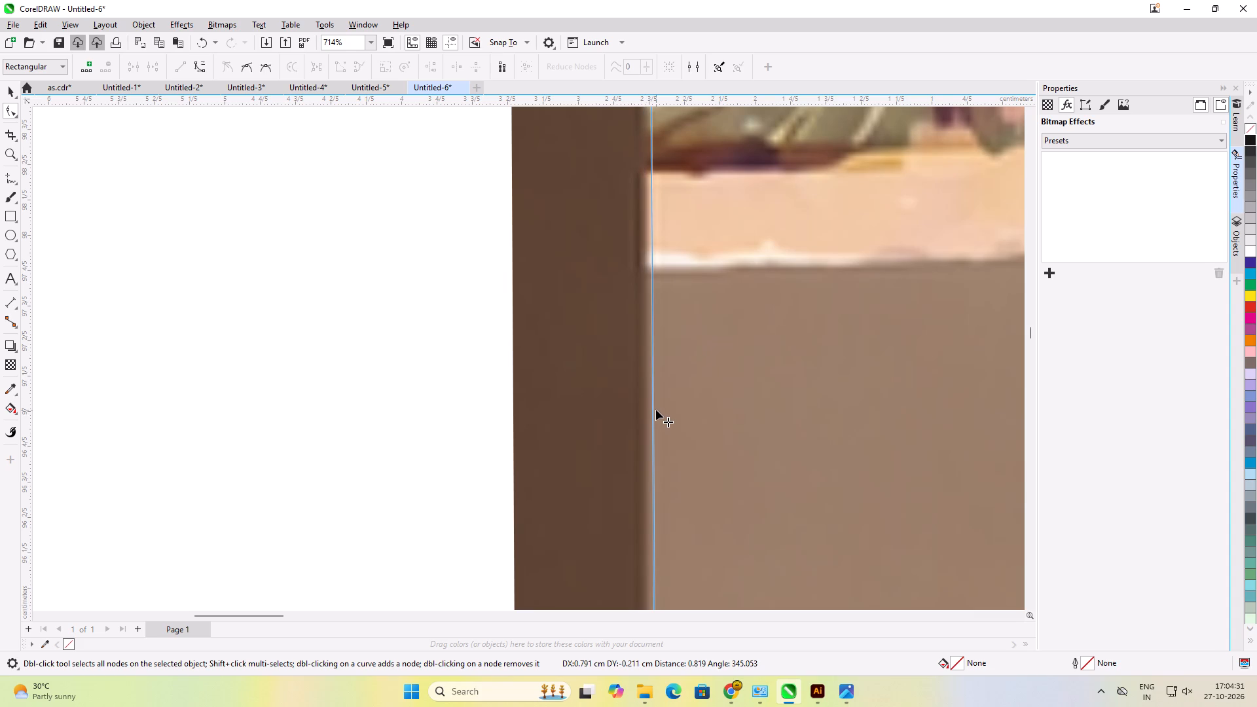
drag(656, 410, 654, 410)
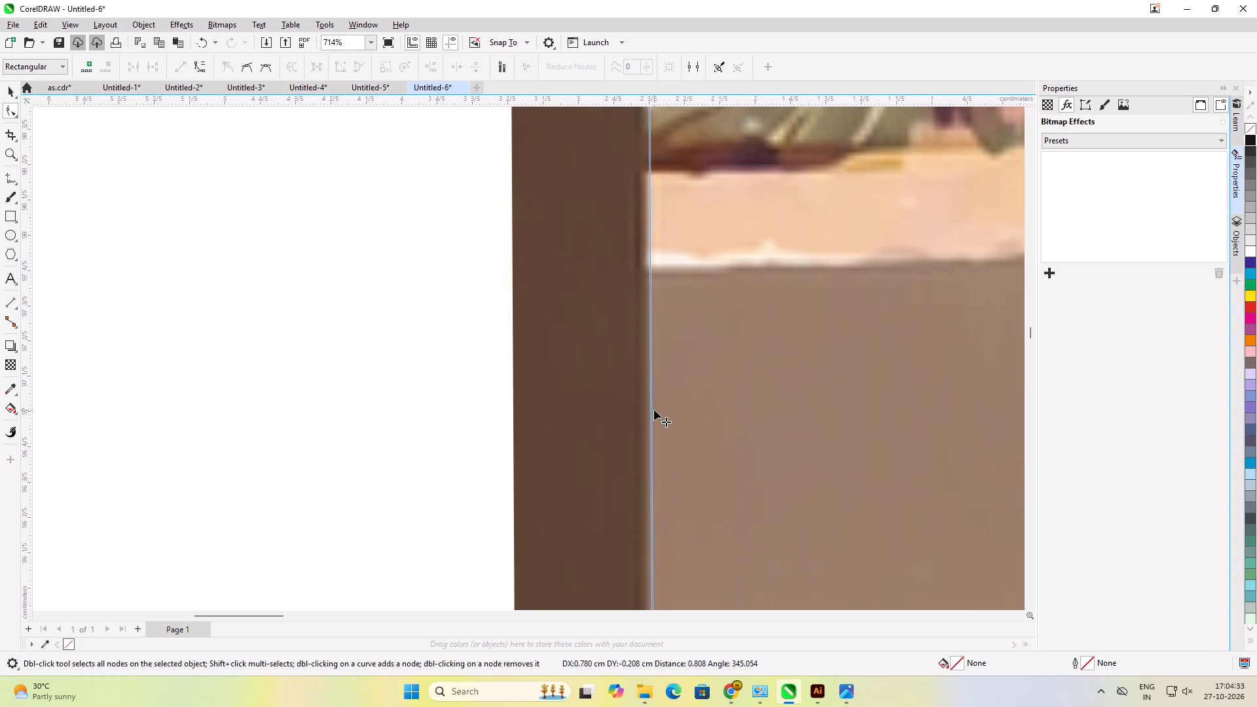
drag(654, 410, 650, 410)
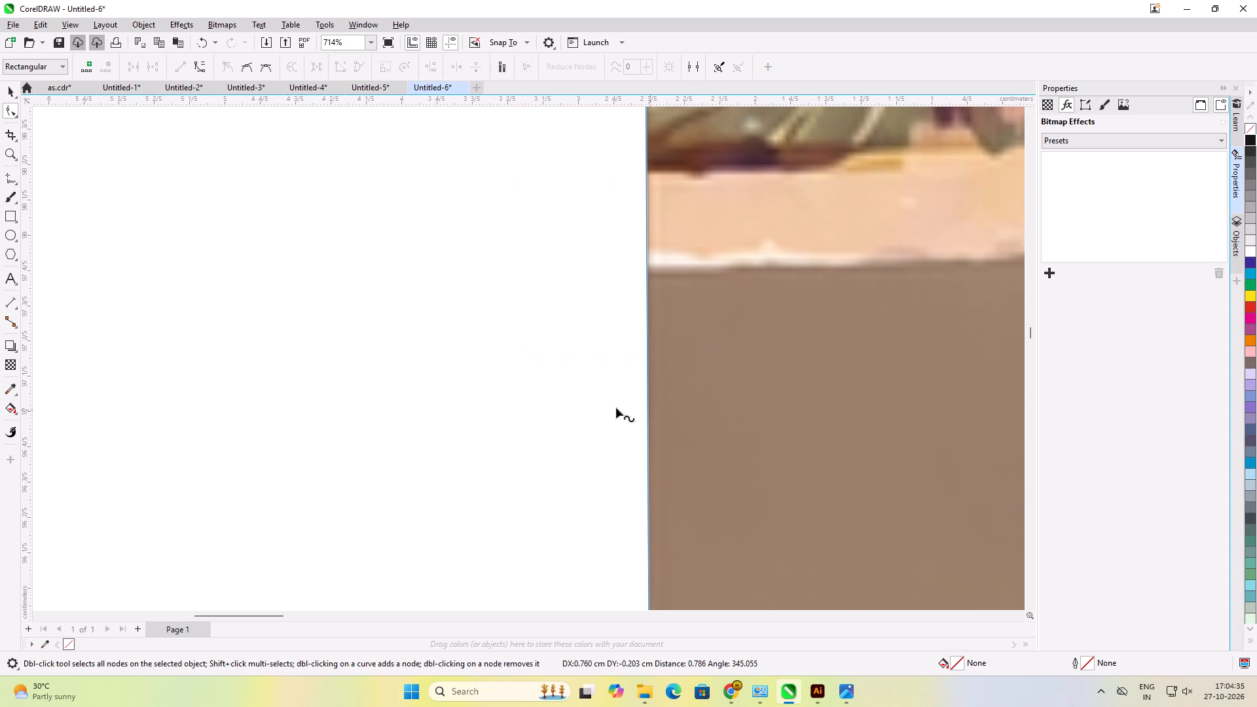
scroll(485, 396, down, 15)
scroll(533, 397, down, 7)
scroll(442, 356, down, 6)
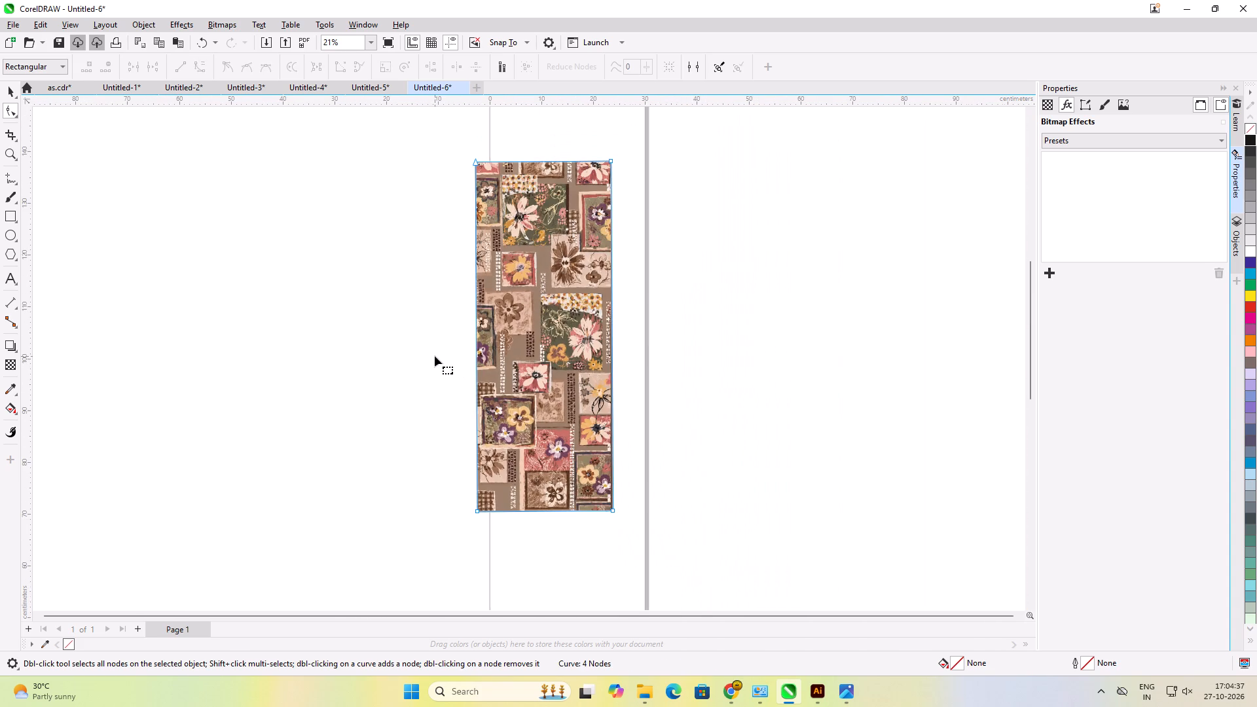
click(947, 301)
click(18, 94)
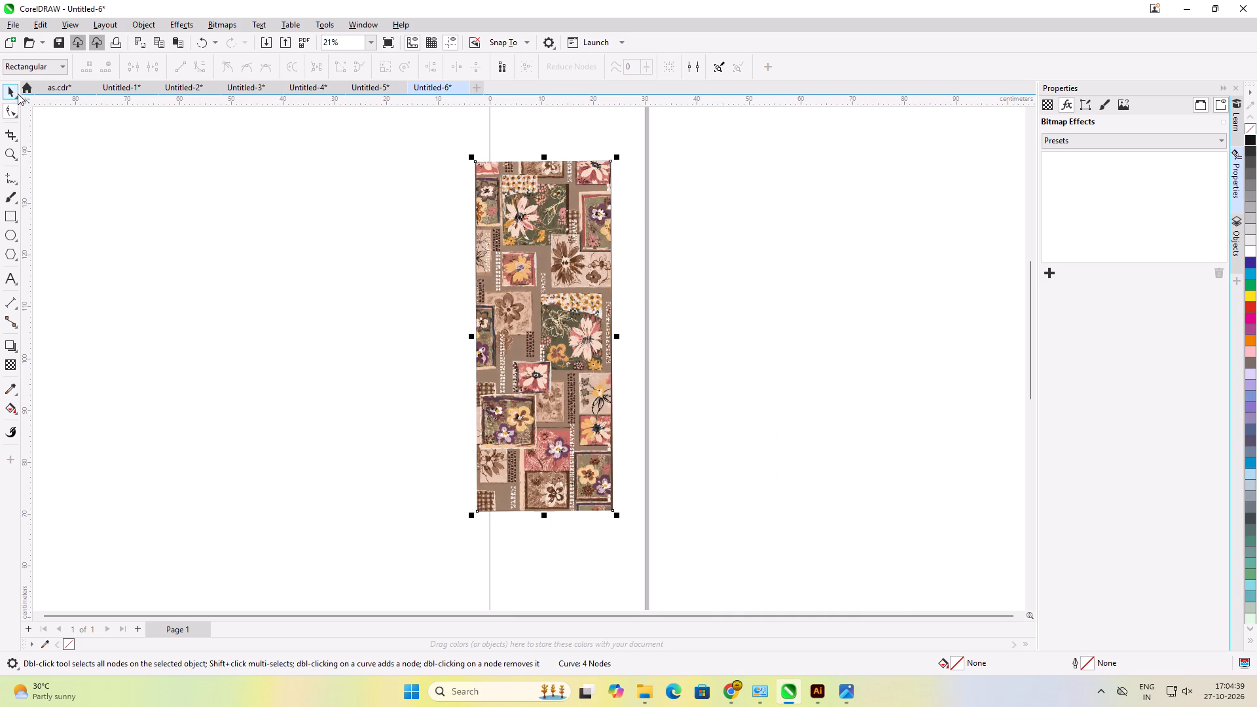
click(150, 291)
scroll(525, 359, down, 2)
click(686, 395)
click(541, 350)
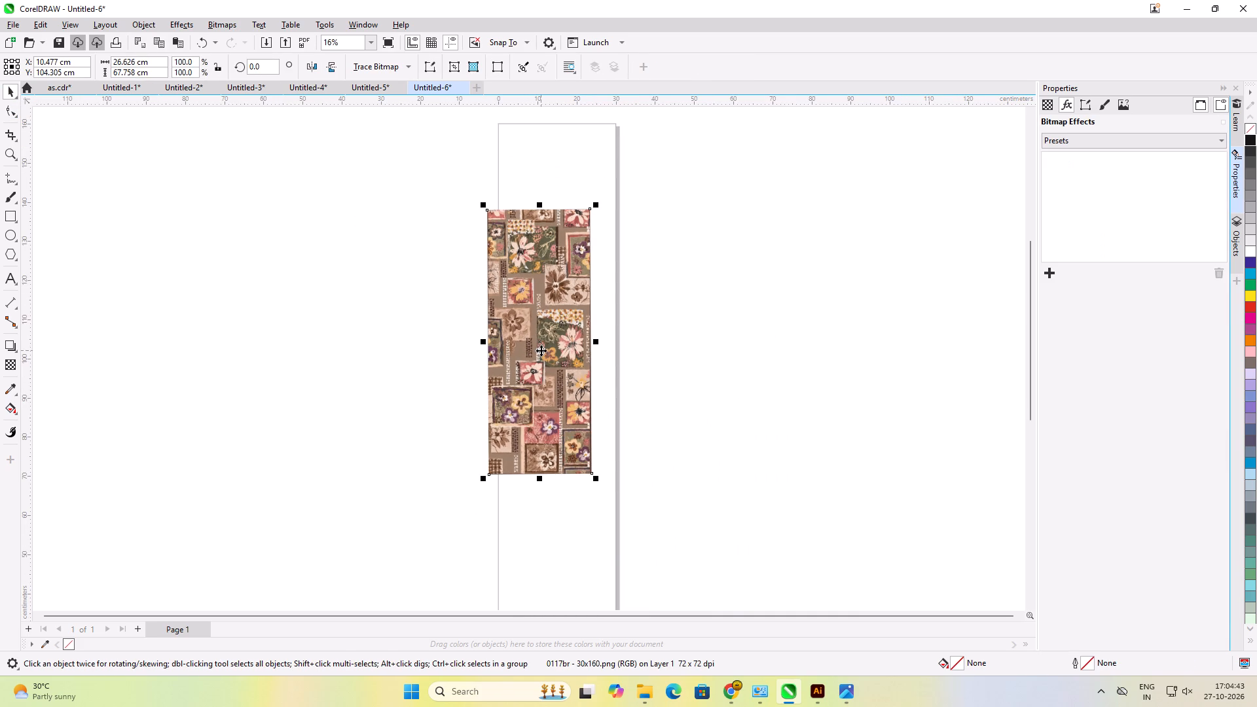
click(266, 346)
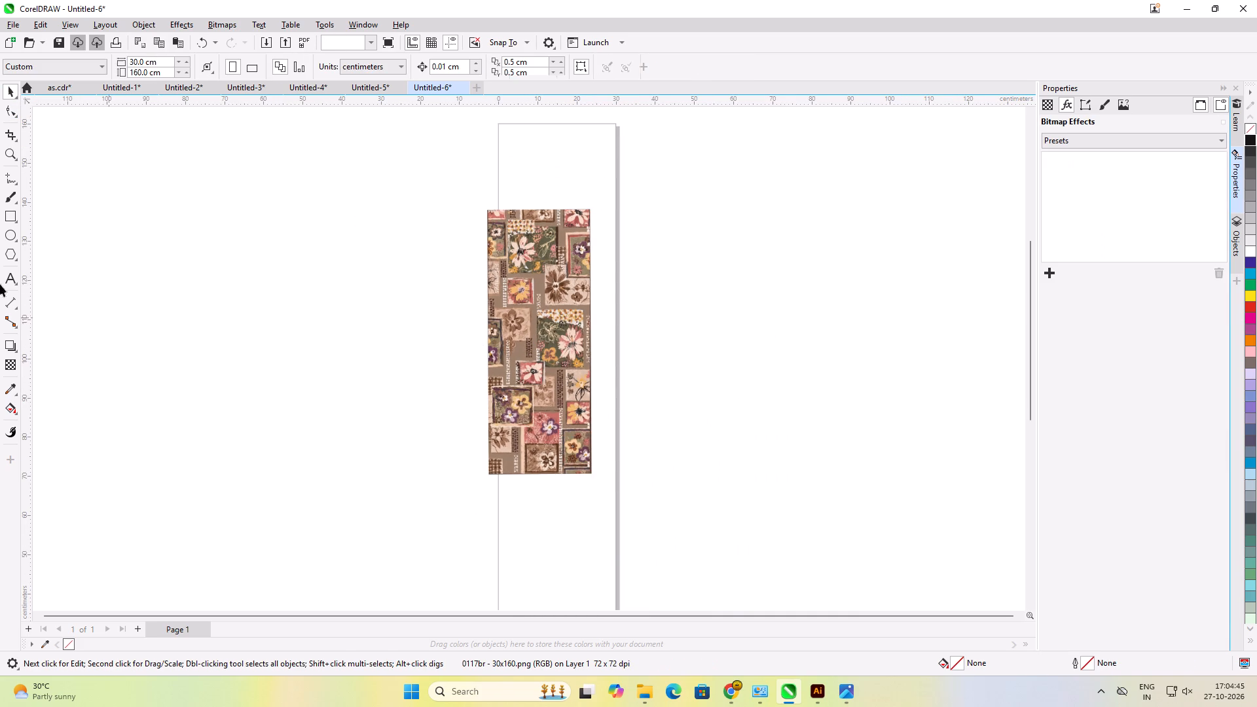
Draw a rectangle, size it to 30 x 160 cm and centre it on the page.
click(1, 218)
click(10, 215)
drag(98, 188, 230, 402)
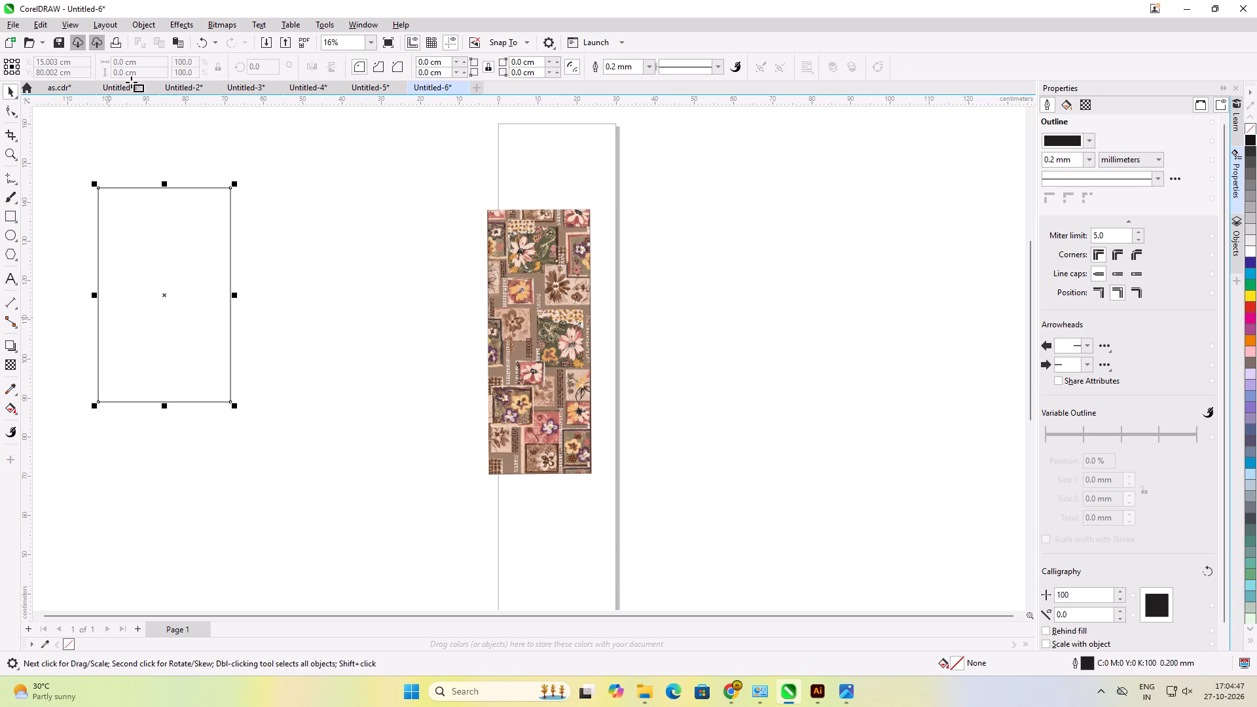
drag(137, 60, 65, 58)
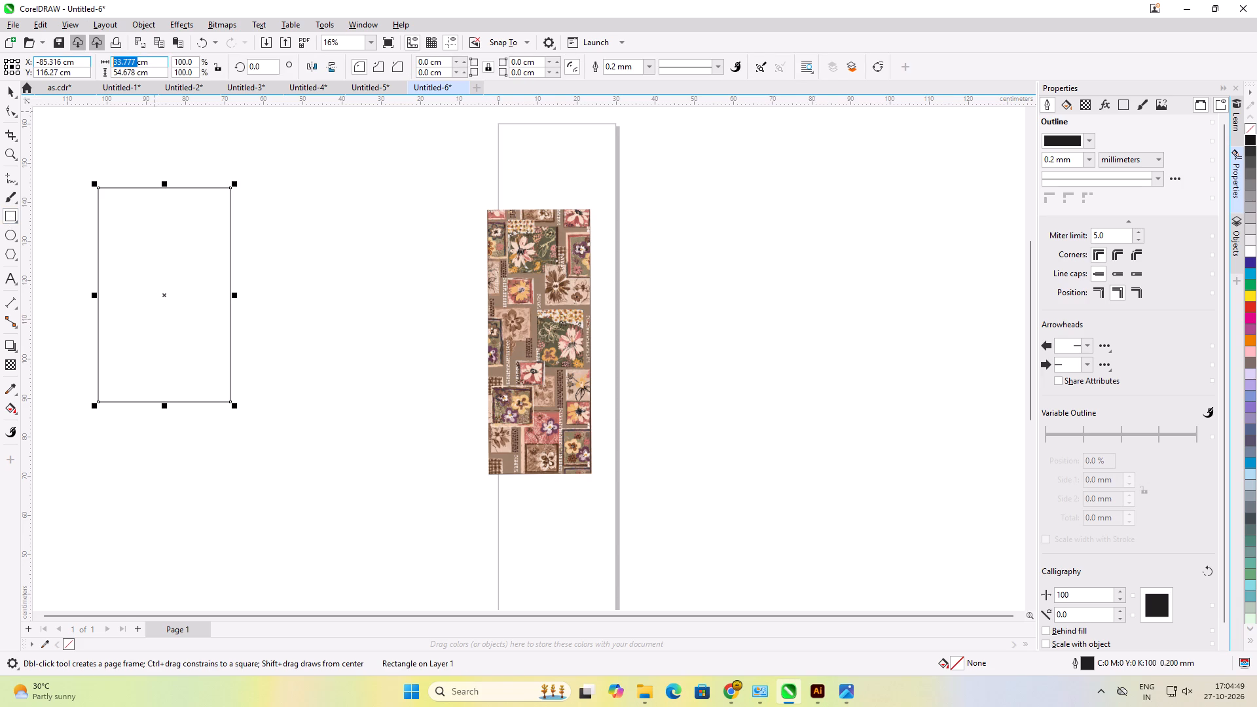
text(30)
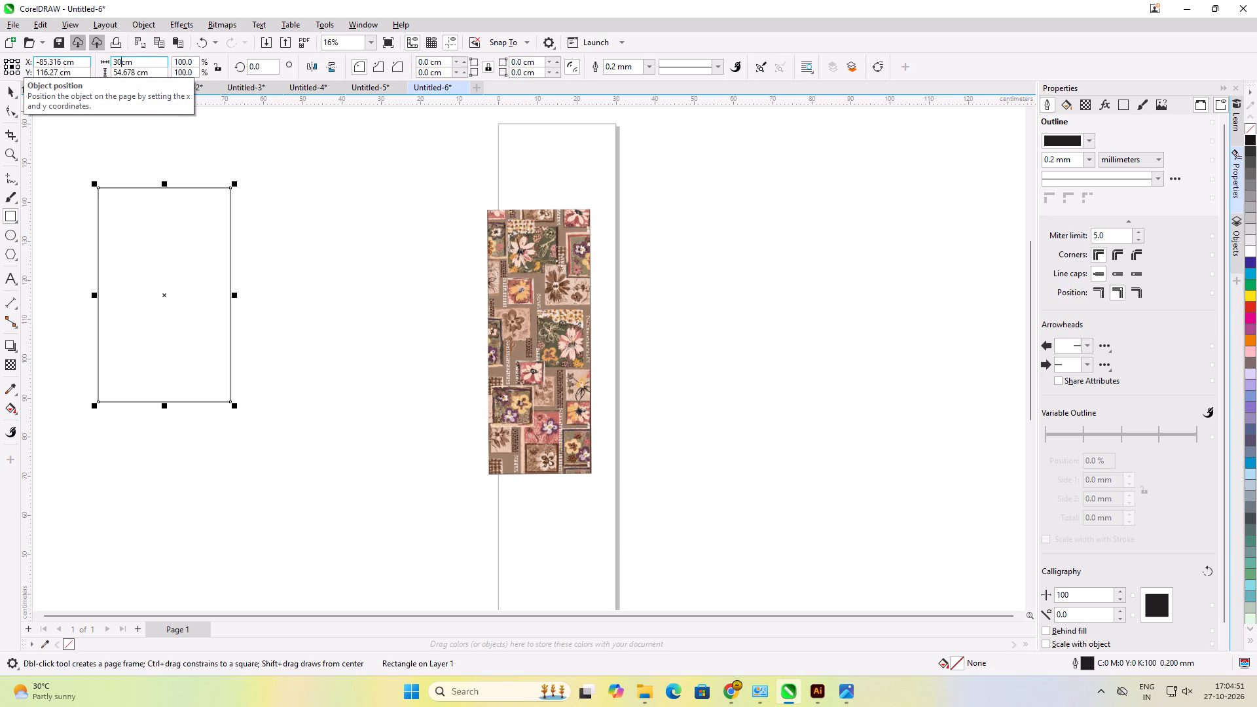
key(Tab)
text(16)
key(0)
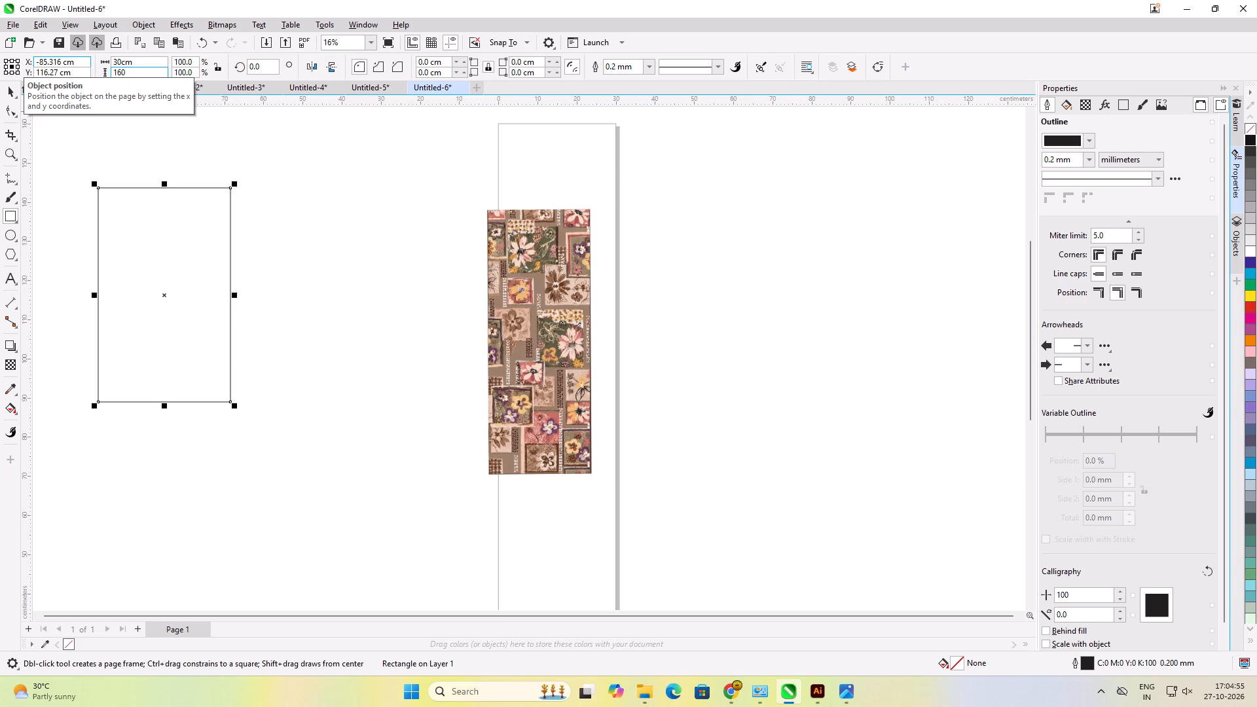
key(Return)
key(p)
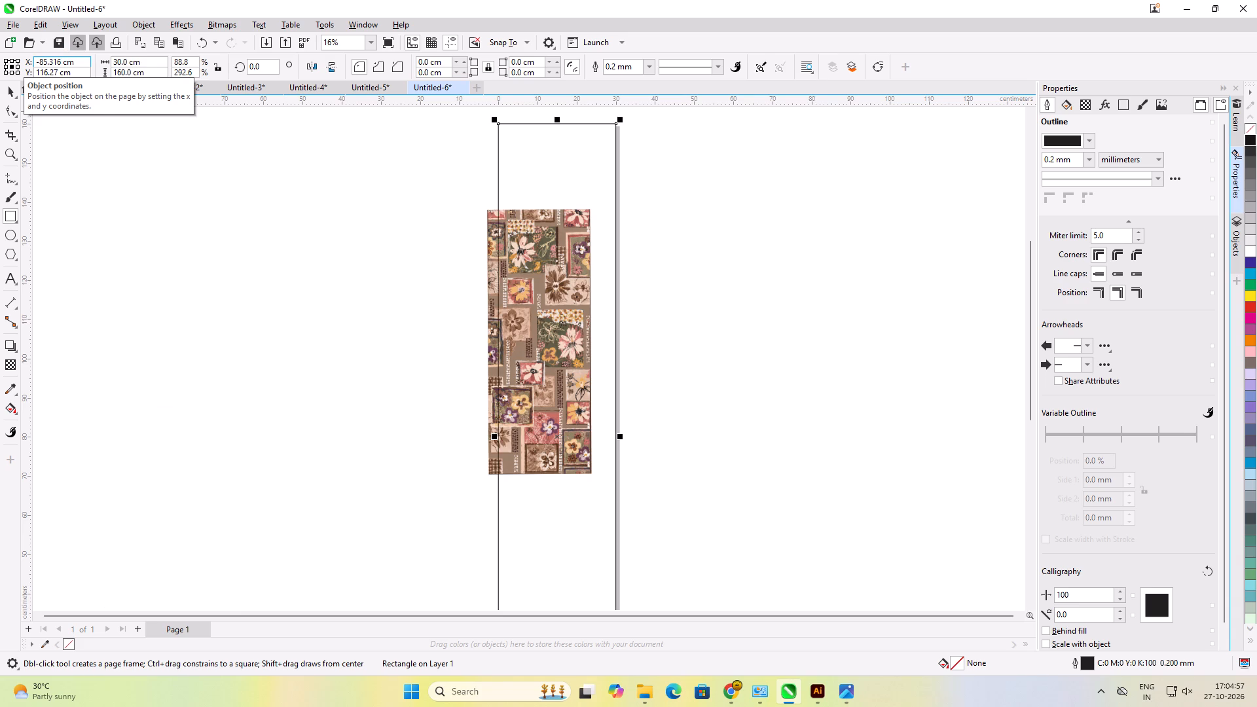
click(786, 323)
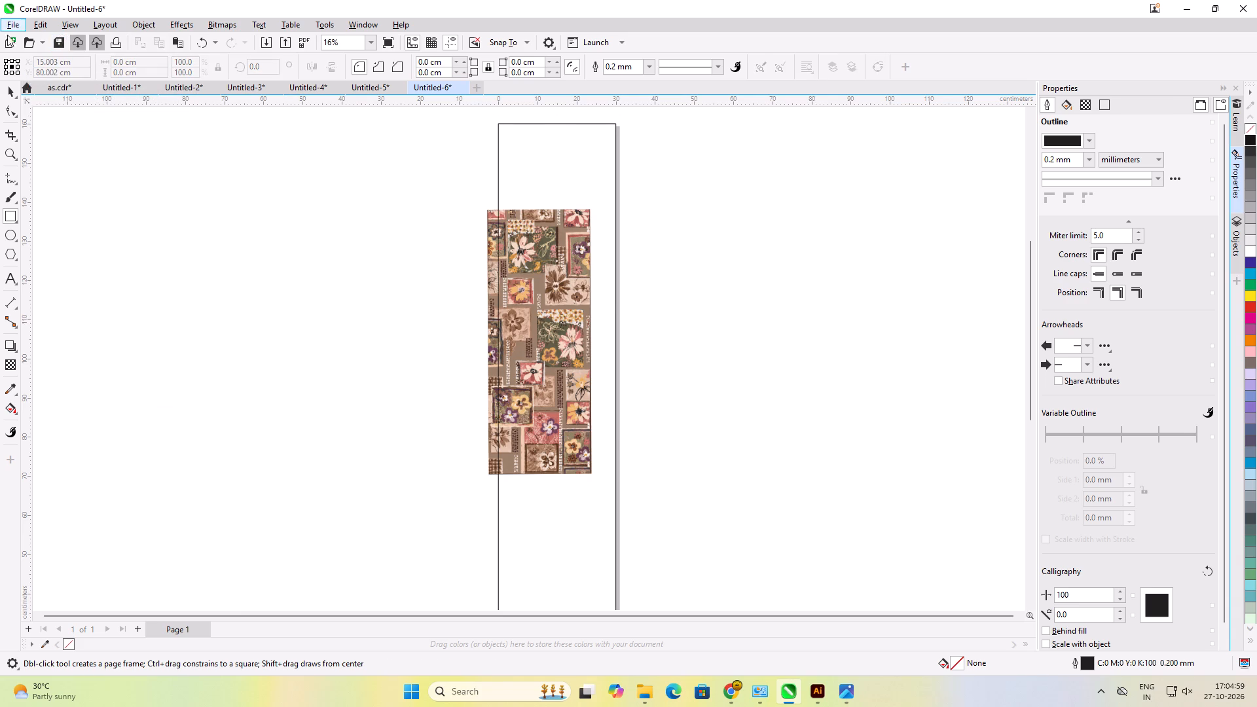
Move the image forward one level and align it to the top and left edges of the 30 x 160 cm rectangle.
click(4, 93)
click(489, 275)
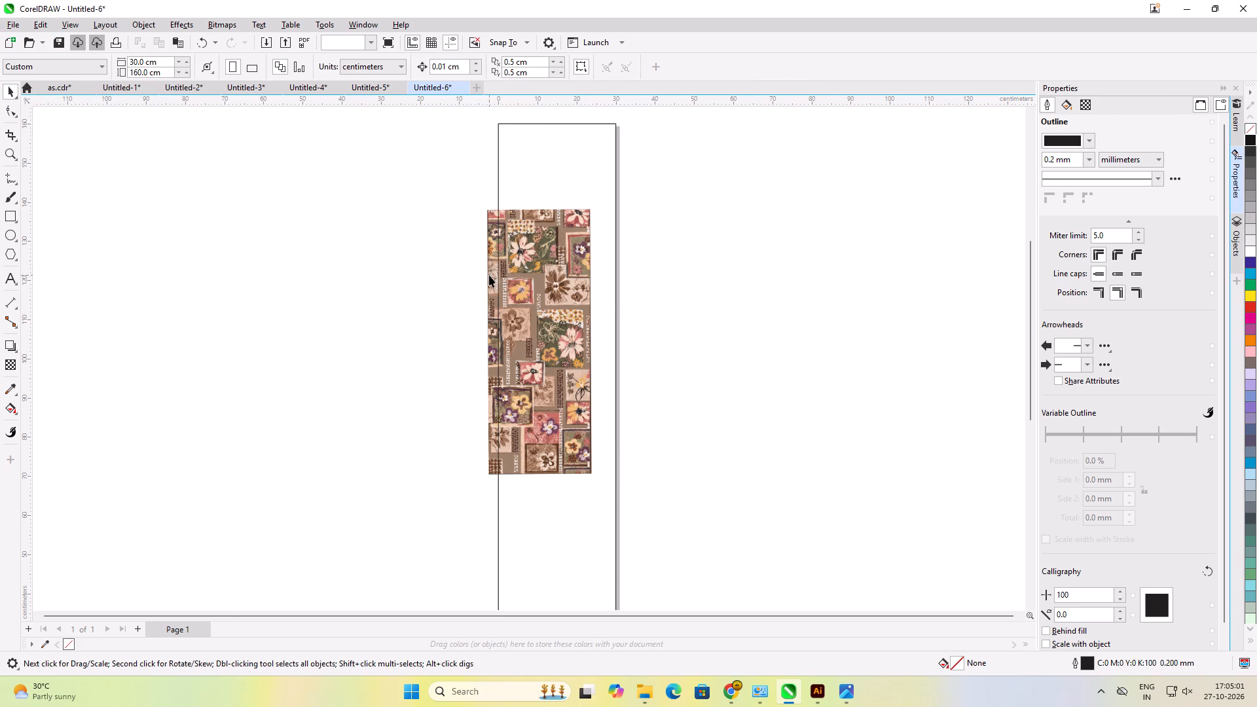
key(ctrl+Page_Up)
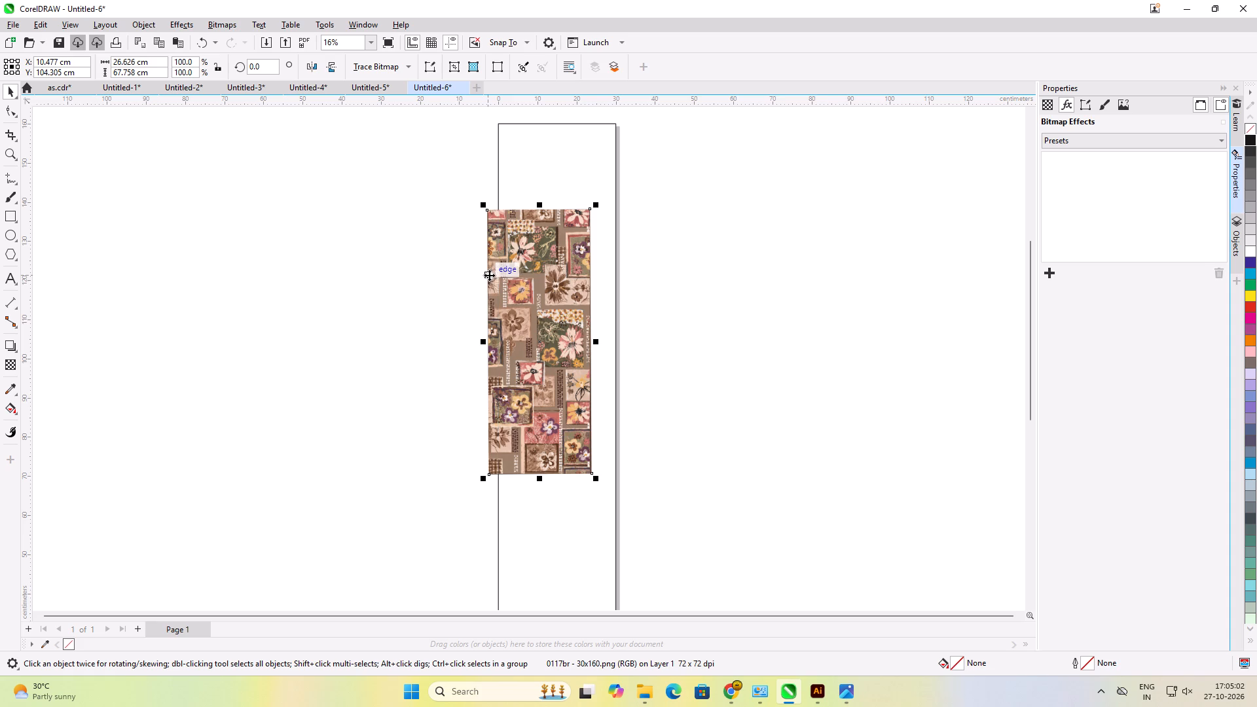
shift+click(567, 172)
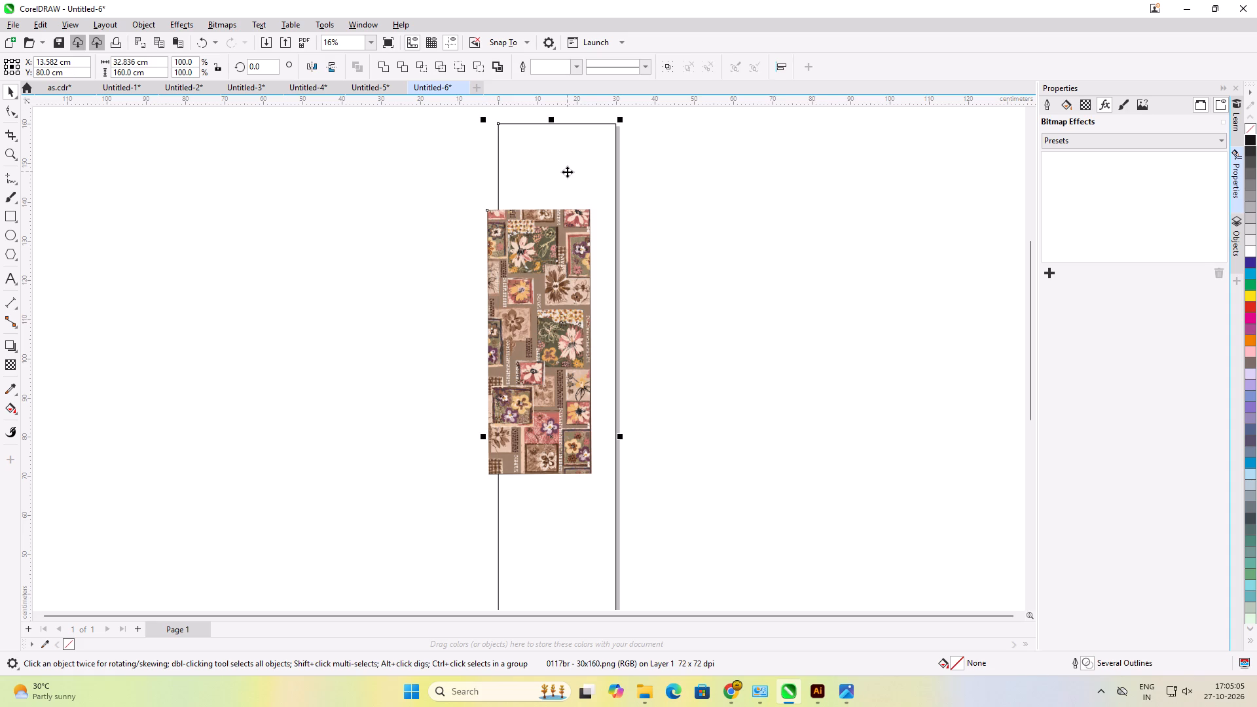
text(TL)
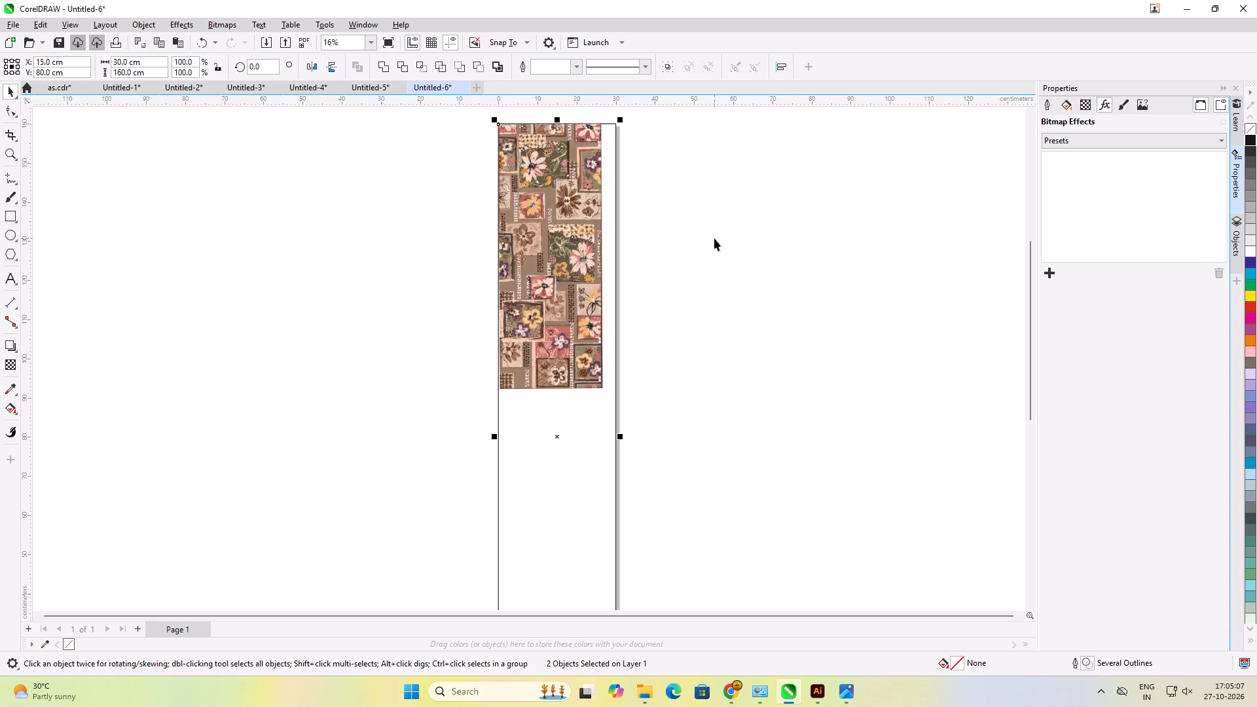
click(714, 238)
Undo the alignment, the 30 x 160 cm rectangle and all four edge crops of the image.
click(566, 306)
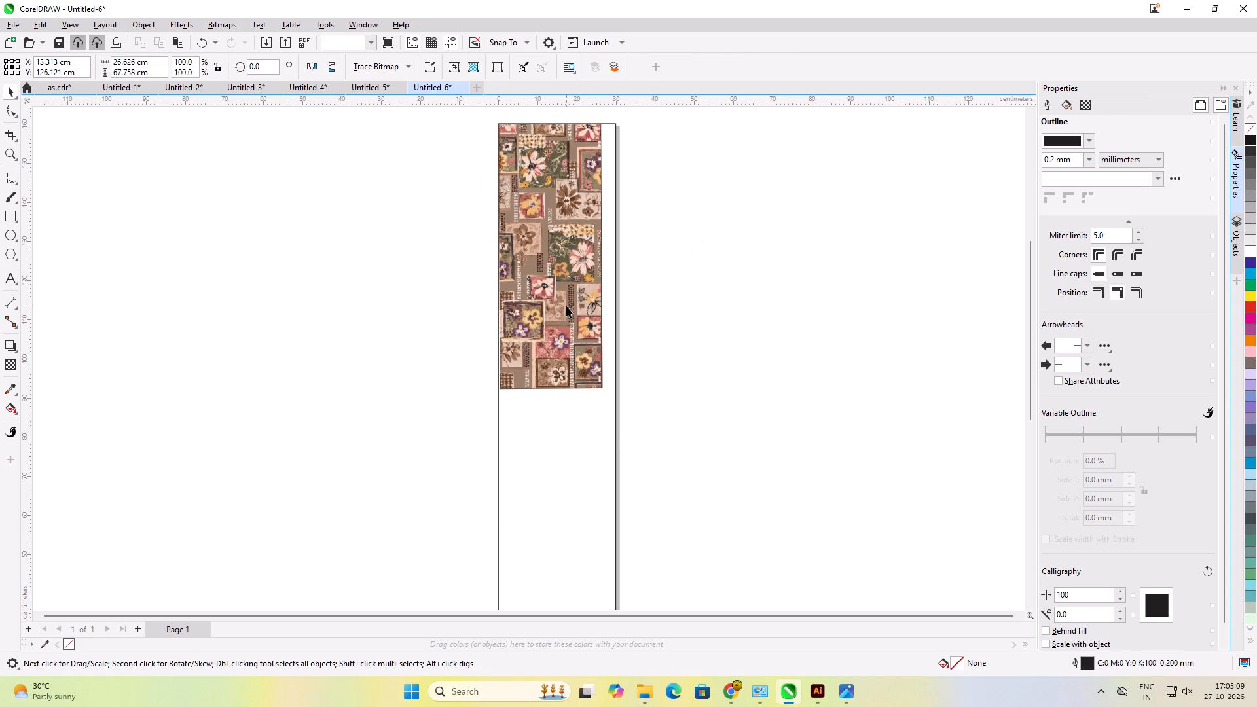
scroll(533, 334, up, 5)
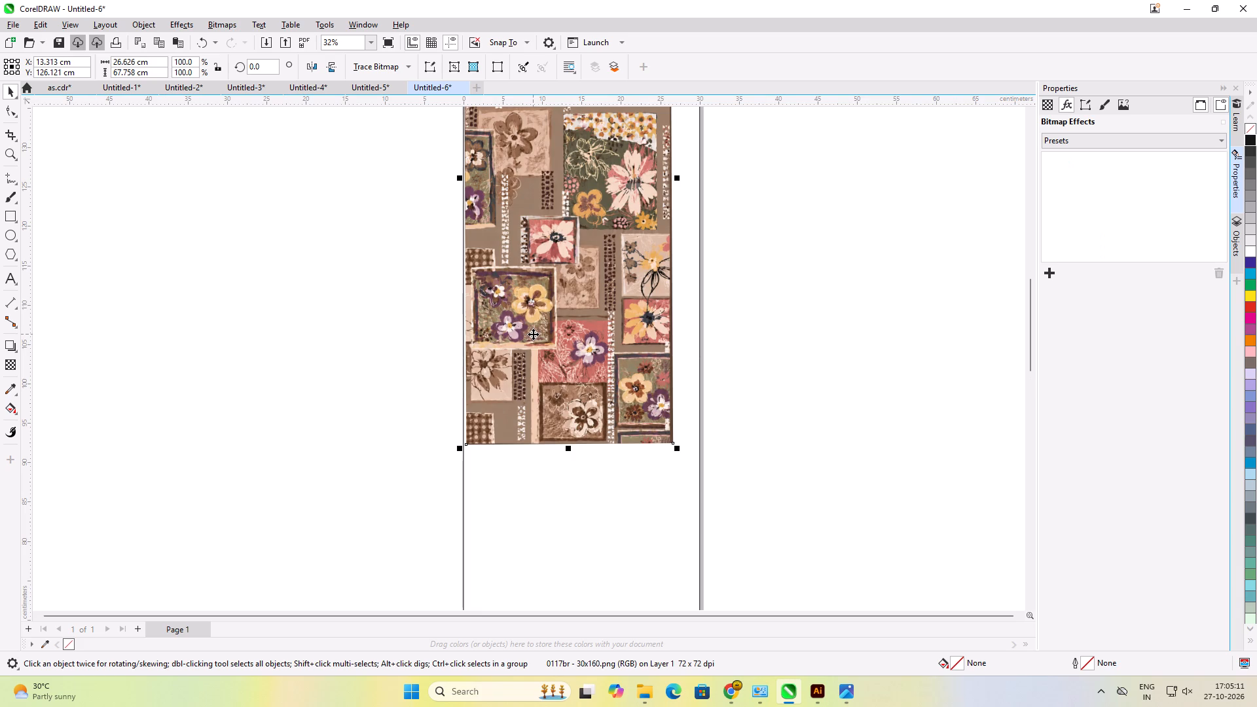
scroll(533, 334, down, 6)
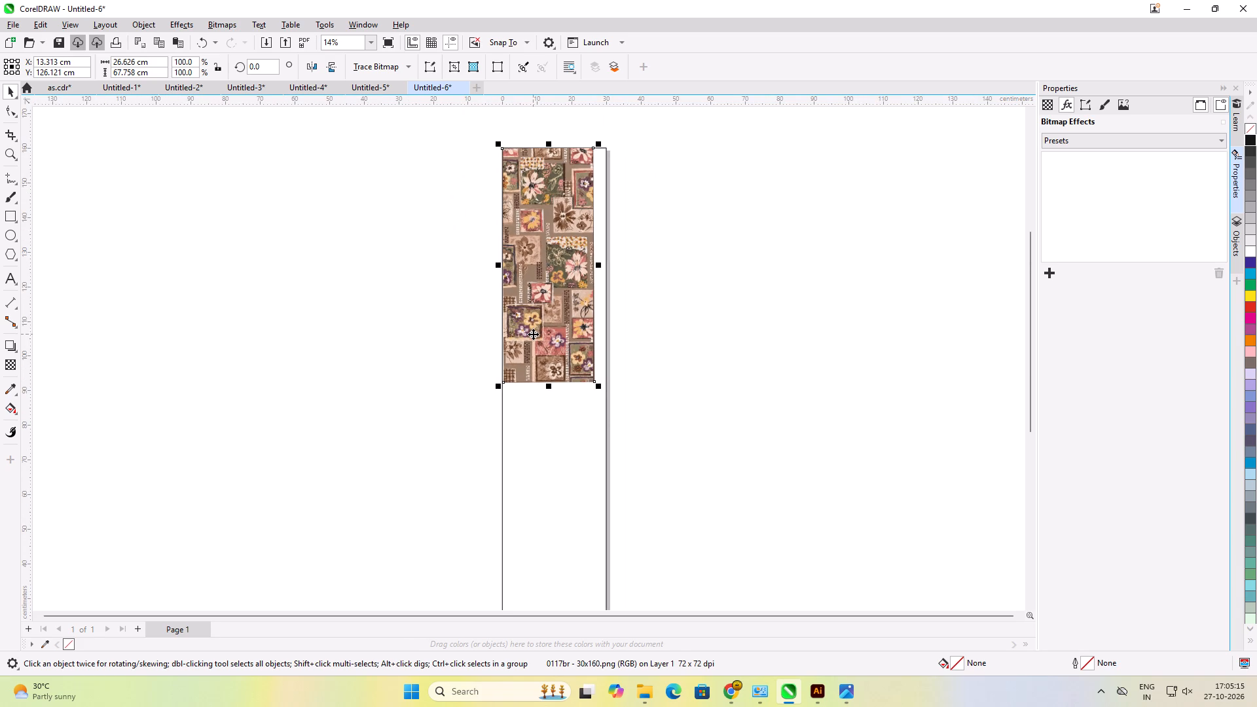
key(ctrl+z)
key(ctrl+z)
key(ctrl+z)
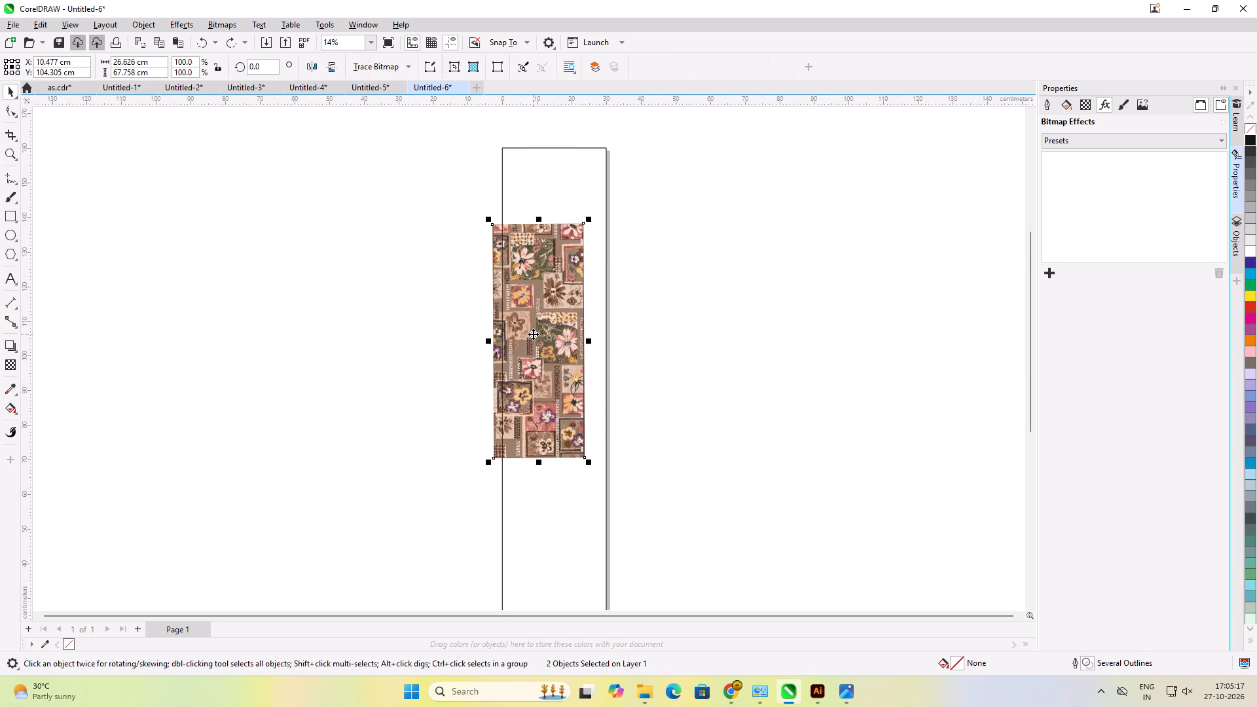
key(ctrl+z)
key(ctrl+z)
key(ctrl+z)
key(ctrl+z)
key(ctrl+z)
key(ctrl+z)
key(ctrl+z)
key(ctrl+z)
key(ctrl+z)
key(ctrl+z)
key(ctrl+z)
key(ctrl+z)
key(ctrl+z)
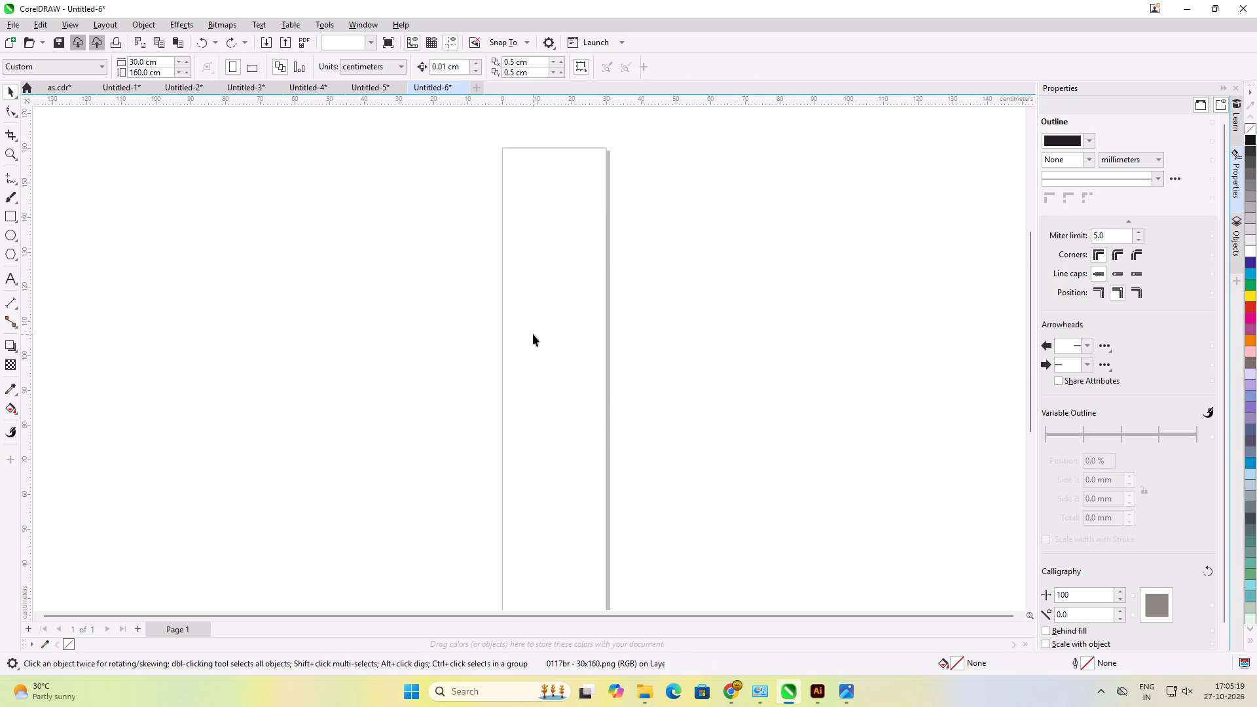
key(ctrl+shift+z)
key(ctrl+shift+z)
key(ctrl+shift+z)
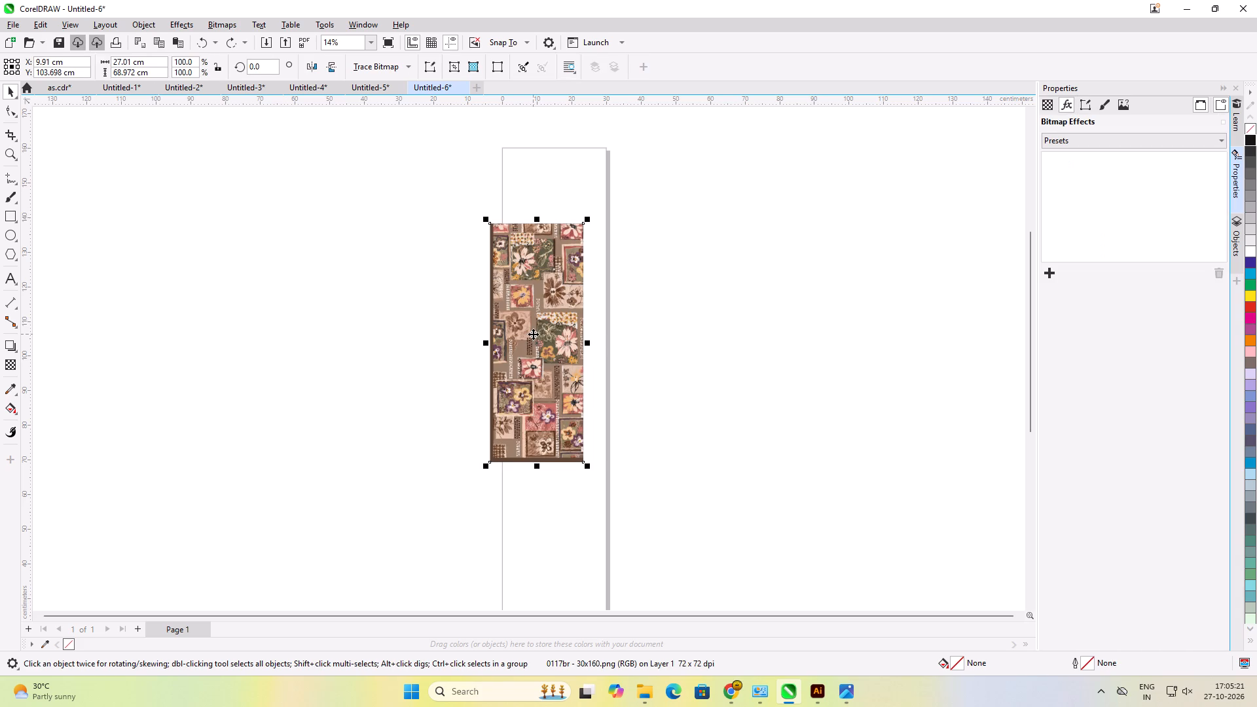
key(ctrl+z)
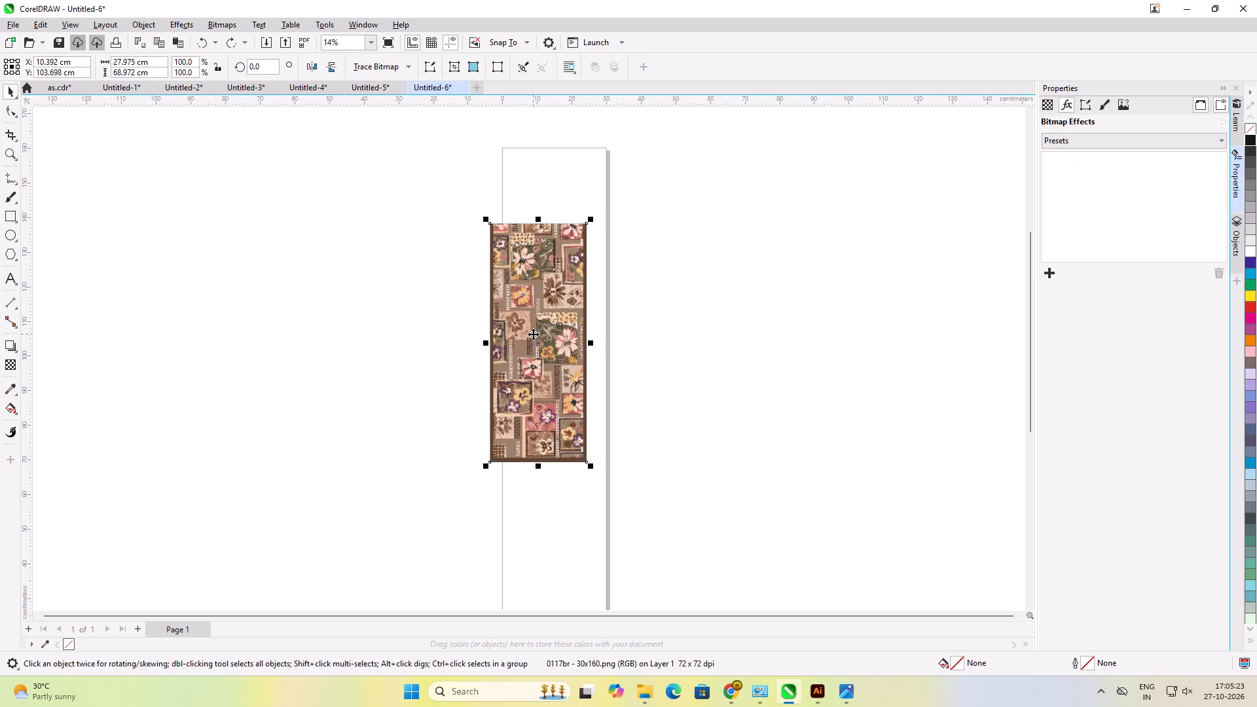
key(ctrl+z)
Start a crop frame about 5.1 x 3.2 cm at the upper-left corner of the floral artwork, inside the brown border.
click(676, 333)
scroll(583, 285, up, 2)
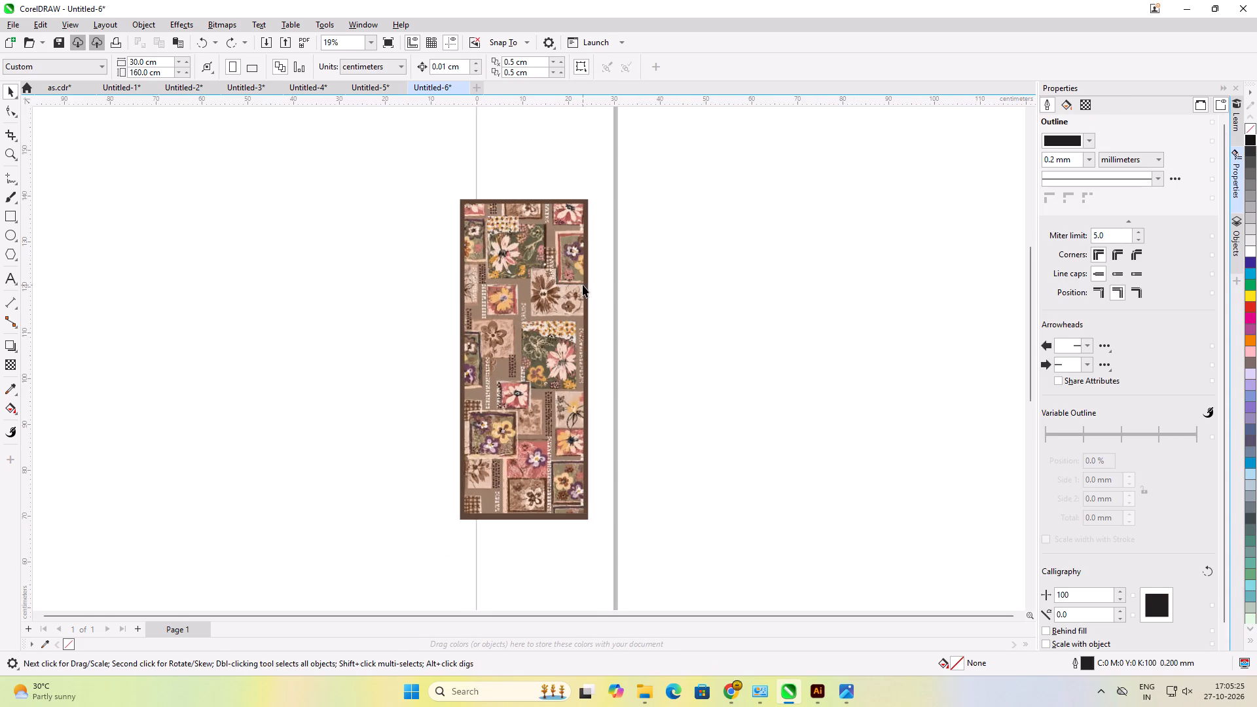
scroll(583, 285, up, 1)
click(524, 284)
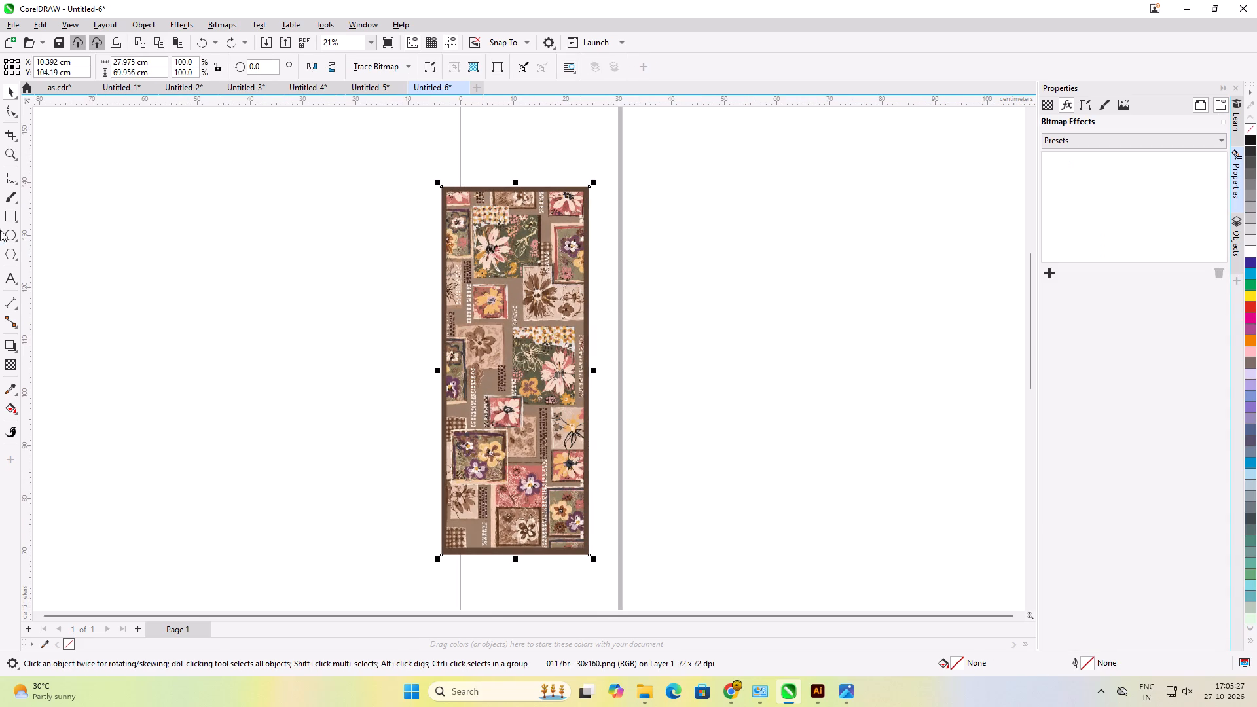
click(7, 126)
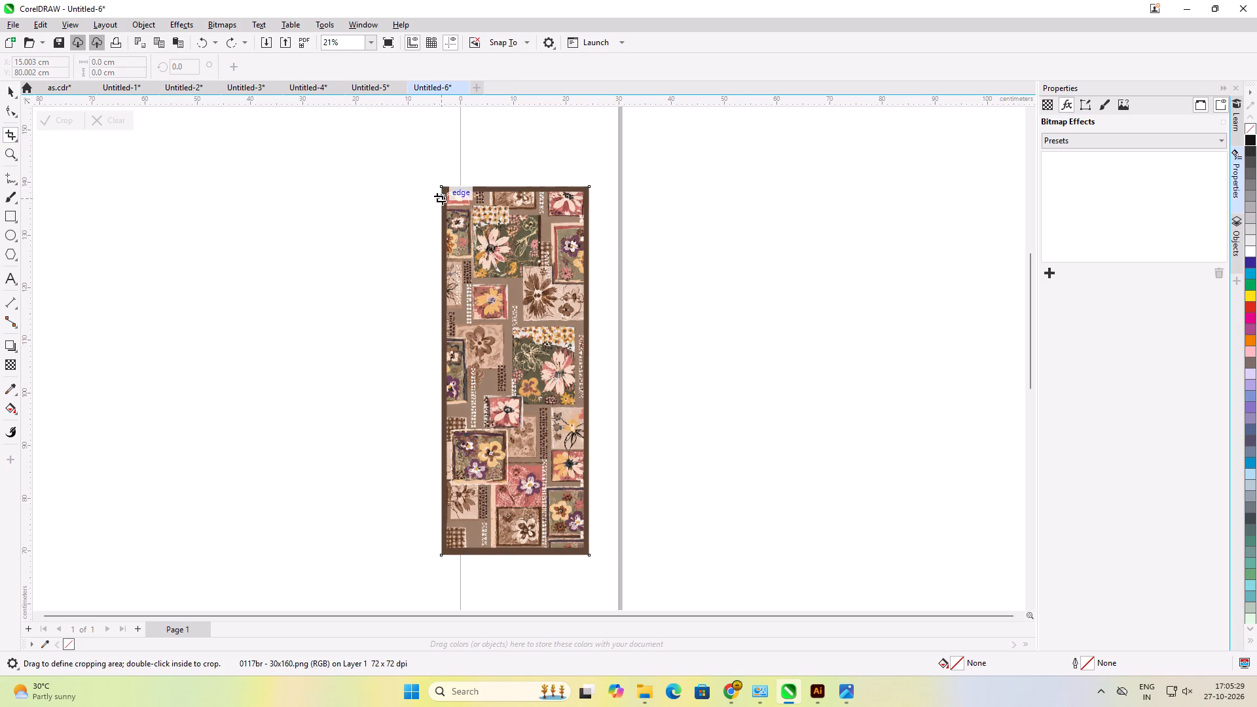
scroll(441, 199, up, 17)
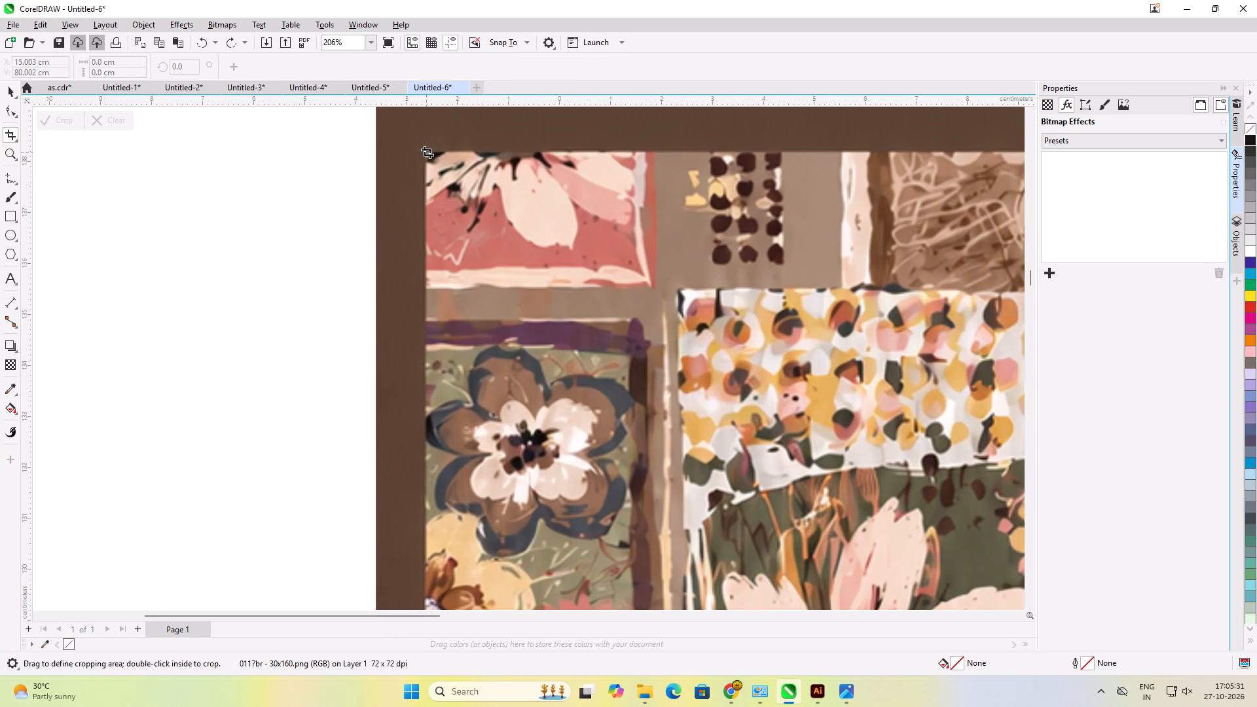
drag(427, 152, 685, 317)
scroll(532, 124, down, 3)
scroll(532, 124, up, 1)
scroll(532, 124, down, 5)
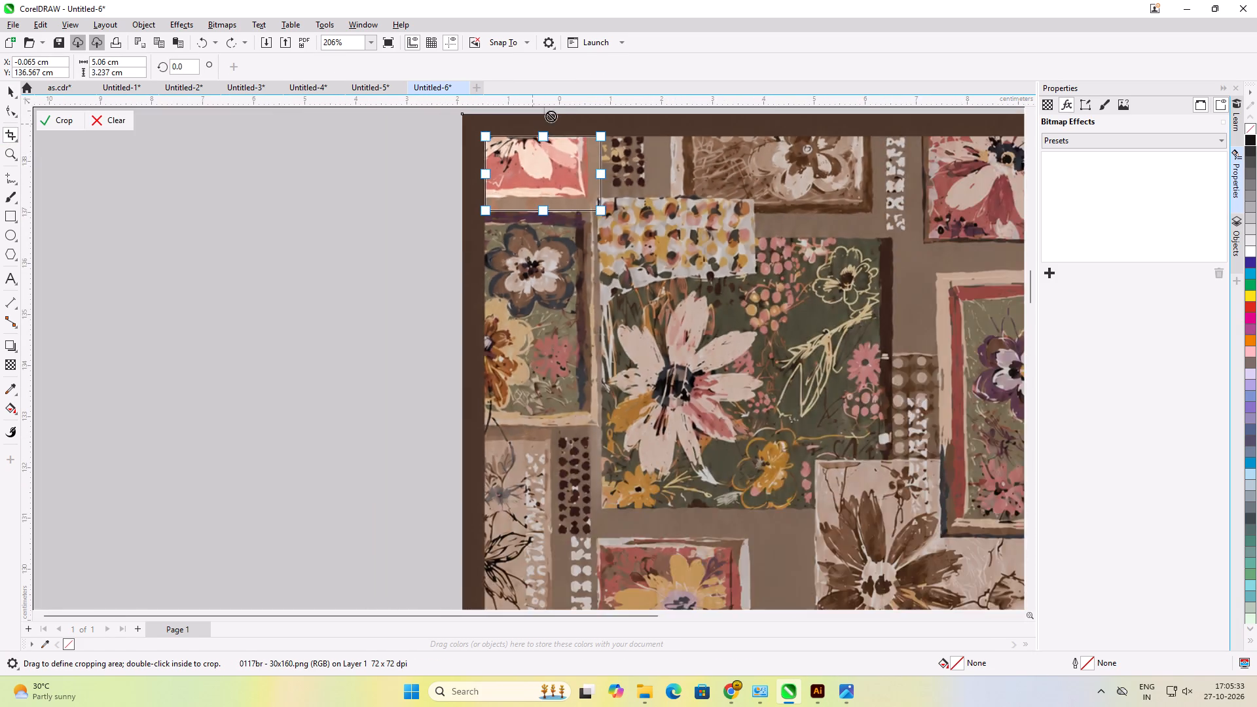
Extend the crop frame down and across the floral artwork to about 25.65 x 67.12 cm.
scroll(551, 116, down, 12)
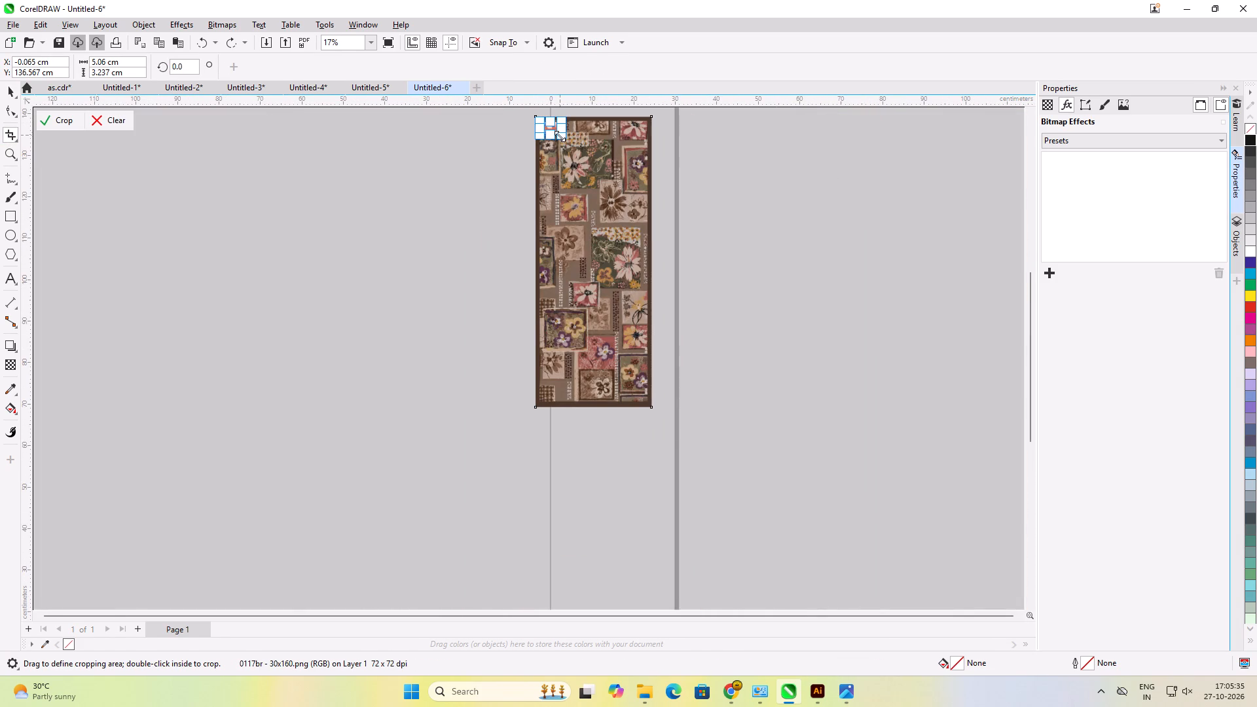
drag(560, 136, 630, 385)
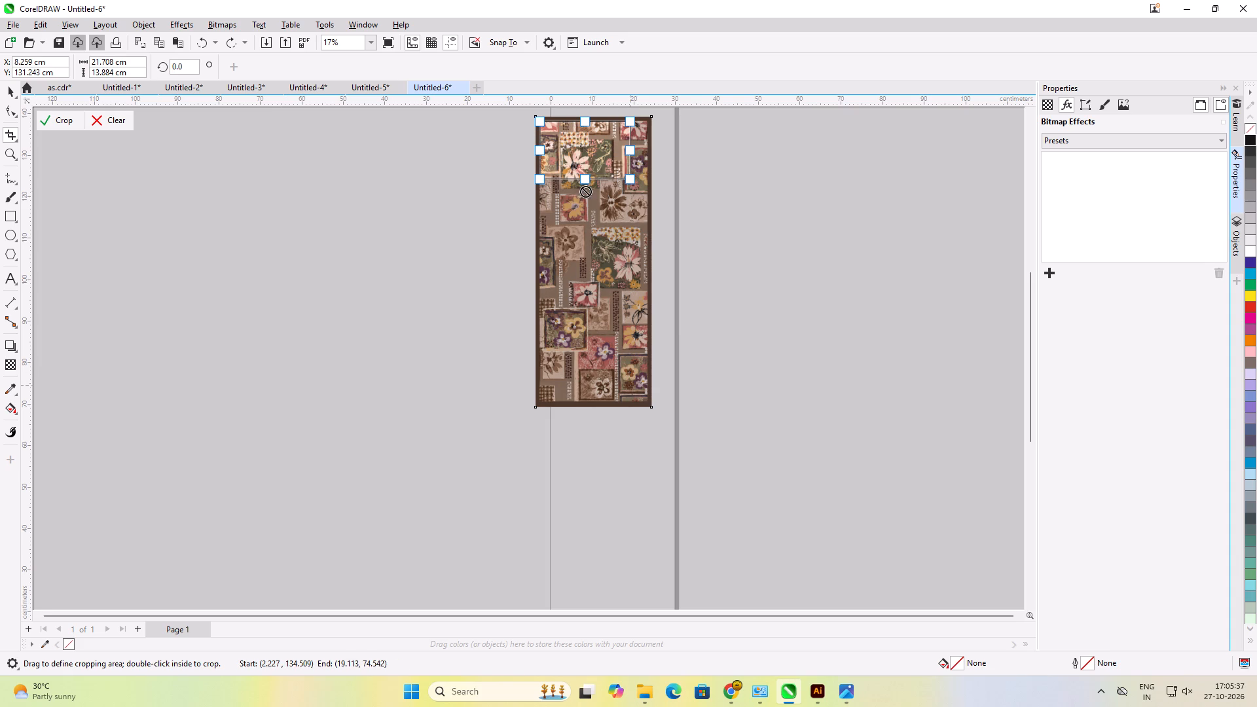
drag(586, 181, 586, 393)
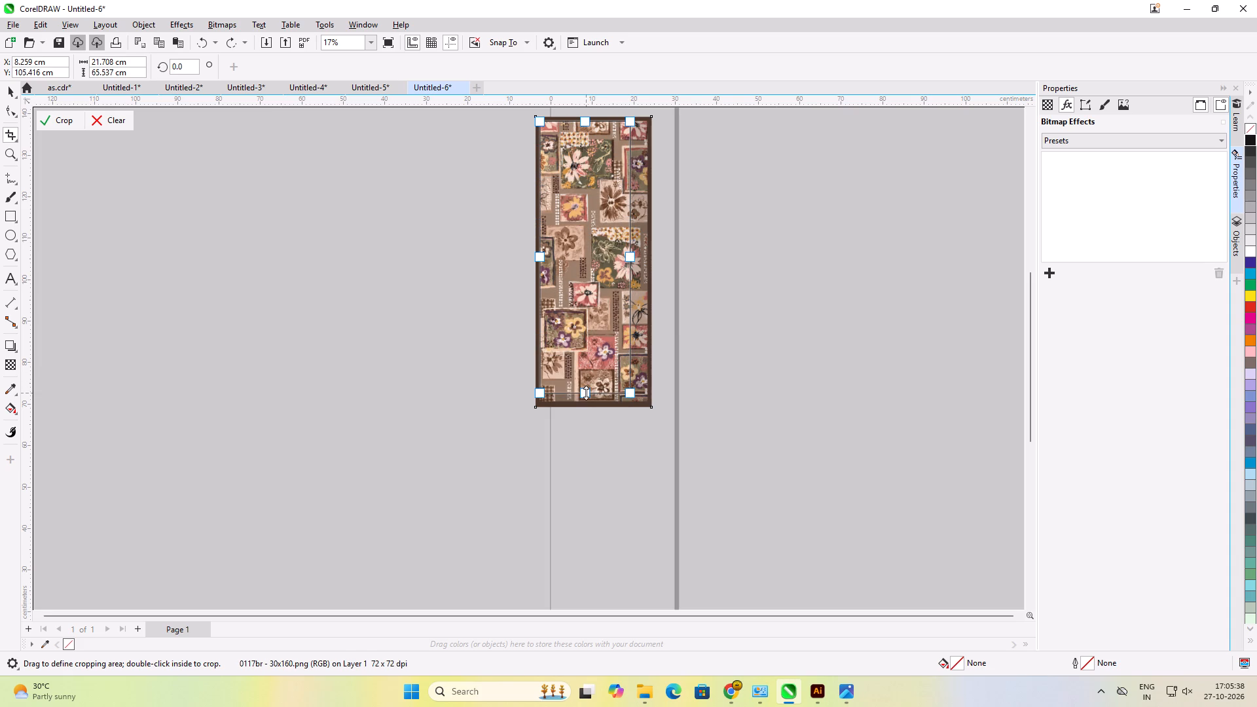
drag(586, 393, 586, 399)
drag(630, 263, 646, 268)
Fit the crop frame's lower-right corner to the artwork's corner, enlarging the frame to about 25.84 x 67.59 cm.
scroll(646, 400, up, 17)
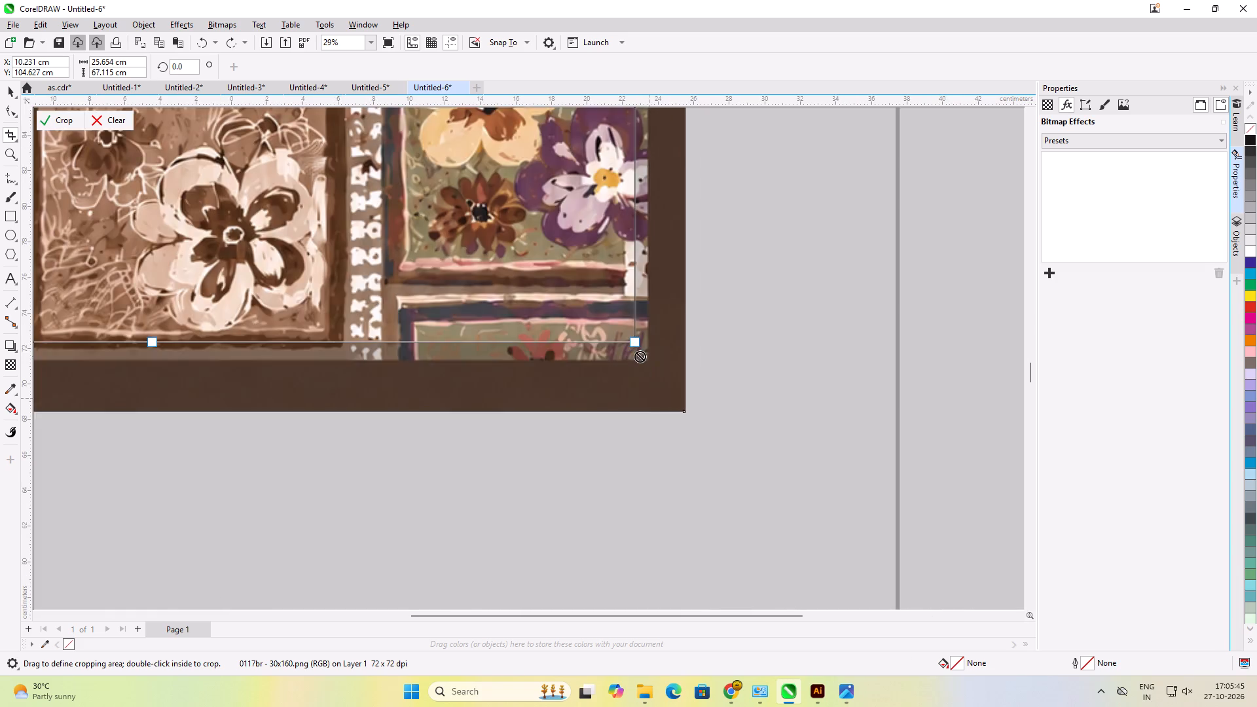
scroll(640, 356, up, 17)
drag(576, 207, 687, 358)
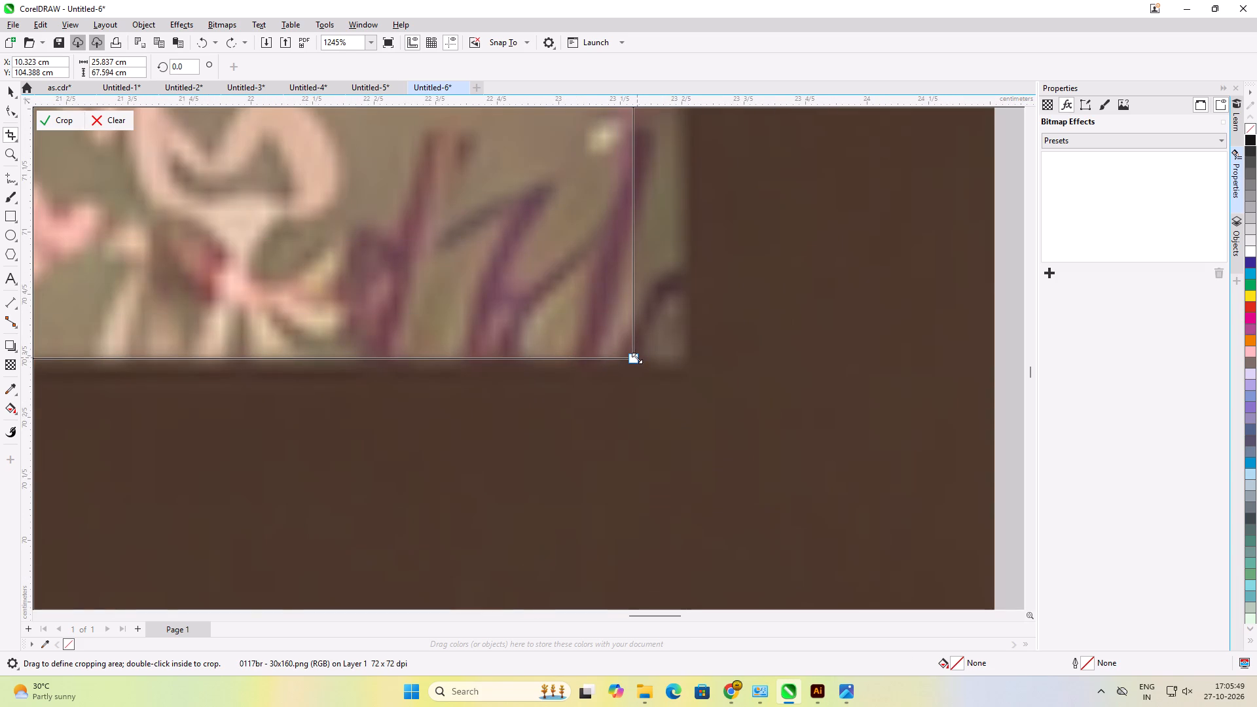
drag(637, 358, 683, 358)
scroll(646, 383, down, 15)
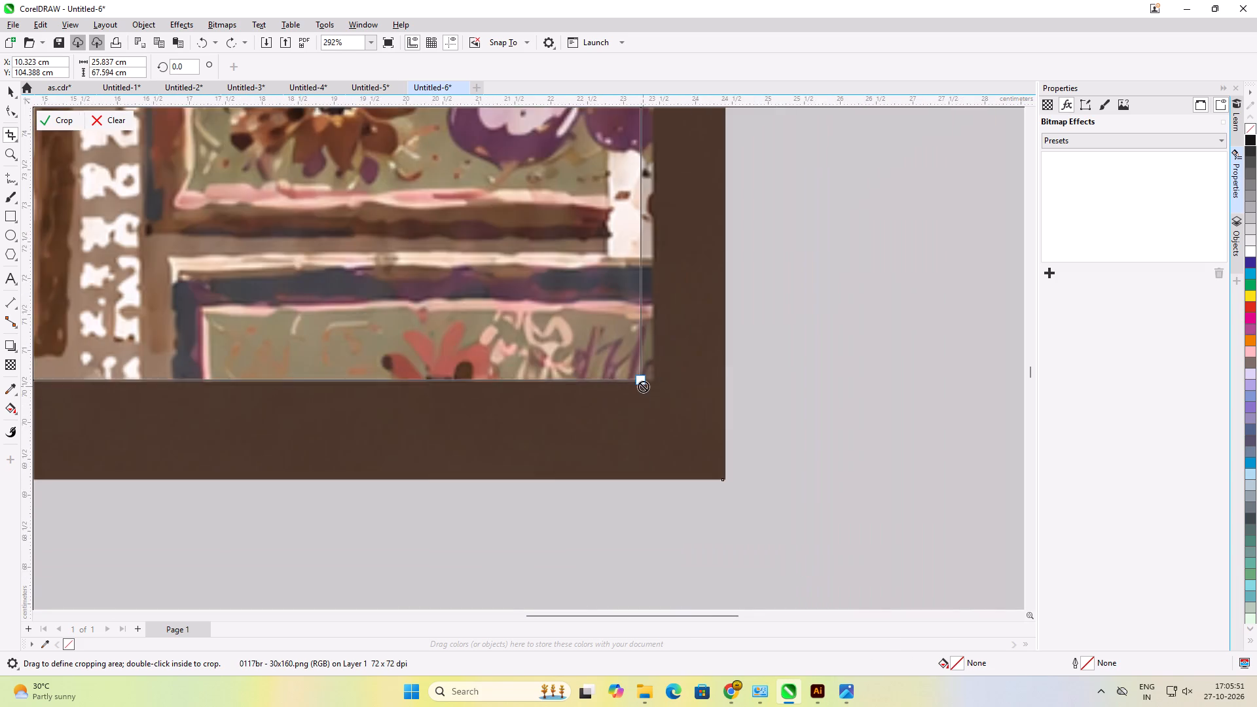
scroll(643, 386, down, 1)
scroll(643, 386, up, 1)
scroll(665, 334, down, 16)
scroll(661, 320, down, 5)
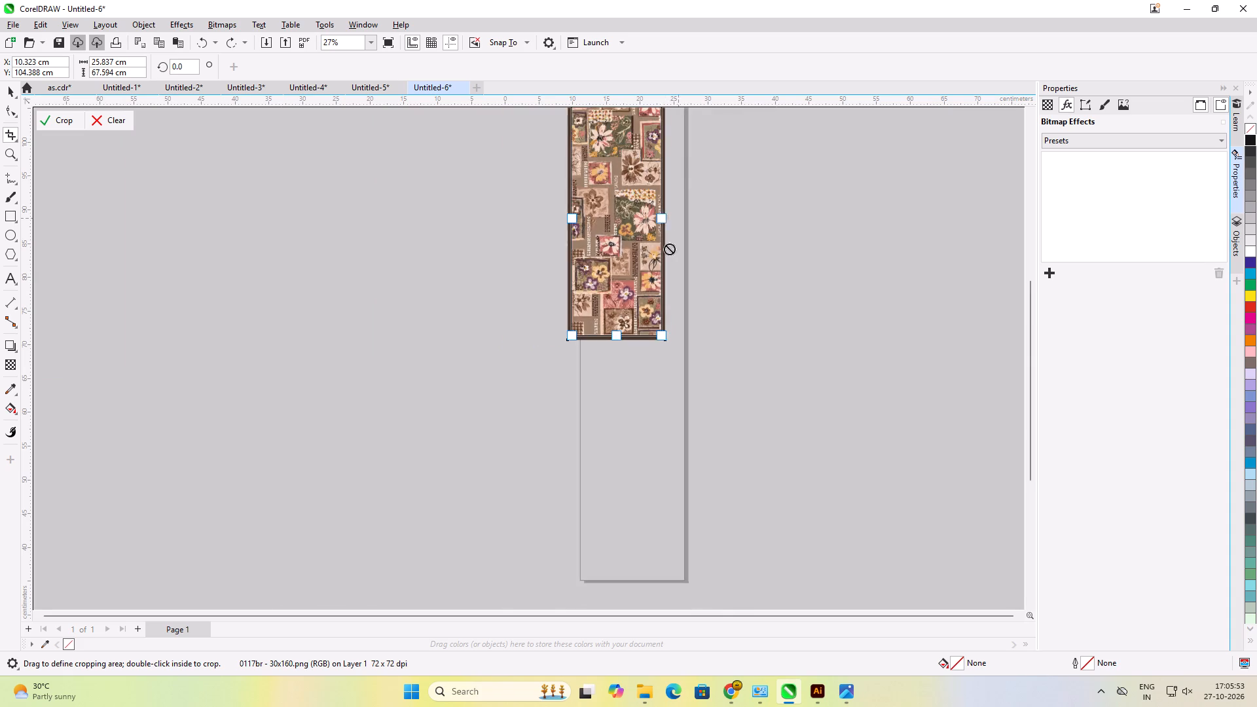
Move the crop frame's right edge outward to the brown border, making the frame about 25.95 cm wide.
scroll(679, 179, up, 6)
scroll(655, 240, up, 19)
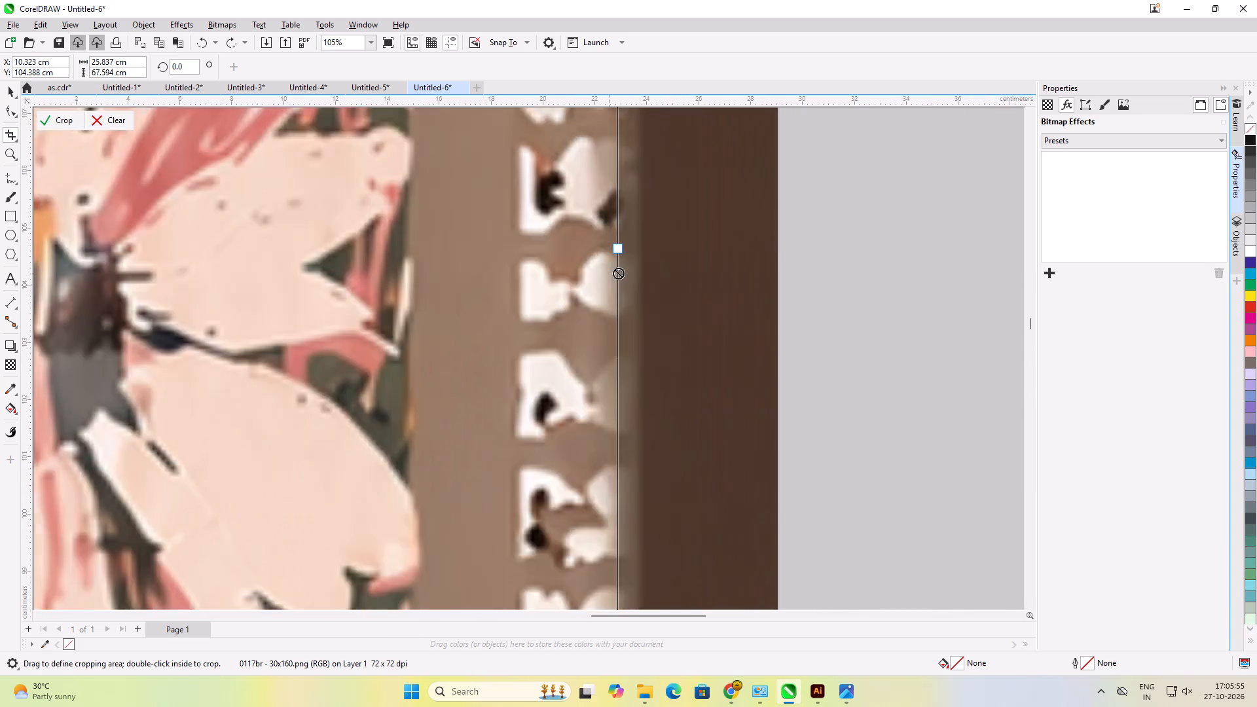
scroll(618, 273, up, 13)
scroll(615, 209, up, 1)
drag(609, 223, 676, 232)
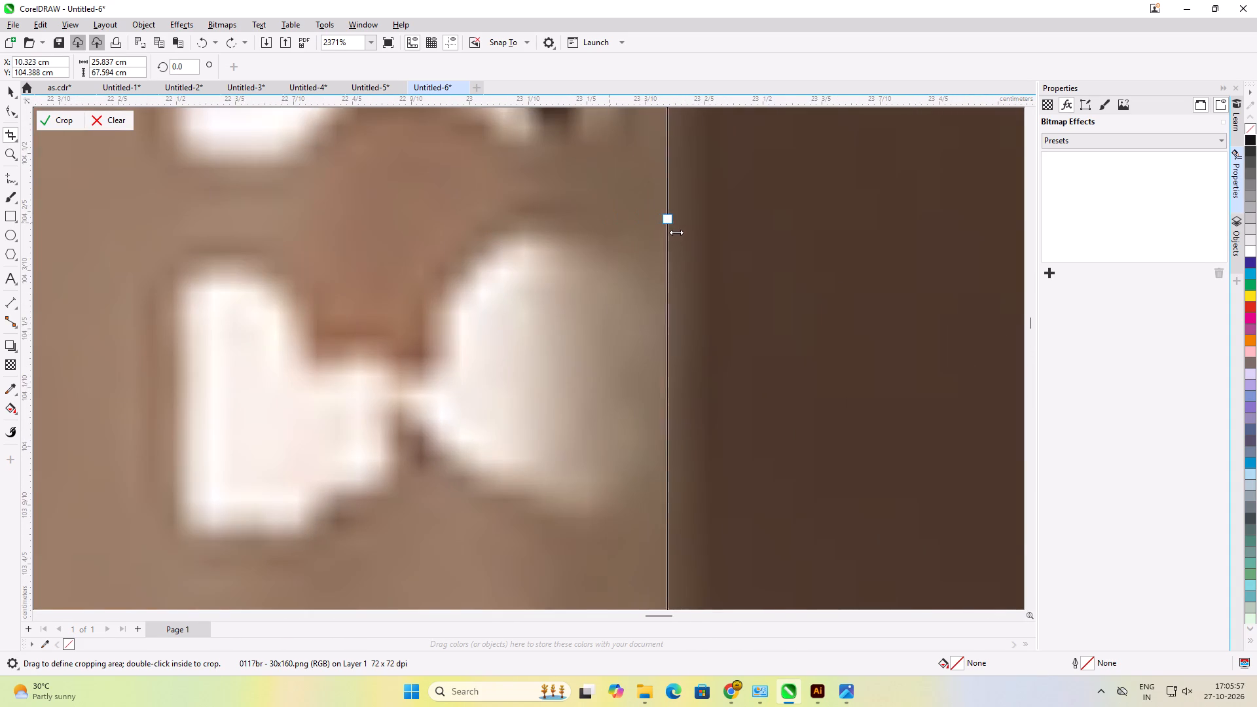
drag(676, 232, 680, 232)
scroll(699, 393, down, 20)
scroll(699, 393, down, 7)
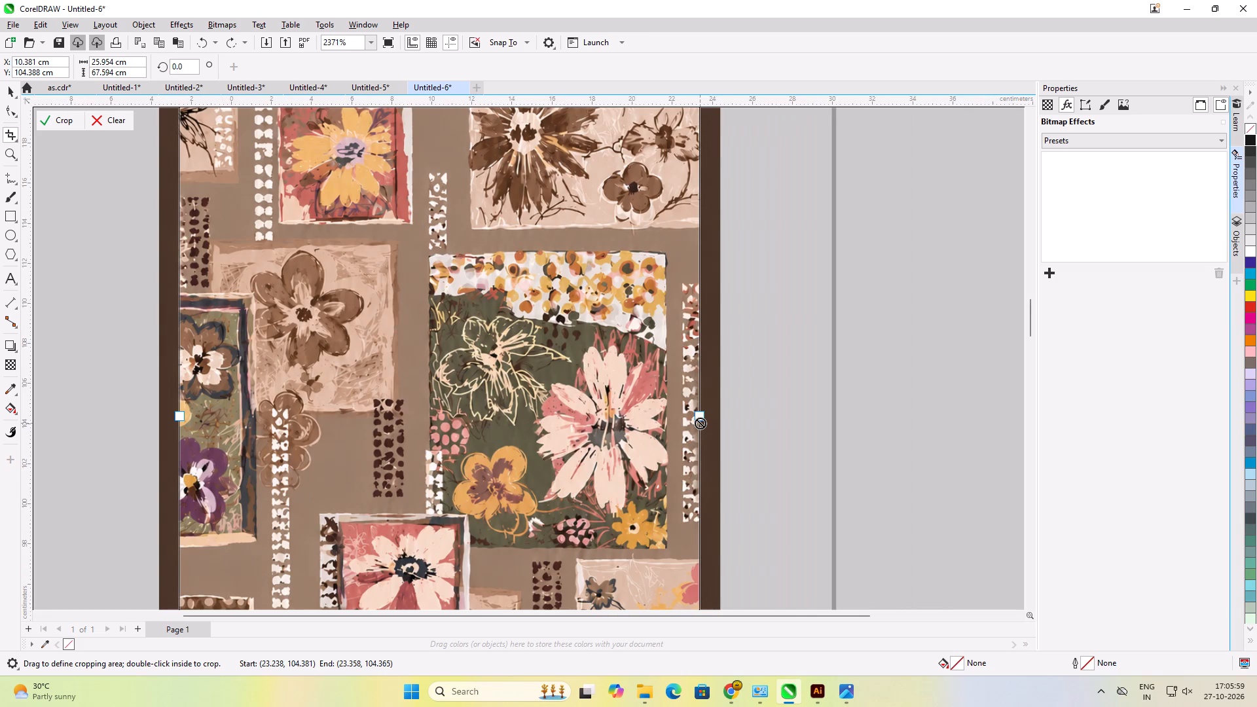
Fine-tune the crop frame's right edge against the brown border, widening the frame to about 25.98 cm.
scroll(700, 423, down, 4)
scroll(705, 171, up, 7)
scroll(670, 245, up, 7)
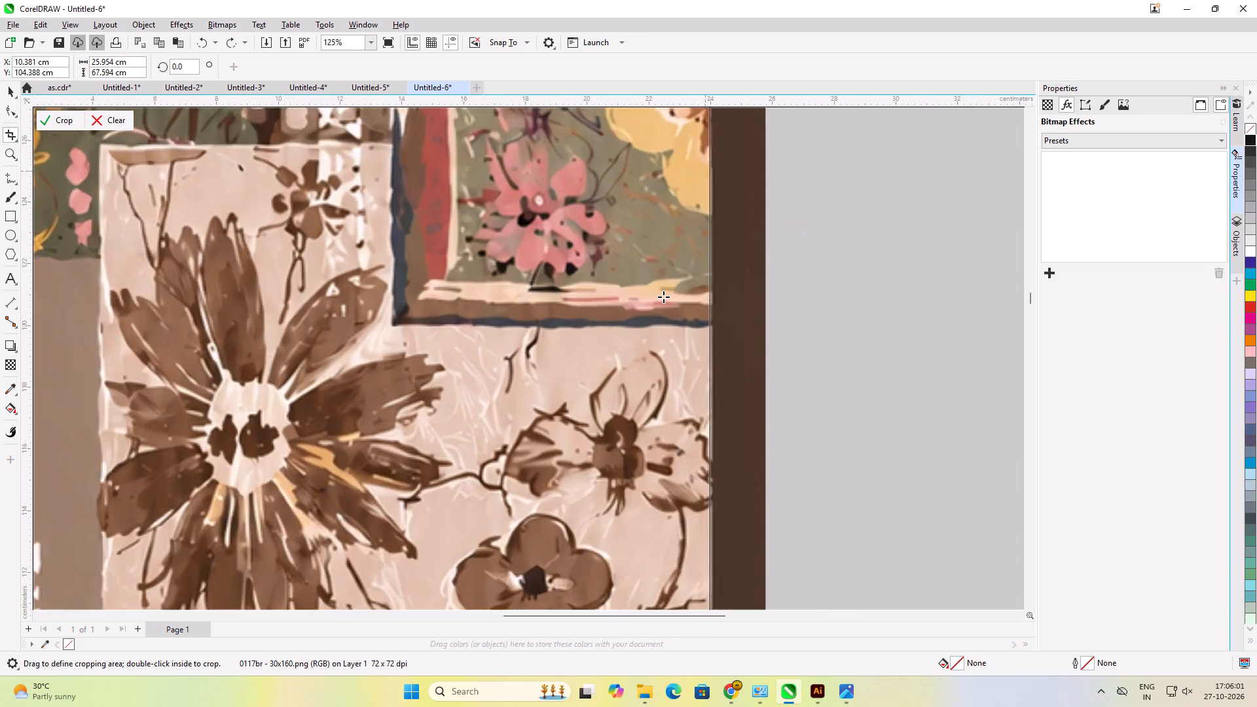
scroll(574, 138, down, 7)
scroll(647, 481, up, 5)
scroll(646, 280, down, 7)
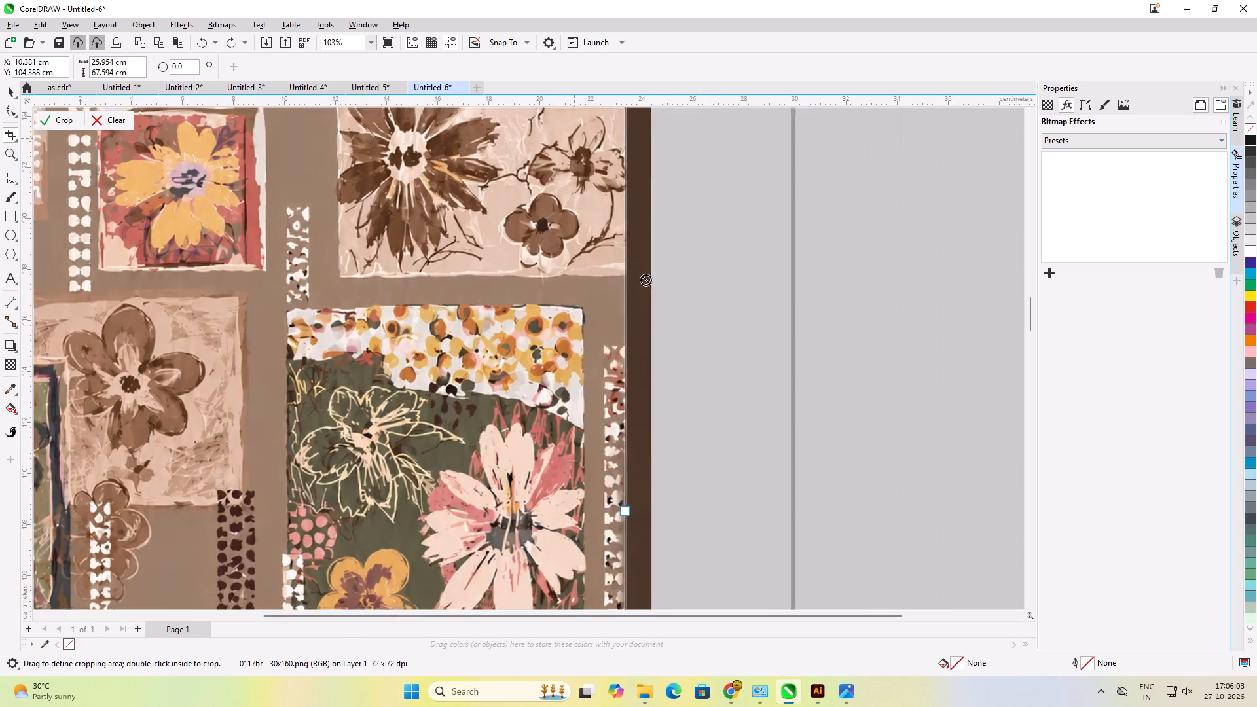
scroll(611, 501, up, 7)
scroll(652, 452, up, 20)
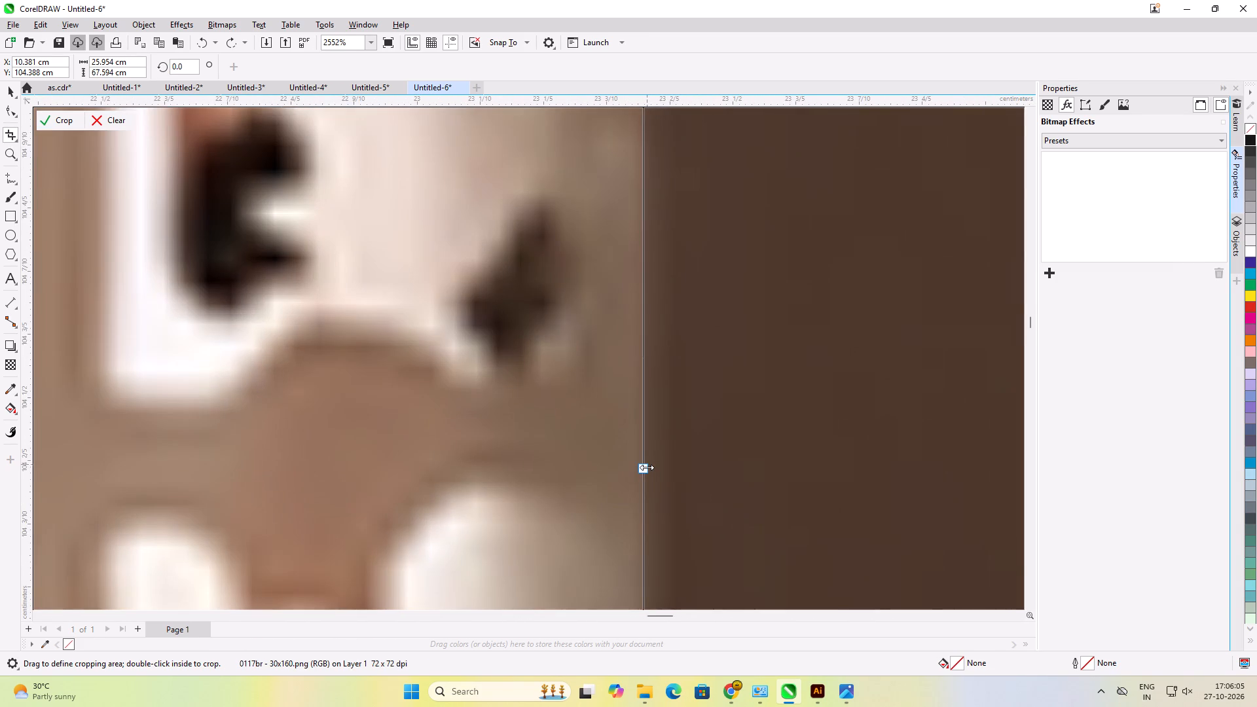
drag(645, 468, 661, 470)
Inspect the crop frame's right edge and upper-right corner against the artwork's brown border.
scroll(661, 473, down, 9)
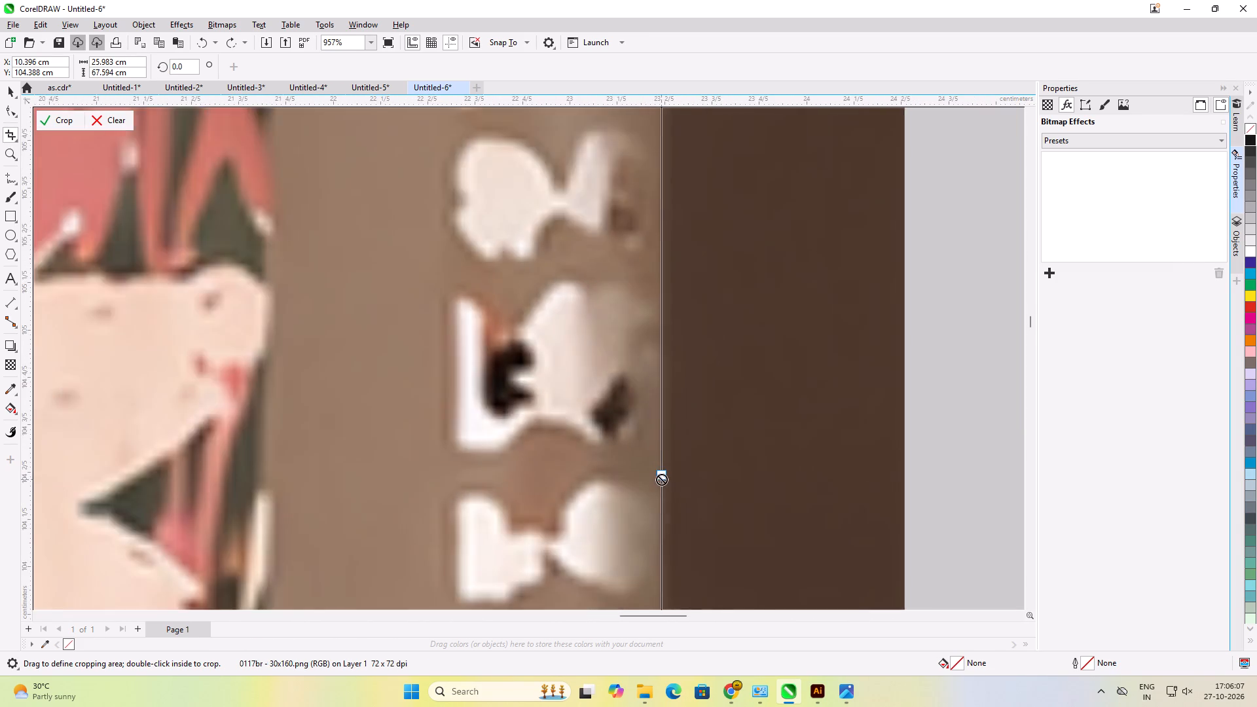
scroll(661, 479, down, 20)
scroll(661, 479, down, 3)
scroll(678, 215, up, 6)
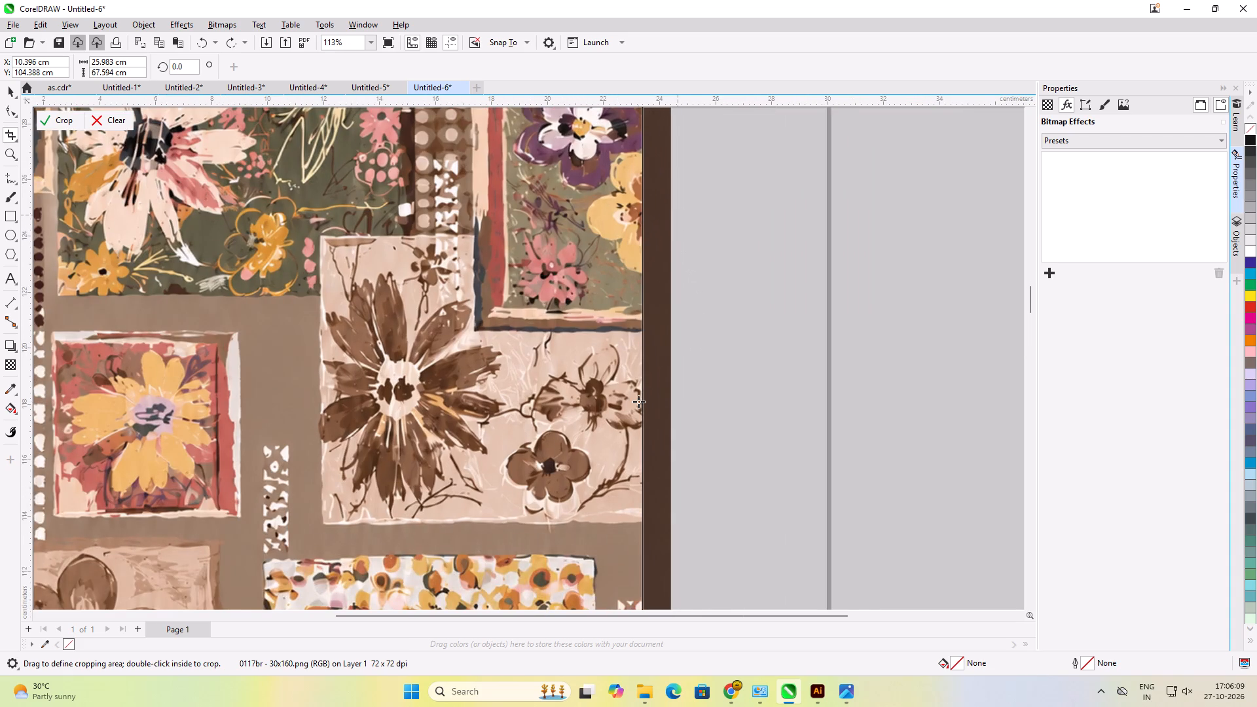
scroll(636, 333, up, 7)
scroll(651, 374, down, 12)
scroll(663, 198, up, 7)
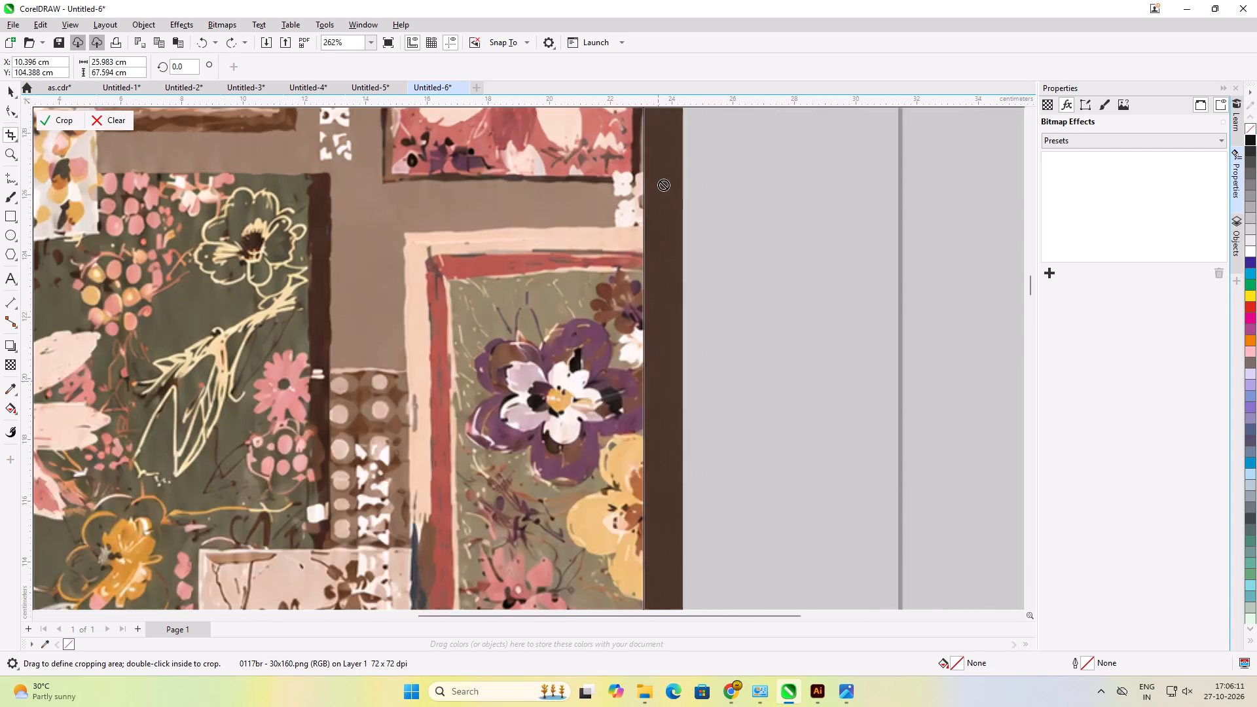
scroll(663, 185, up, 9)
scroll(663, 283, down, 17)
scroll(657, 186, up, 6)
scroll(688, 405, up, 6)
scroll(740, 317, up, 6)
scroll(764, 206, up, 1)
scroll(855, 237, down, 10)
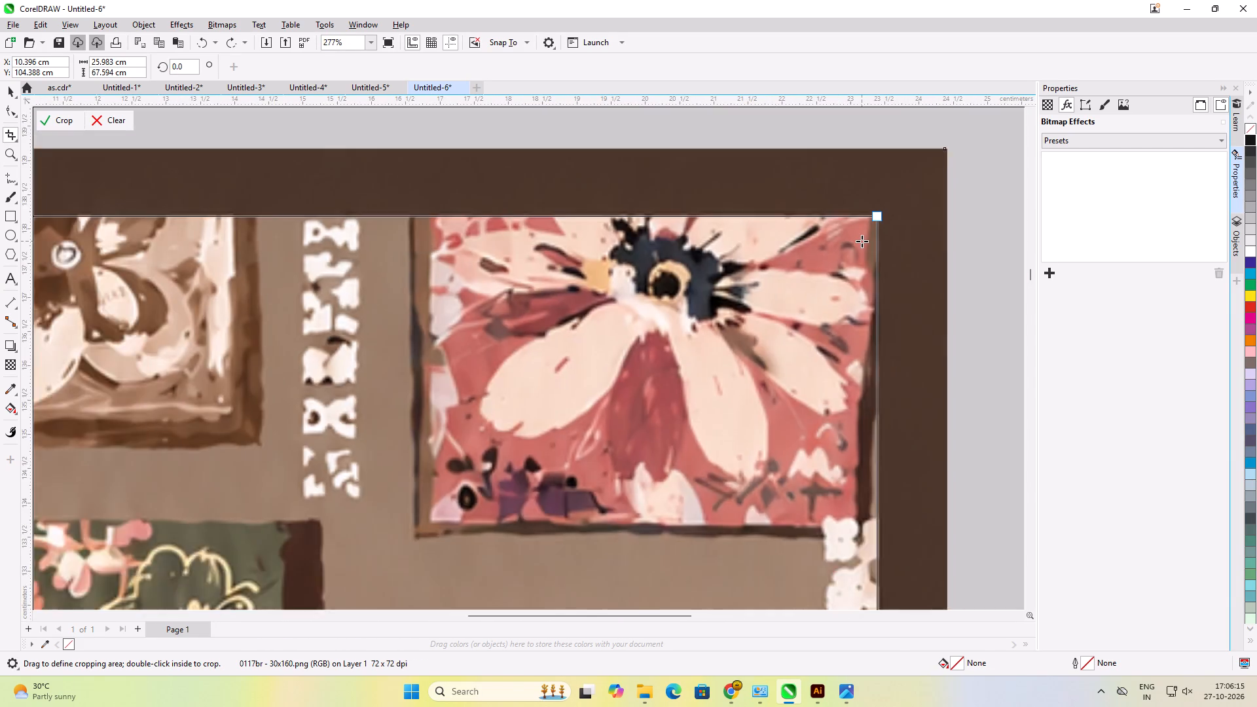
scroll(862, 241, down, 3)
scroll(579, 223, down, 7)
Move the crop frame's left edge outward to the brown border, making the frame about 26.03 cm wide.
scroll(306, 337, up, 5)
scroll(448, 413, up, 6)
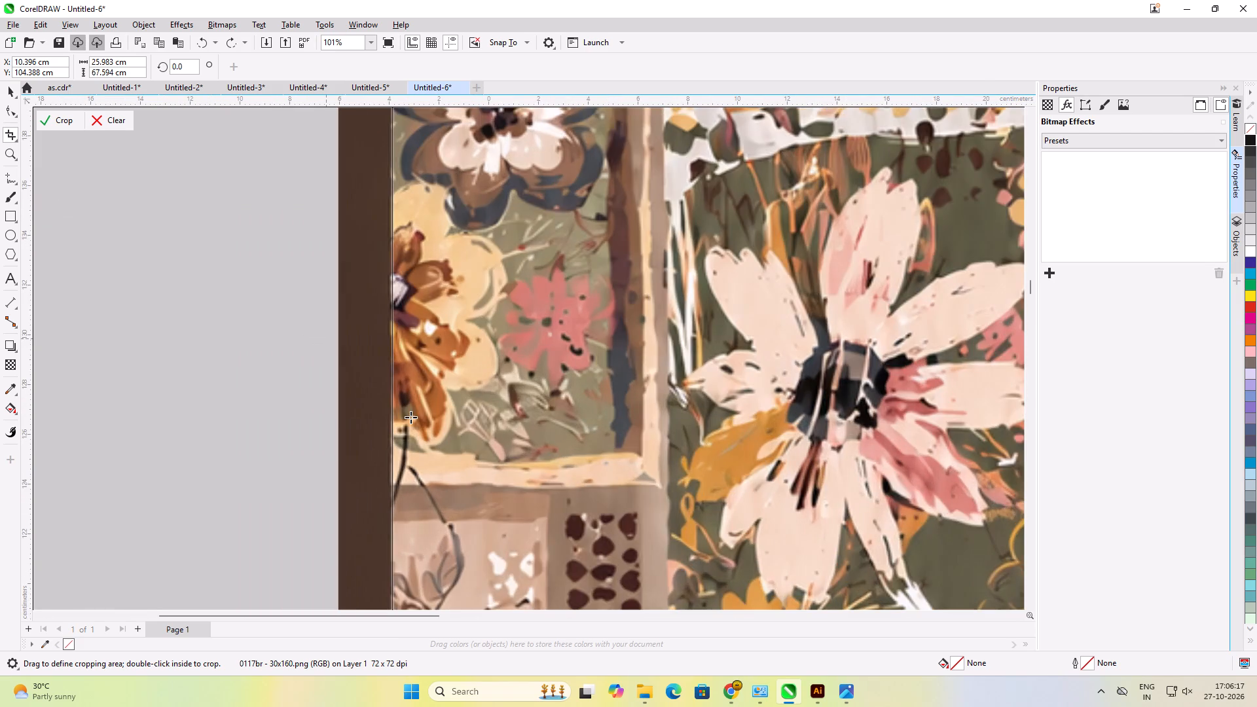
scroll(541, 300, up, 1)
scroll(564, 282, down, 14)
scroll(503, 552, up, 7)
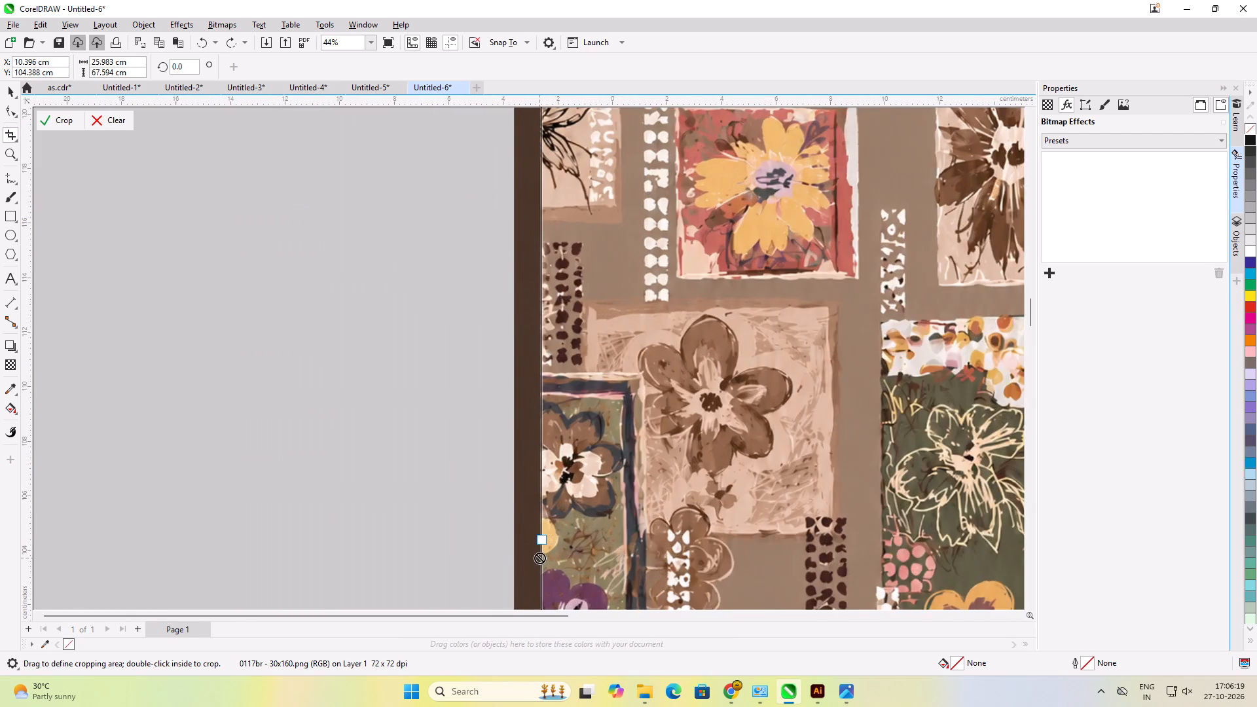
scroll(539, 558, up, 20)
scroll(539, 558, up, 4)
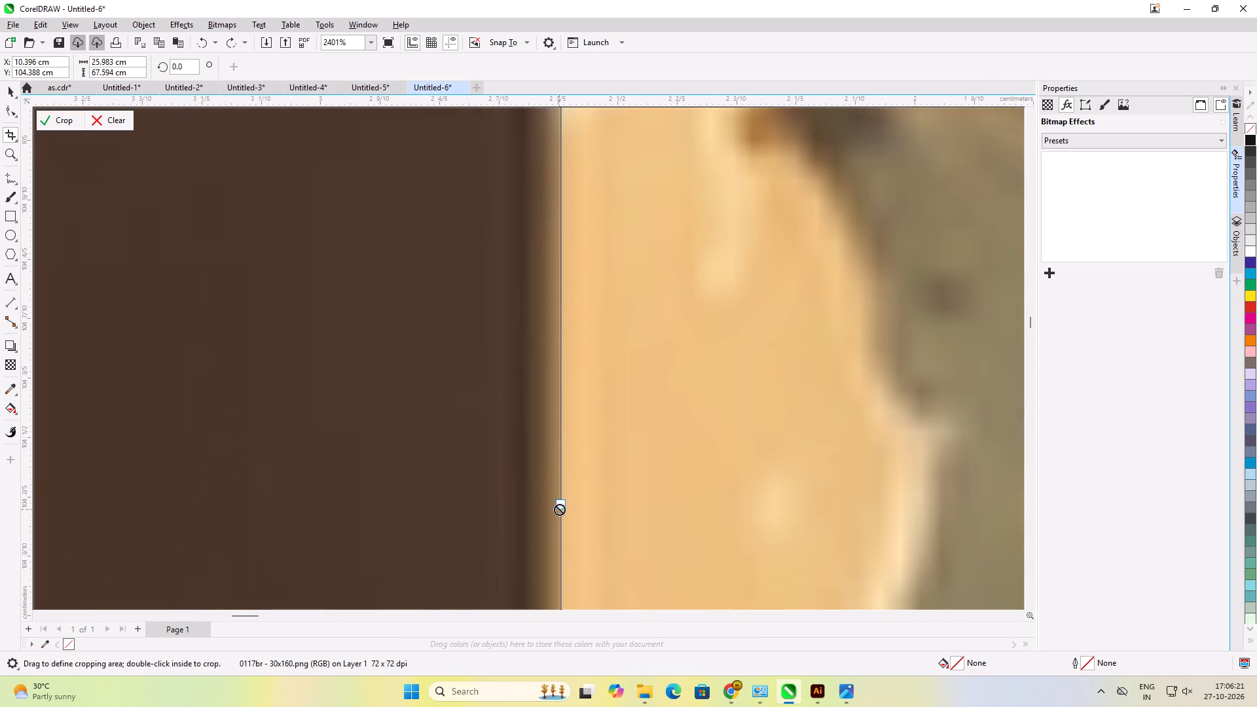
drag(561, 506, 534, 503)
scroll(561, 300, down, 9)
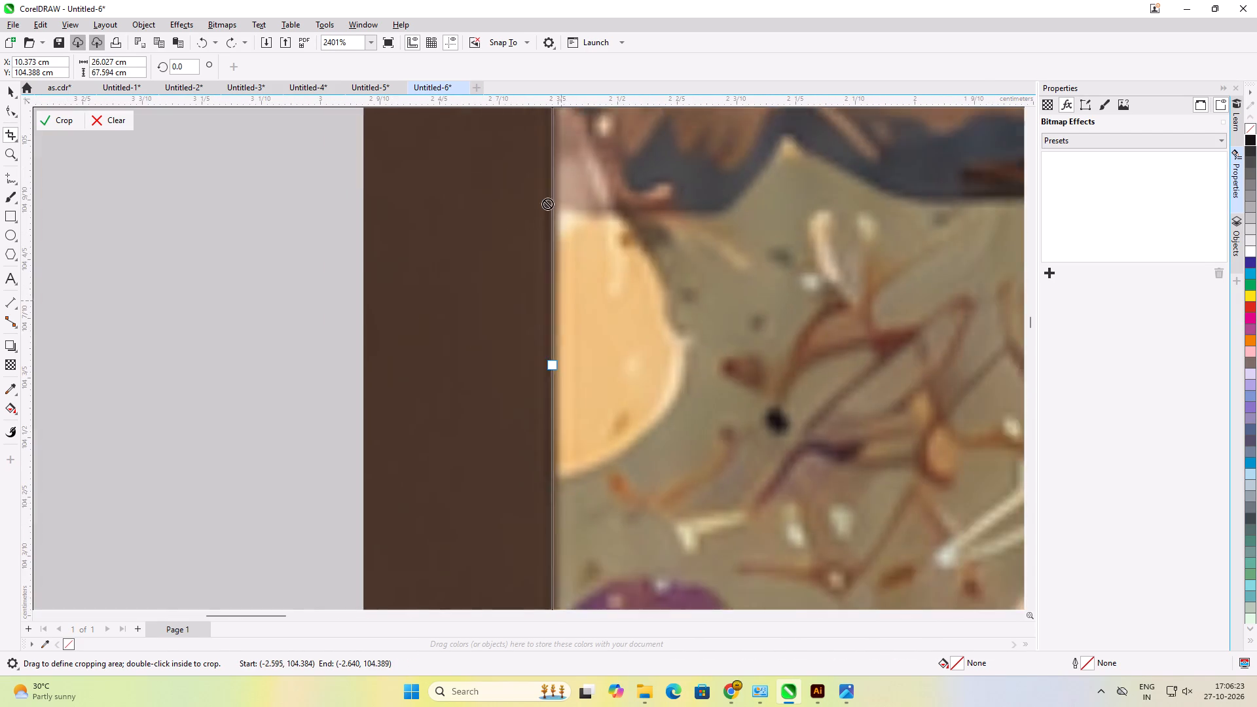
Raise the crop frame's bottom edge to a height of about 67.58 cm and apply the crop to the image.
scroll(547, 204, down, 20)
scroll(638, 286, down, 13)
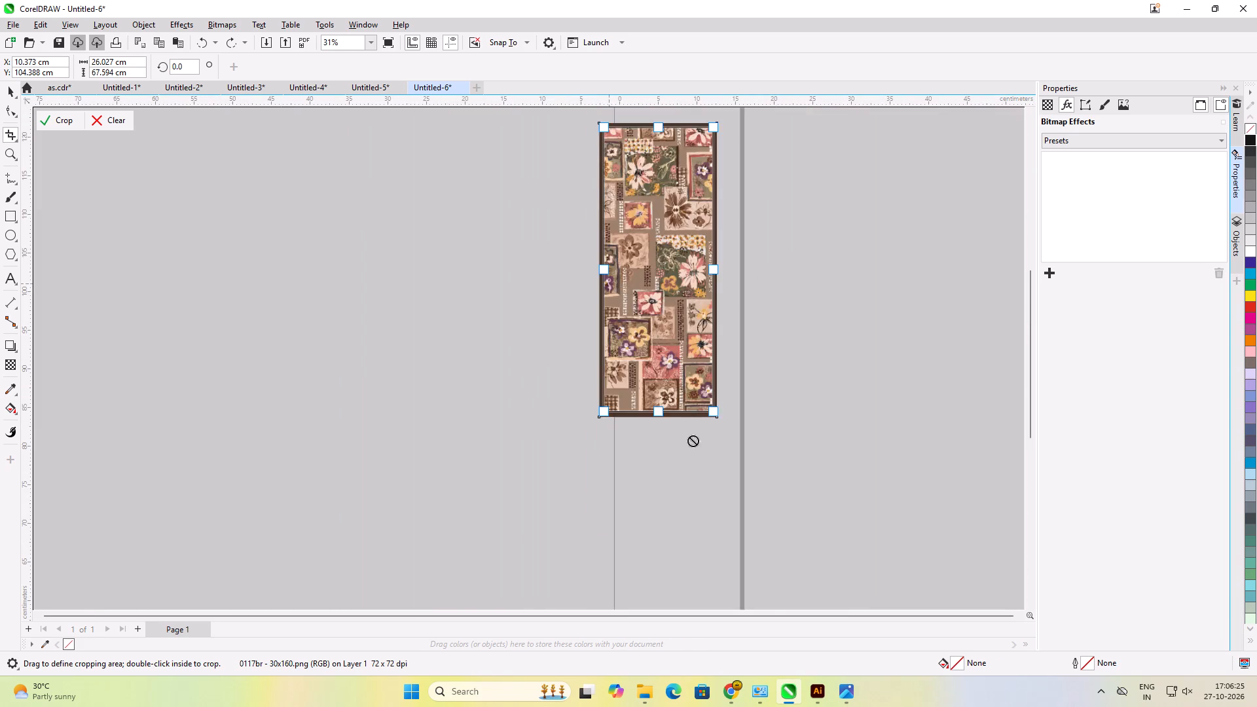
scroll(693, 444, up, 7)
scroll(613, 321, up, 20)
scroll(613, 321, up, 13)
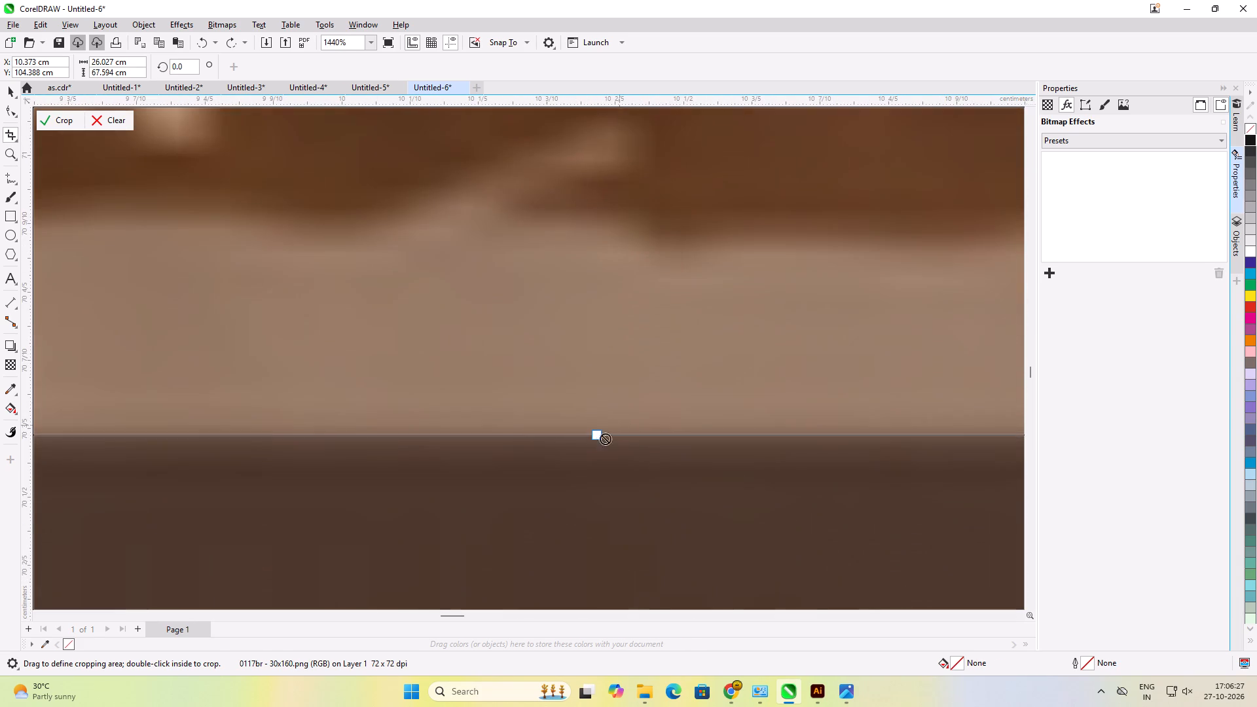
drag(600, 438, 600, 424)
scroll(543, 361, up, 1)
scroll(543, 361, down, 7)
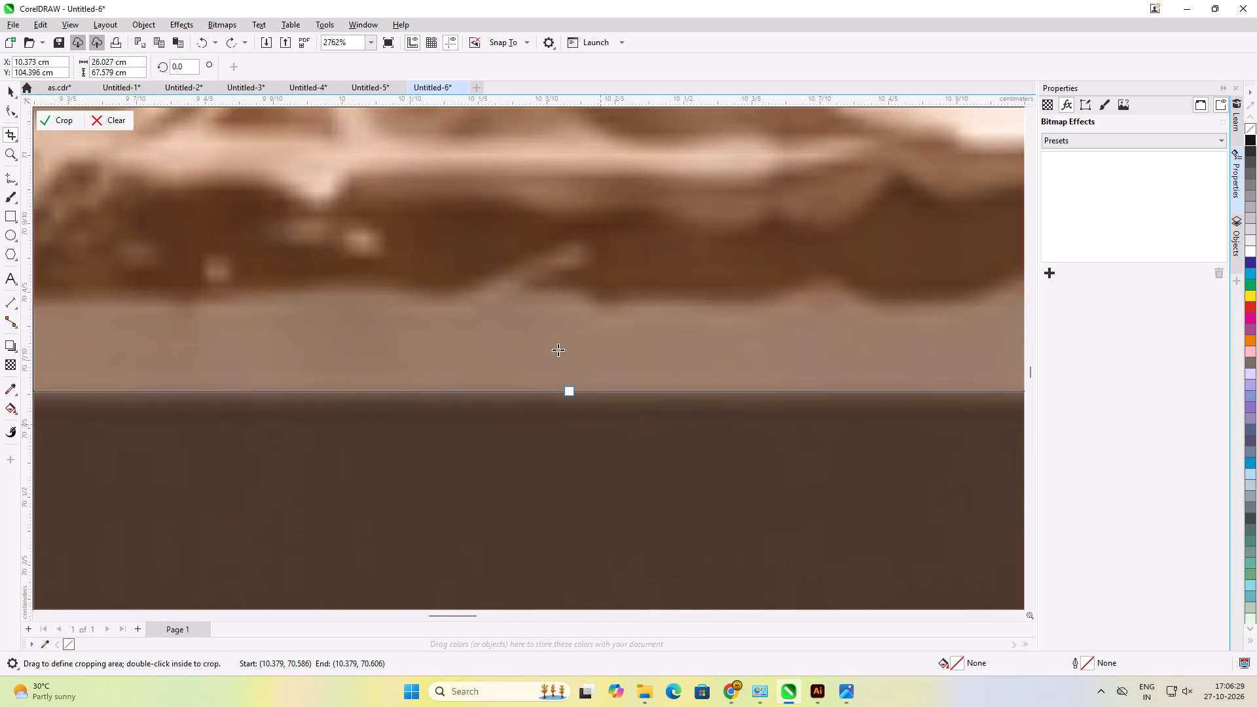
scroll(558, 350, down, 20)
scroll(558, 350, down, 4)
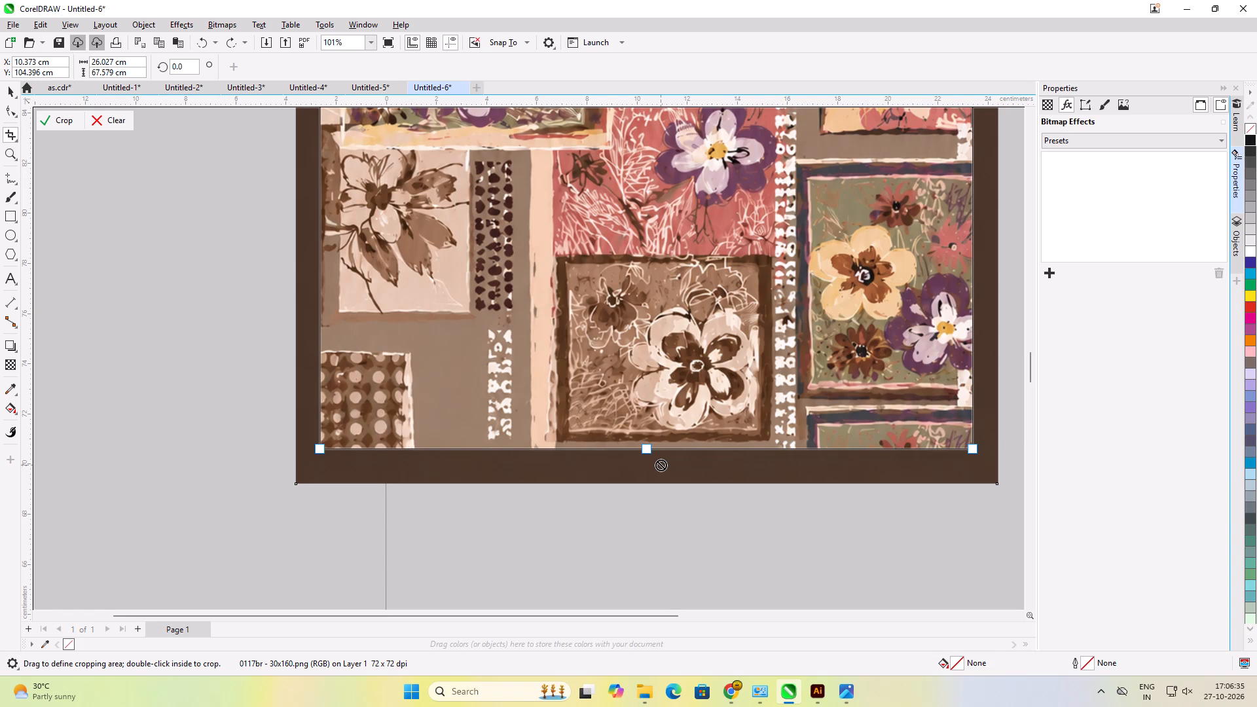
key(Return)
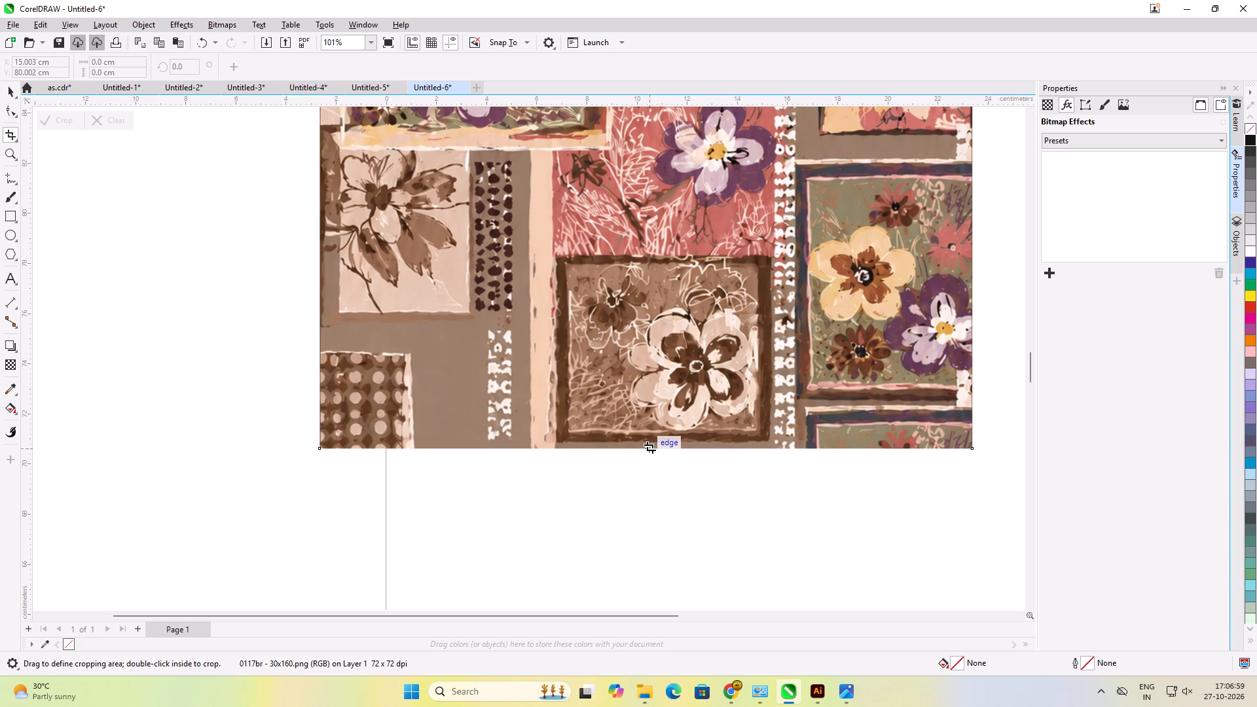
Centre the cropped floral image on the page.
scroll(642, 422, down, 6)
click(6, 91)
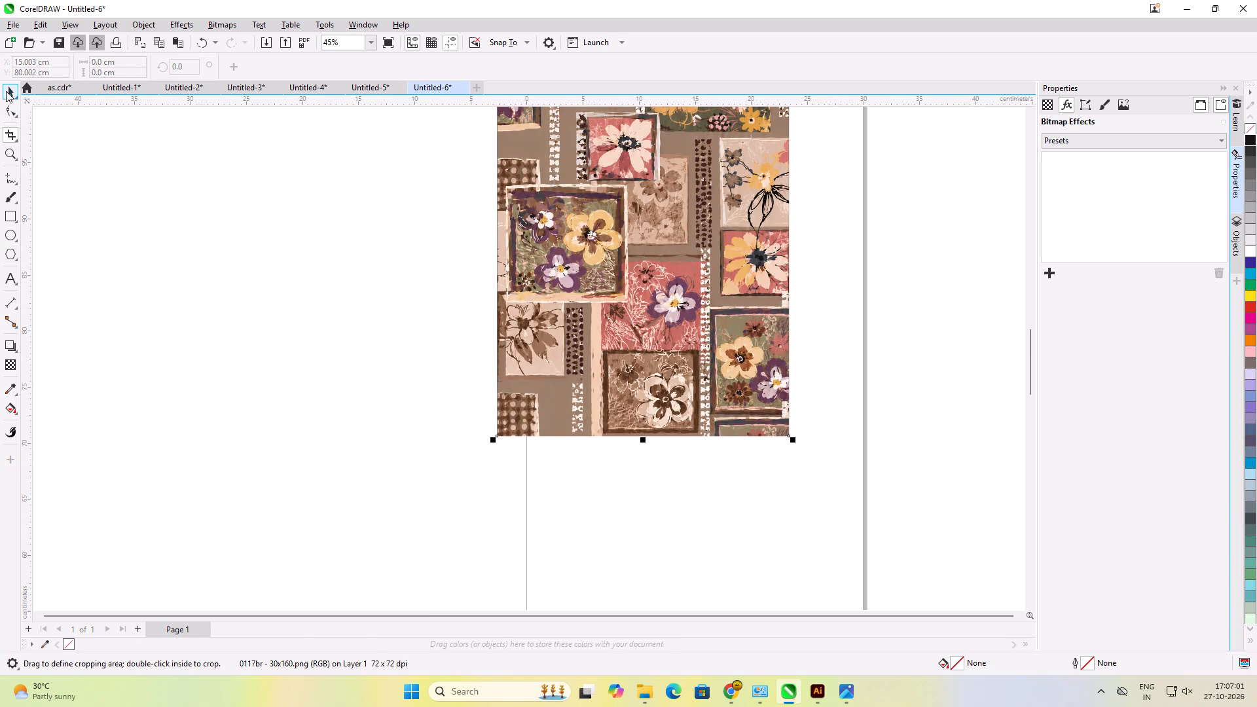
click(272, 403)
click(654, 410)
key(p)
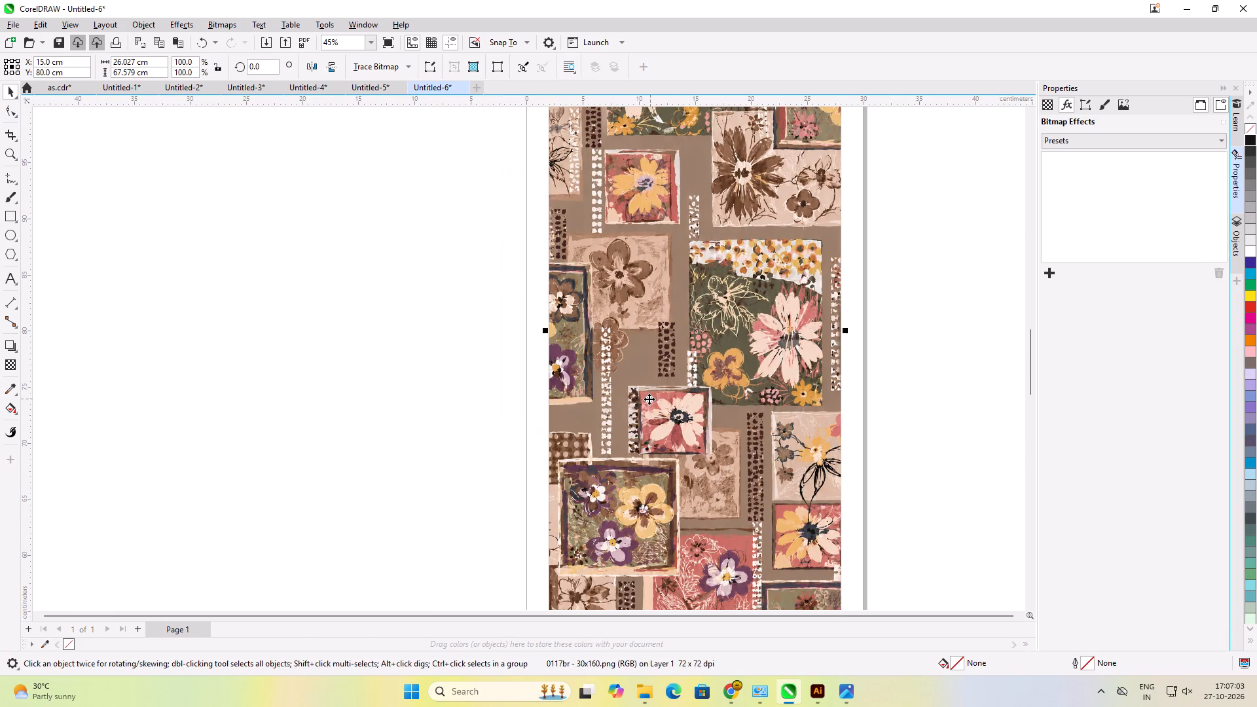
Draw a rectangle on the empty area beside the page and size it to 30 x 160 cm.
click(400, 410)
scroll(429, 407, down, 6)
scroll(544, 331, down, 1)
click(168, 332)
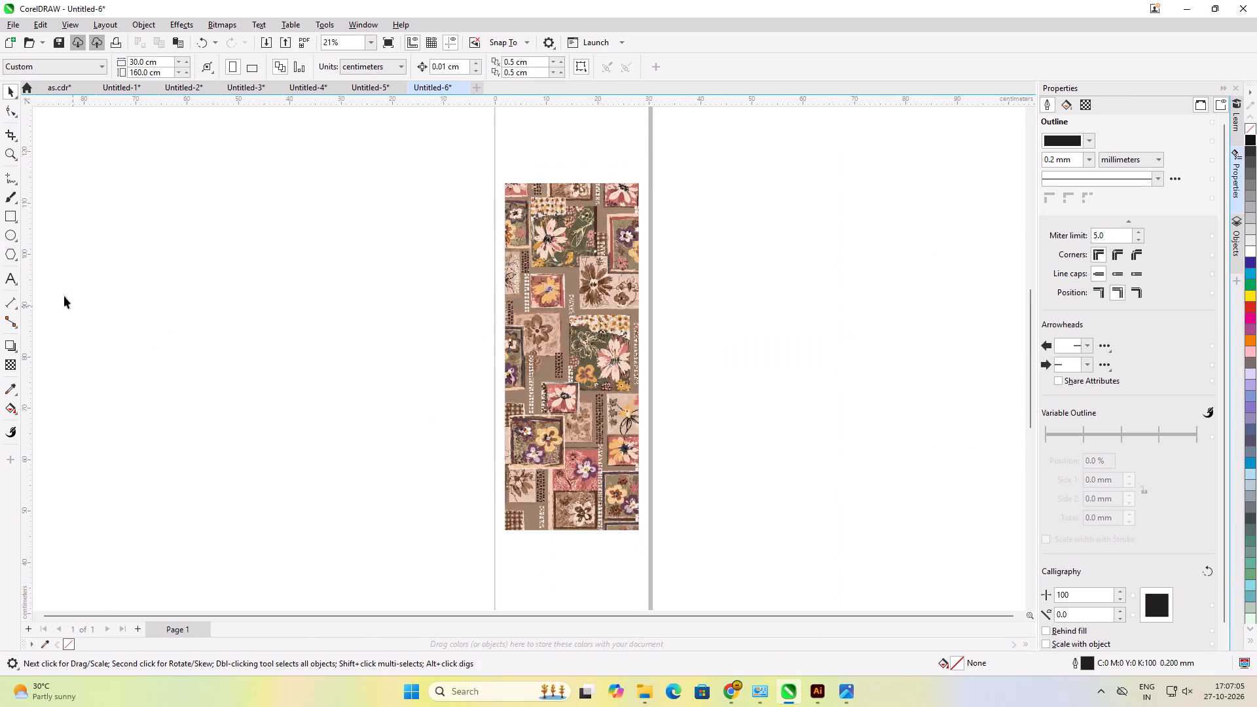
click(10, 218)
drag(138, 198, 318, 446)
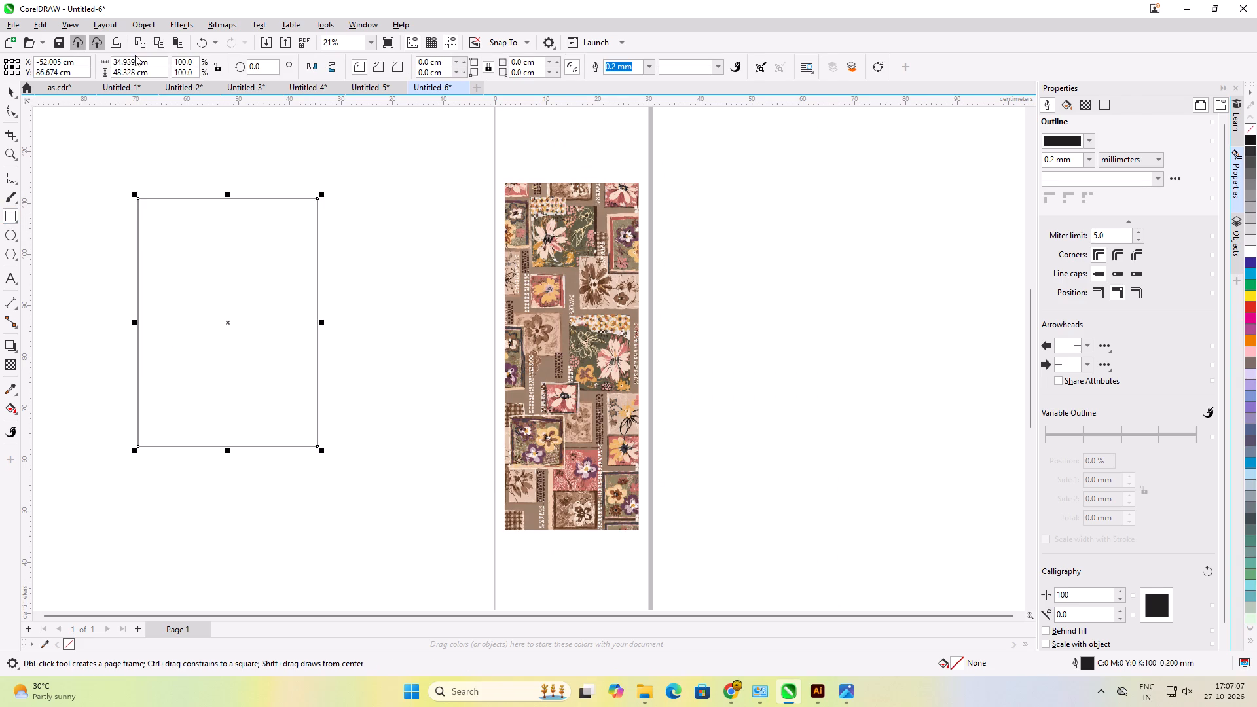
click(135, 60)
key(ctrl+a)
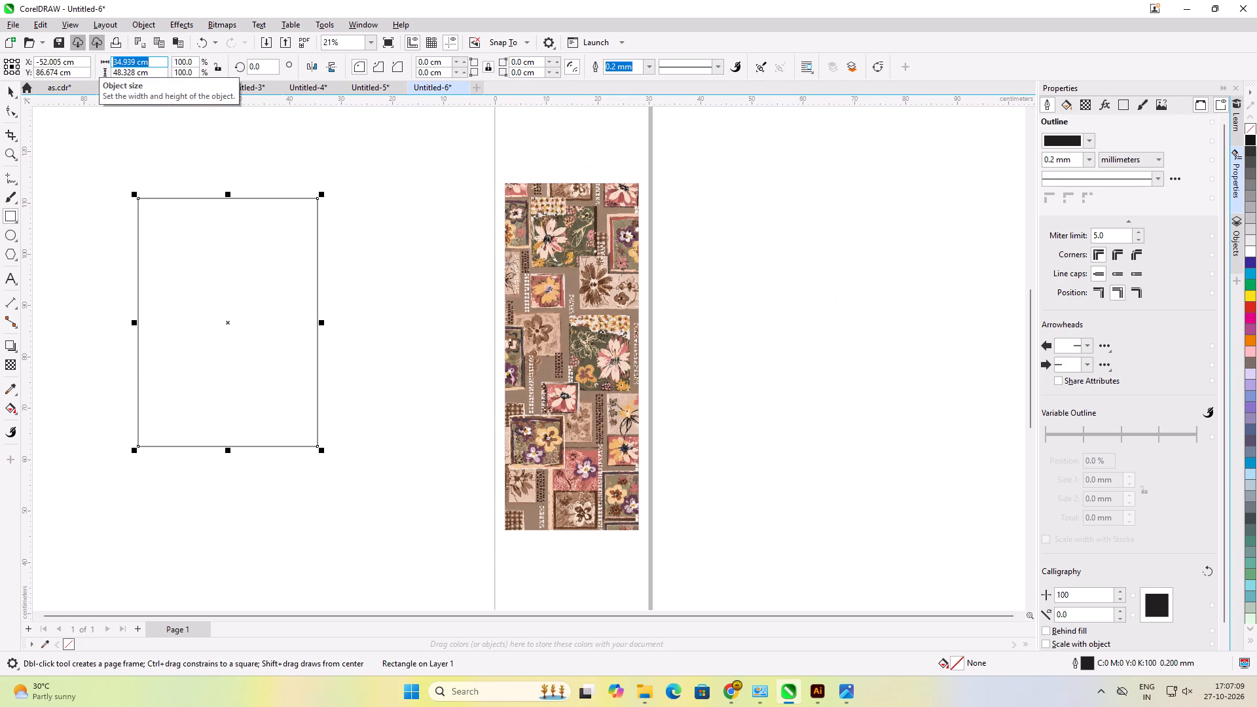
text(30)
key(Tab)
text(160)
key(Return)
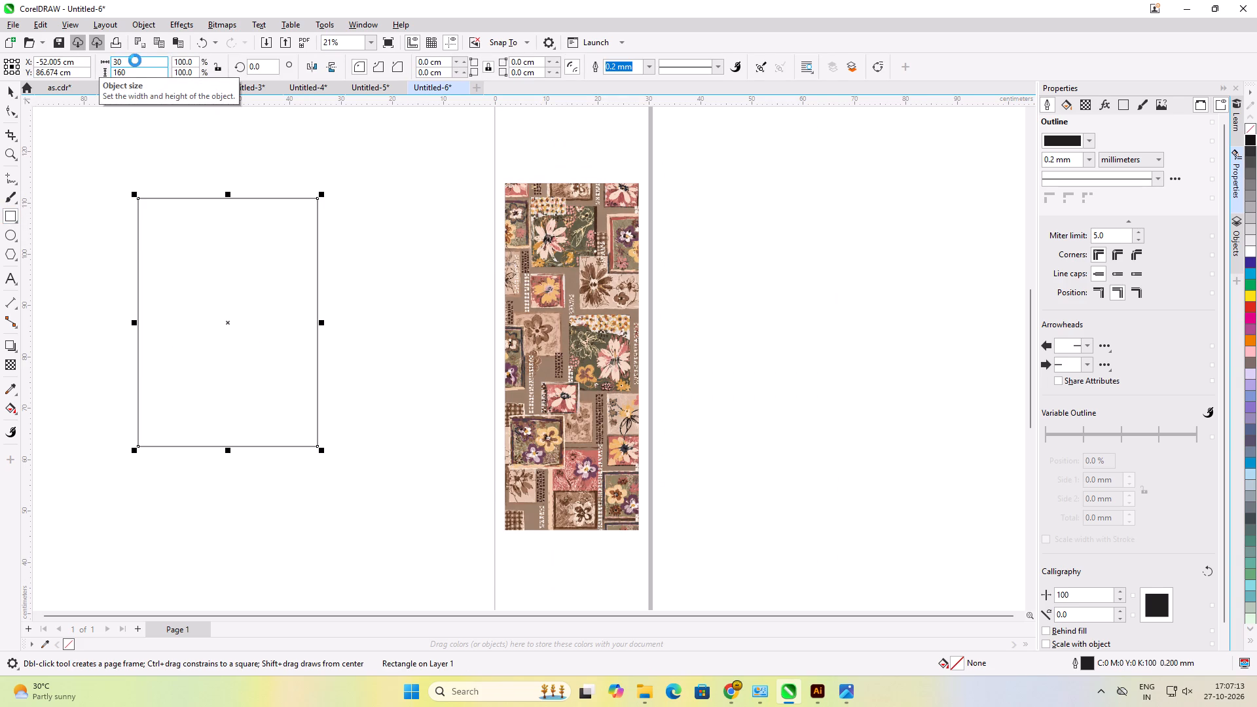
Centre the 30 x 160 cm rectangle on the page and move it one level back in the stacking order.
key(p)
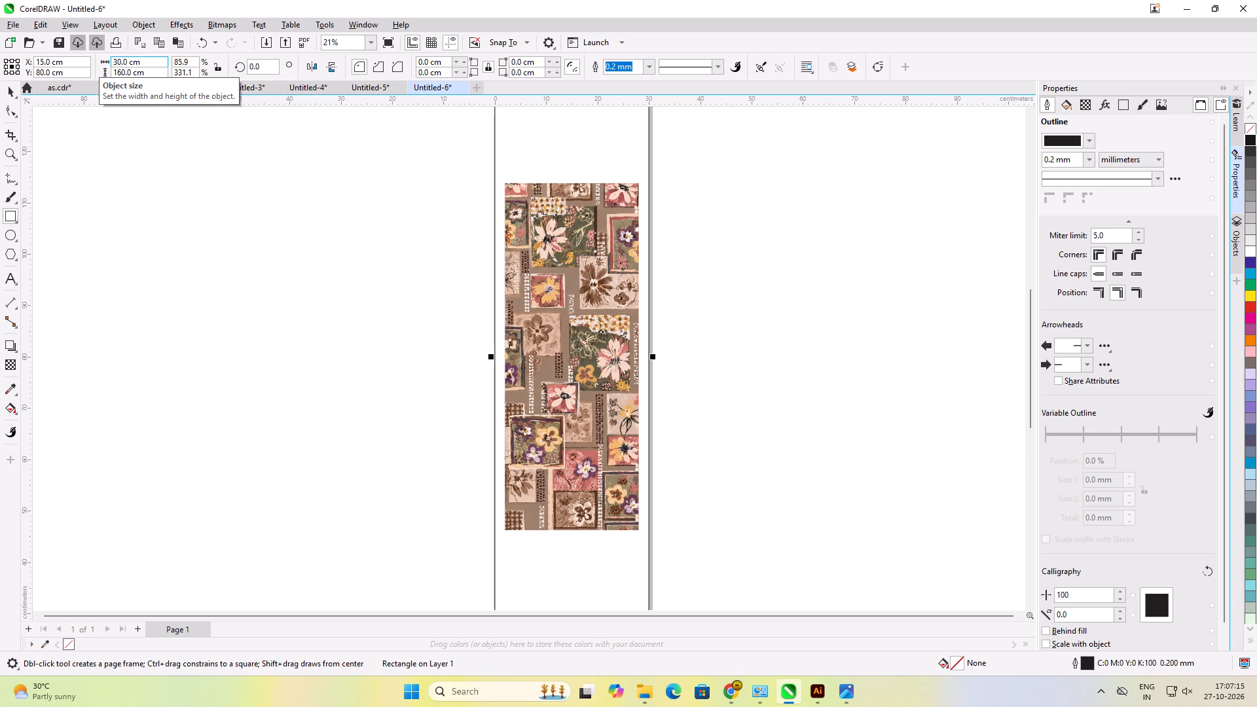
key(ctrl+Page_Down)
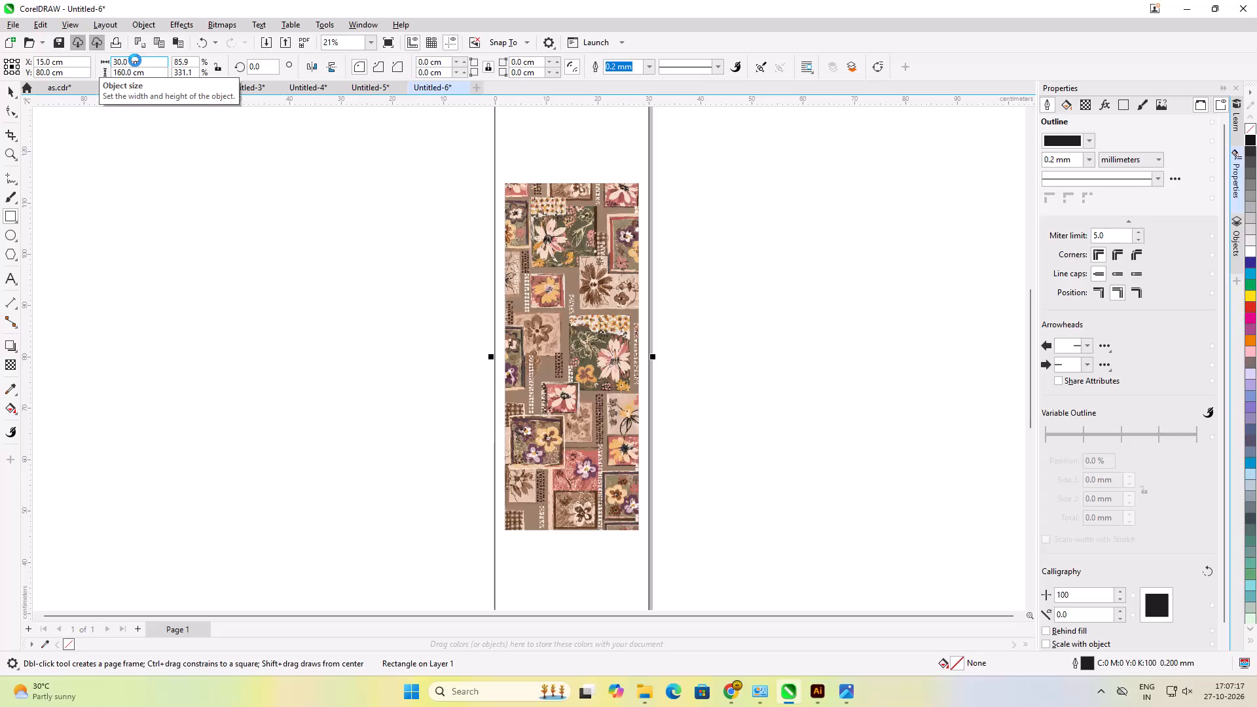
click(754, 305)
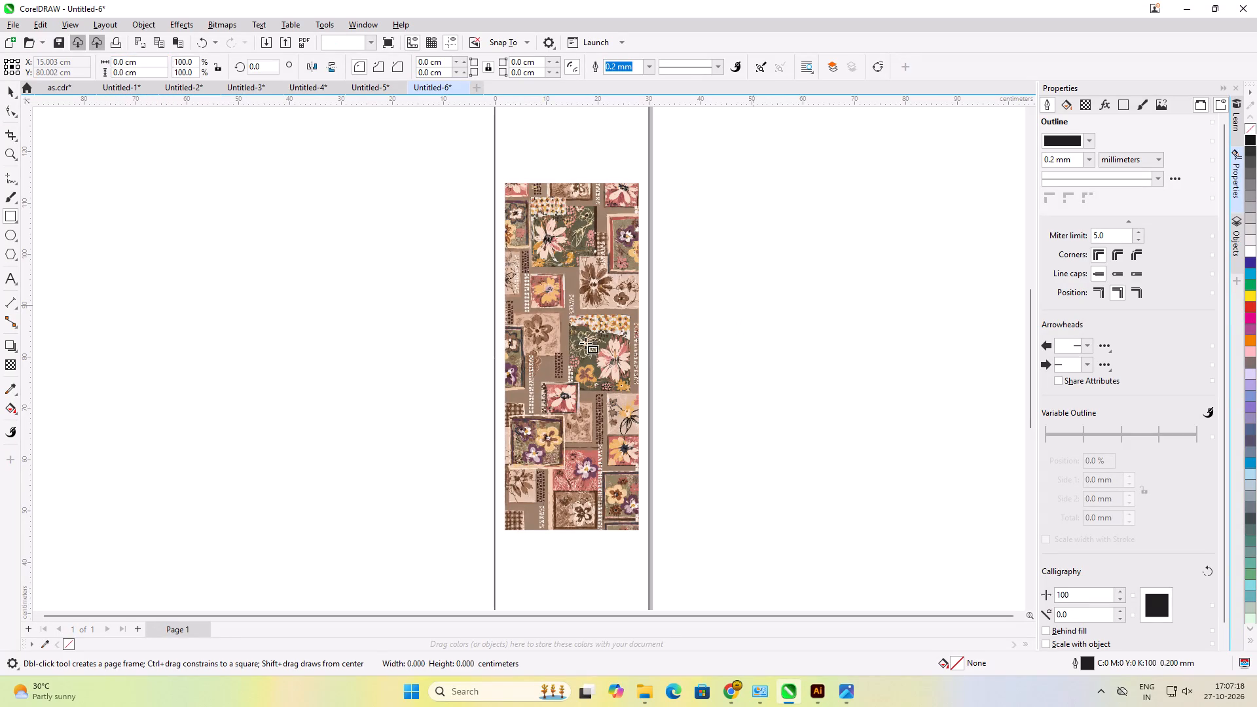
Align the floral image to the top and left edges of the 30 x 160 cm rectangle.
click(5, 90)
click(175, 283)
scroll(444, 543, down, 6)
scroll(520, 372, up, 3)
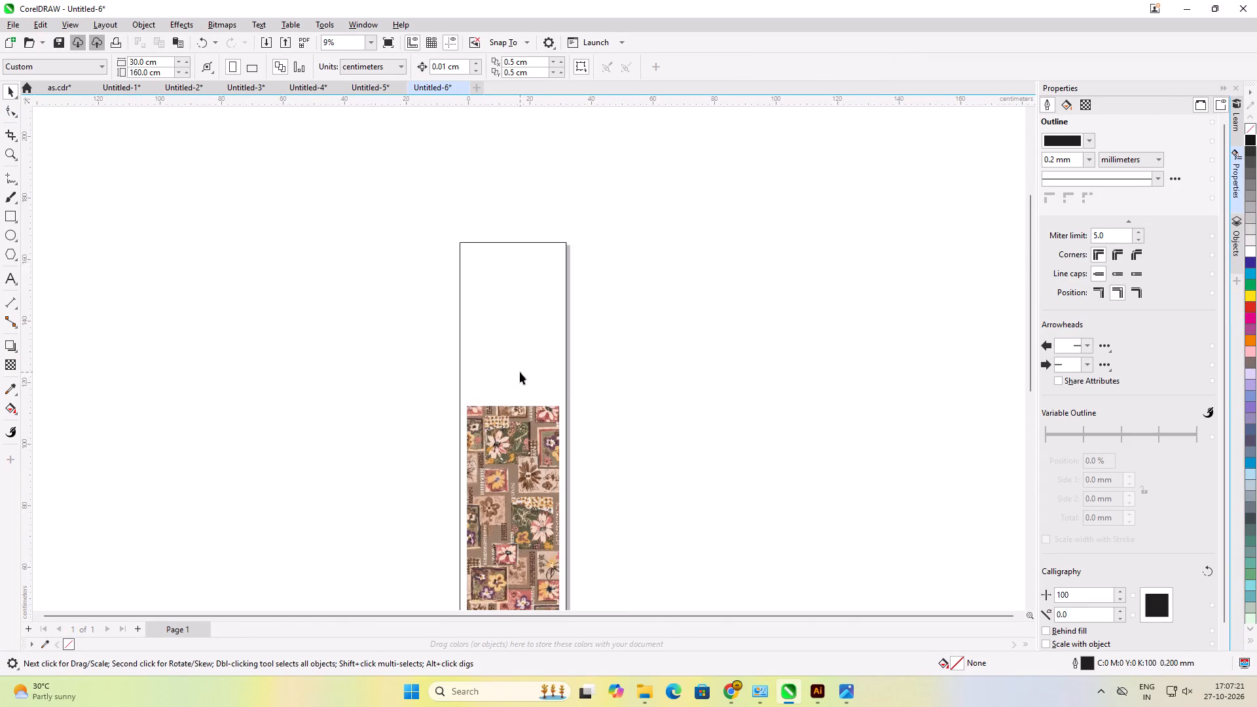
click(507, 481)
shift+click(483, 276)
text(TL)
click(355, 316)
scroll(572, 206, down, 5)
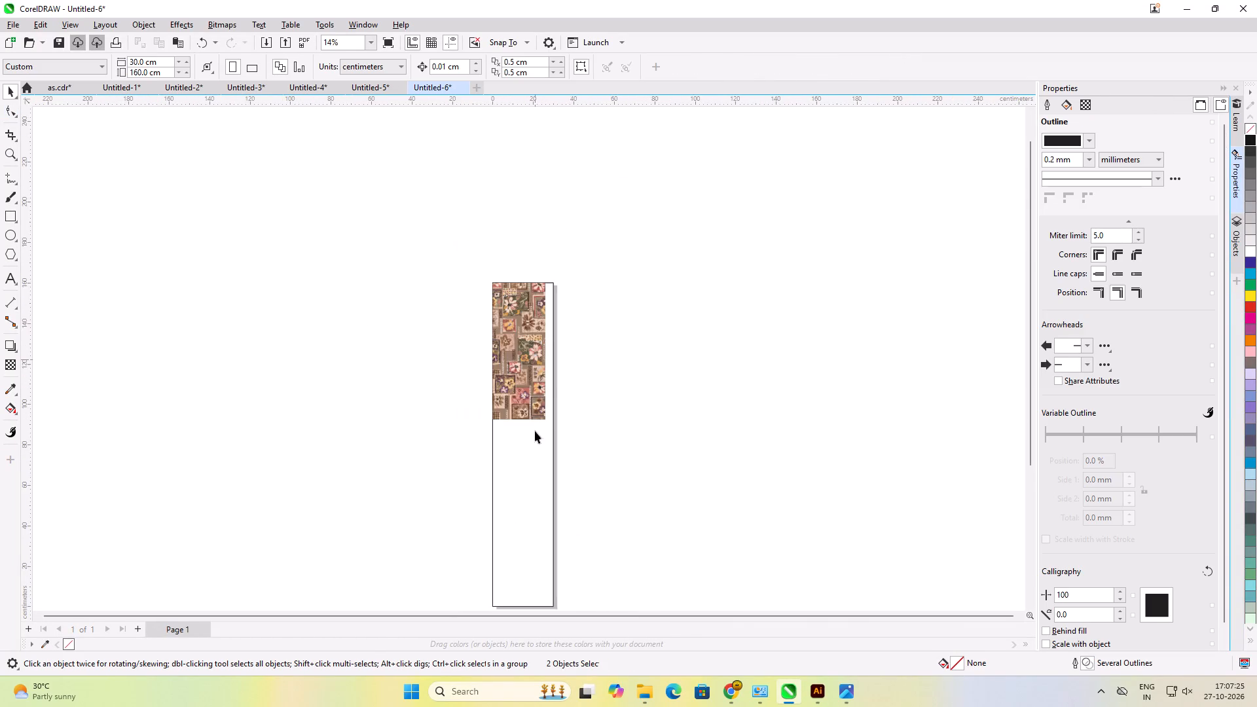
Scale the floral image proportionally from its lower-right corner to about 29.99 cm wide, close to the rectangle's right edge.
scroll(535, 445, up, 4)
click(515, 328)
scroll(547, 402, up, 17)
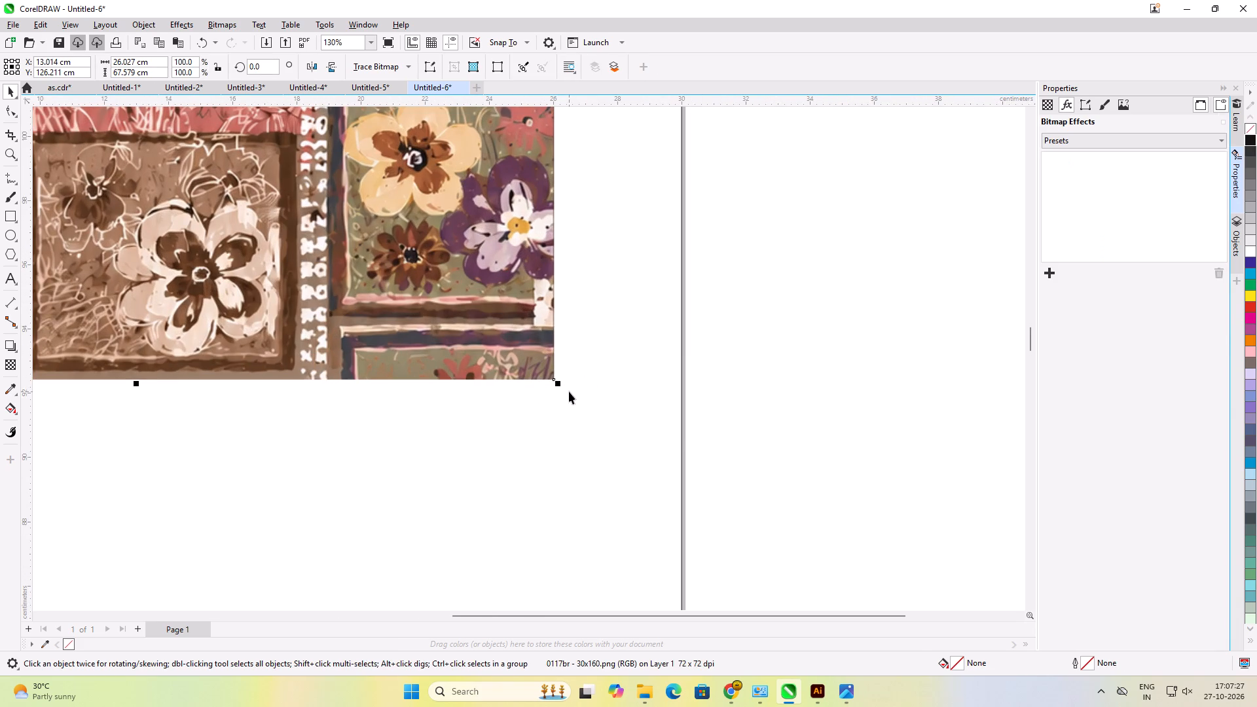
shift+drag(558, 386, 632, 444)
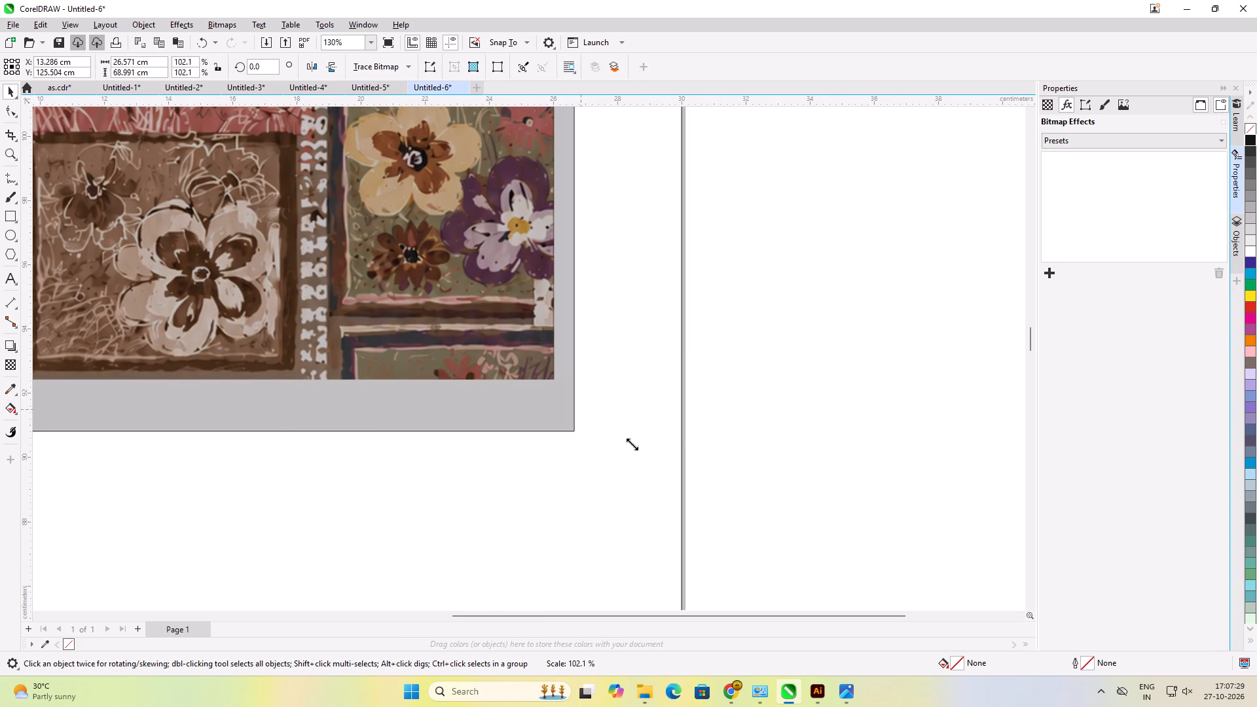
shift+drag(632, 444, 716, 558)
scroll(562, 253, down, 9)
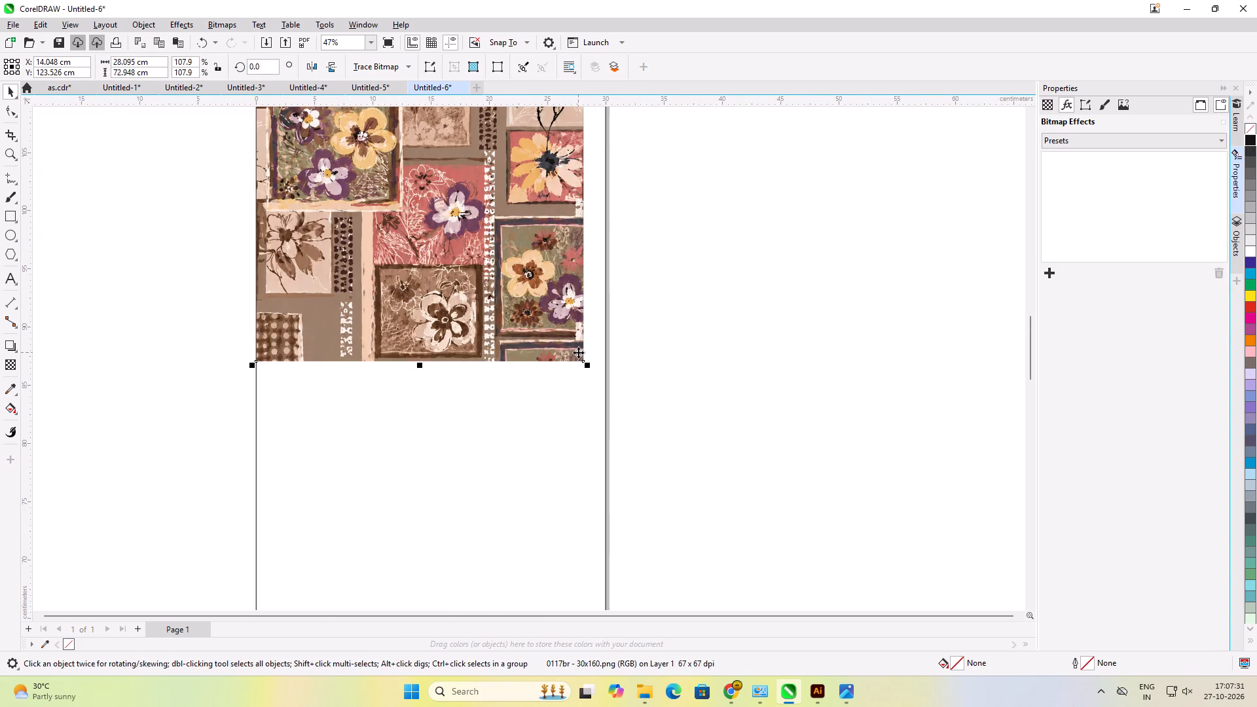
scroll(578, 352, up, 10)
drag(583, 343, 665, 468)
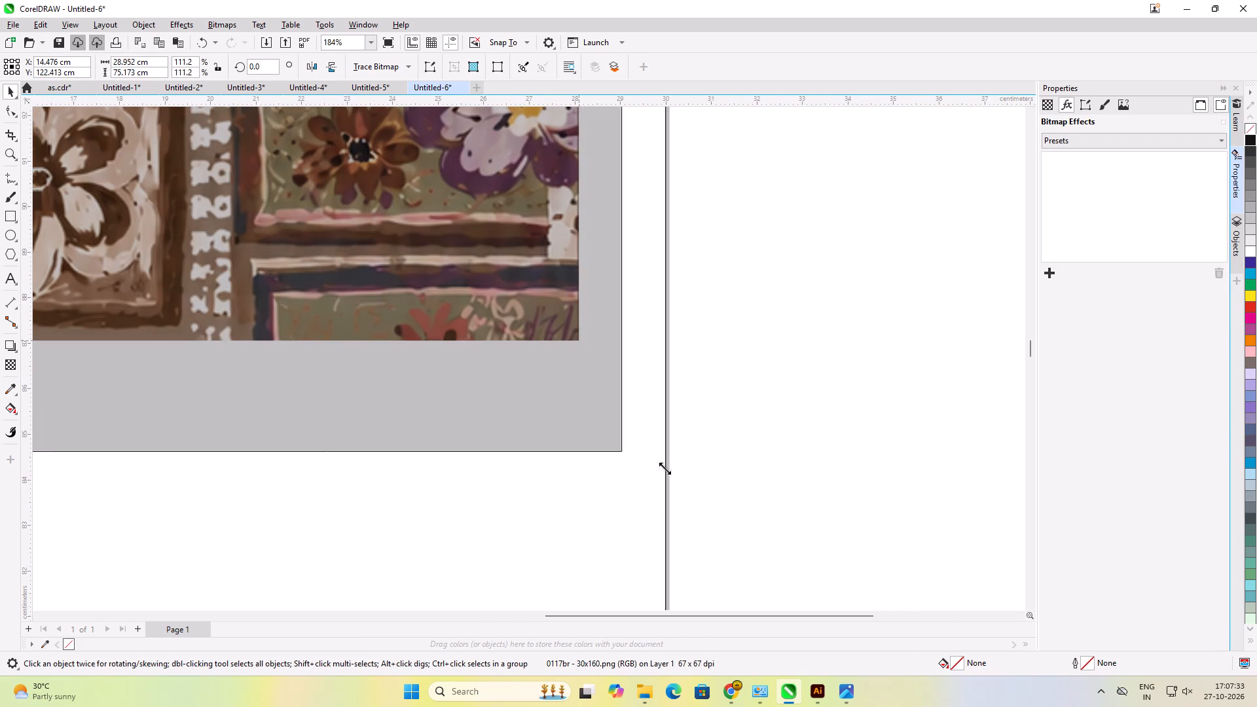
drag(665, 468, 699, 567)
scroll(685, 575, up, 18)
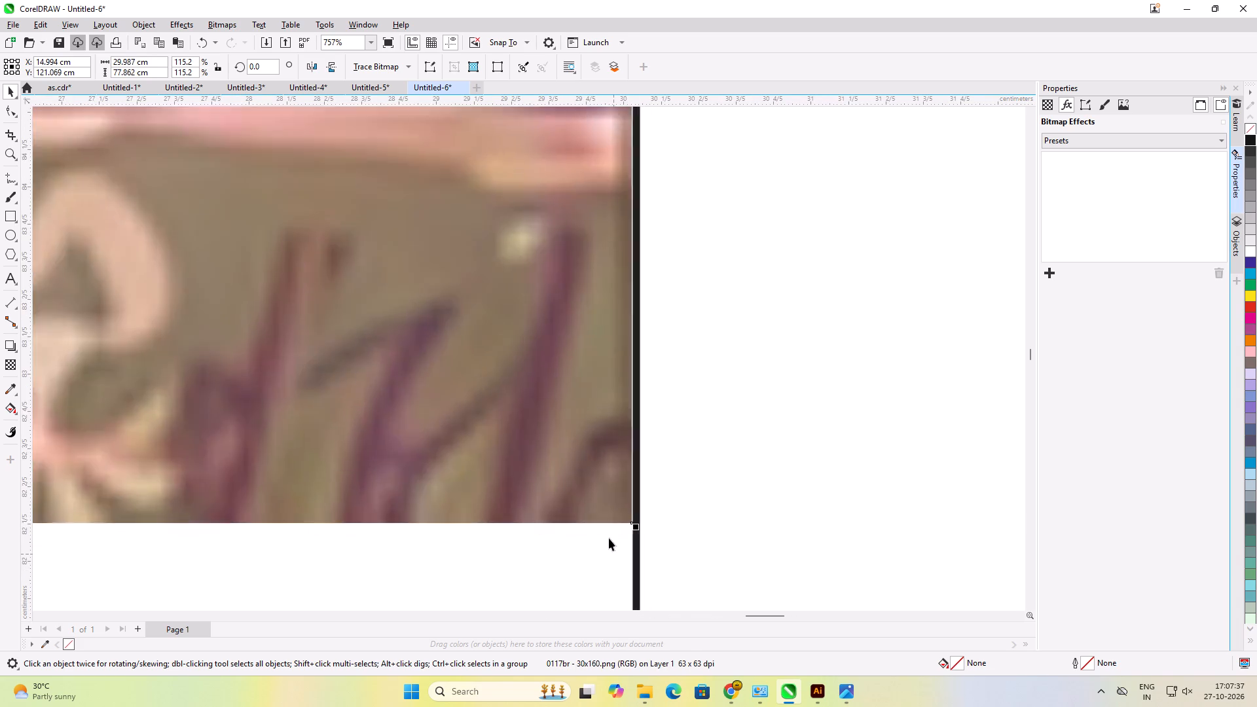
Set the outline of the 30 x 160 cm rectangle to Hairline.
scroll(609, 538, up, 16)
click(731, 442)
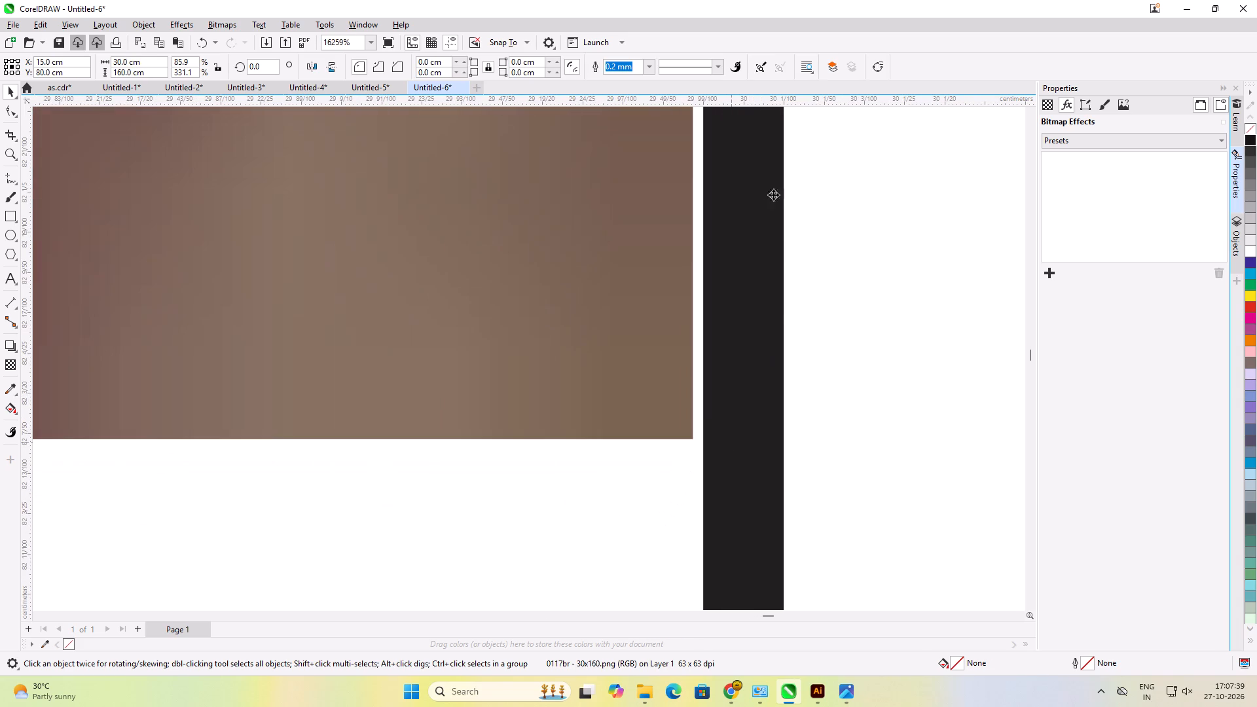
click(718, 66)
click(655, 66)
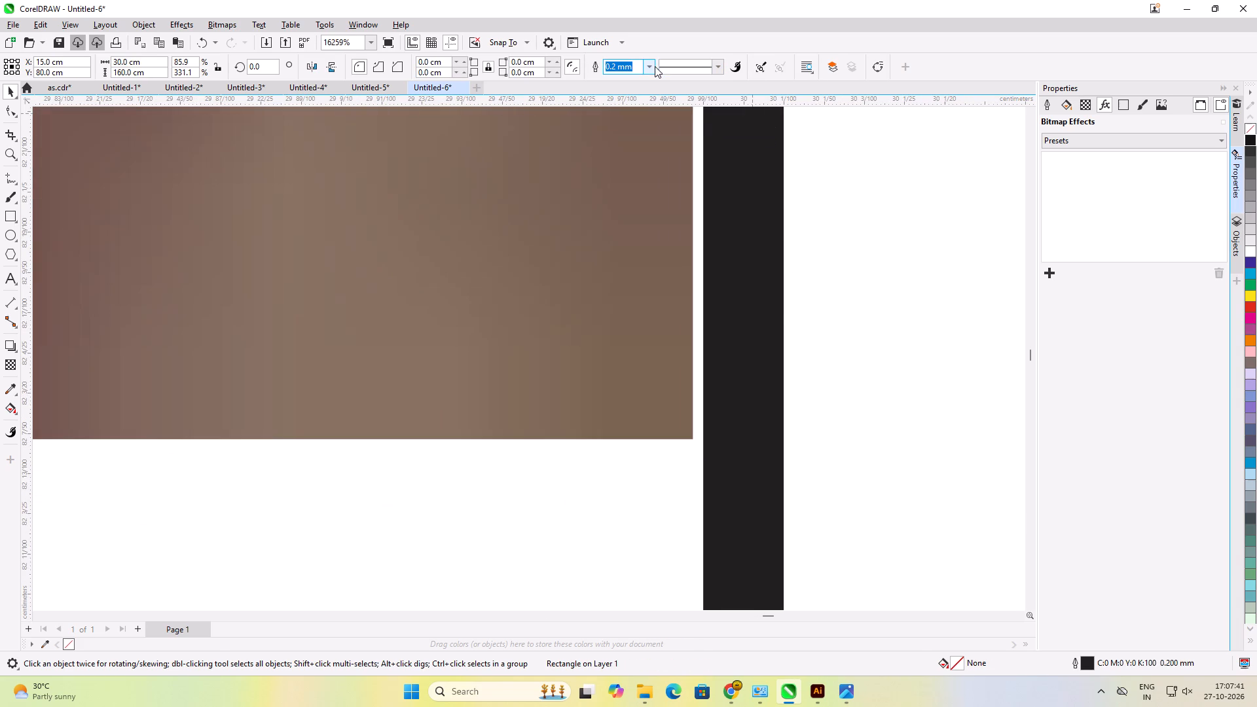
click(648, 63)
click(636, 93)
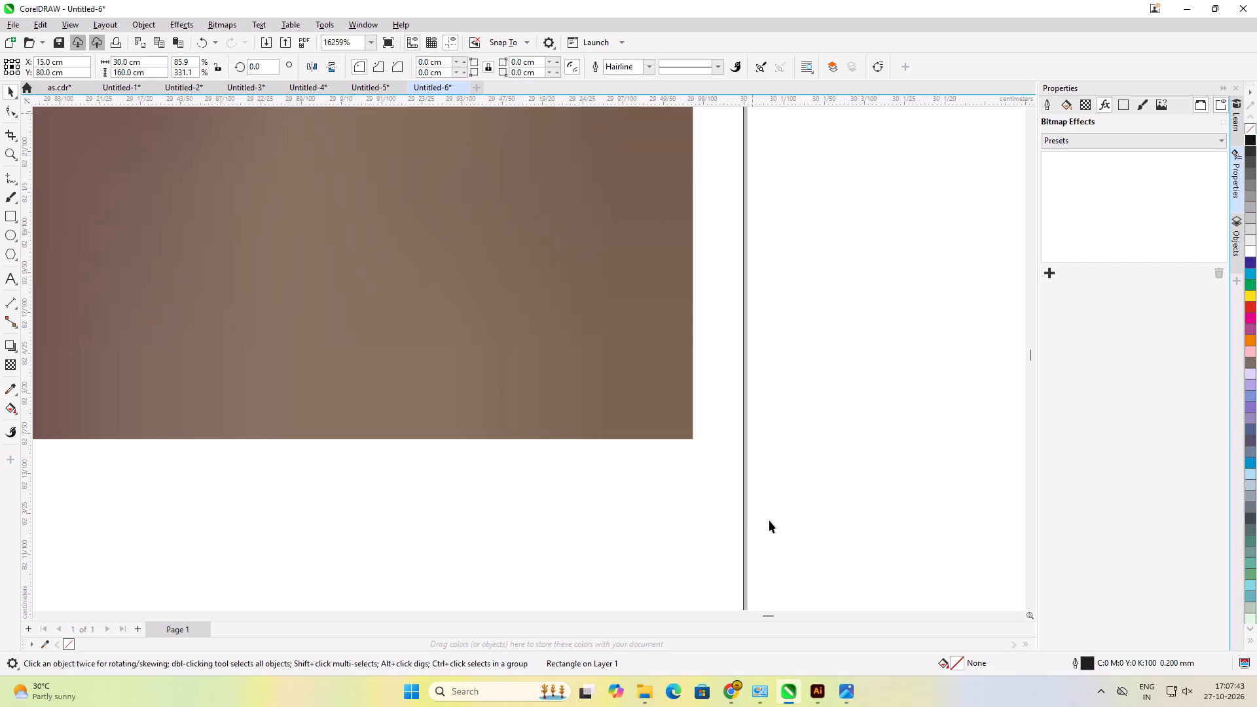
Scale the floral image proportionally from its lower-right corner to 30.0 cm wide, matching the rectangle's right edge.
click(646, 422)
drag(698, 444, 792, 574)
click(792, 562)
scroll(701, 254, down, 7)
scroll(722, 393, up, 7)
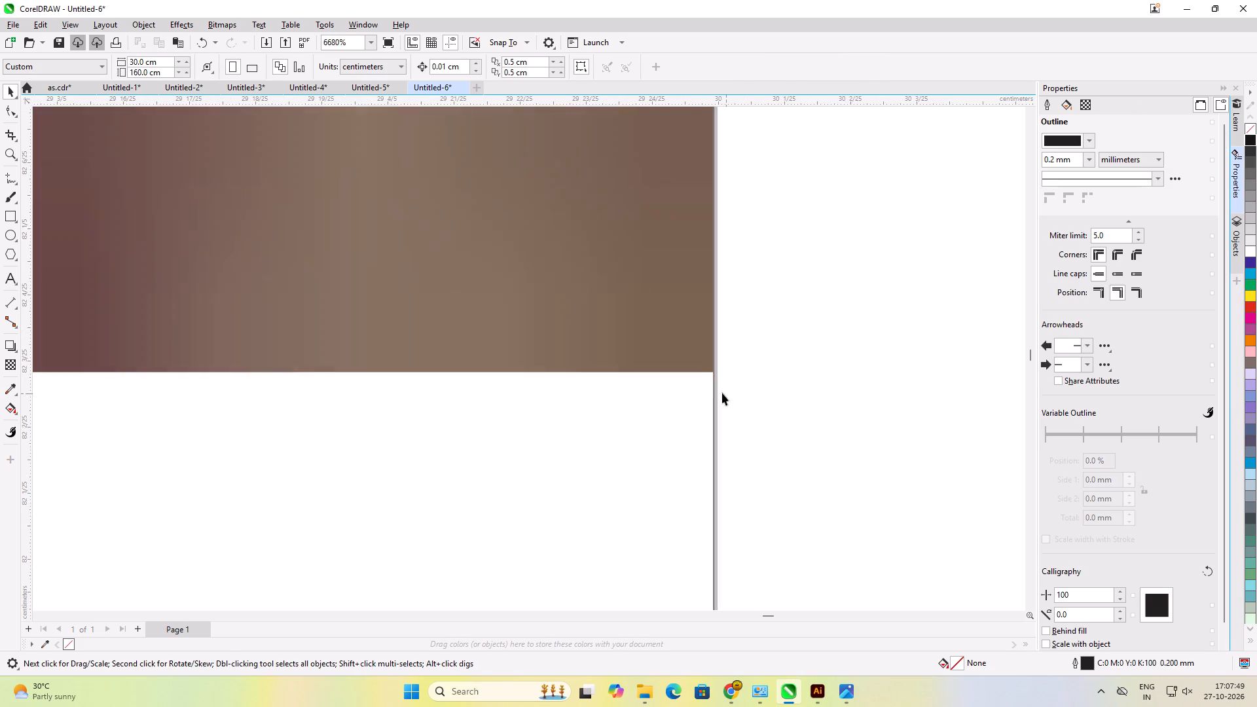
scroll(693, 344, up, 12)
scroll(724, 390, up, 13)
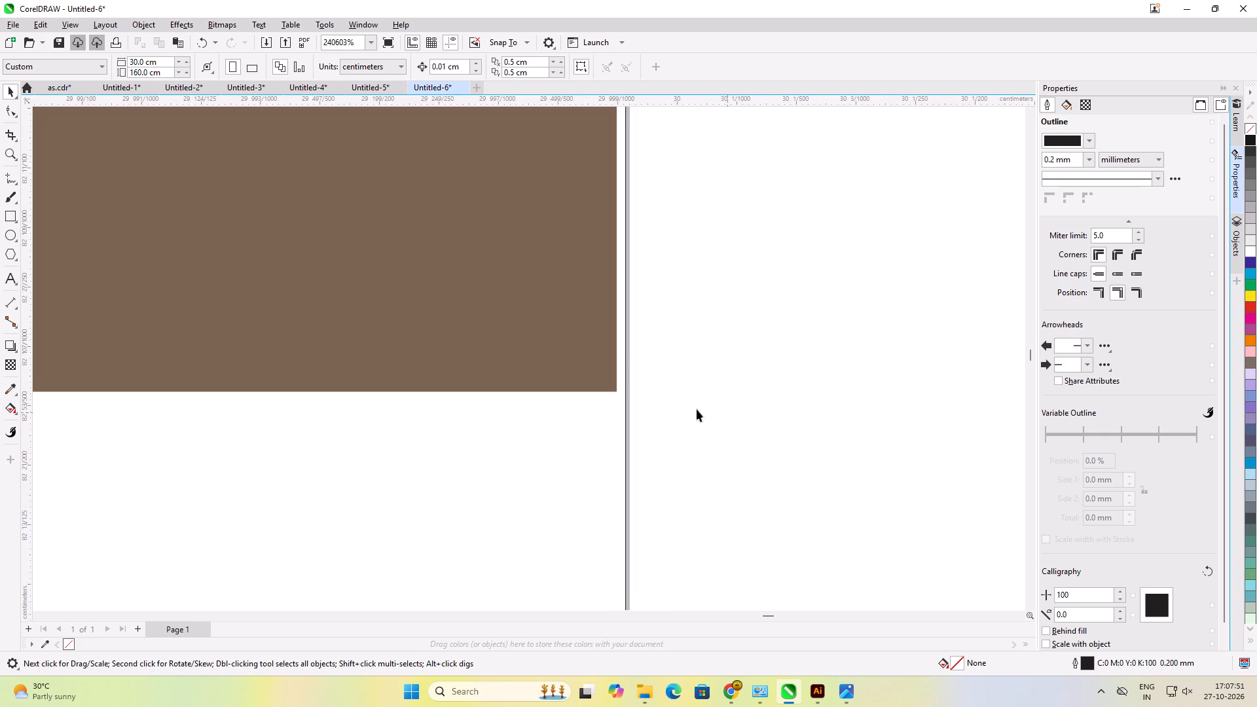
scroll(697, 409, up, 2)
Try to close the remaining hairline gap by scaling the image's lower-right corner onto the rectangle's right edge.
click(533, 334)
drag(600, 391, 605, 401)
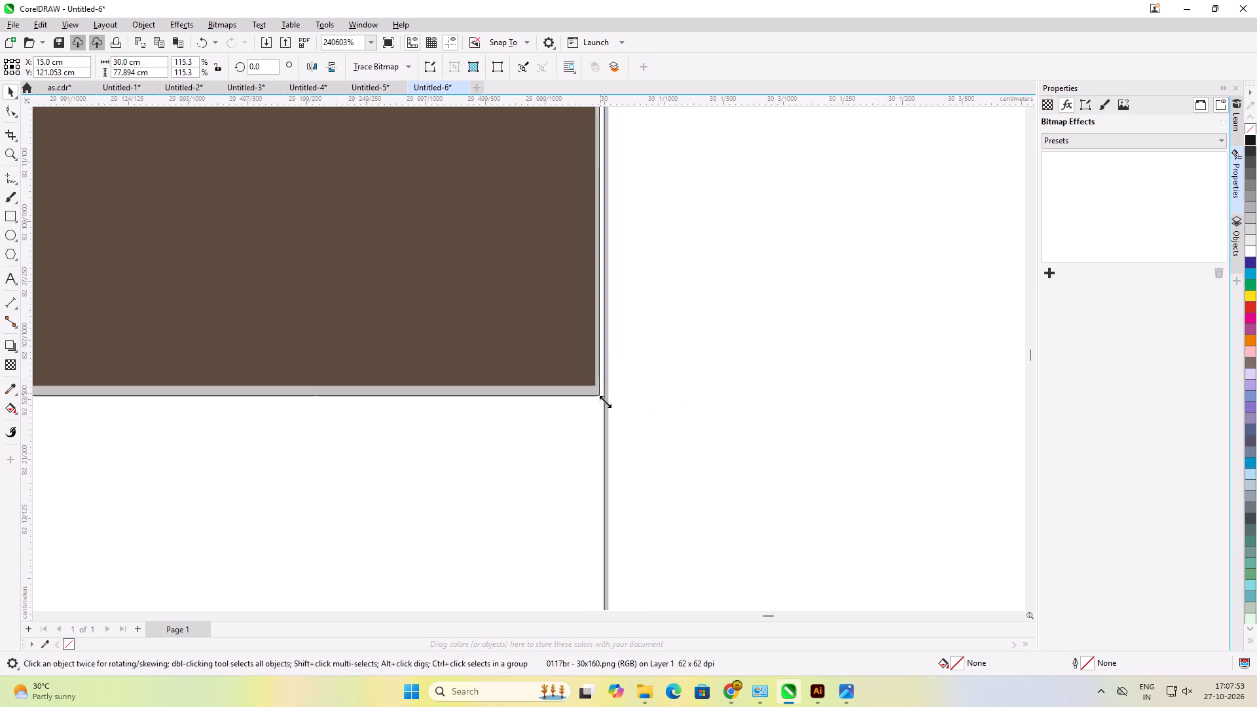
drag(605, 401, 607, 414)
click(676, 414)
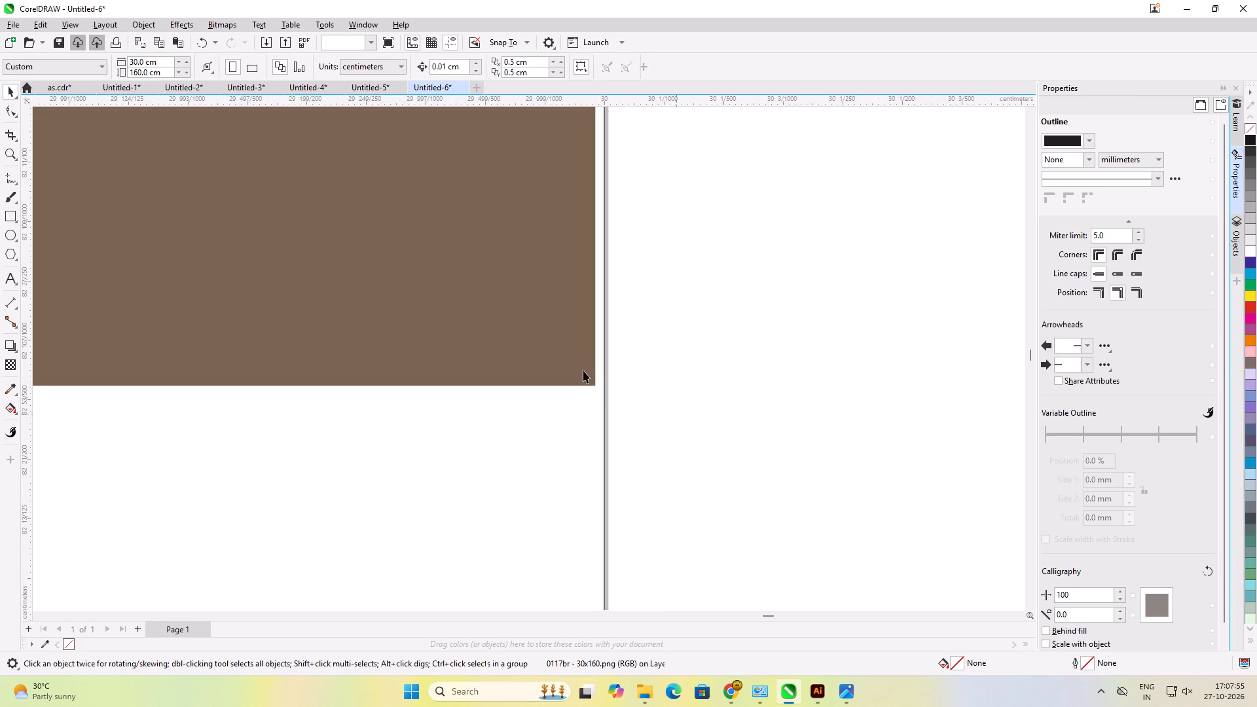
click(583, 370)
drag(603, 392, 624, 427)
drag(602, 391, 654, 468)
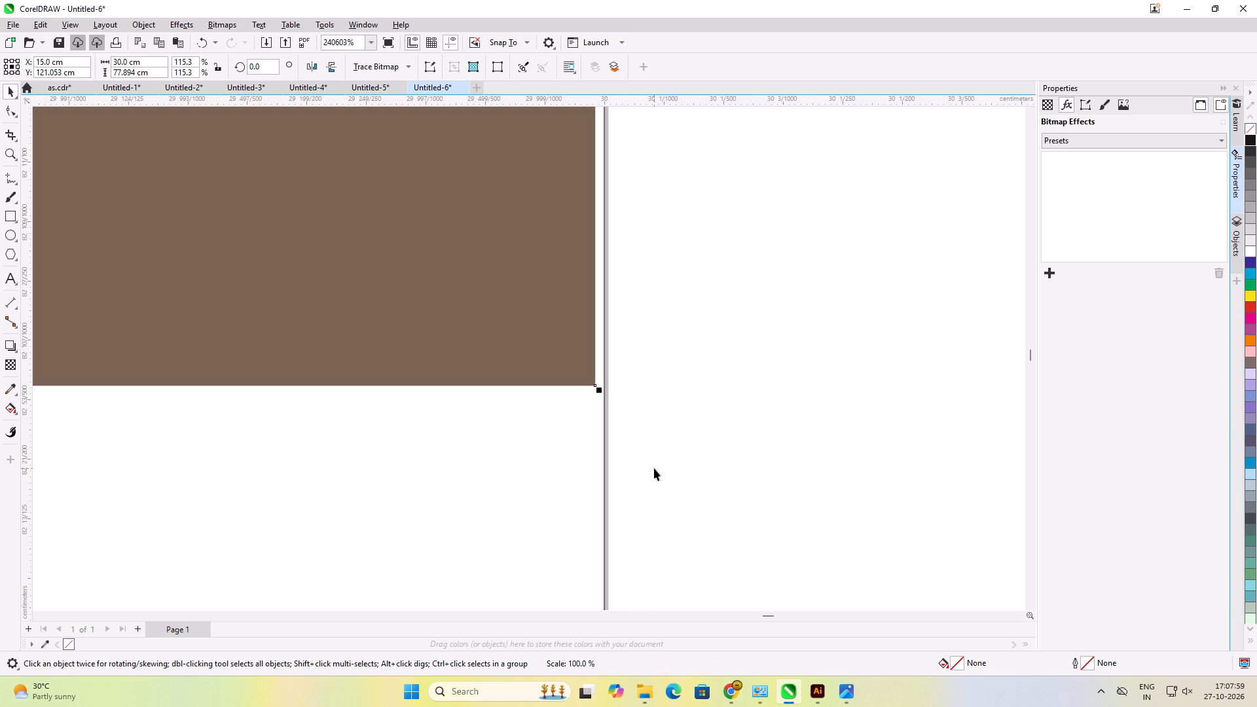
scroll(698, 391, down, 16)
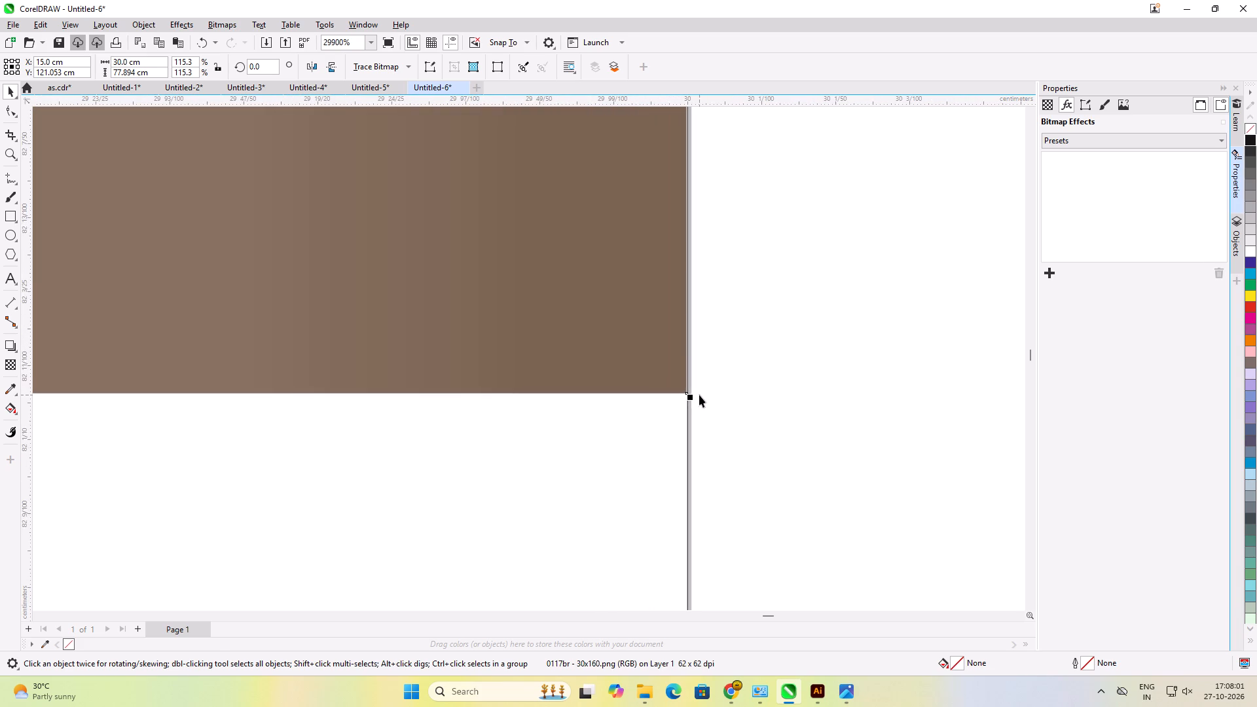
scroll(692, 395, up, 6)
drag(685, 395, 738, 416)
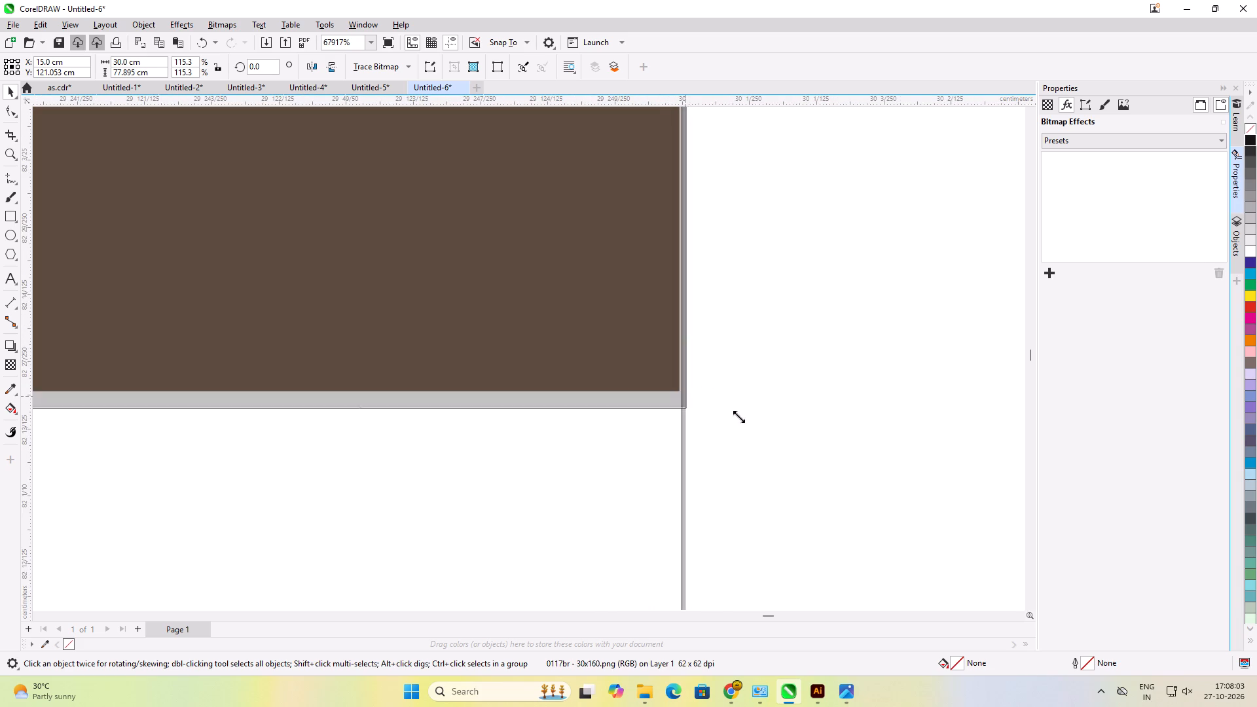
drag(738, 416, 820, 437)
Examine the image's lower-right and lower-left corners against the rectangle's side edges.
scroll(663, 397, down, 13)
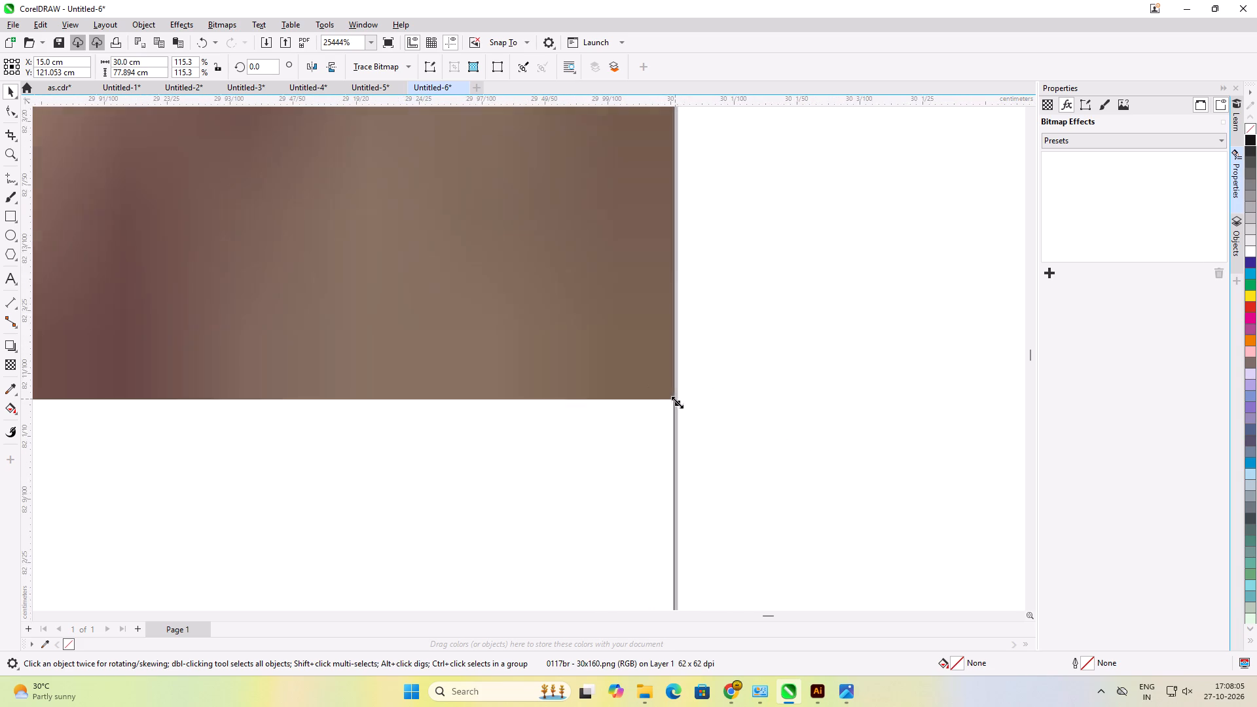
scroll(677, 402, down, 20)
scroll(677, 402, down, 11)
scroll(750, 401, down, 13)
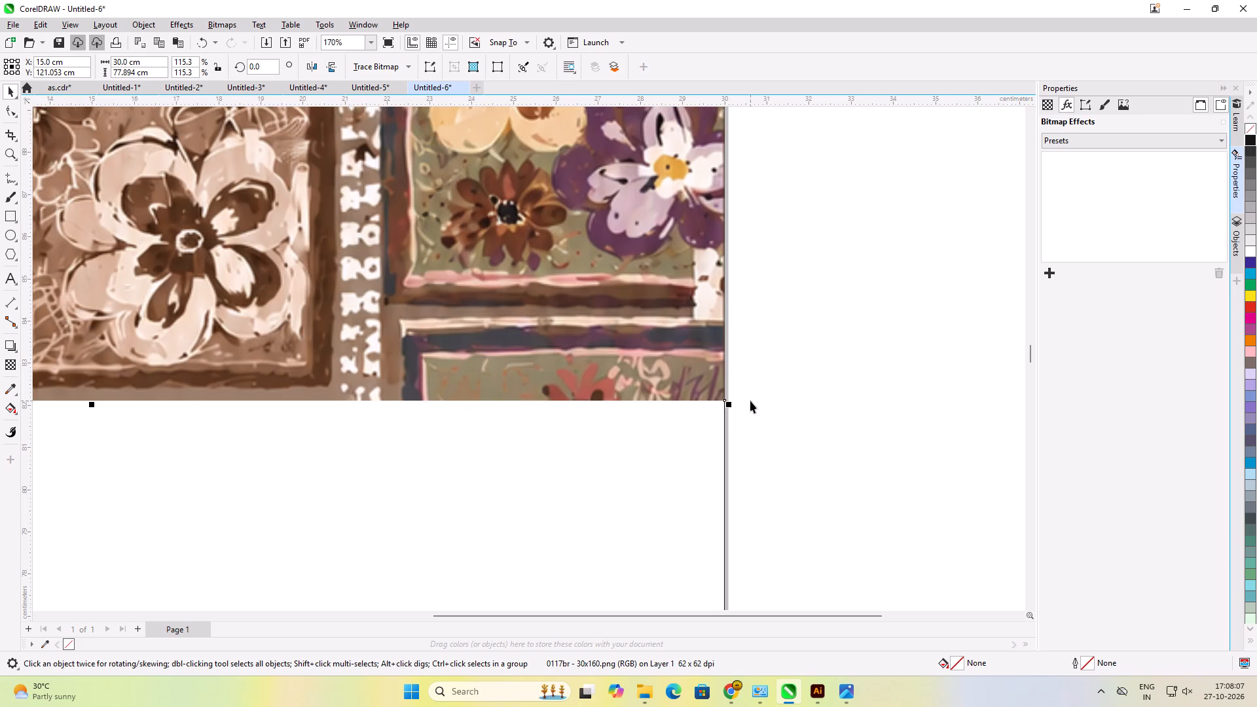
scroll(750, 401, down, 8)
click(750, 401)
scroll(494, 385, up, 4)
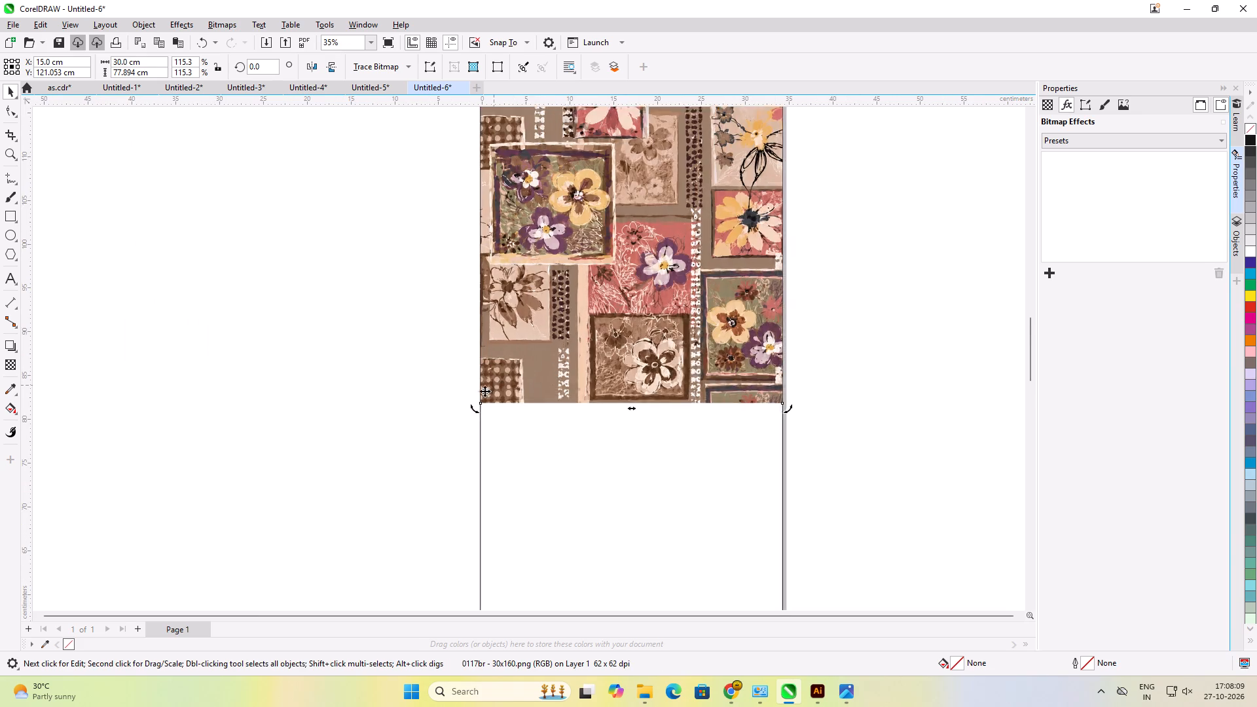
scroll(484, 391, up, 2)
scroll(479, 408, up, 20)
scroll(479, 408, up, 11)
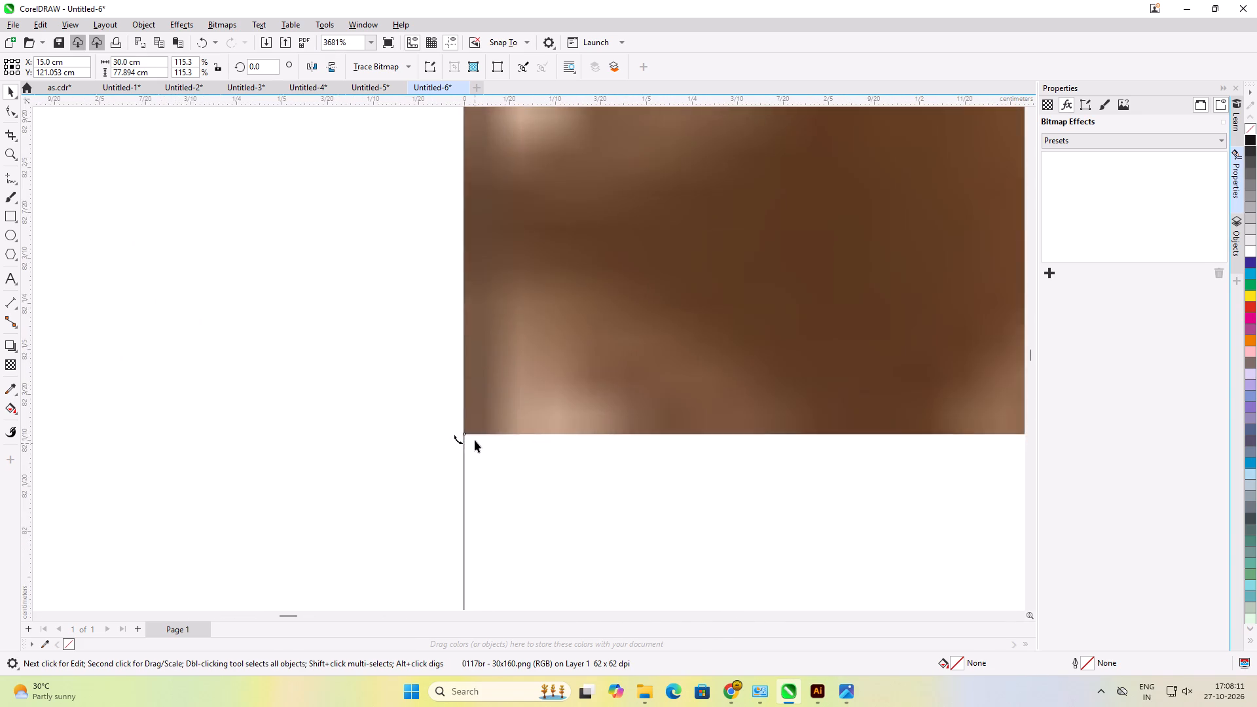
scroll(475, 440, up, 11)
scroll(296, 417, down, 5)
scroll(292, 417, up, 1)
scroll(292, 417, down, 20)
scroll(292, 417, down, 5)
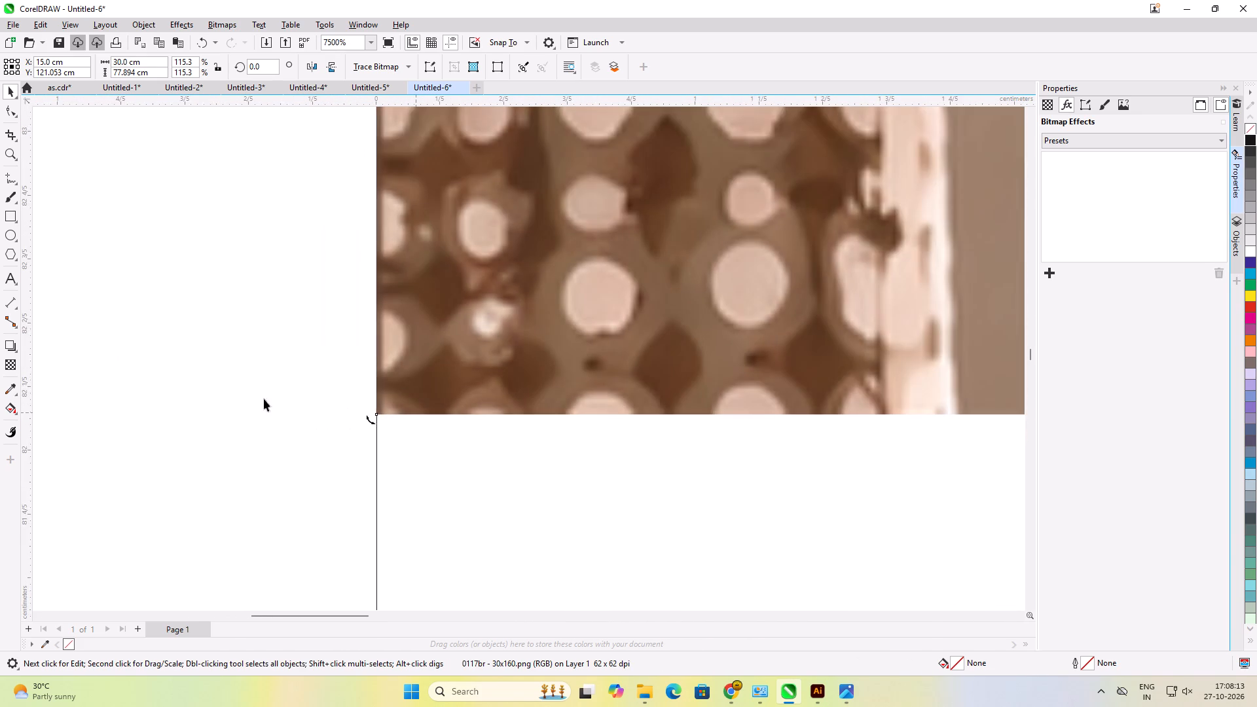
click(202, 390)
Duplicate the floral image straight down into the rectangle's empty lower half, centred at about Y 43.9 cm.
scroll(238, 393, down, 6)
scroll(265, 402, up, 1)
scroll(474, 402, down, 20)
scroll(474, 402, down, 8)
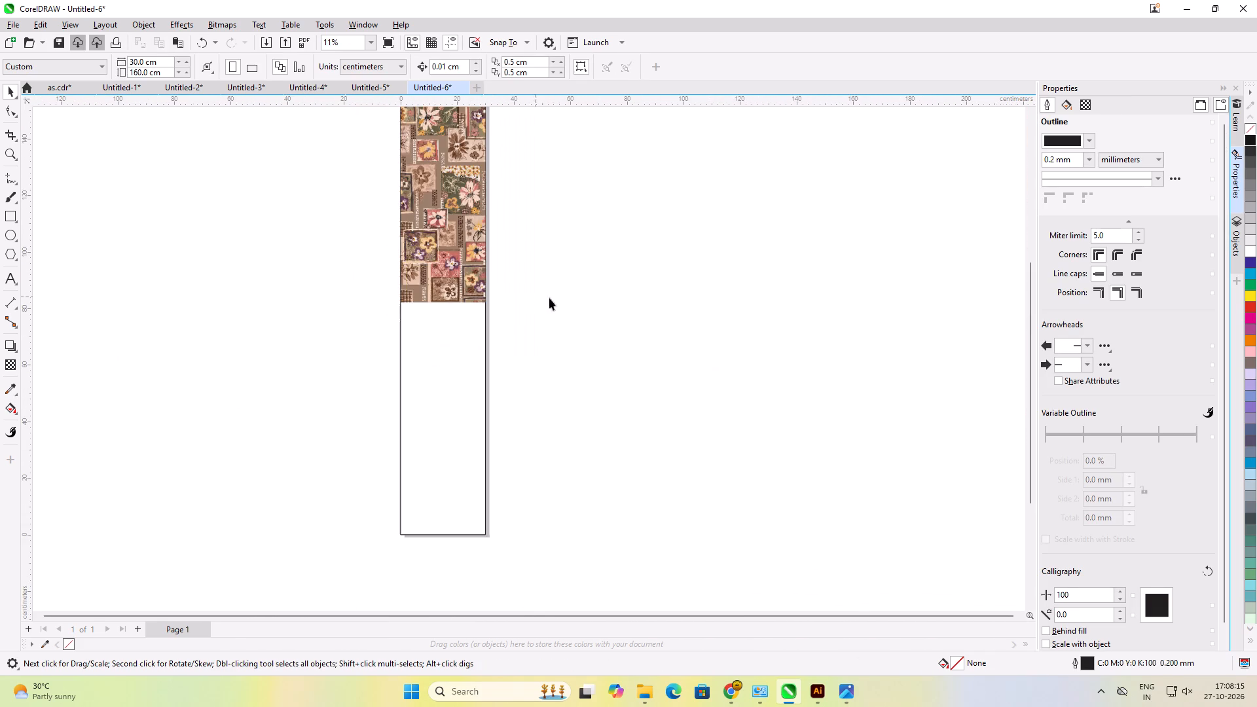
scroll(567, 299, down, 4)
click(567, 299)
scroll(437, 185, up, 1)
click(494, 232)
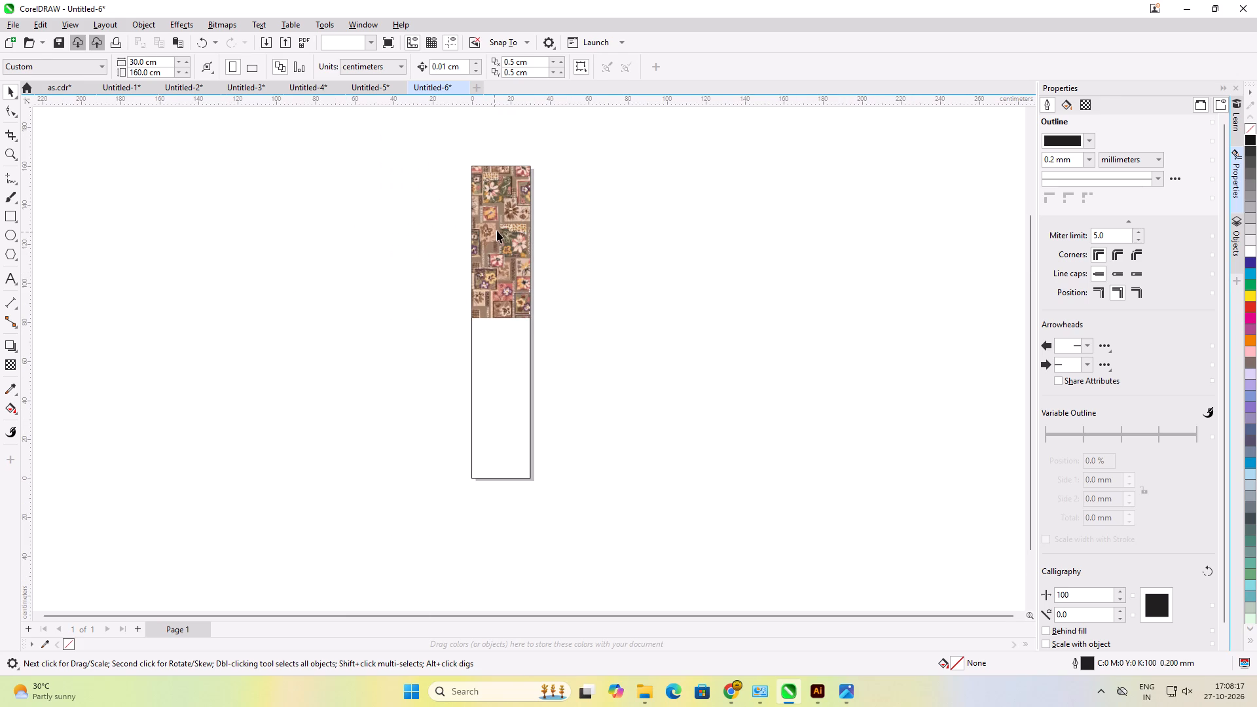
drag(504, 223, 513, 371)
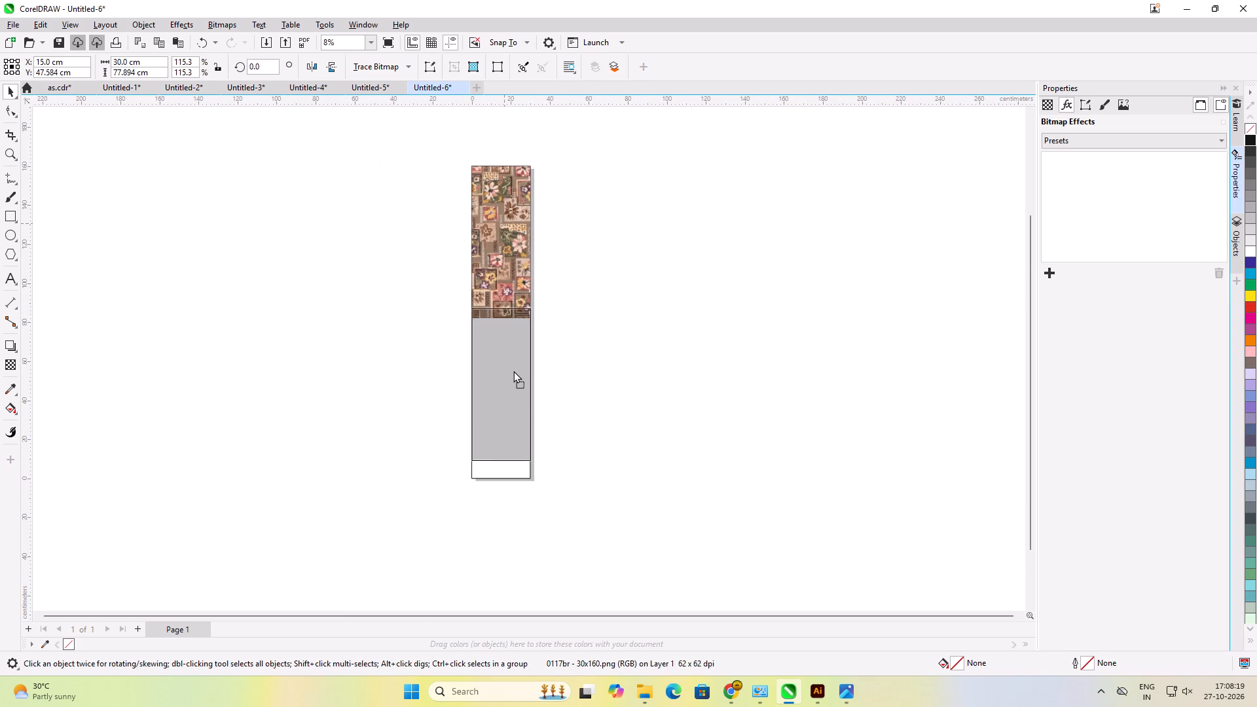
drag(513, 371, 513, 374)
shift+right_click(513, 374)
Mirror the lower copy of the floral image vertically.
scroll(438, 306, up, 6)
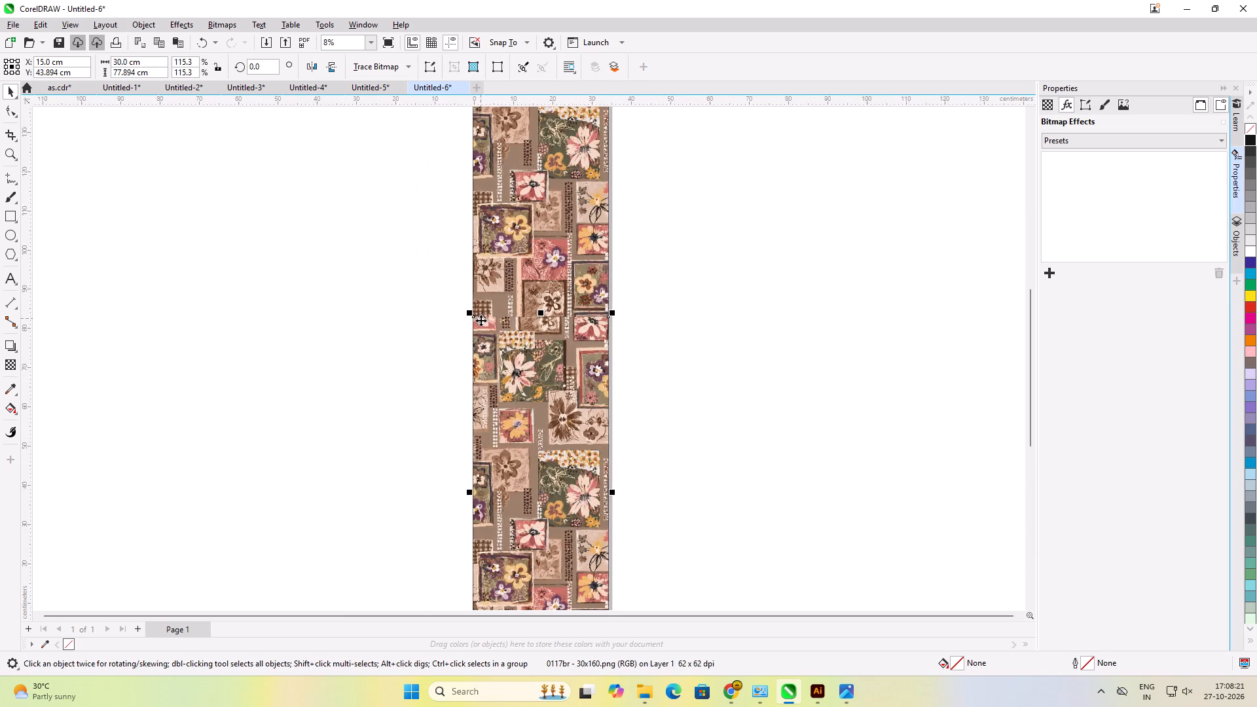
click(334, 67)
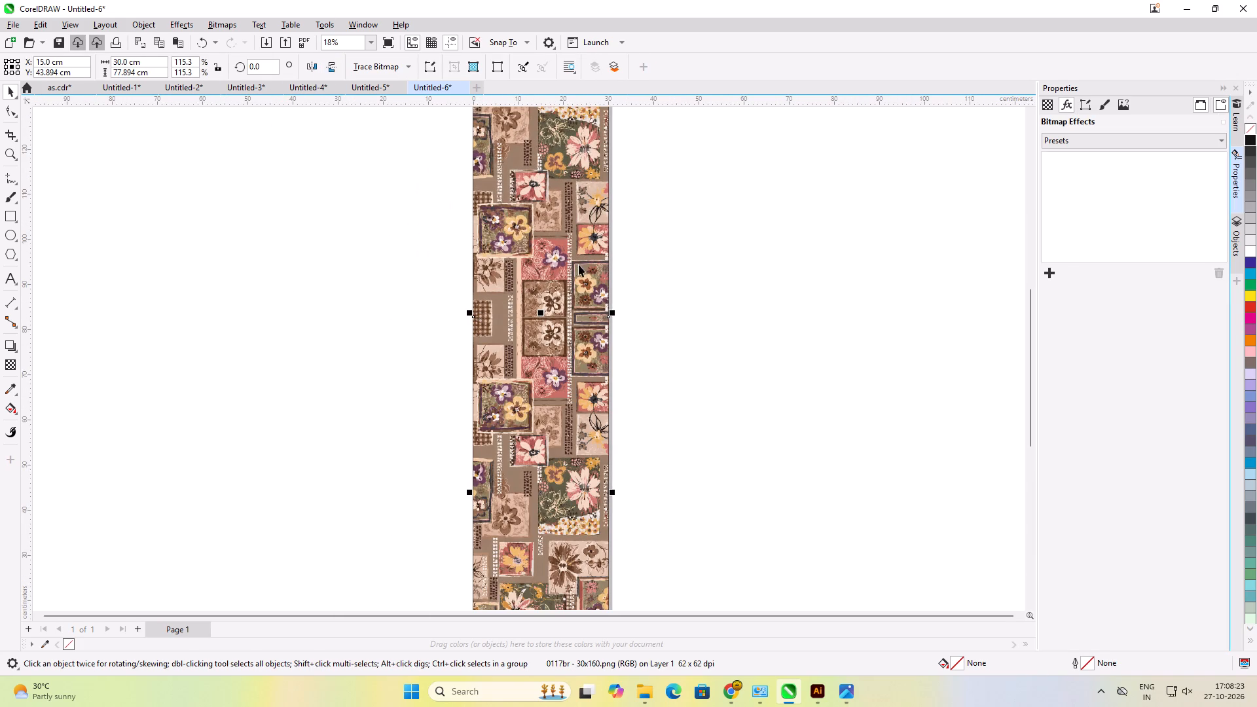
Nudge the mirrored lower floral image down until its top edge meets the upper image's bottom edge, at about Y 43.2 cm.
click(647, 287)
scroll(537, 349, up, 6)
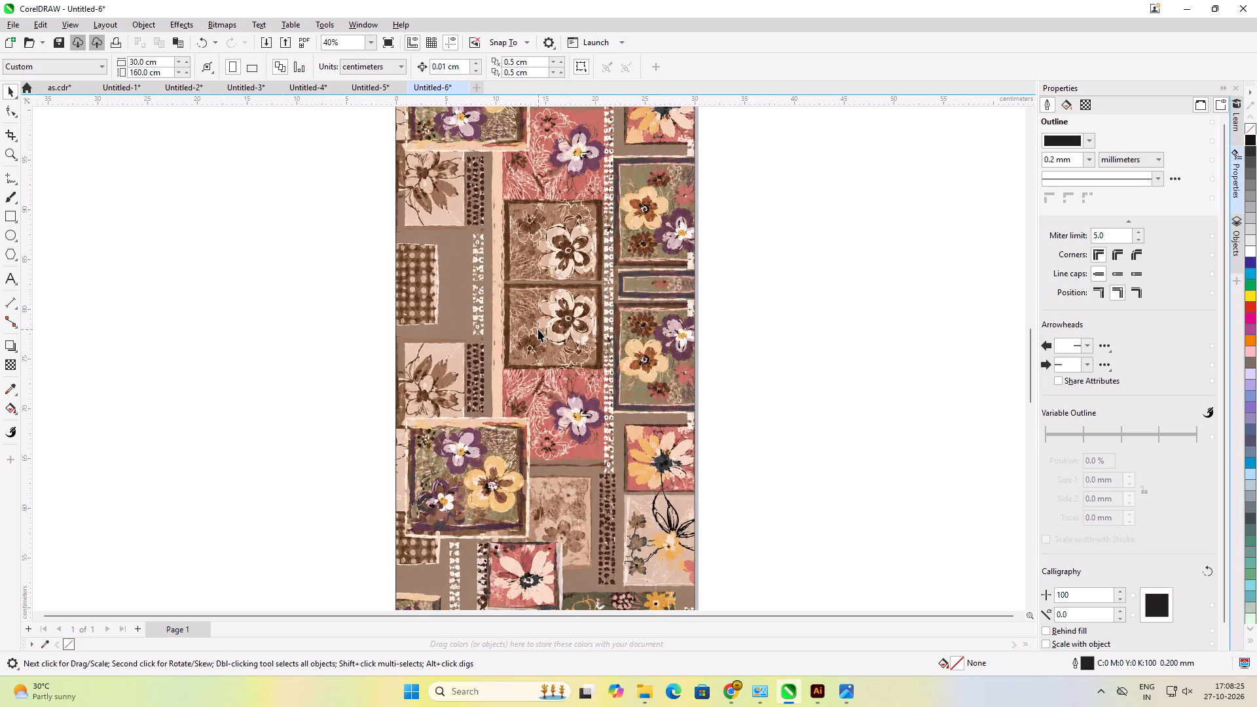
scroll(538, 329, up, 2)
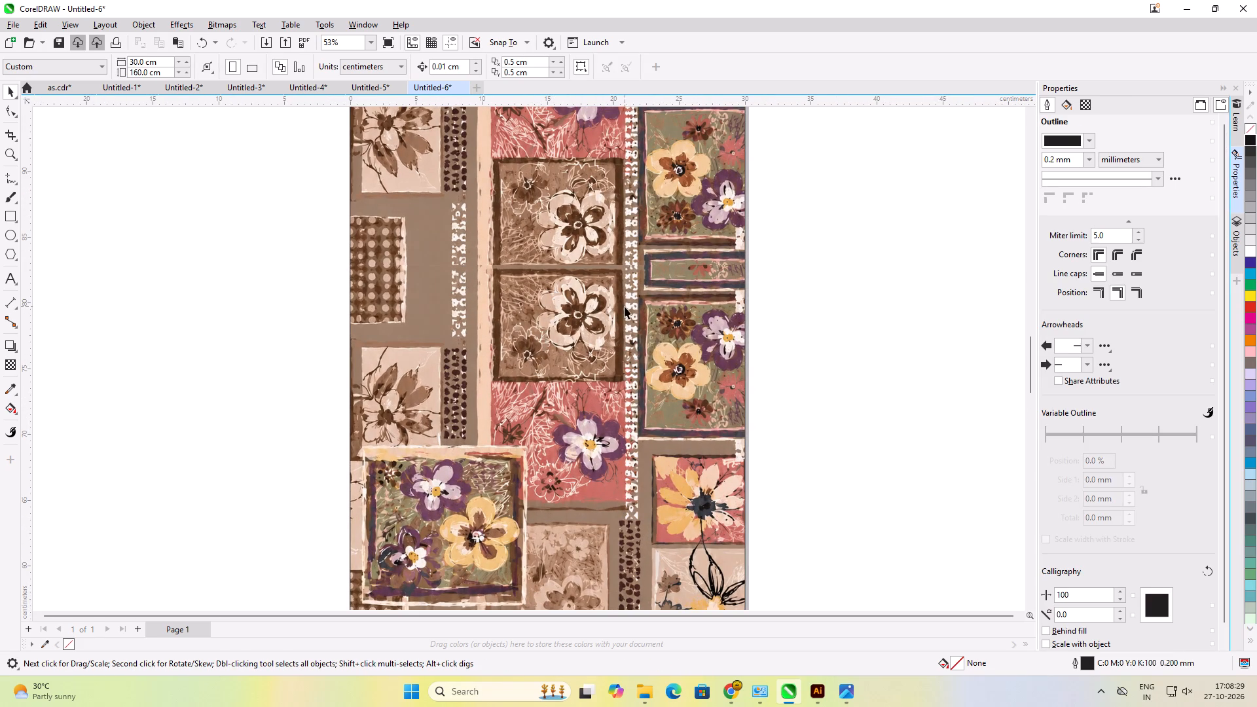
scroll(604, 293, up, 2)
click(604, 293)
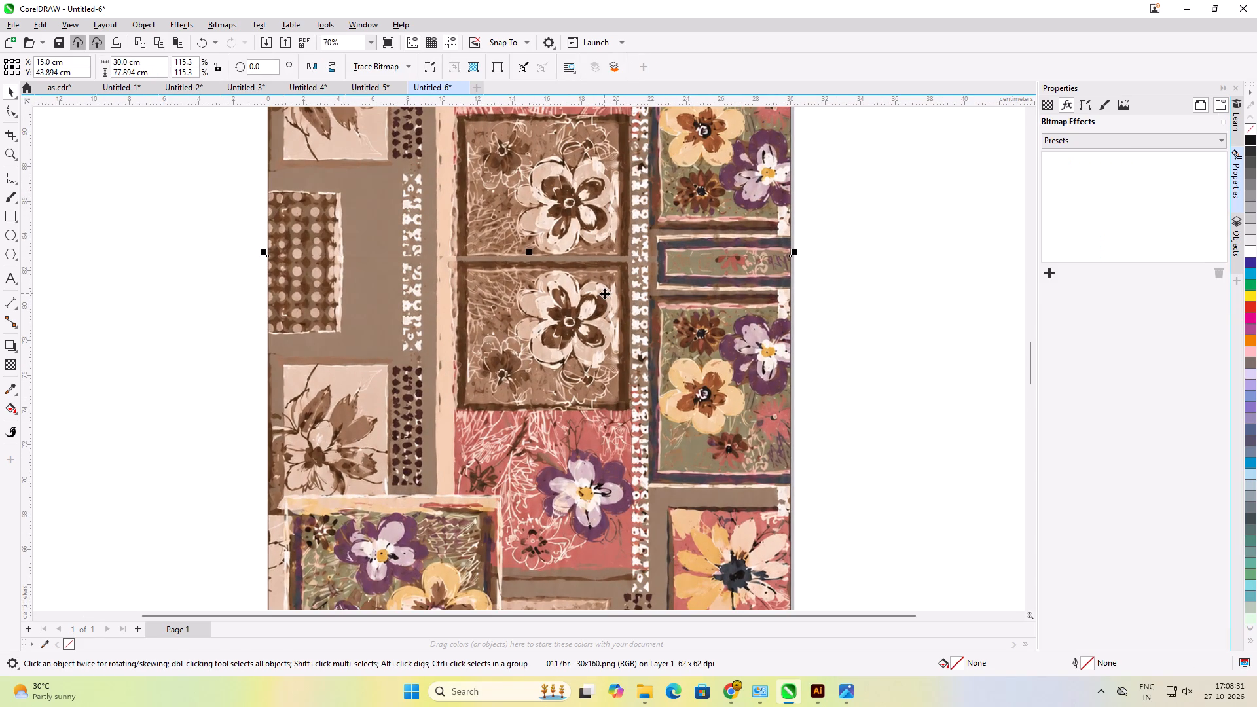
key(Down)
key(Down)
key(Down)
key(Down)
key(Down)
key(Down)
key(Down)
key(Down)
key(Down)
key(Down)
key(Down)
key(Down)
key(Down)
key(Down)
key(Down)
key(Down)
key(Down)
key(Down)
key(Down)
key(Down)
key(Down)
key(Down)
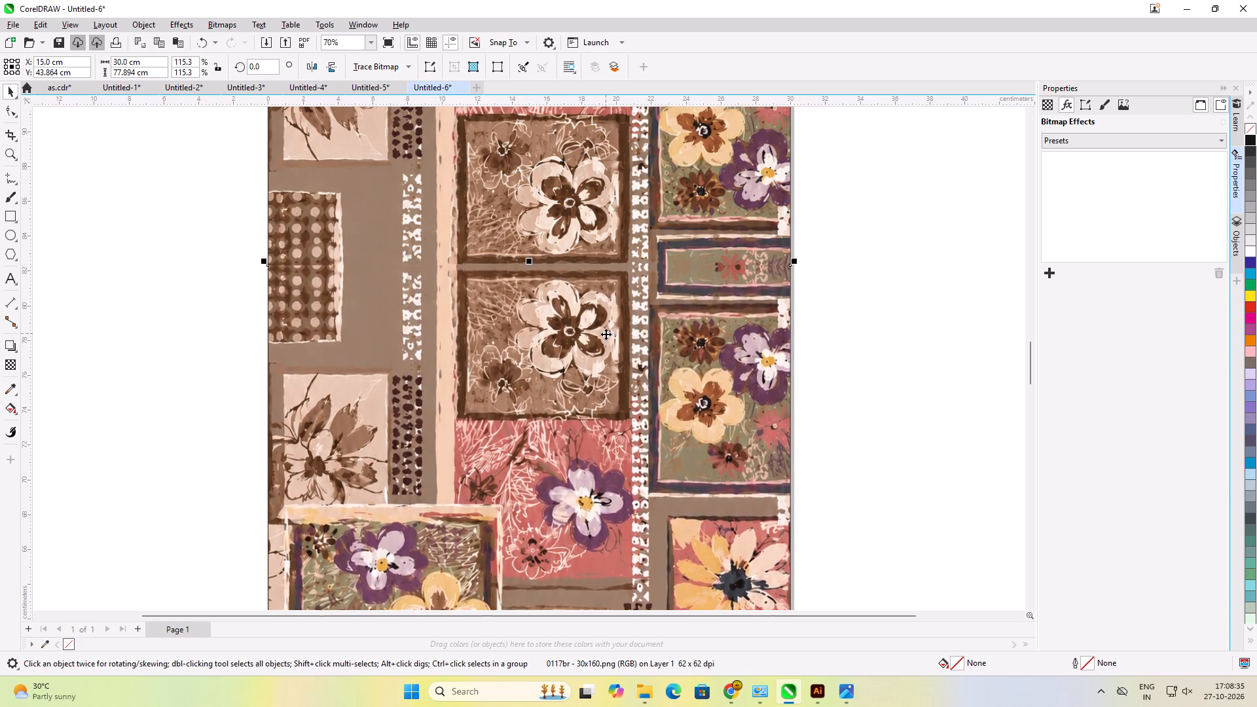
key(Up)
key(Up)
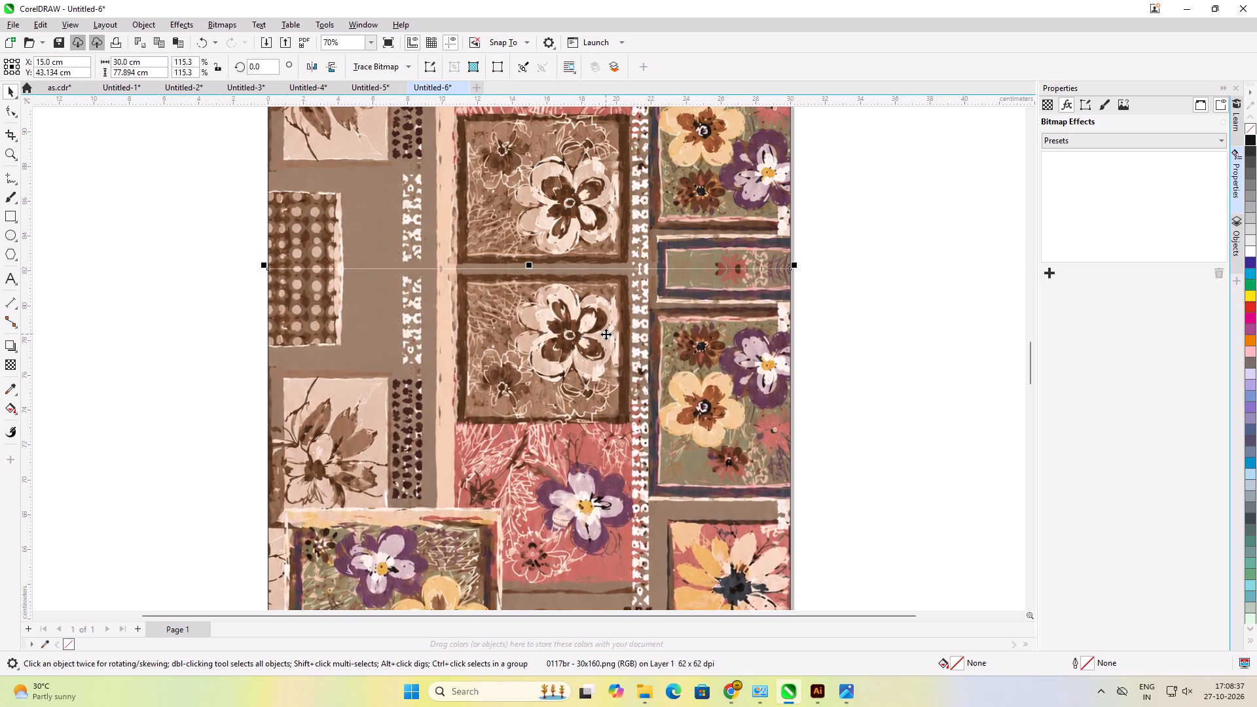
key(Up)
key(Up)
key(Up)
key(Up)
key(Up)
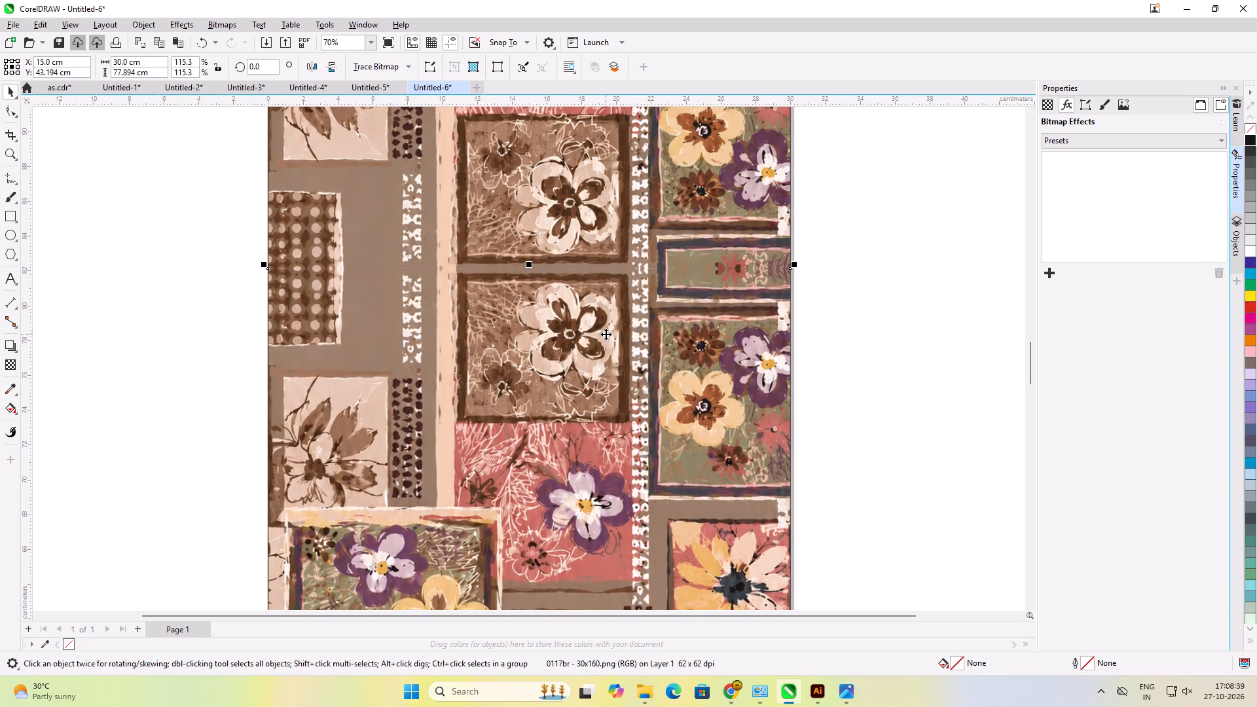
key(Up)
key(Up)
key(Up)
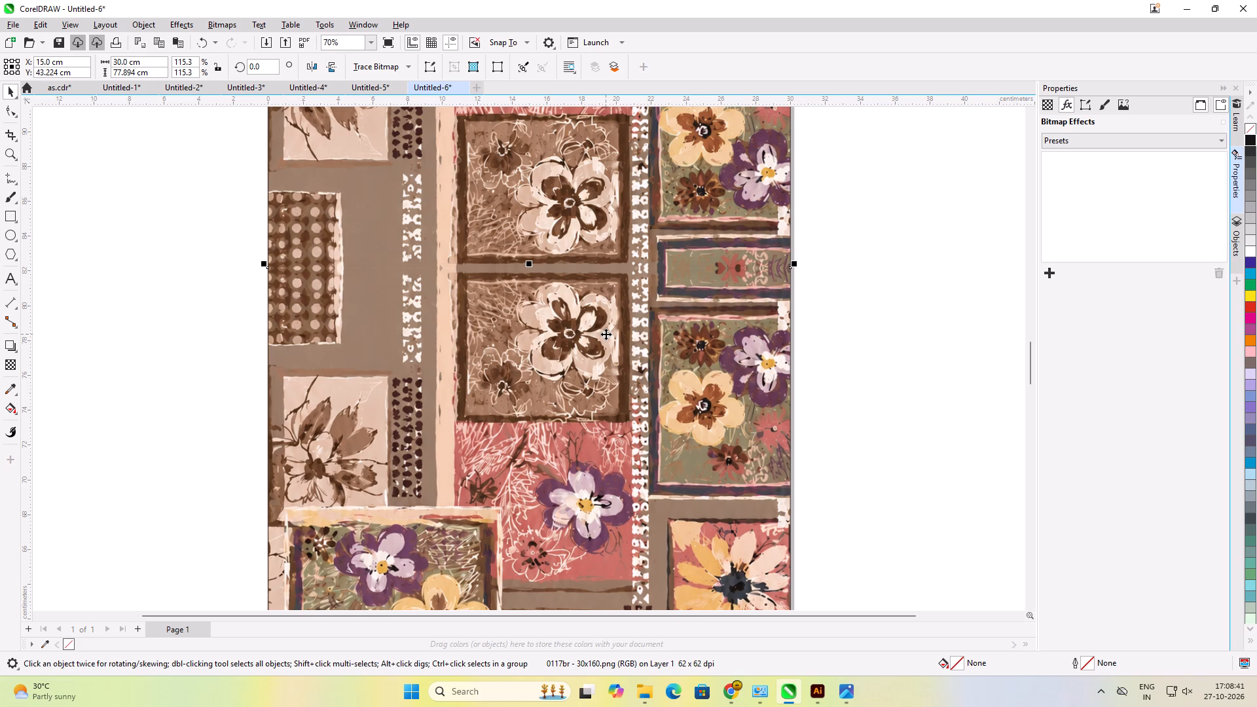
key(Down)
key(Down)
key(Up)
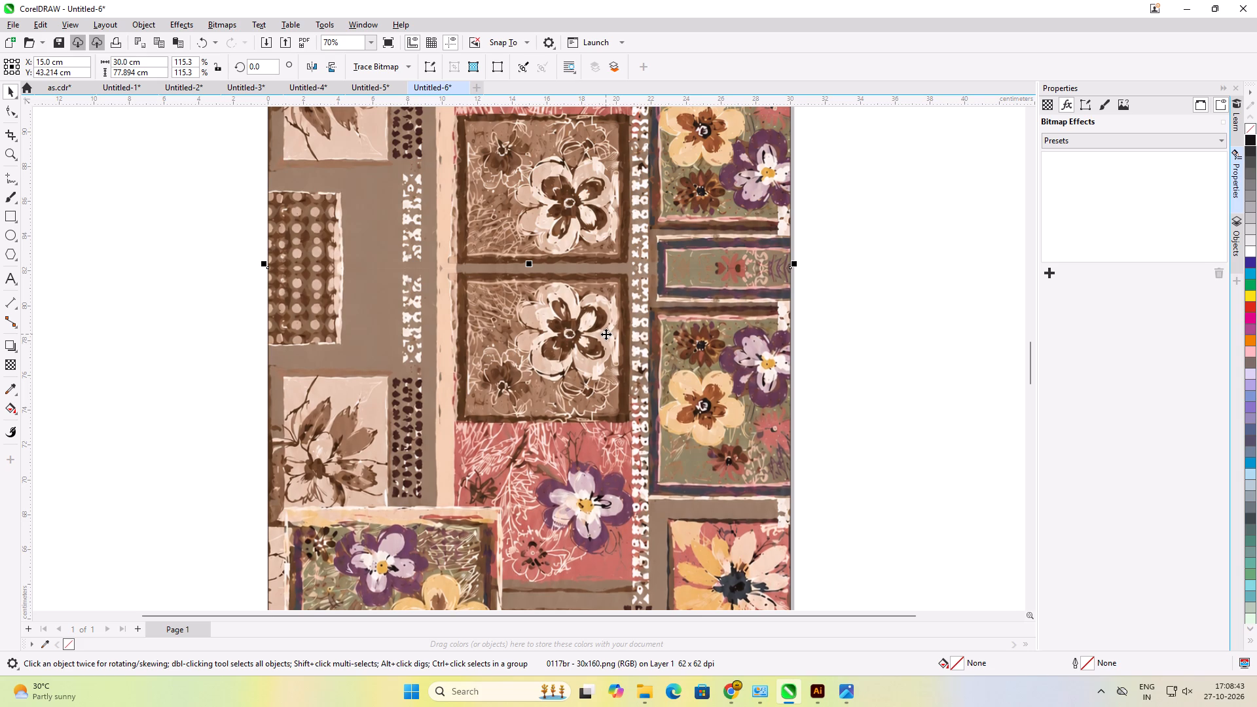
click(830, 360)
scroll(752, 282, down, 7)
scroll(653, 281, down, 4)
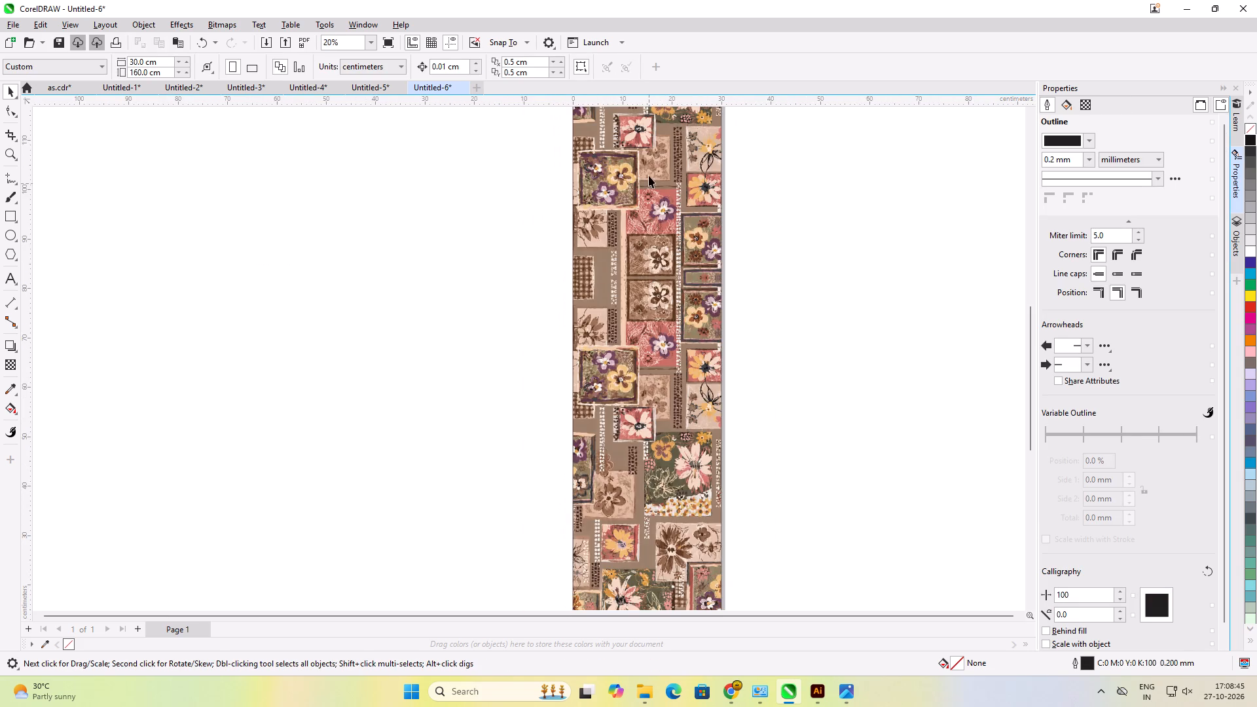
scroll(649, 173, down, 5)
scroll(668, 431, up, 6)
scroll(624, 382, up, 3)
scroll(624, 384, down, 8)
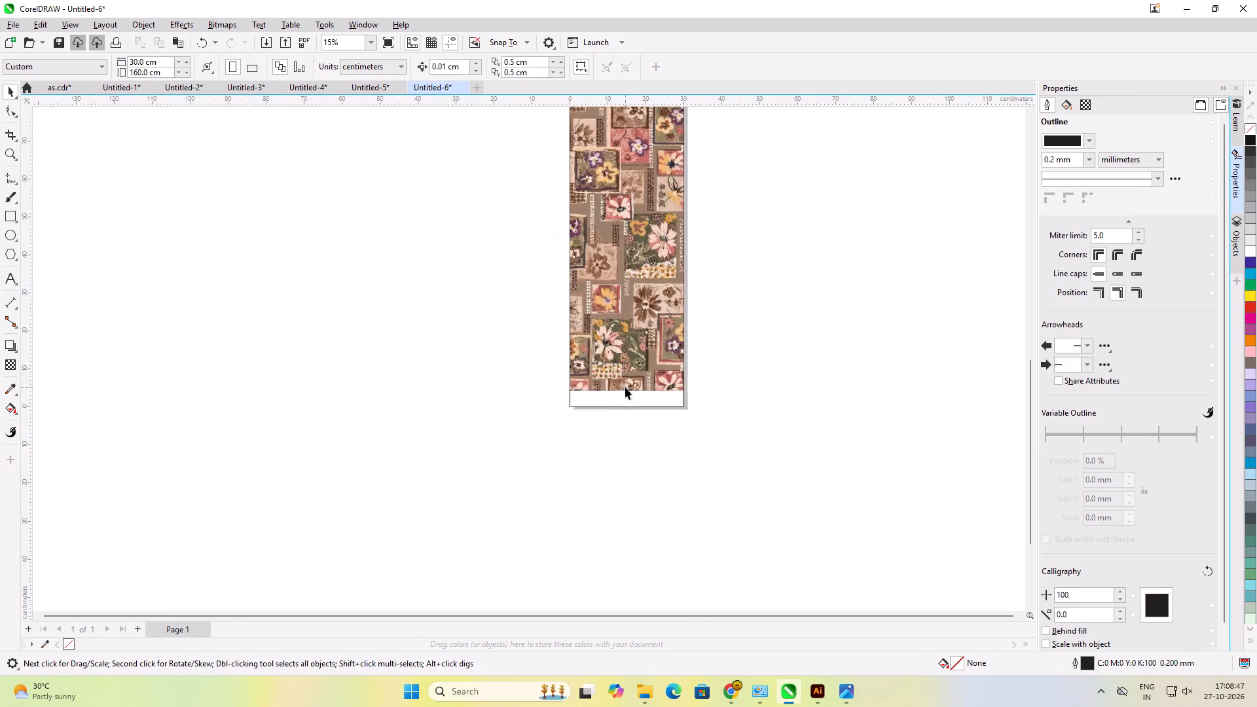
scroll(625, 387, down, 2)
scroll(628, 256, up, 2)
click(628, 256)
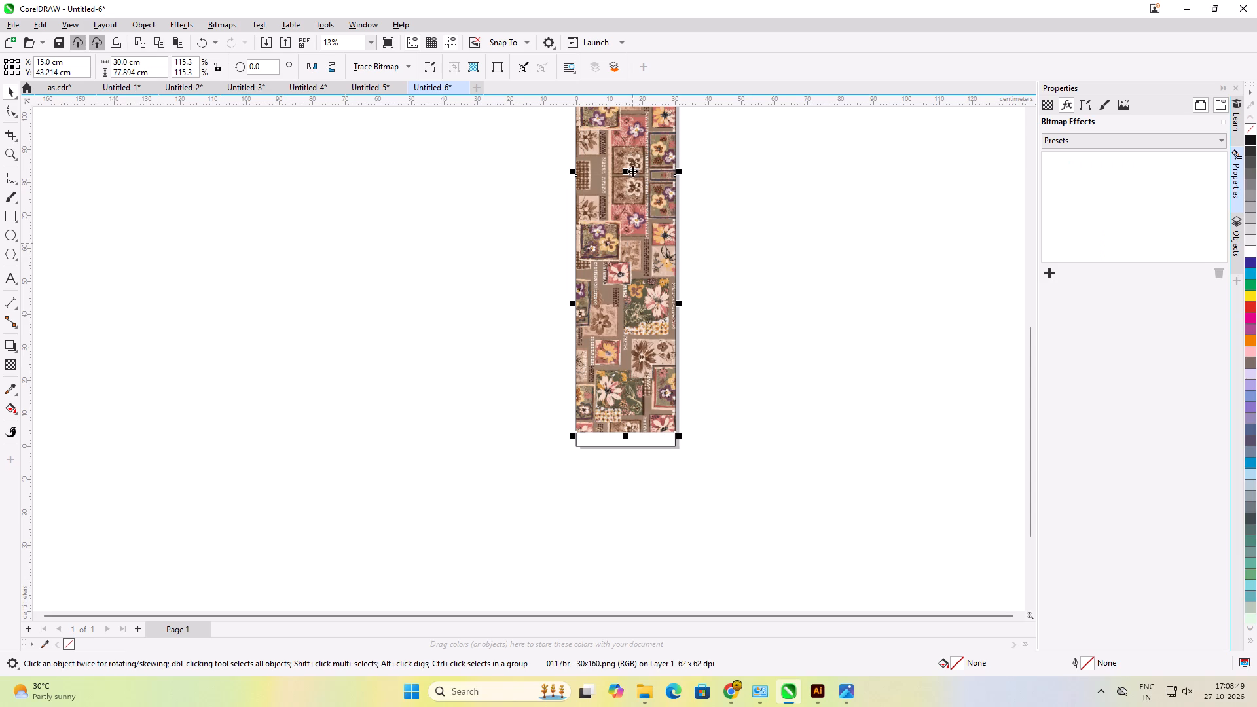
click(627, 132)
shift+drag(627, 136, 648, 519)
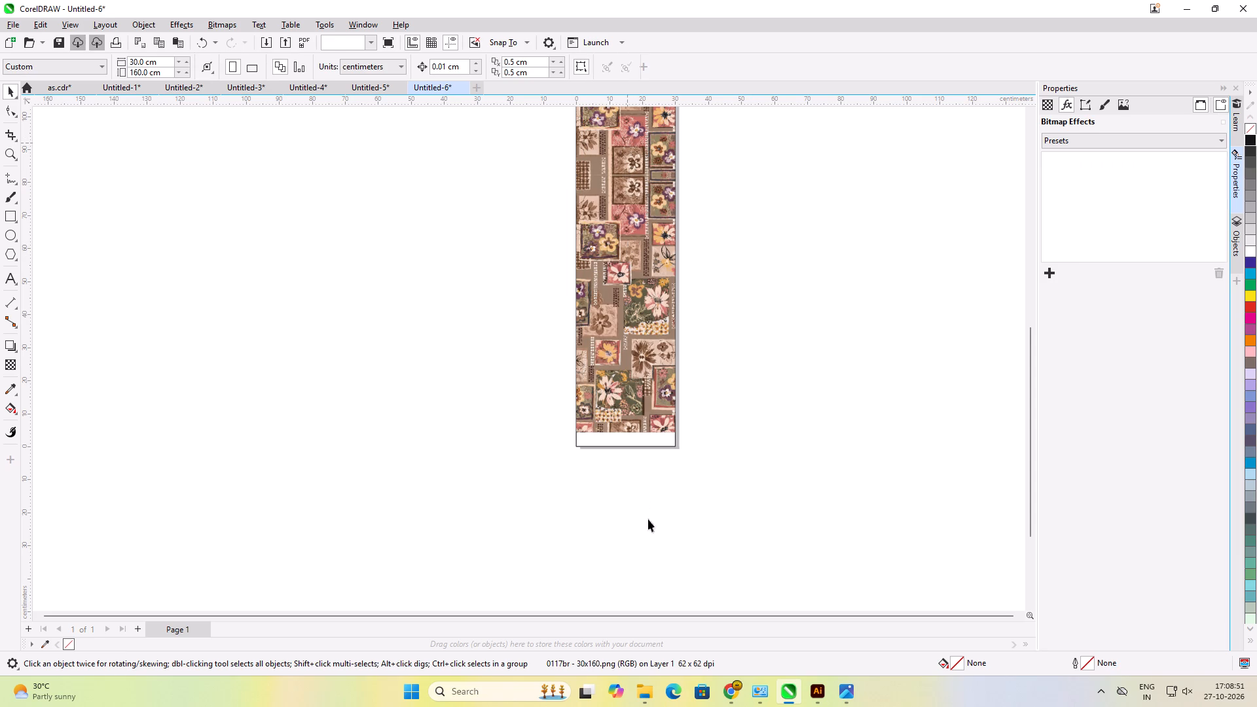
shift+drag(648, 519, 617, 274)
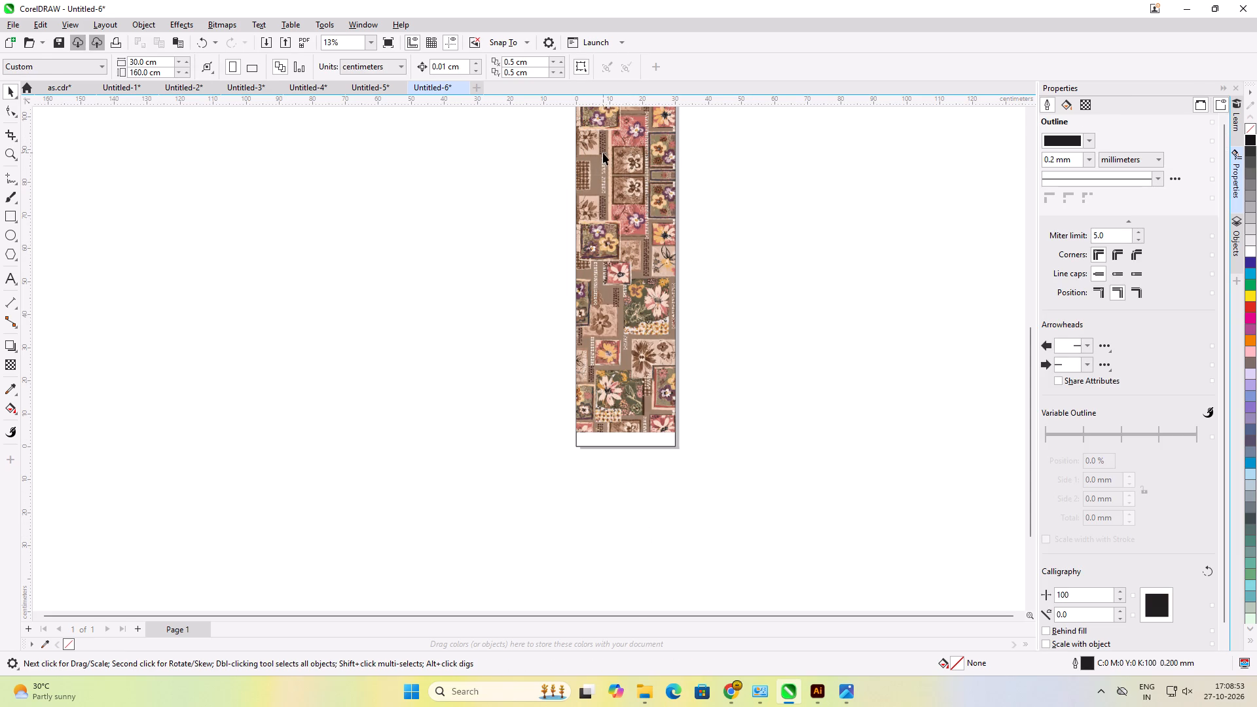
Duplicate the upper floral image straight down over the rectangle's empty bottom strip, centred at about Y -34 cm.
click(603, 153)
drag(642, 143, 636, 601)
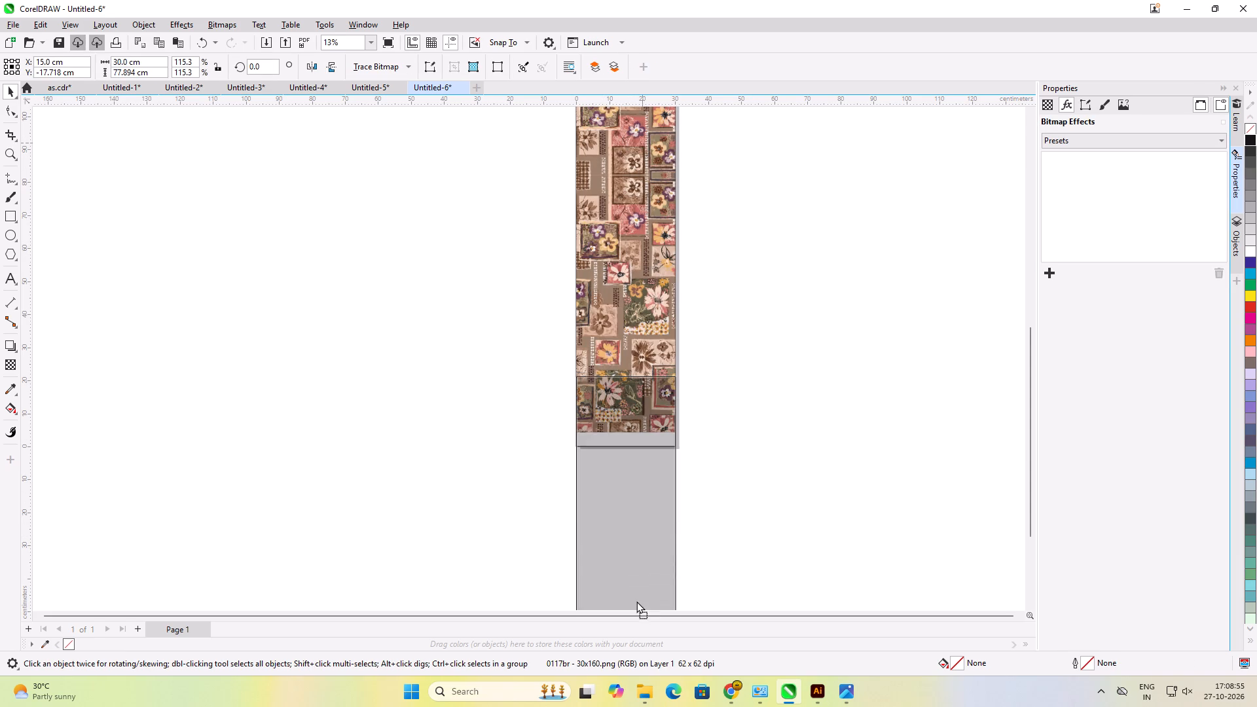
drag(636, 601, 638, 566)
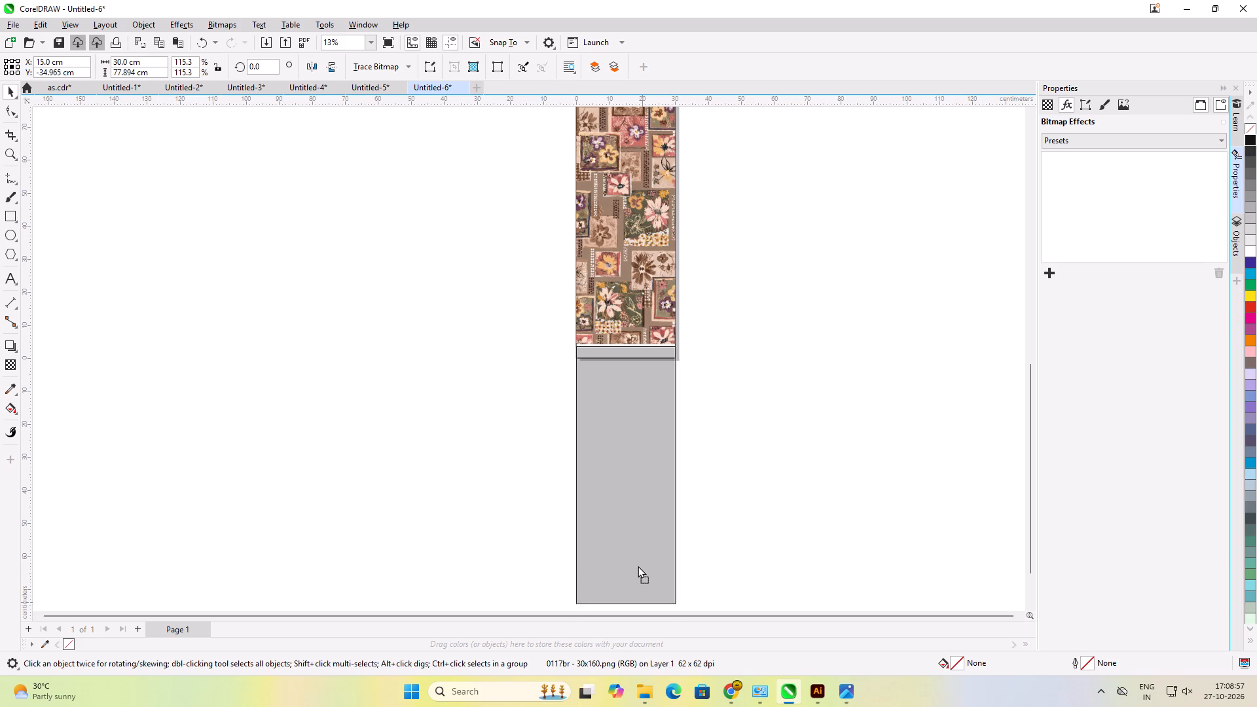
drag(638, 566, 638, 566)
shift+right_click(638, 566)
click(722, 487)
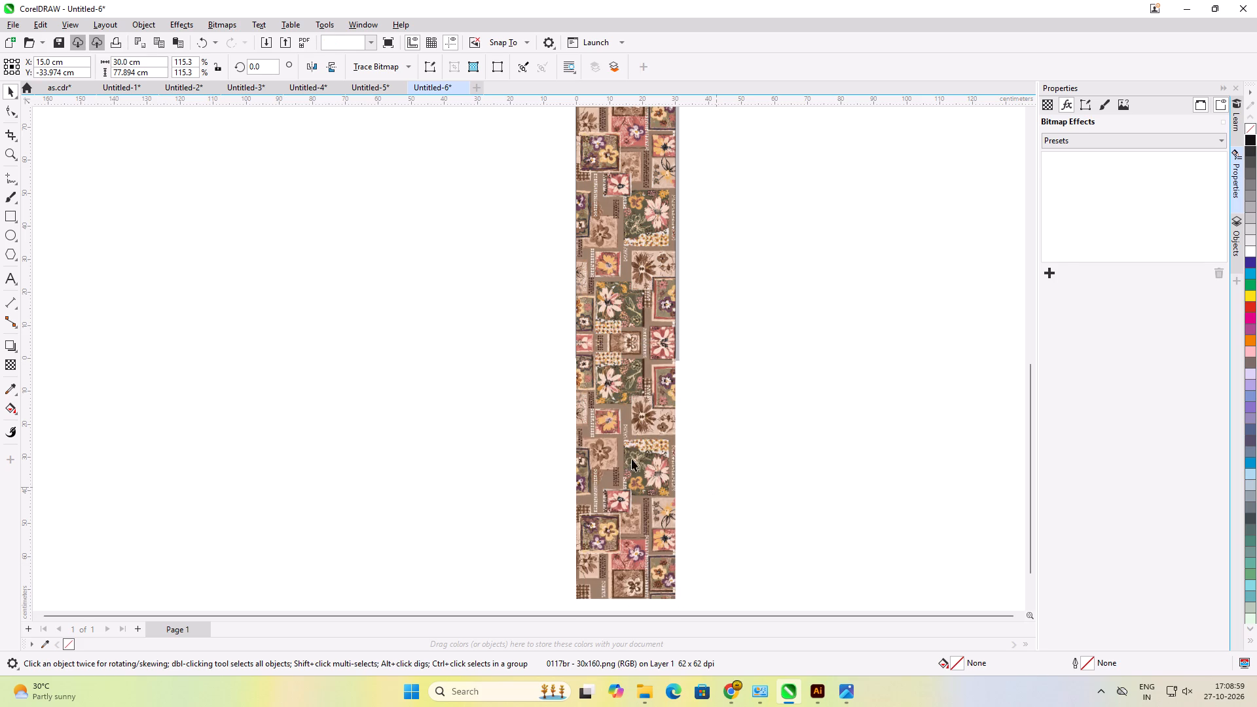
Nudge the new lowest floral image down to about Y -34.84 cm to open a gap below the middle image.
scroll(613, 363, up, 13)
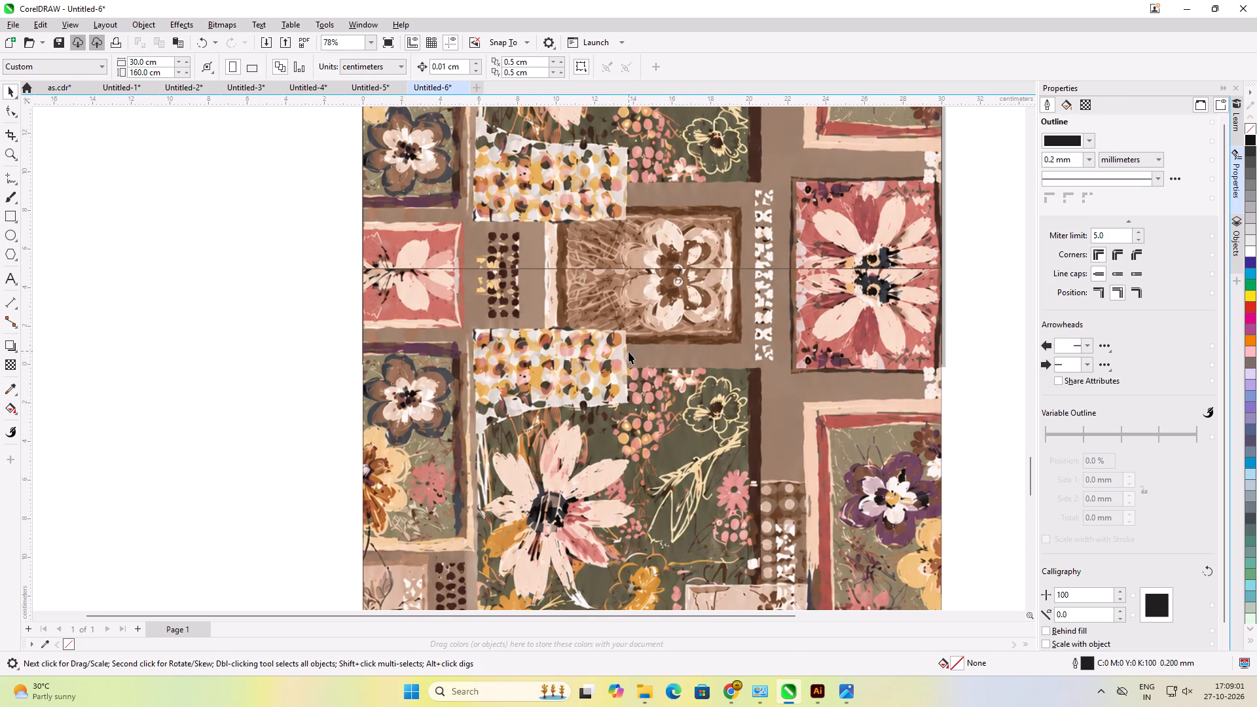
click(628, 352)
key(Down)
key(Down)
key(Down)
key(Down)
key(Down)
key(Down)
key(Down)
key(Down)
key(Down)
key(Down)
key(Down)
key(Down)
key(Down)
key(Down)
key(Down)
key(Down)
key(Down)
key(Down)
key(Down)
key(Down)
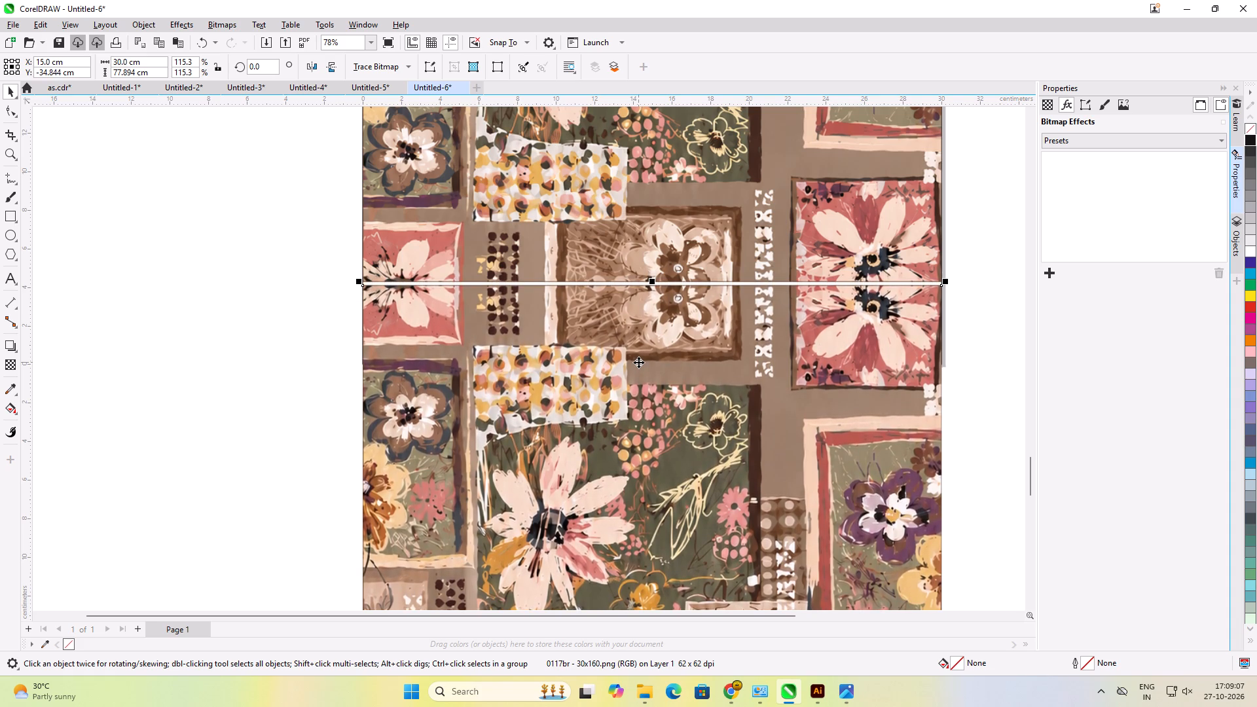
Trim about 0.05 cm off the middle floral image's bottom edge with the Shape tool to remove its dark line.
click(659, 261)
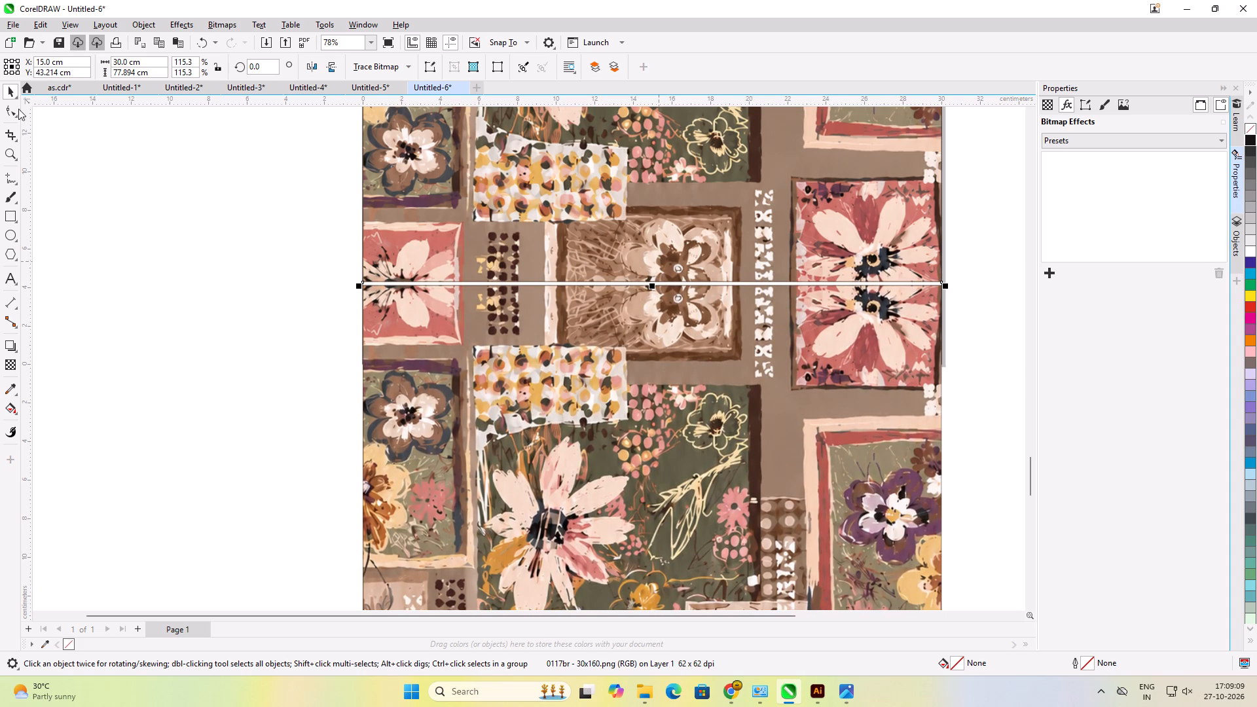
click(6, 113)
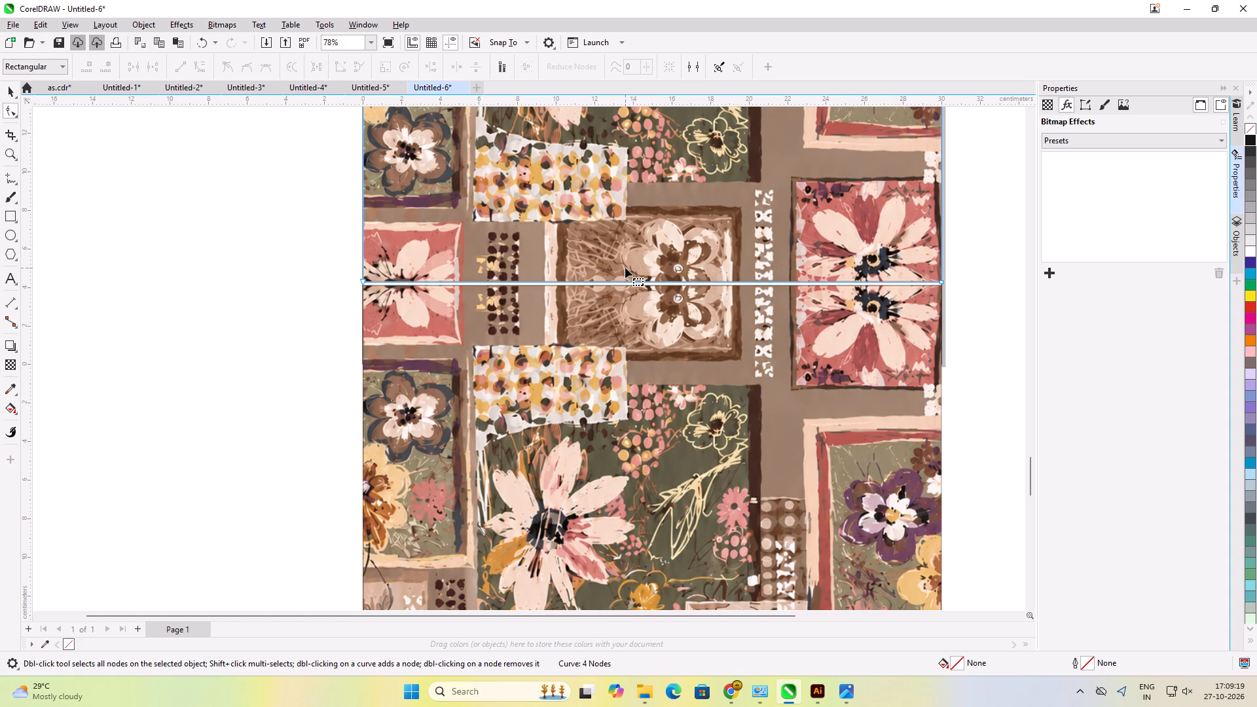
scroll(628, 282, up, 6)
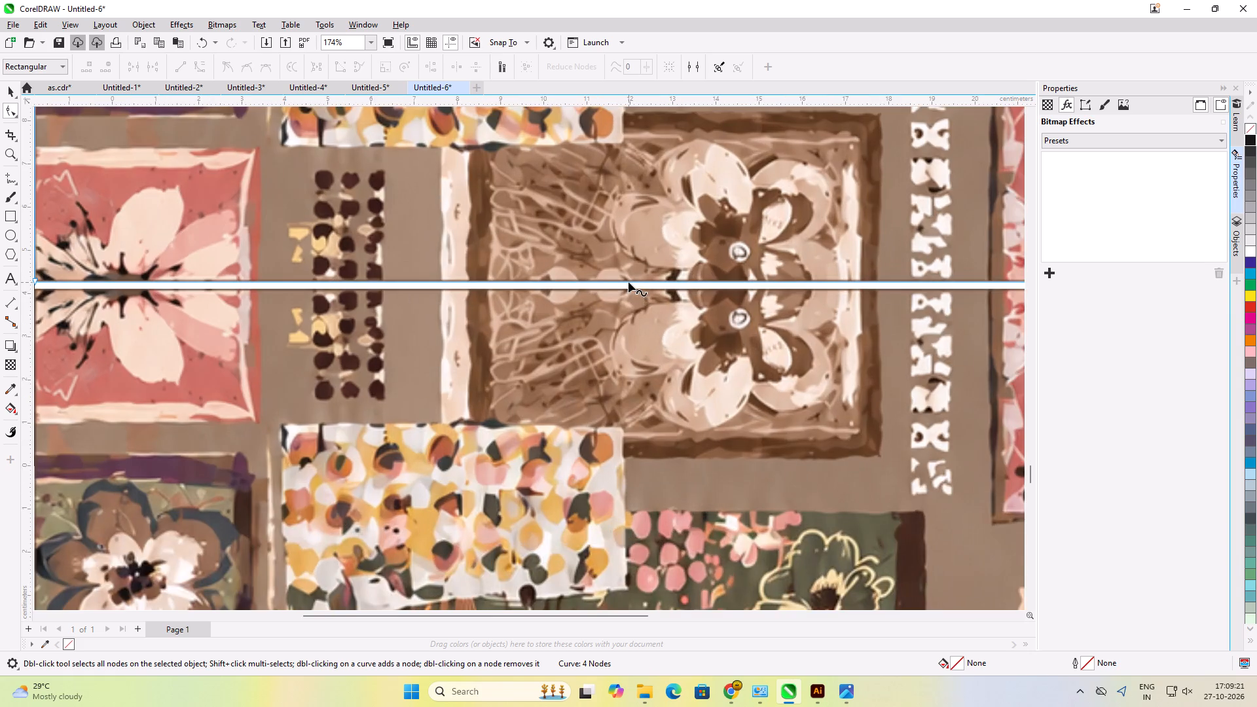
scroll(628, 282, up, 13)
drag(636, 280, 637, 277)
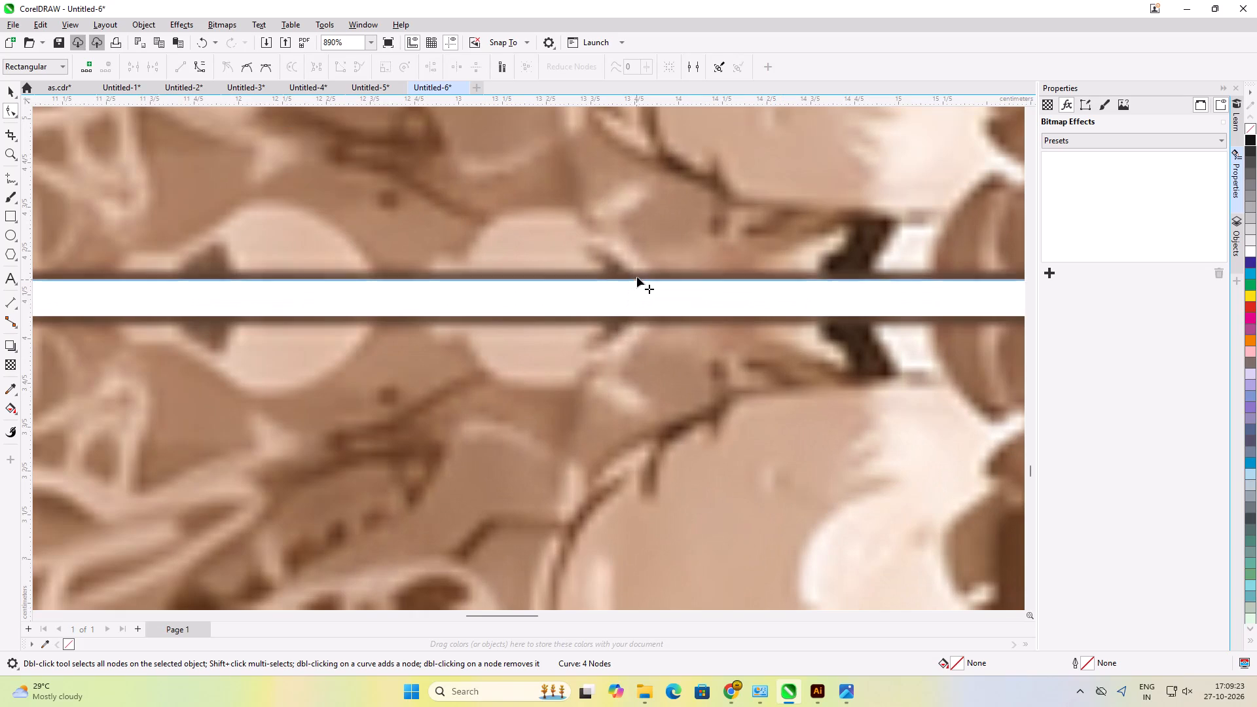
drag(637, 277, 640, 268)
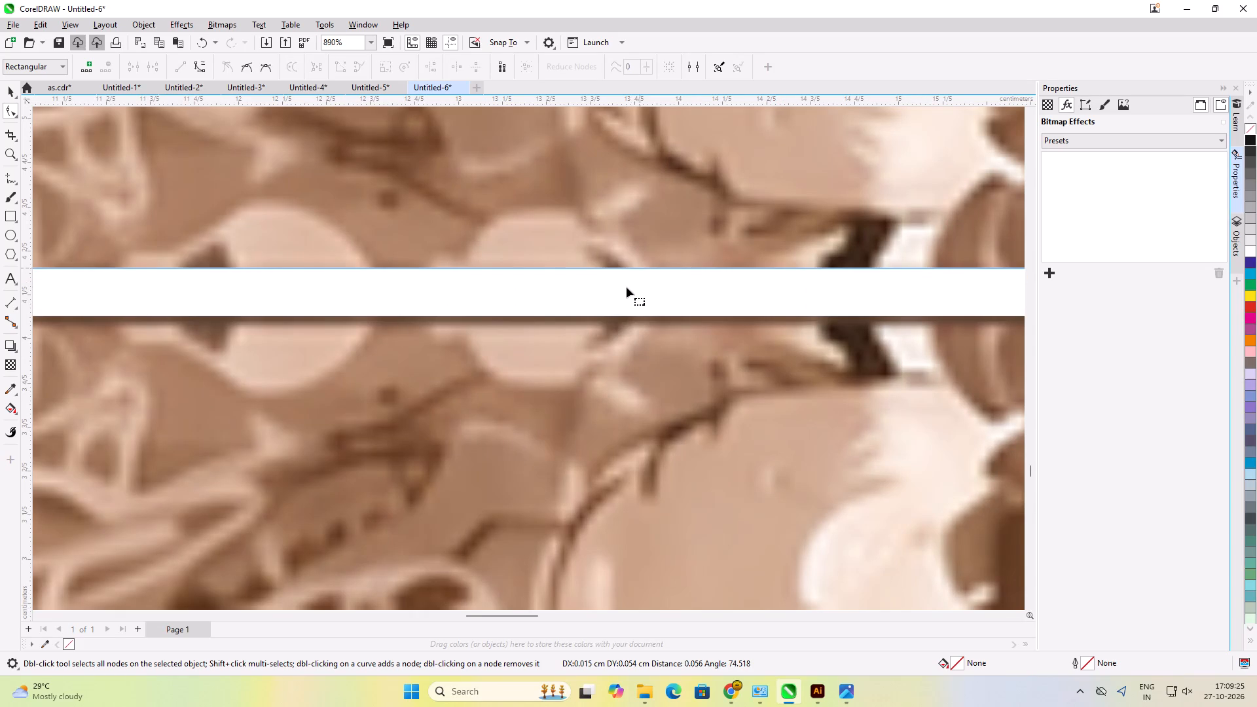
Trim about 0.04 cm off the lowest floral image's top edge with the Shape tool to remove its dark line.
click(622, 351)
drag(633, 317, 634, 326)
click(631, 306)
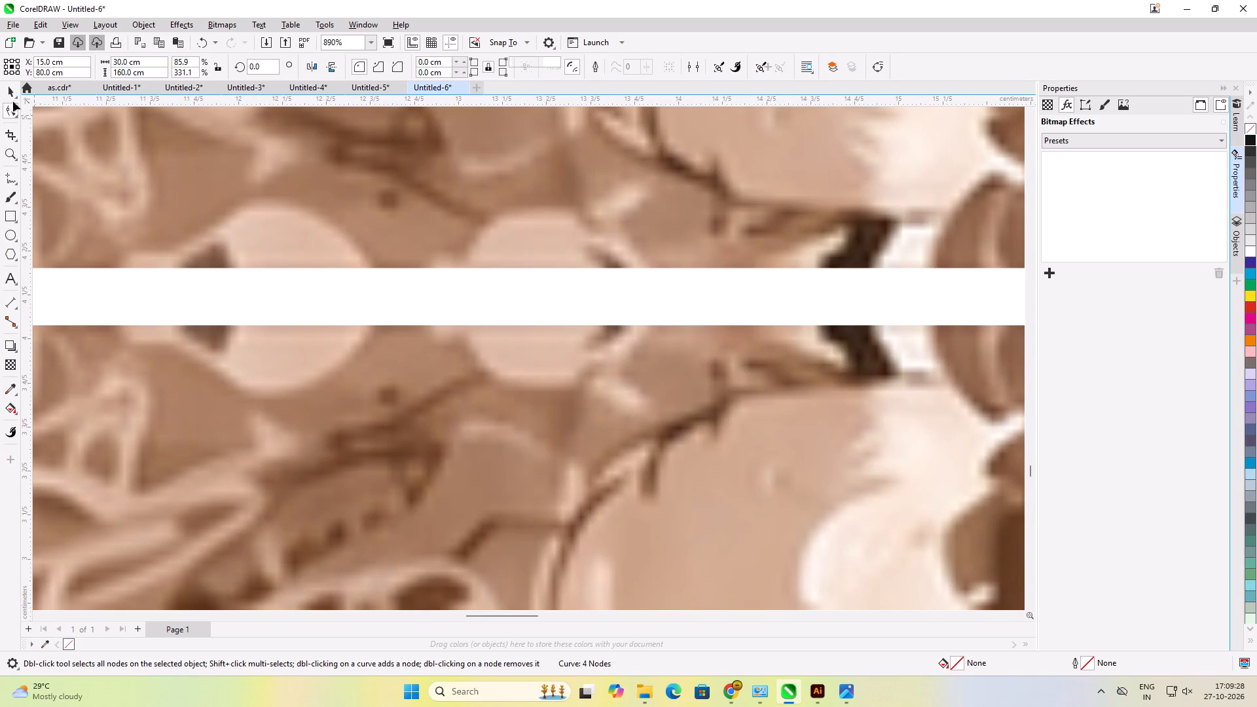
click(8, 86)
Nudge the lowest floral image up to Y -34.595 cm so its top edge closes the gap with the middle image.
click(300, 298)
scroll(511, 298, down, 15)
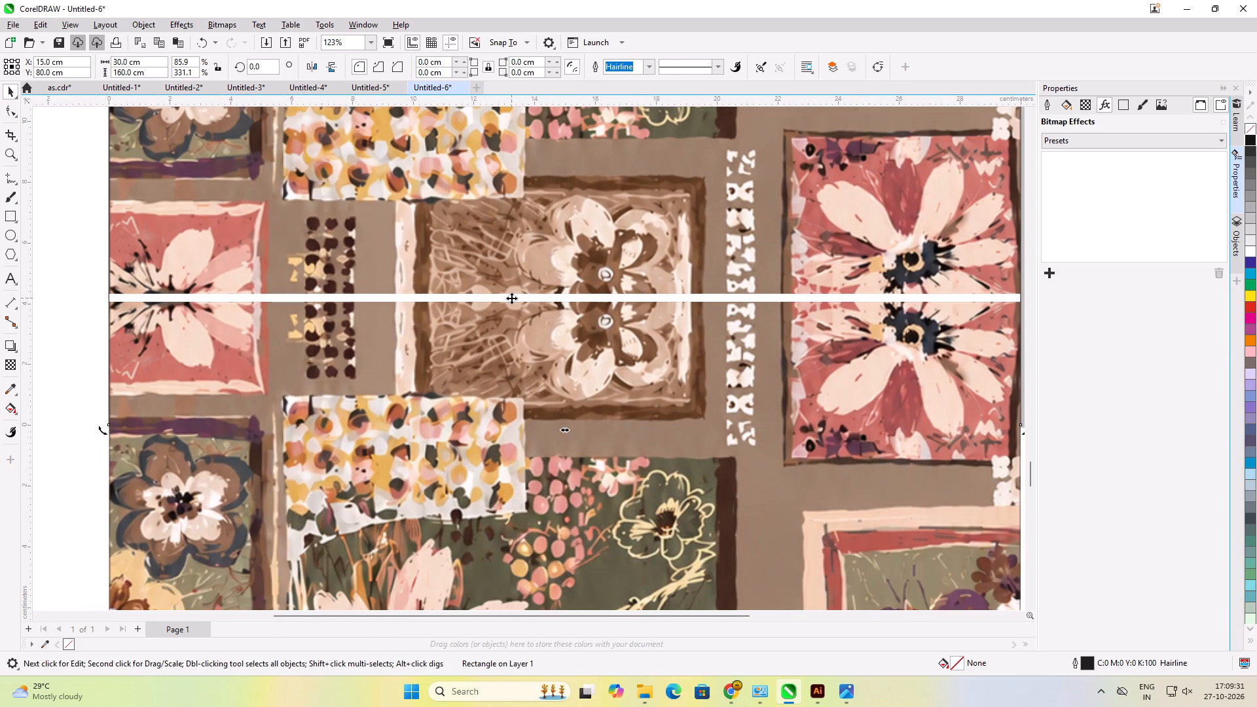
click(484, 333)
scroll(541, 308, up, 10)
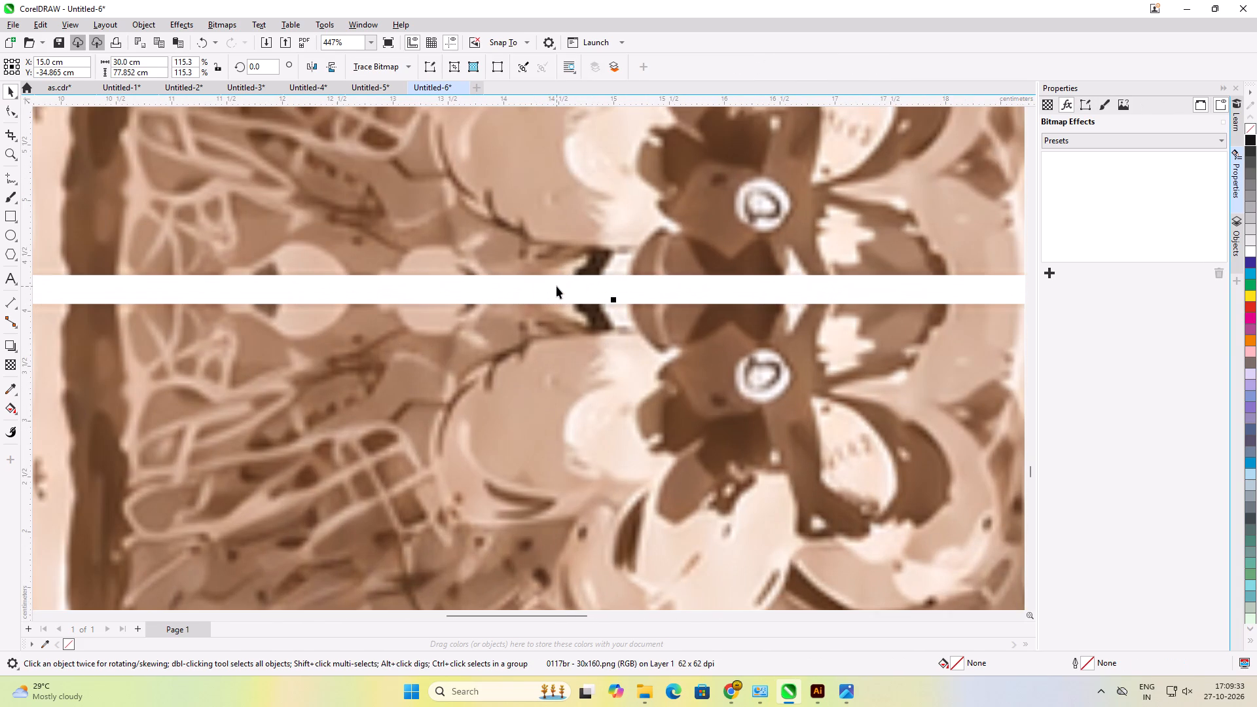
key(Up)
key(Up)
key(Up)
key(Up)
key(Up)
key(Up)
key(Up)
key(Up)
key(Up)
key(Up)
key(Up)
scroll(556, 286, up, 1)
key(Up)
key(Up)
key(Up)
key(Up)
key(Up)
key(Up)
key(Up)
key(Up)
key(Up)
key(Up)
key(Up)
key(Up)
key(Up)
key(Up)
key(Up)
key(Up)
key(Up)
key(Up)
key(Up)
key(Up)
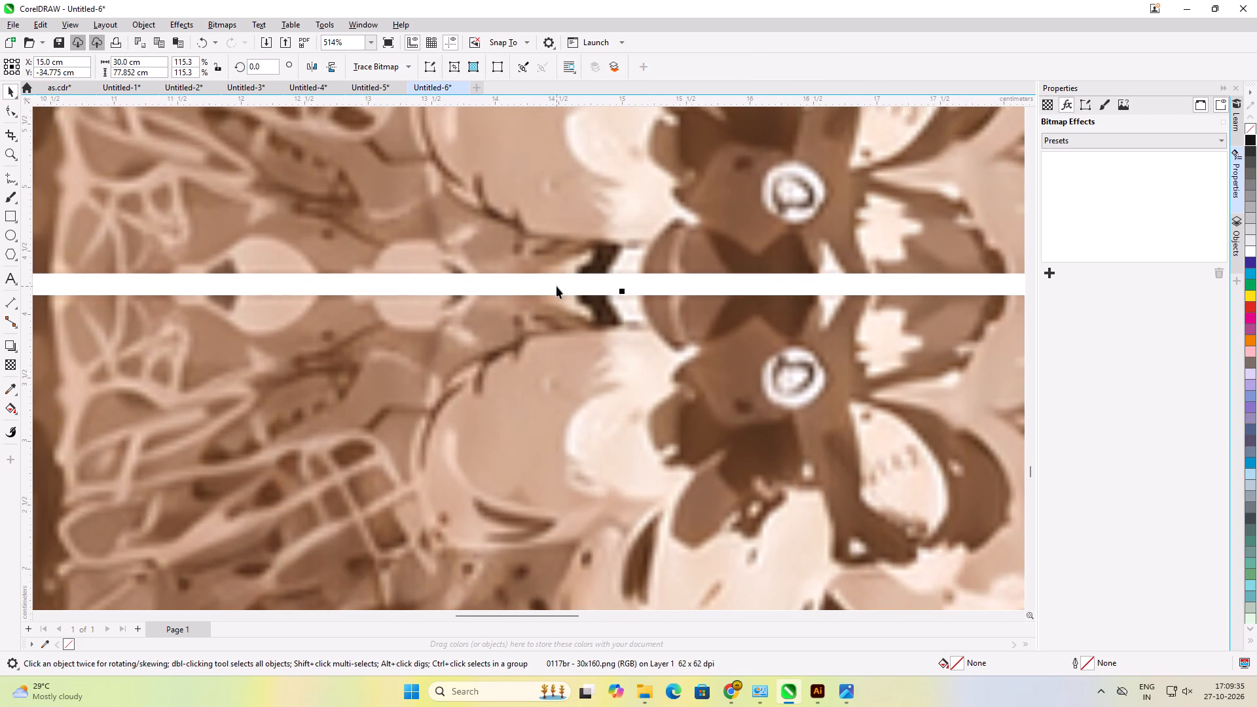
key(Up)
key(Up)
key(Up)
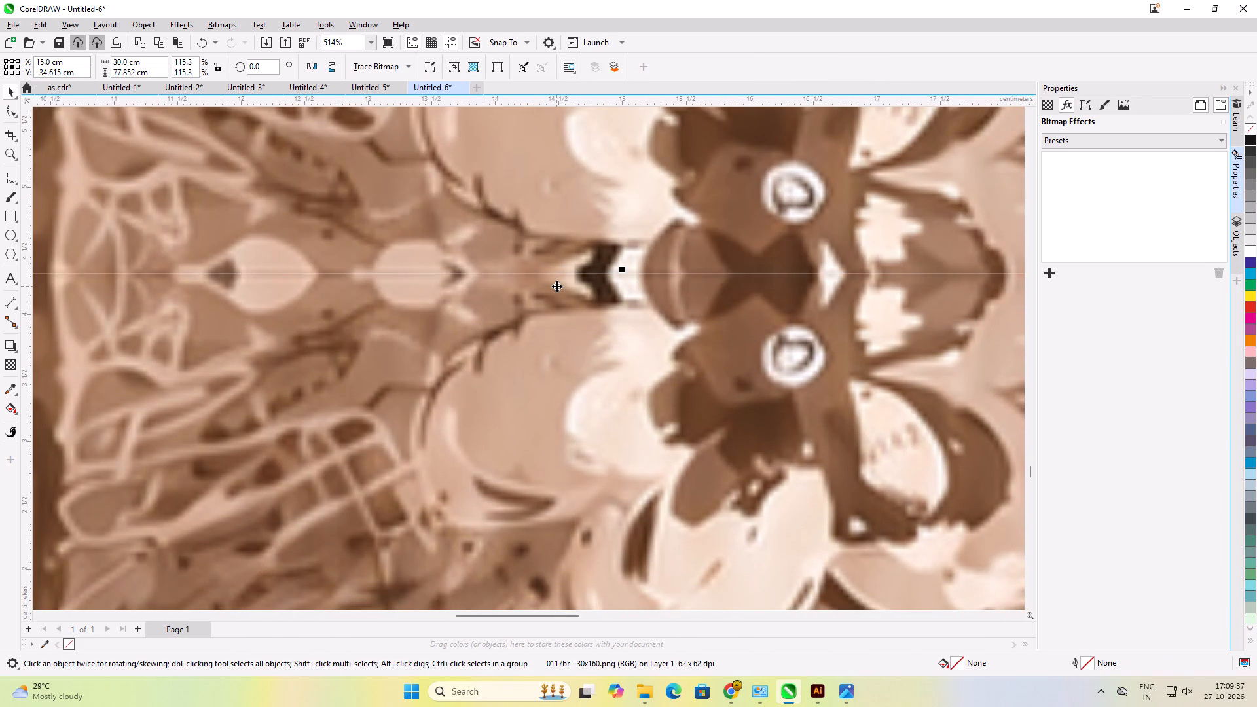
key(Up)
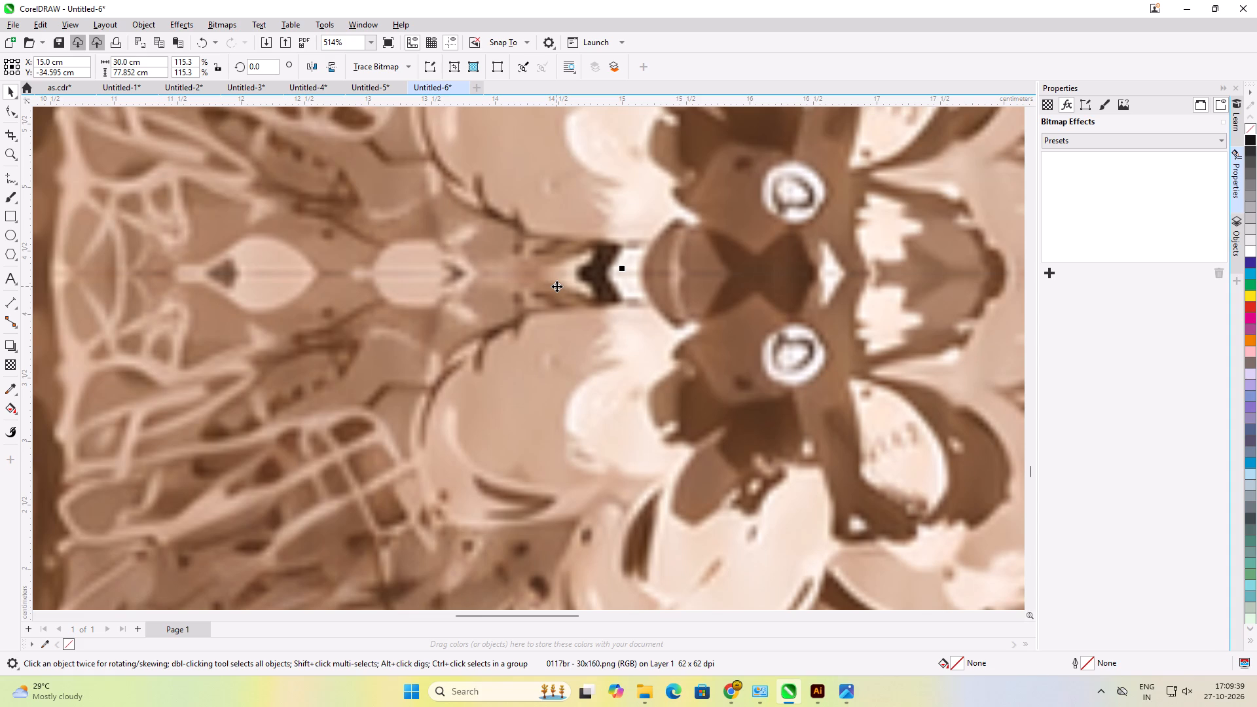
Examine the seam between the middle and lowest floral images and the lowest image down to its bottom edge.
scroll(556, 286, up, 6)
scroll(556, 286, down, 16)
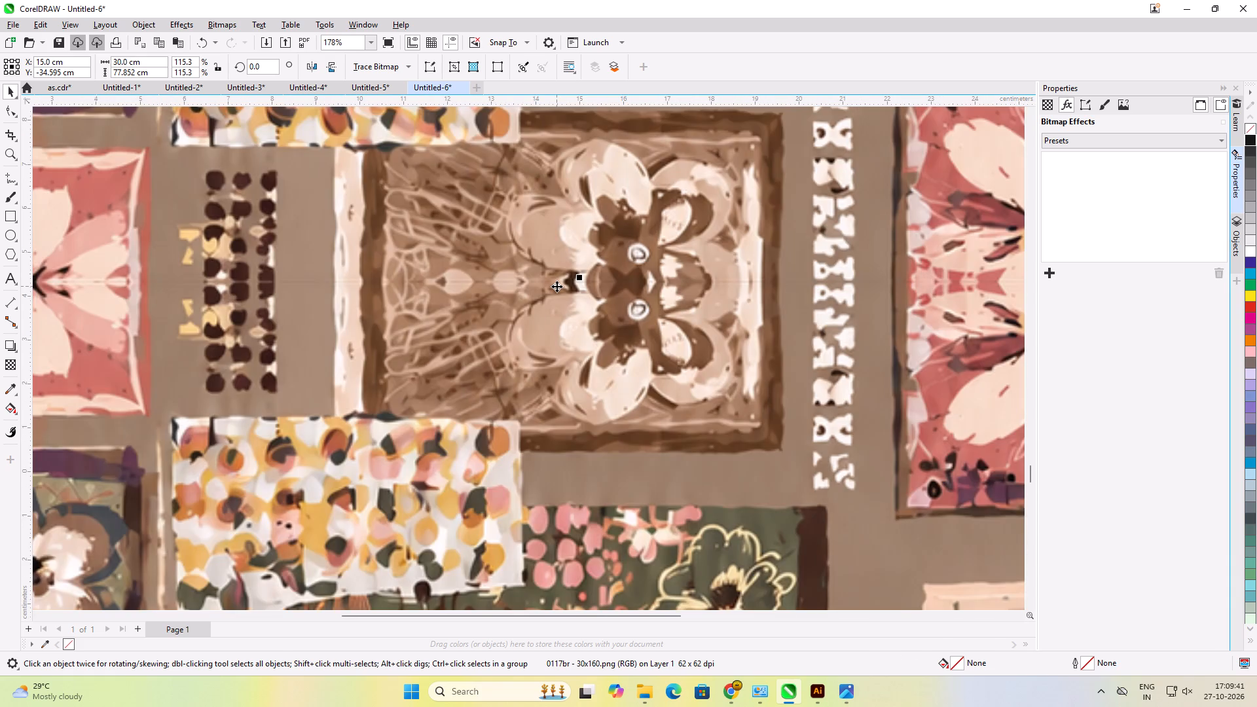
scroll(556, 286, down, 7)
click(976, 331)
scroll(778, 299, down, 5)
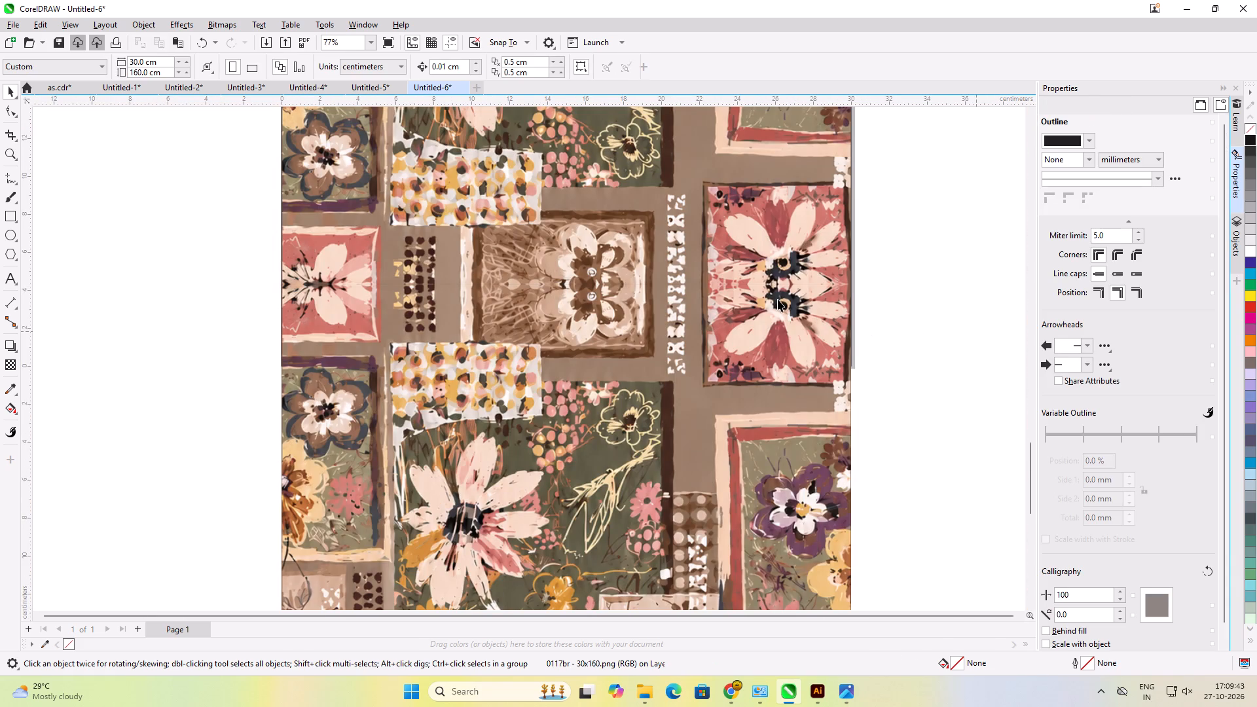
click(848, 329)
scroll(621, 259, down, 4)
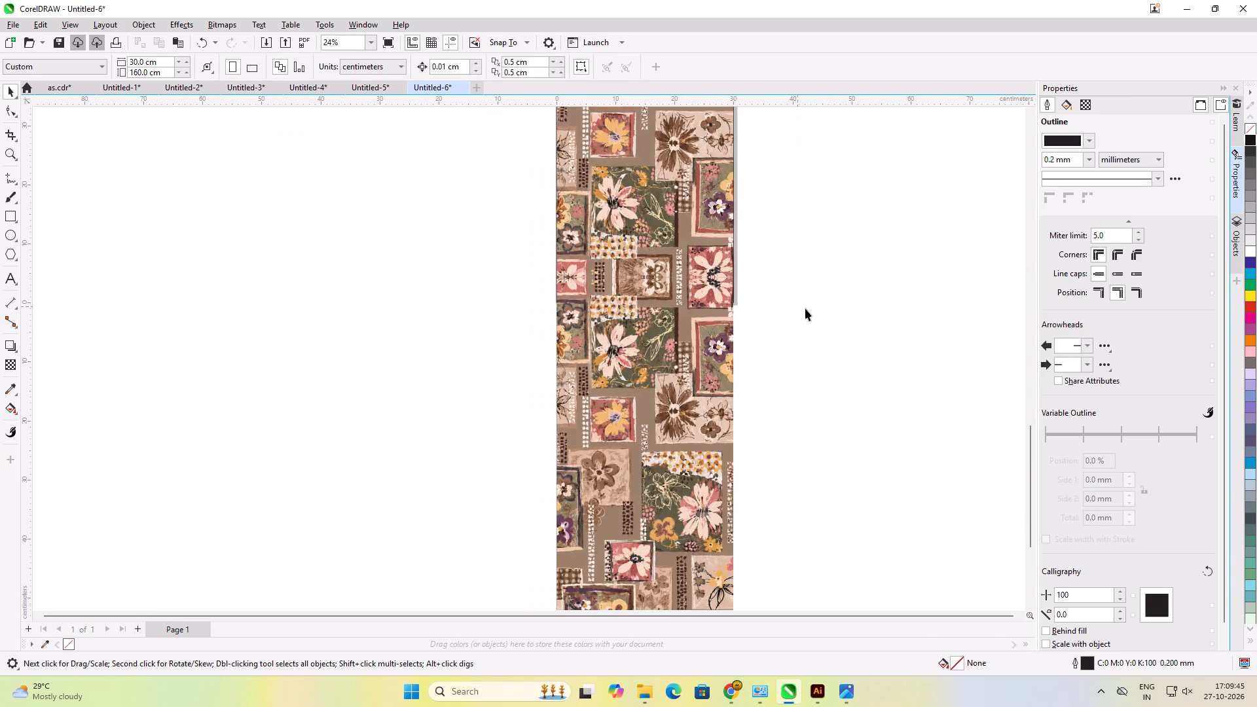
click(807, 308)
scroll(577, 259, down, 3)
scroll(595, 597, up, 2)
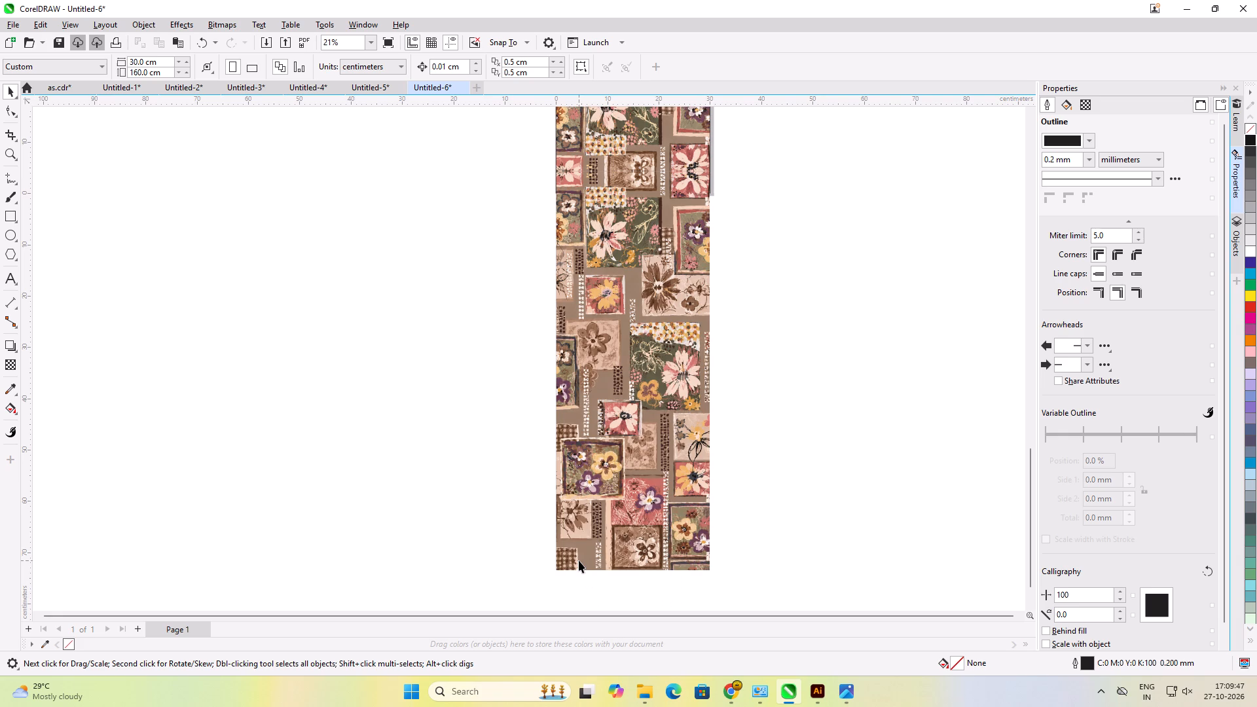
scroll(579, 560, up, 2)
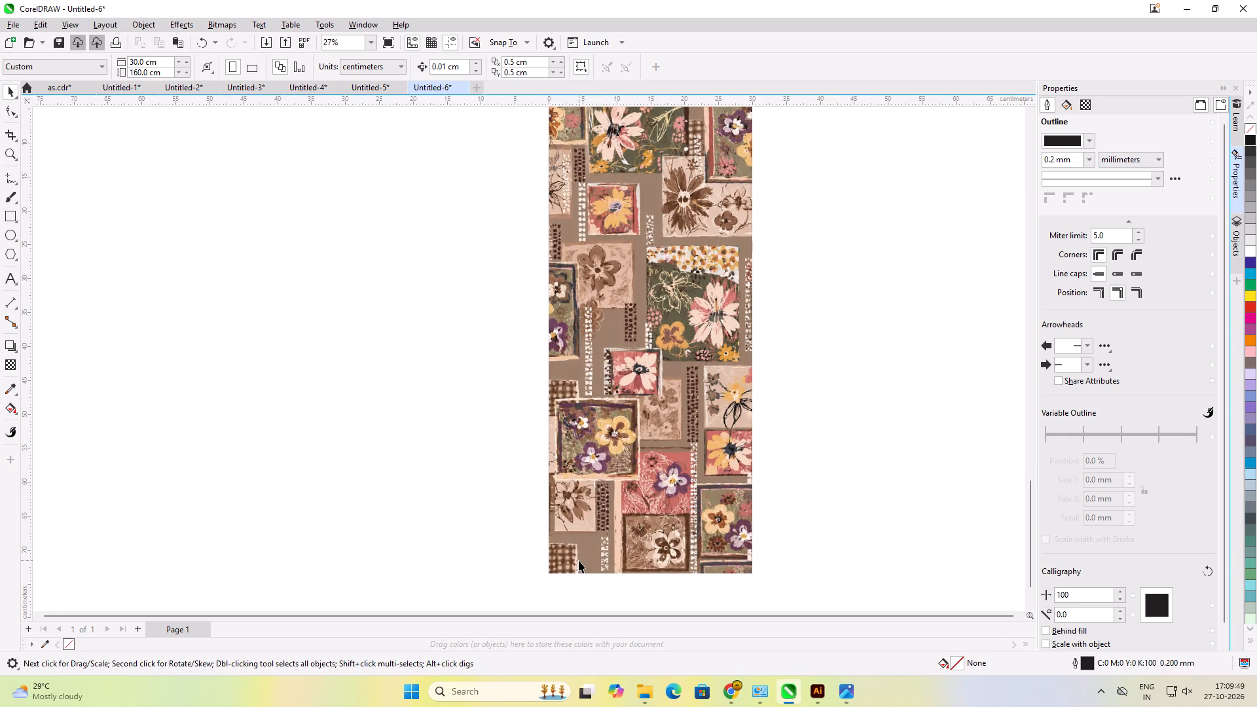
click(579, 560)
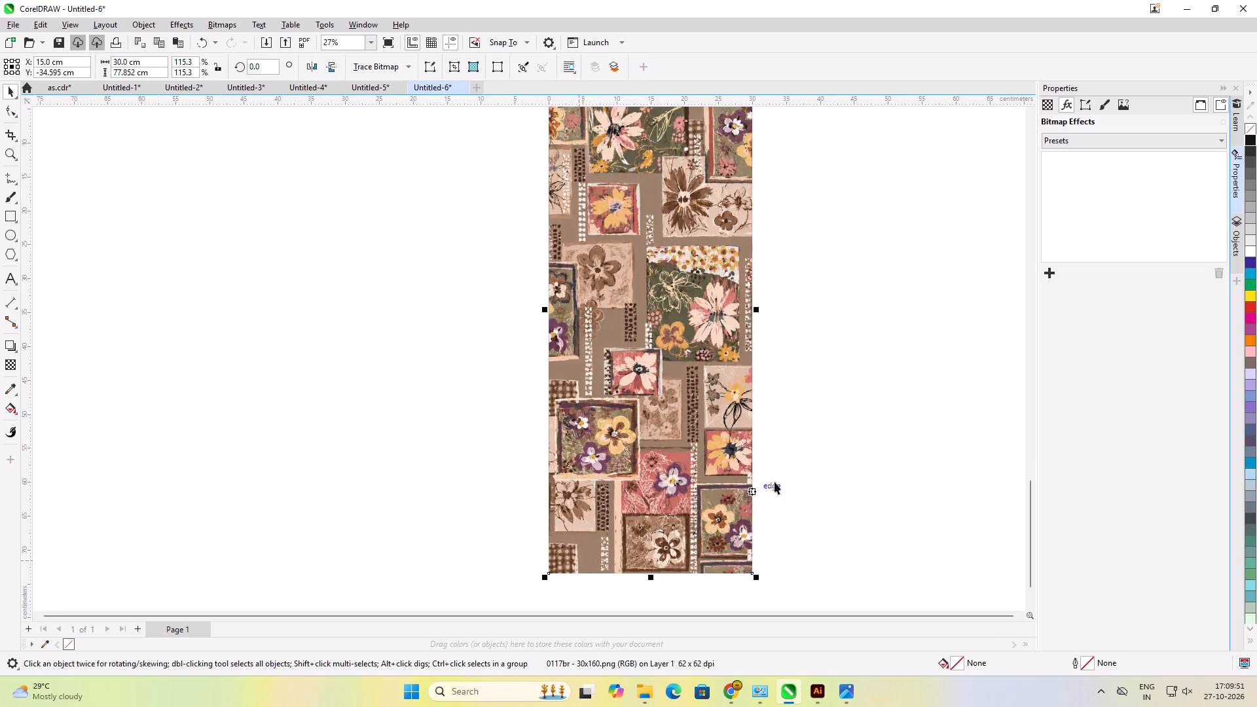
Examine the stacked floral images and the seam between the middle and lowest ones against the page outline.
click(799, 475)
click(689, 412)
scroll(689, 412, down, 11)
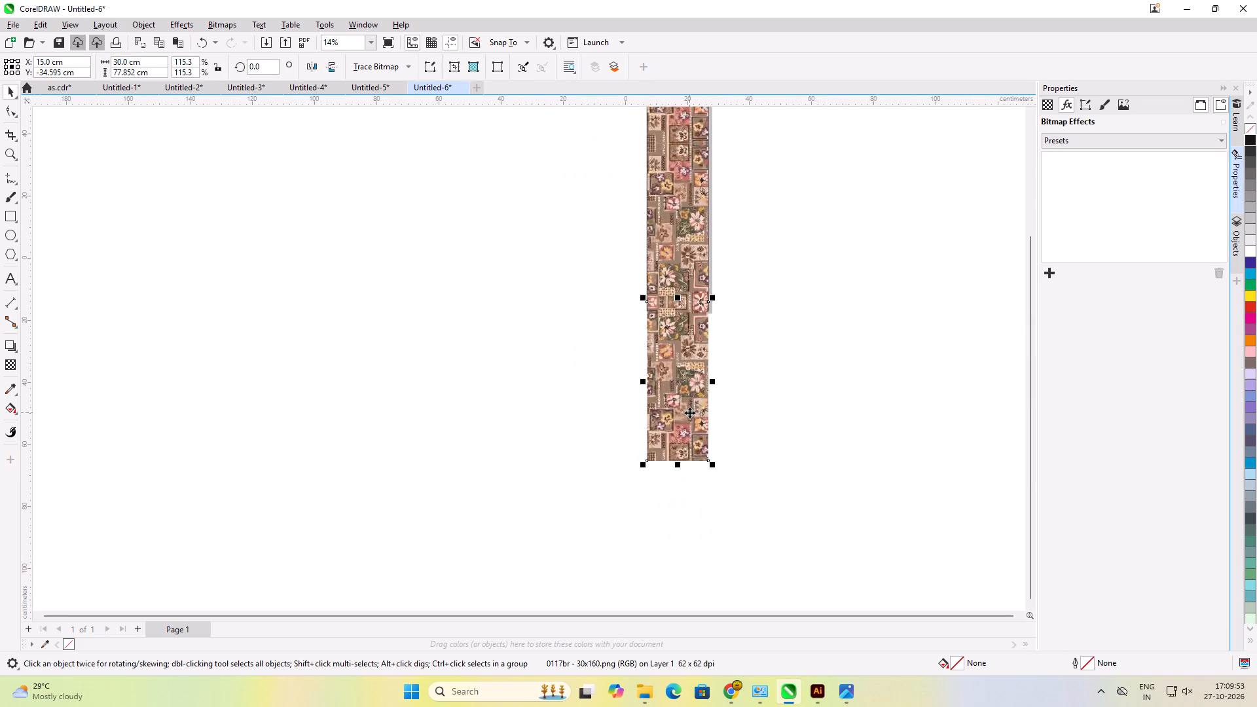
scroll(689, 412, down, 1)
click(761, 405)
scroll(682, 285, up, 12)
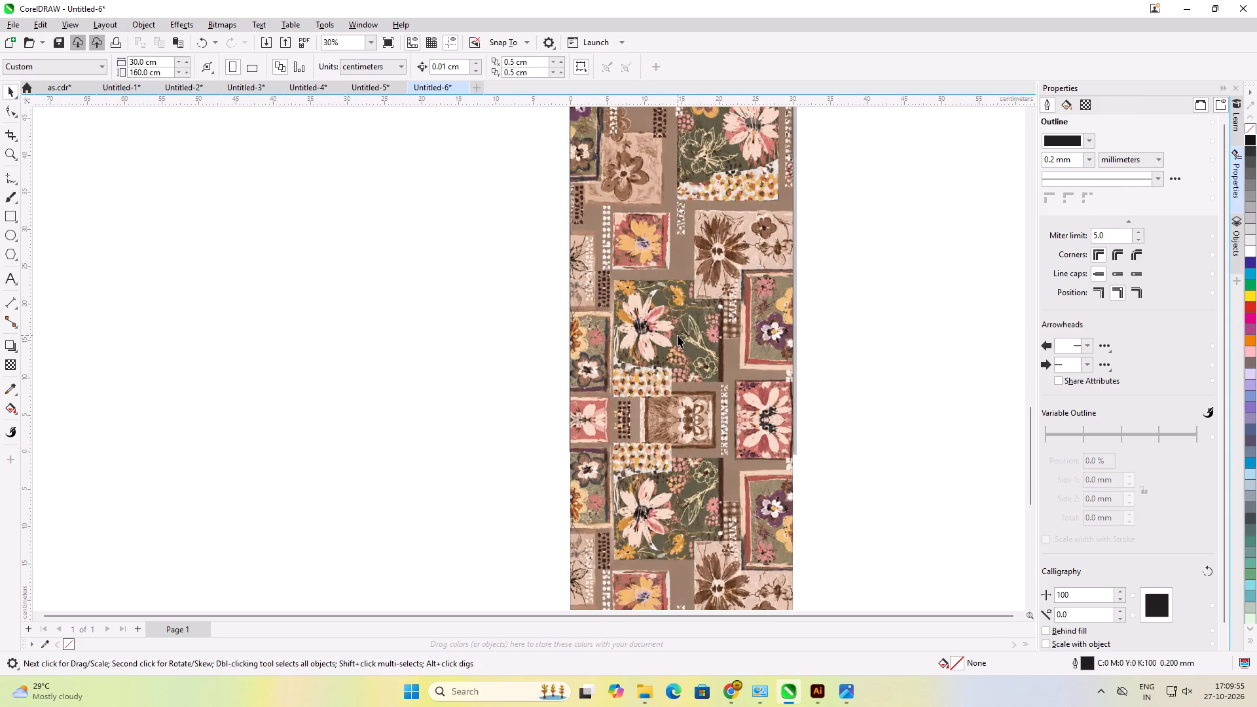
scroll(727, 456, up, 2)
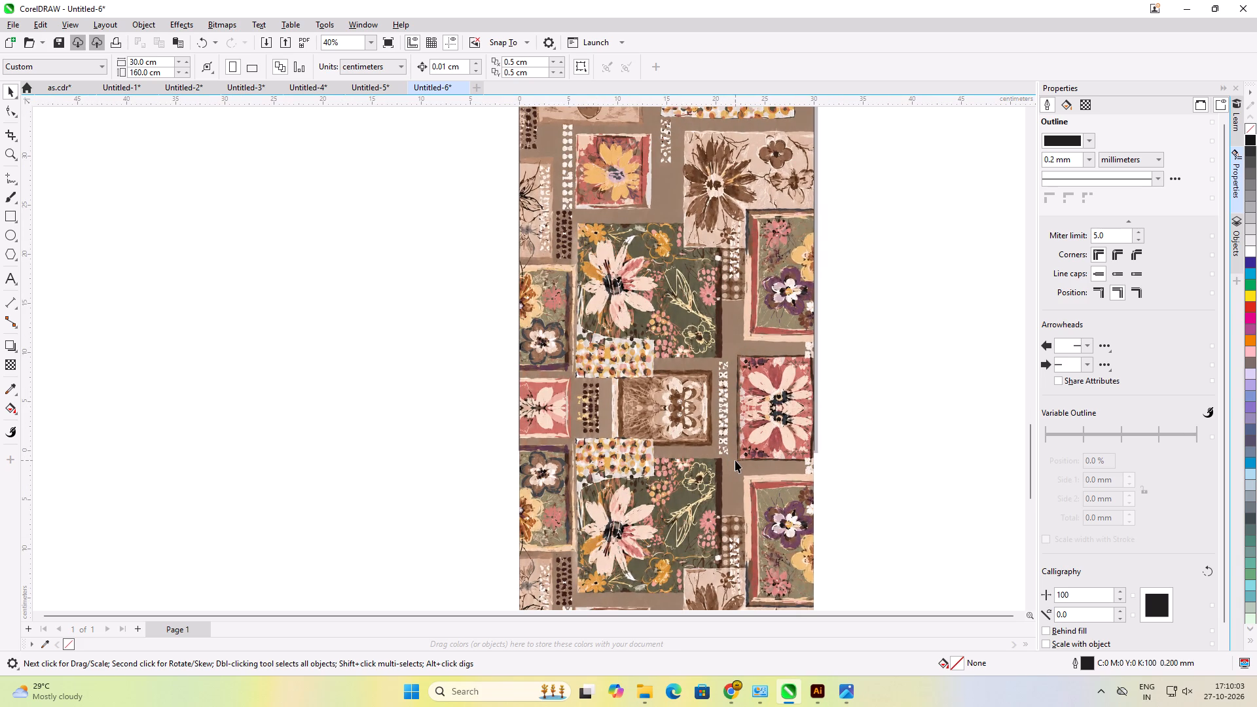
scroll(618, 302, down, 13)
click(718, 317)
scroll(665, 352, down, 5)
scroll(646, 217, up, 4)
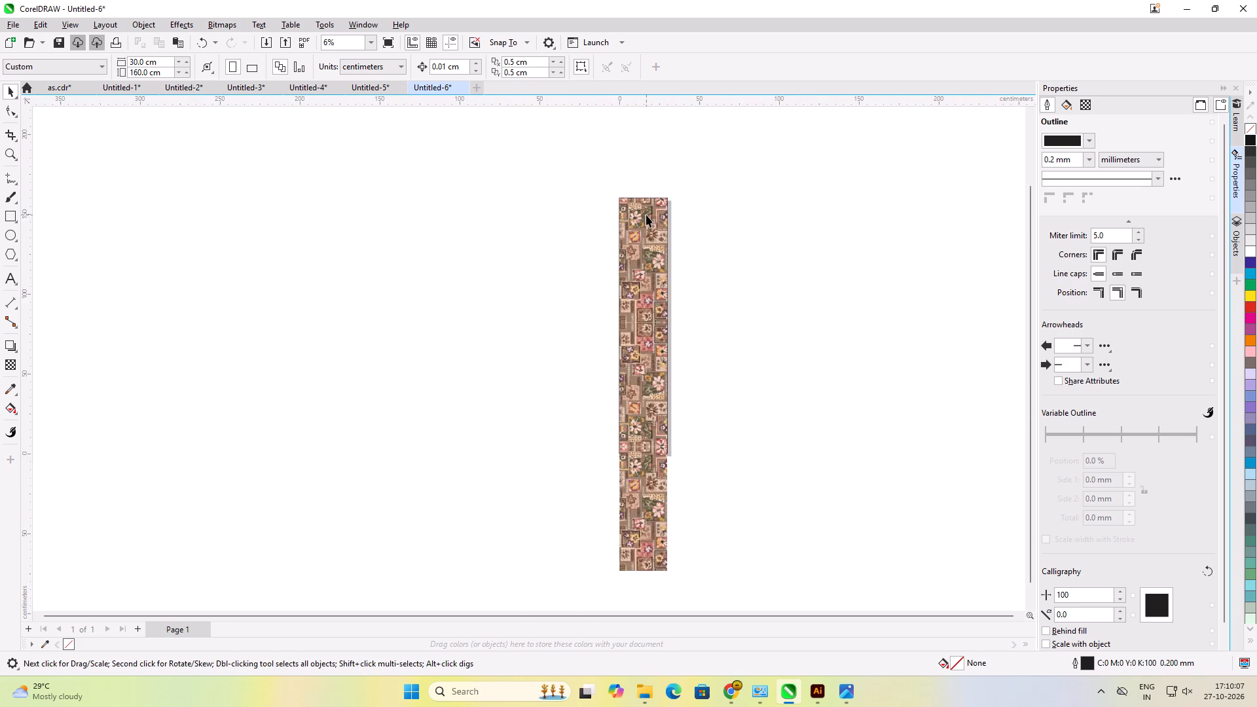
scroll(662, 297, up, 3)
click(654, 302)
right_click(654, 302)
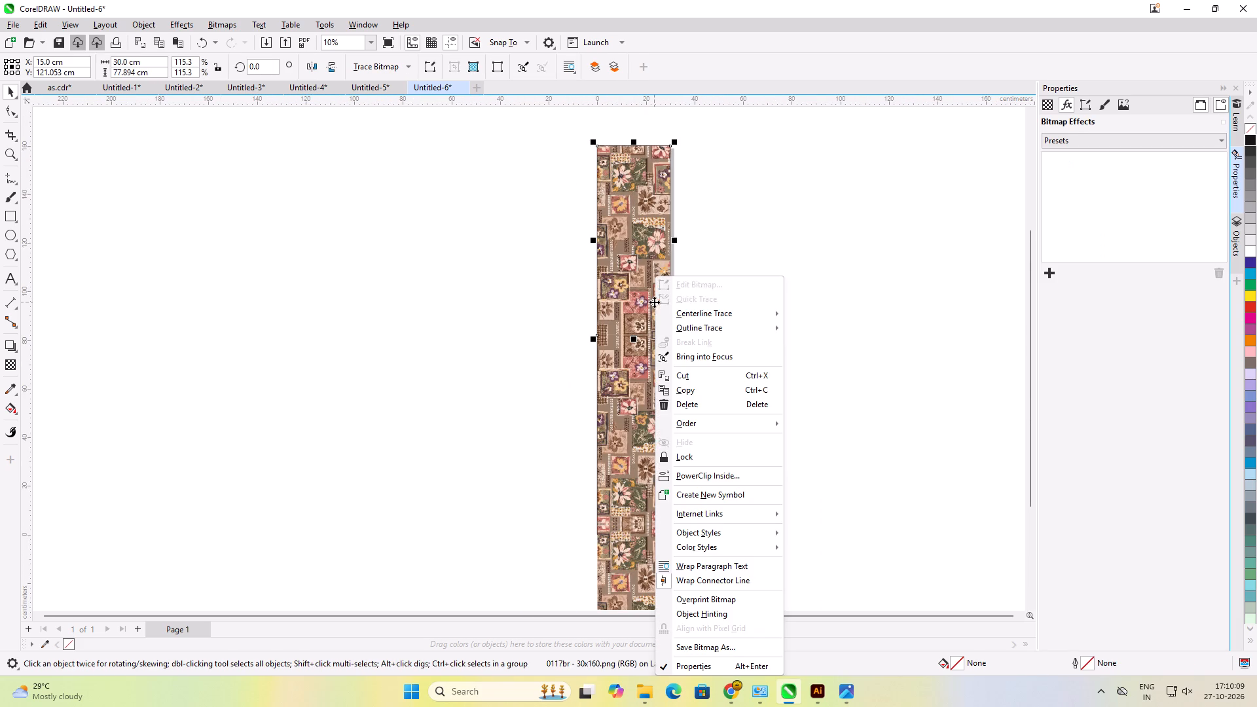
click(839, 426)
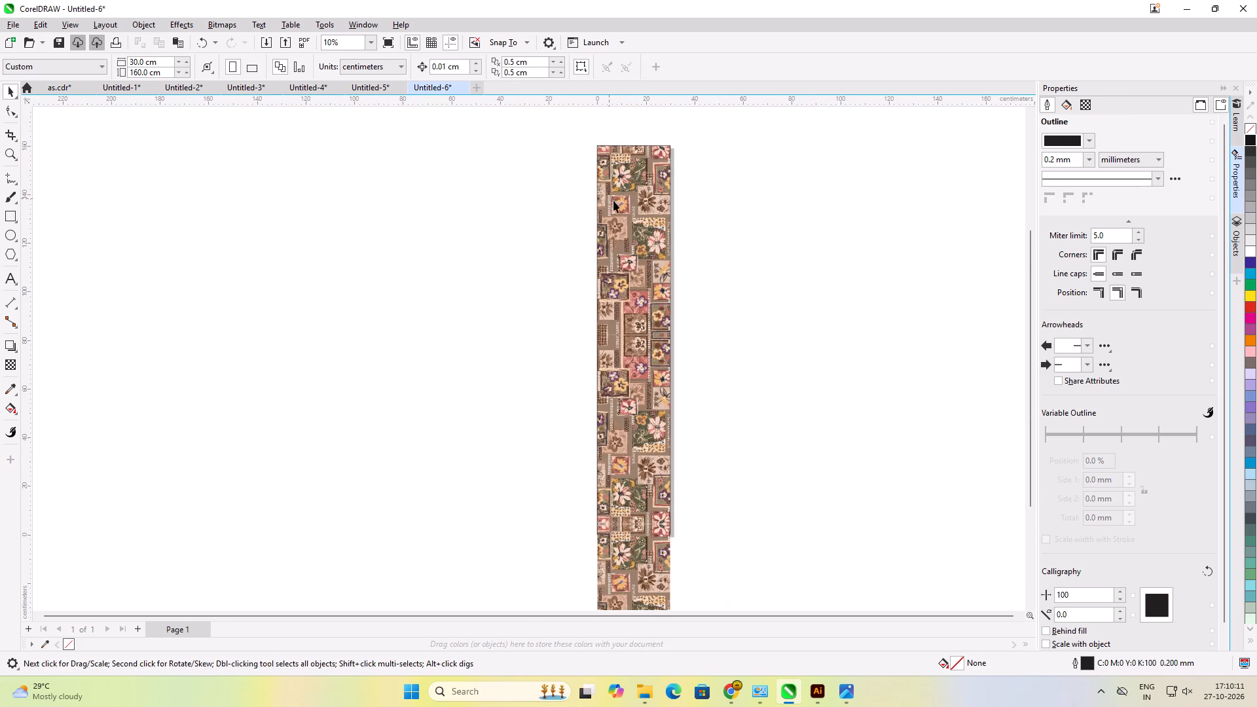
Select all three stacked floral images and place a copy of them beside the page, at about X 62 cm.
scroll(619, 204, down, 2)
click(624, 204)
shift+click(643, 352)
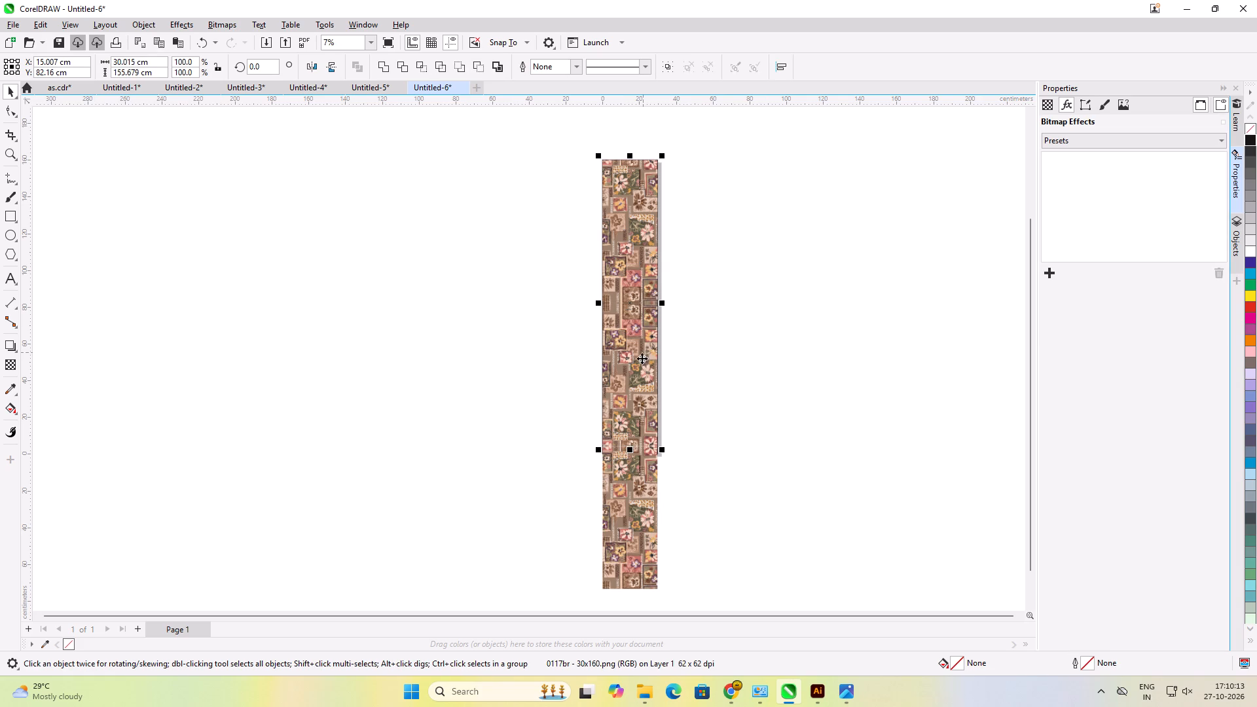
shift+click(628, 489)
drag(628, 488, 733, 490)
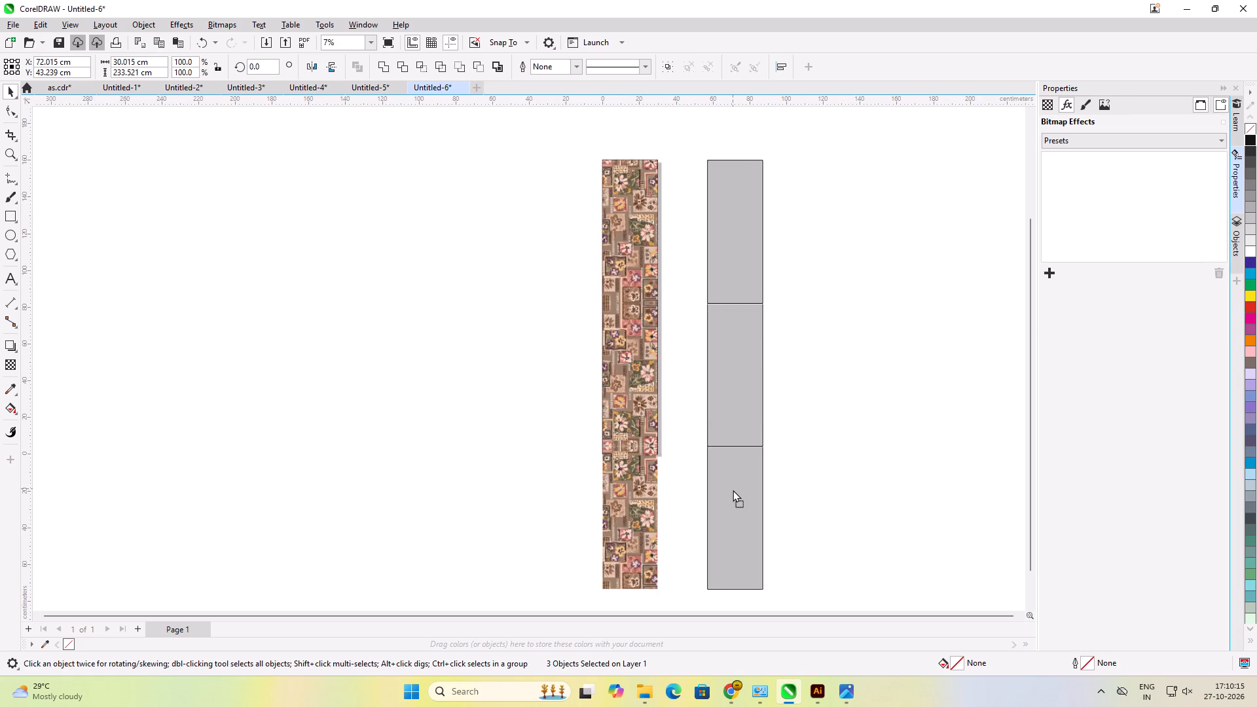
drag(733, 490, 714, 492)
shift+right_click(714, 492)
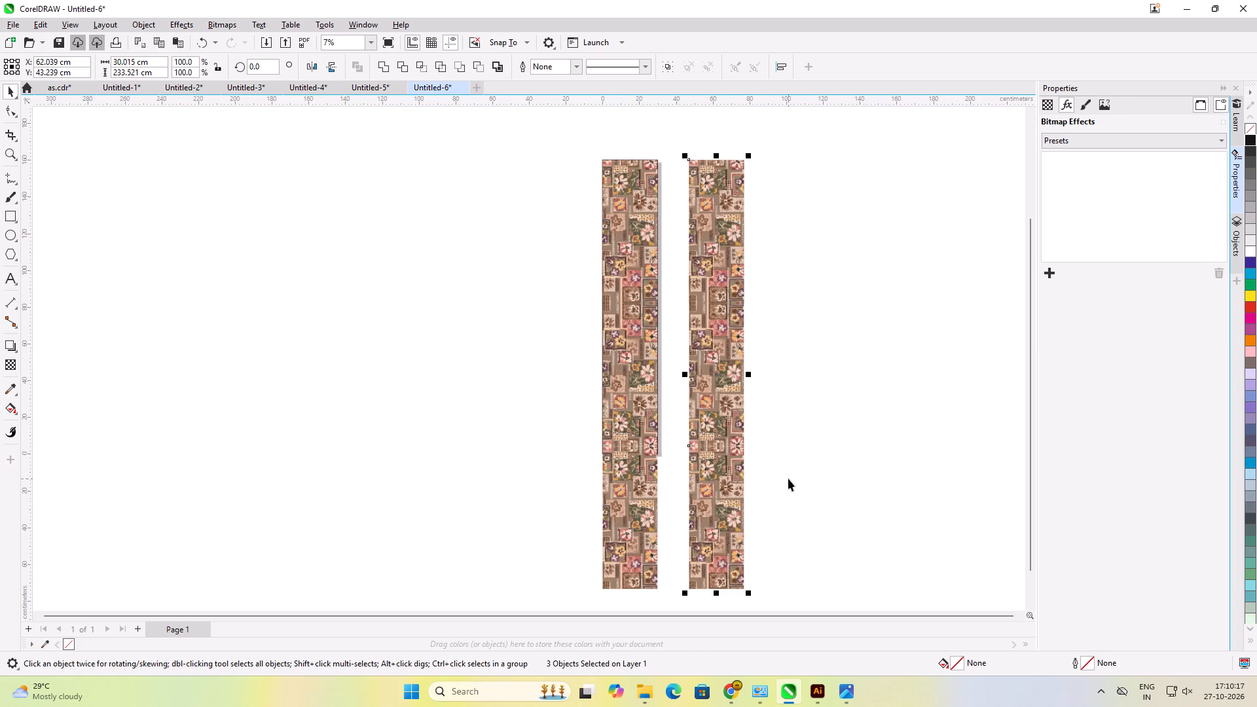
Delete the three original floral images from the page frame, keeping only the copied stack beside it.
click(788, 479)
click(640, 183)
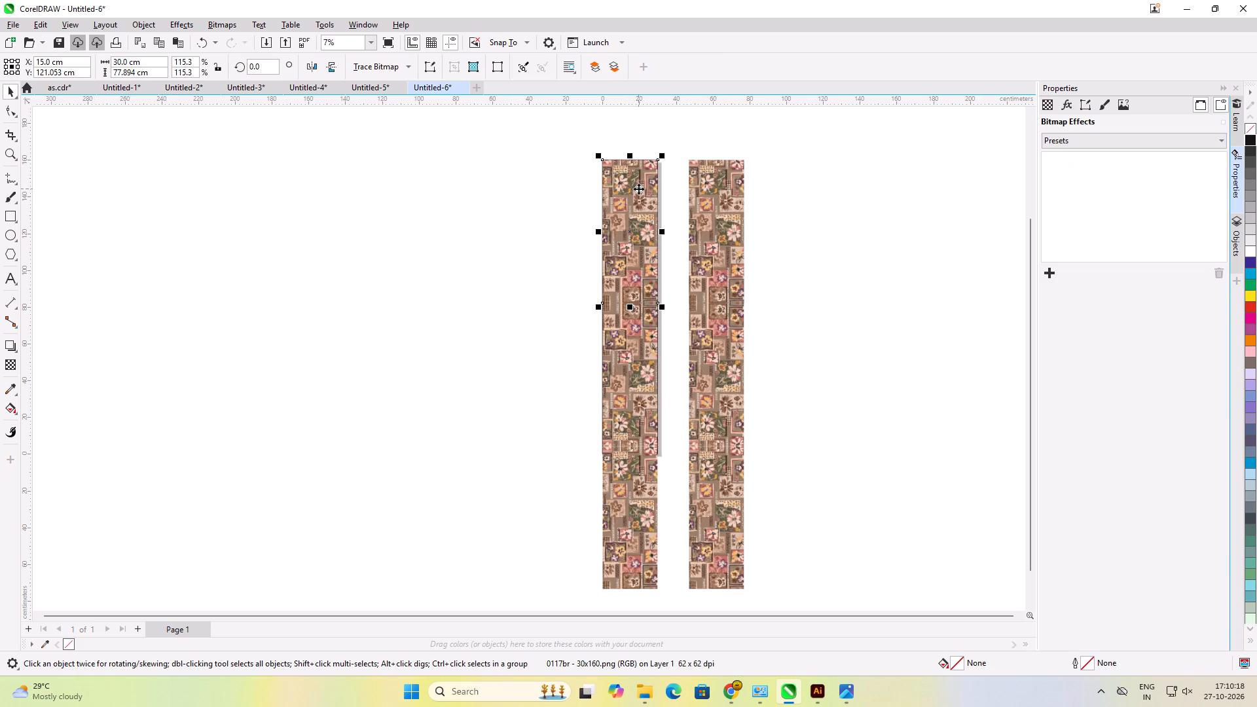
key(Delete)
click(642, 352)
key(Delete)
click(634, 462)
key(Delete)
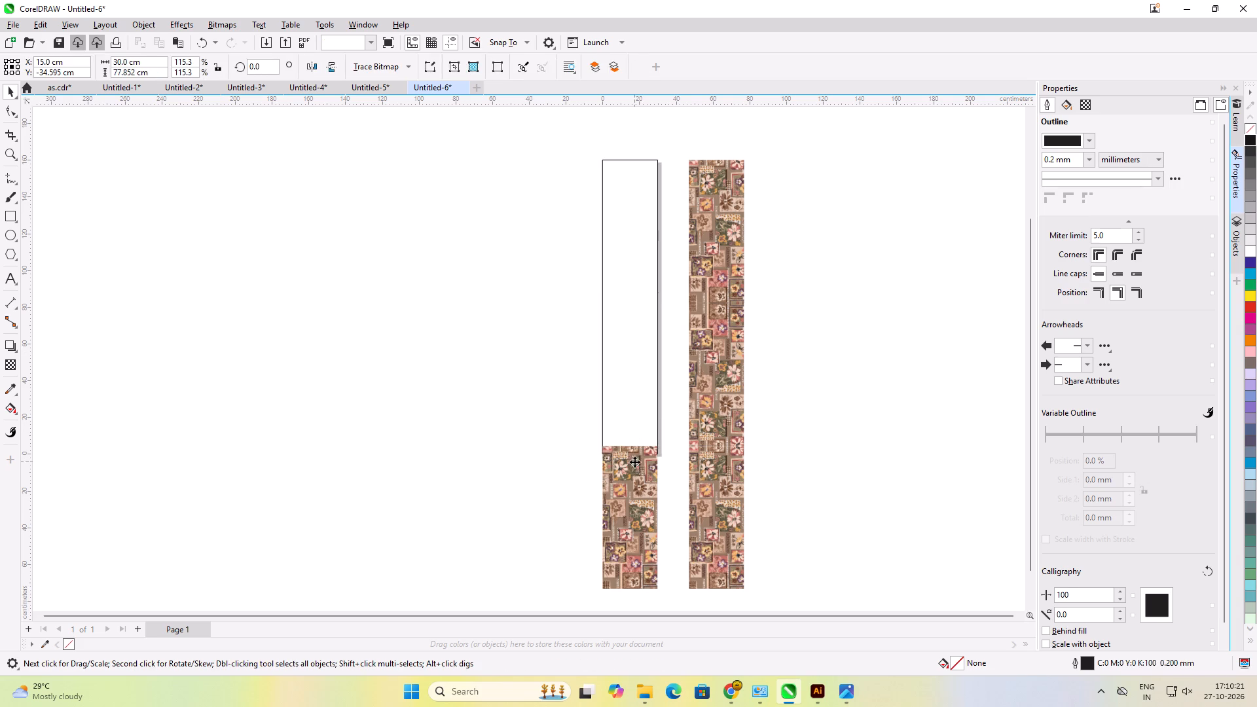
Group the three stacked floral images beside the page.
drag(780, 152, 689, 582)
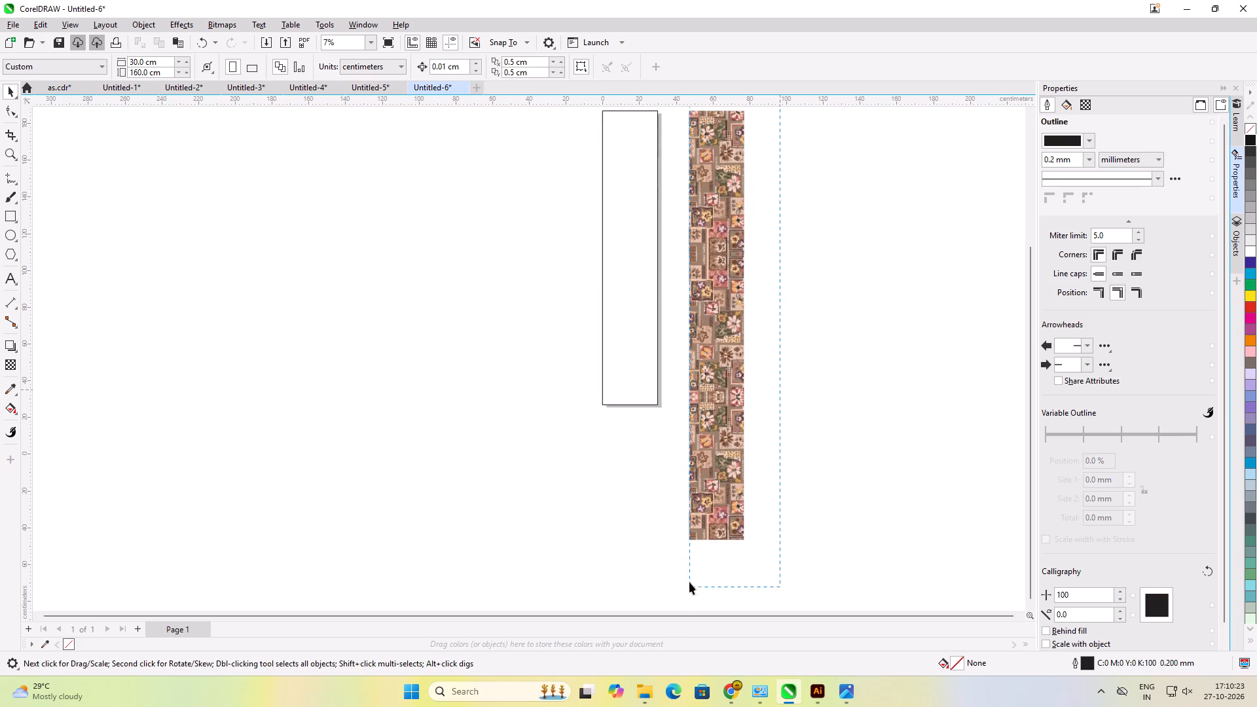
drag(689, 582, 689, 558)
click(716, 503)
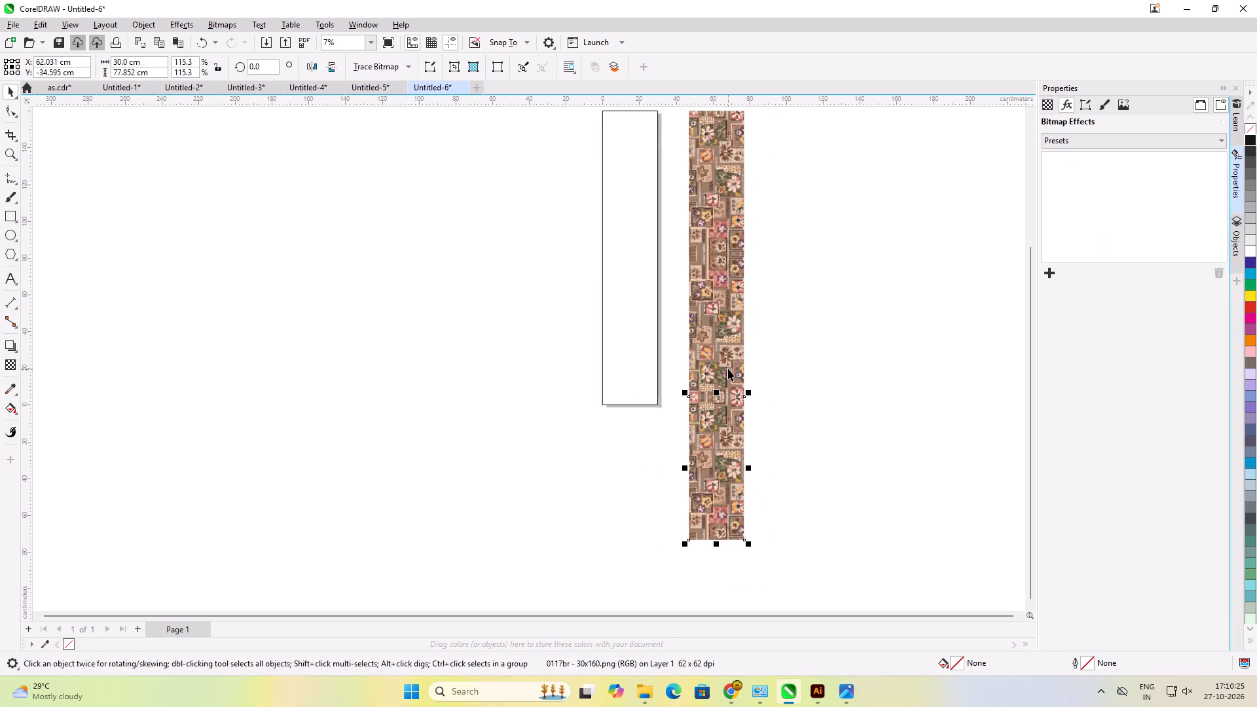
shift+click(728, 369)
shift+click(710, 206)
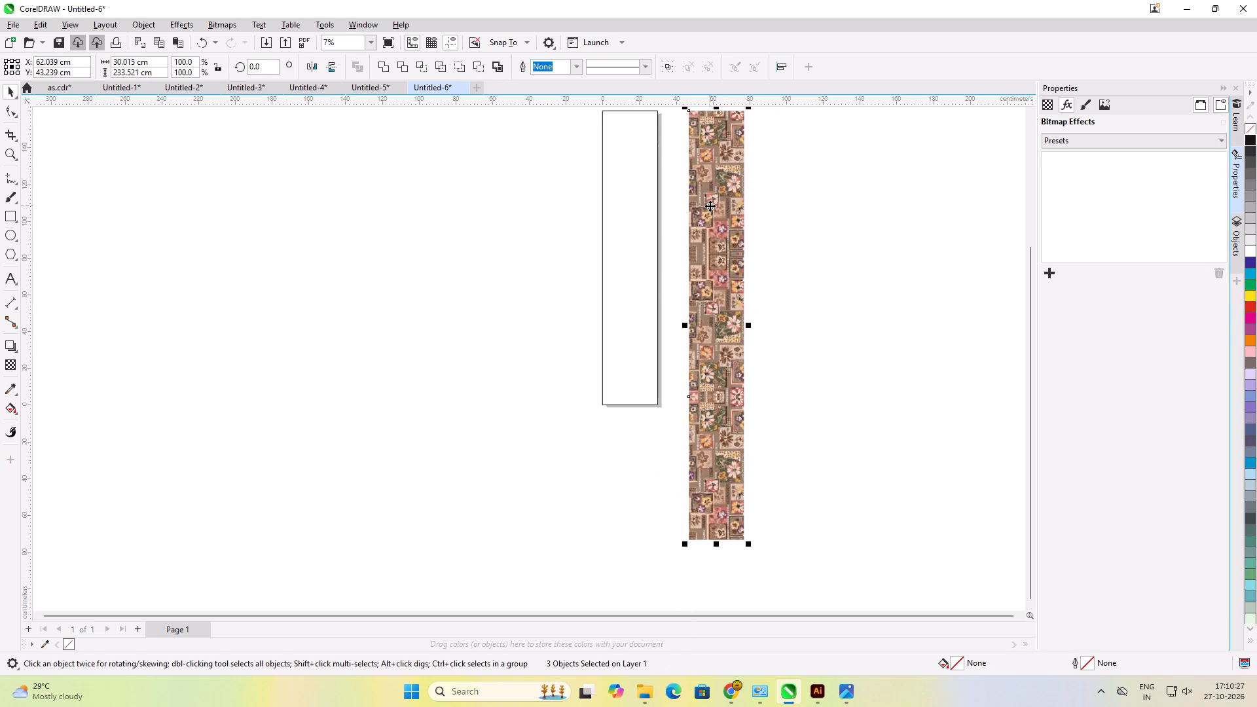
key(ctrl+g)
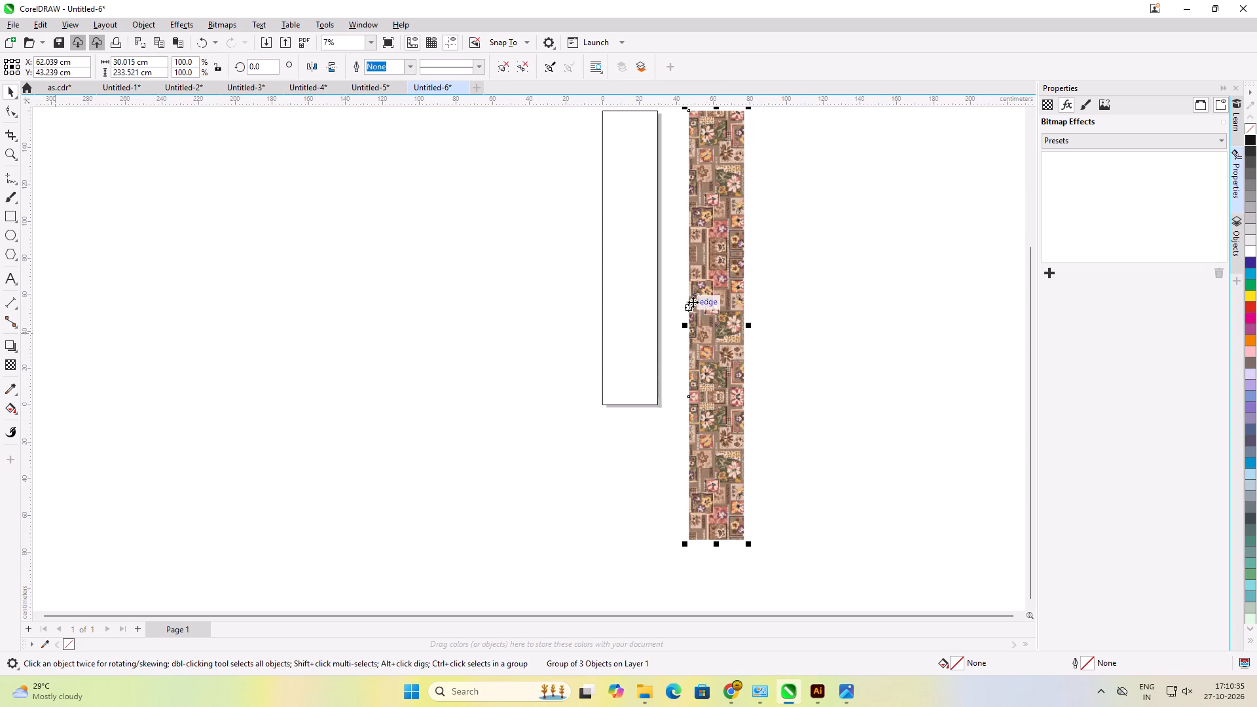
PowerClip the grouped floral images inside the 30 x 160 cm page rectangle.
right_click(708, 281)
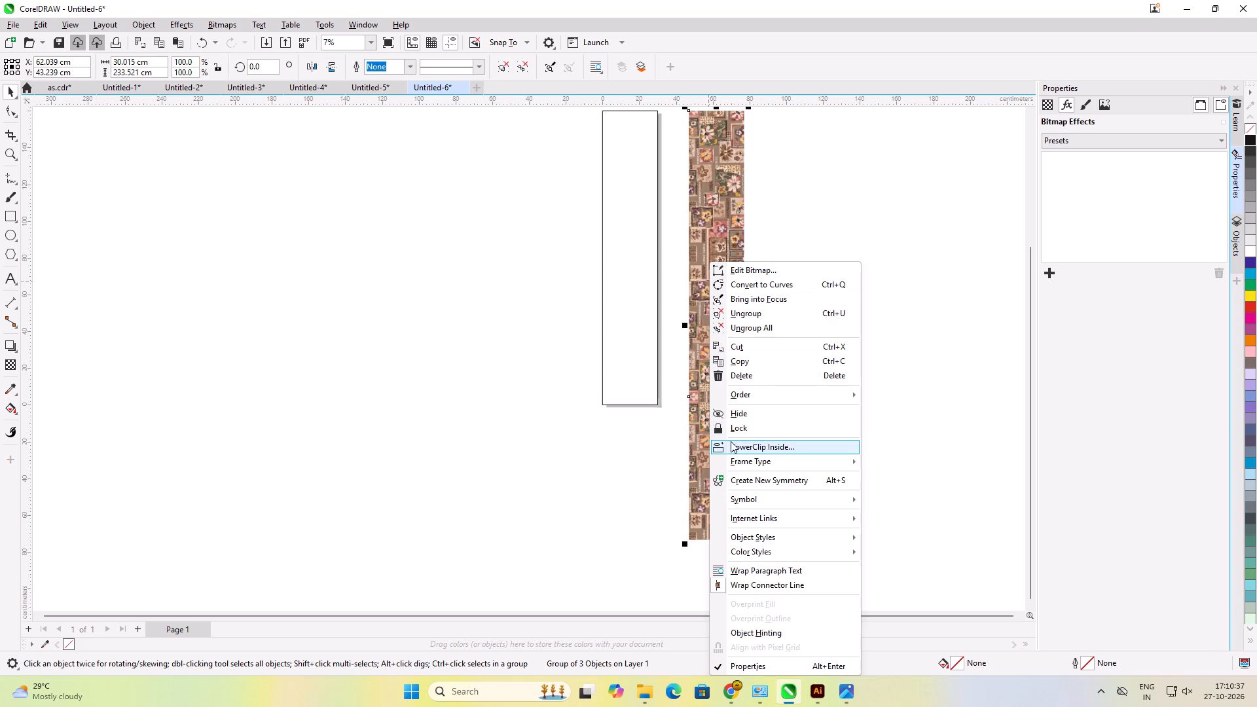
click(732, 446)
click(621, 331)
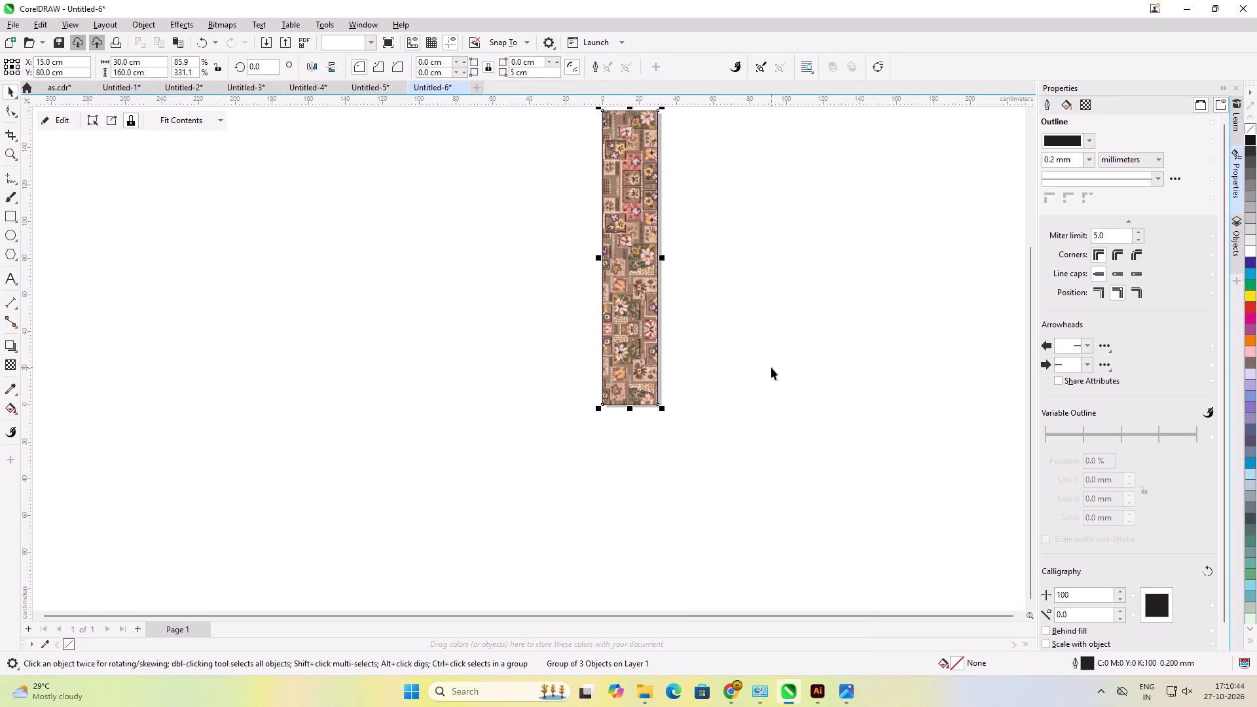
click(625, 184)
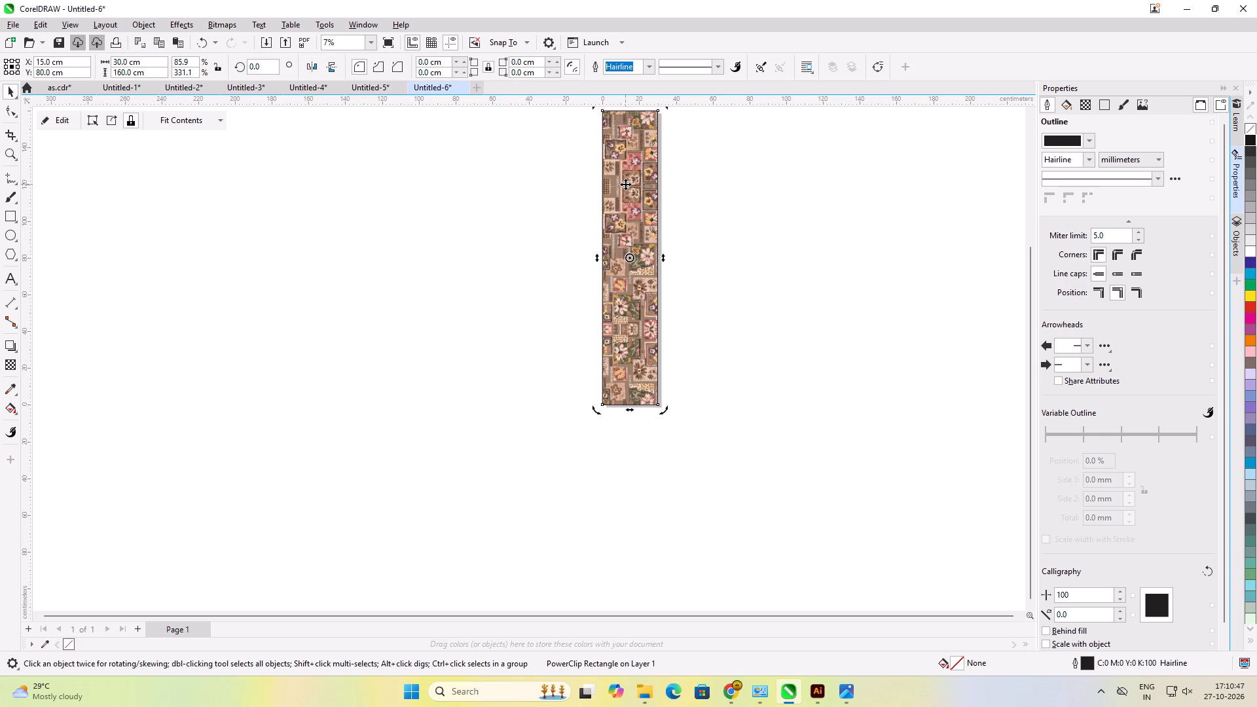
click(722, 202)
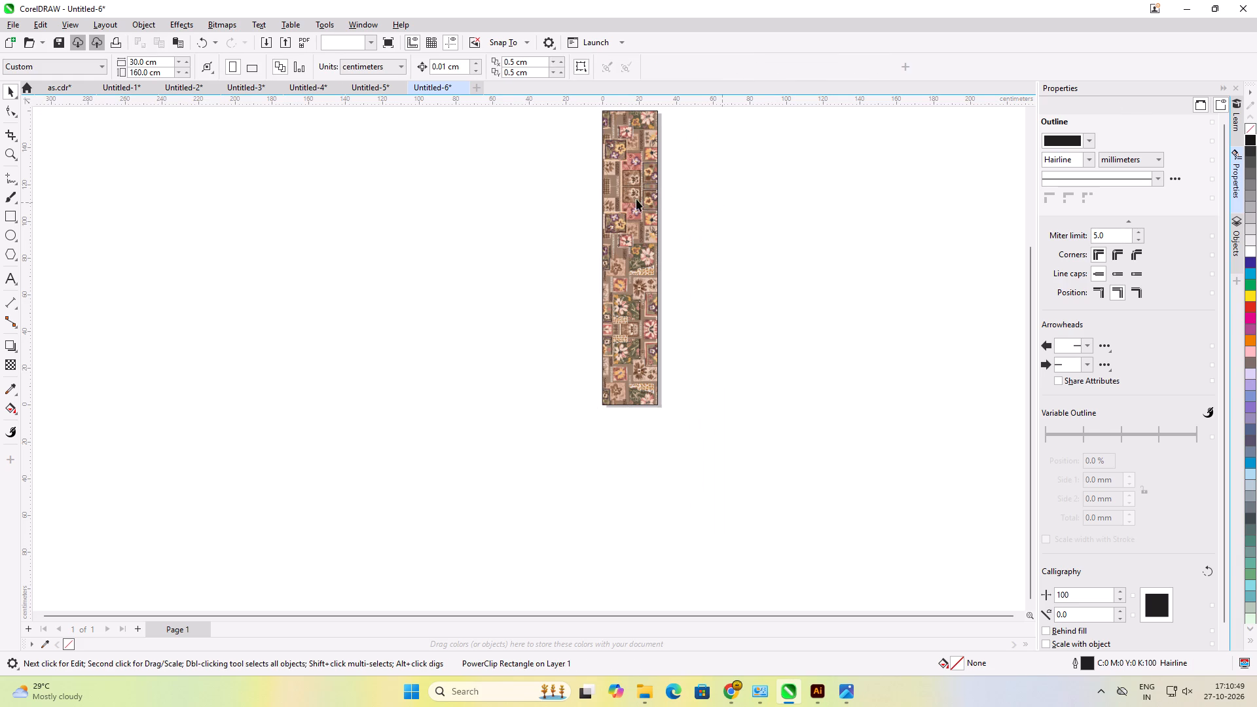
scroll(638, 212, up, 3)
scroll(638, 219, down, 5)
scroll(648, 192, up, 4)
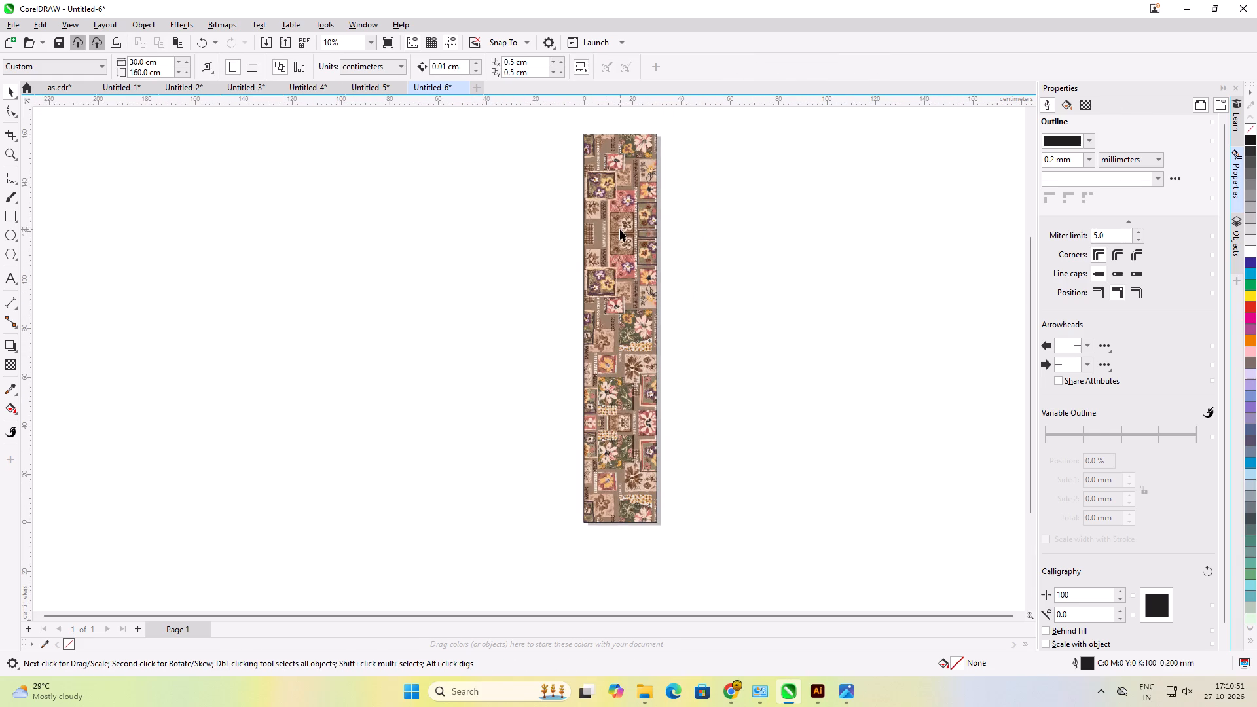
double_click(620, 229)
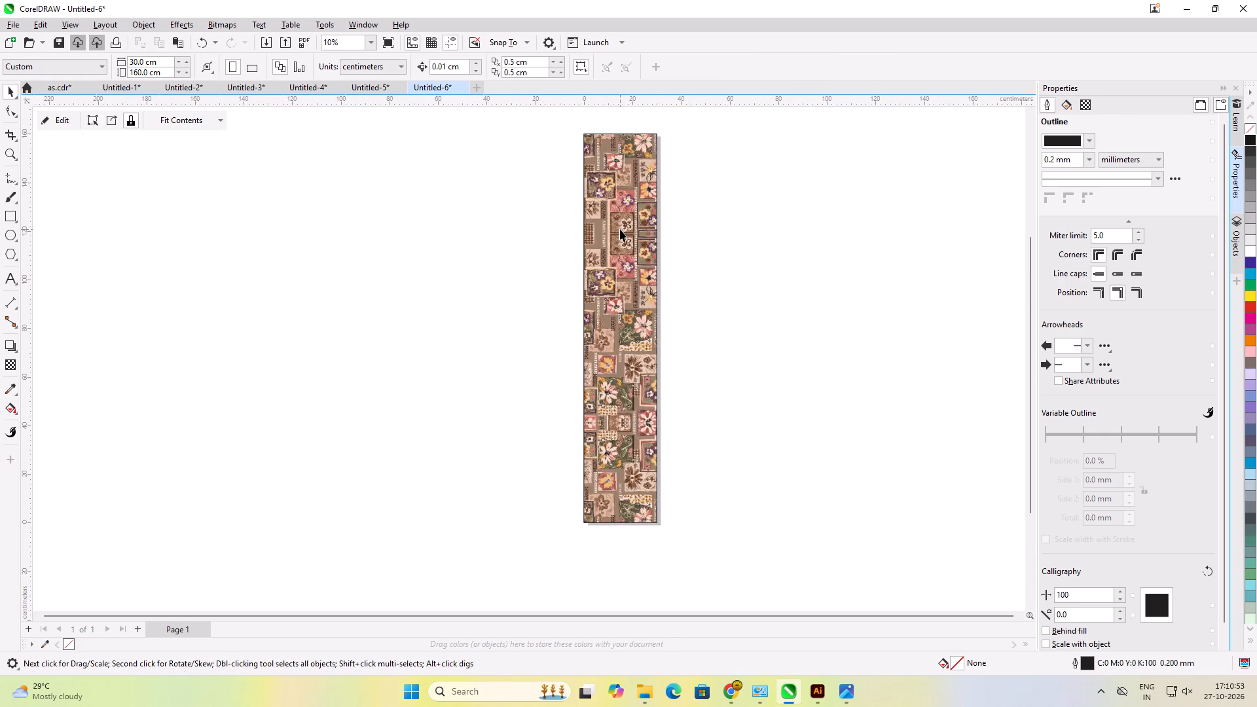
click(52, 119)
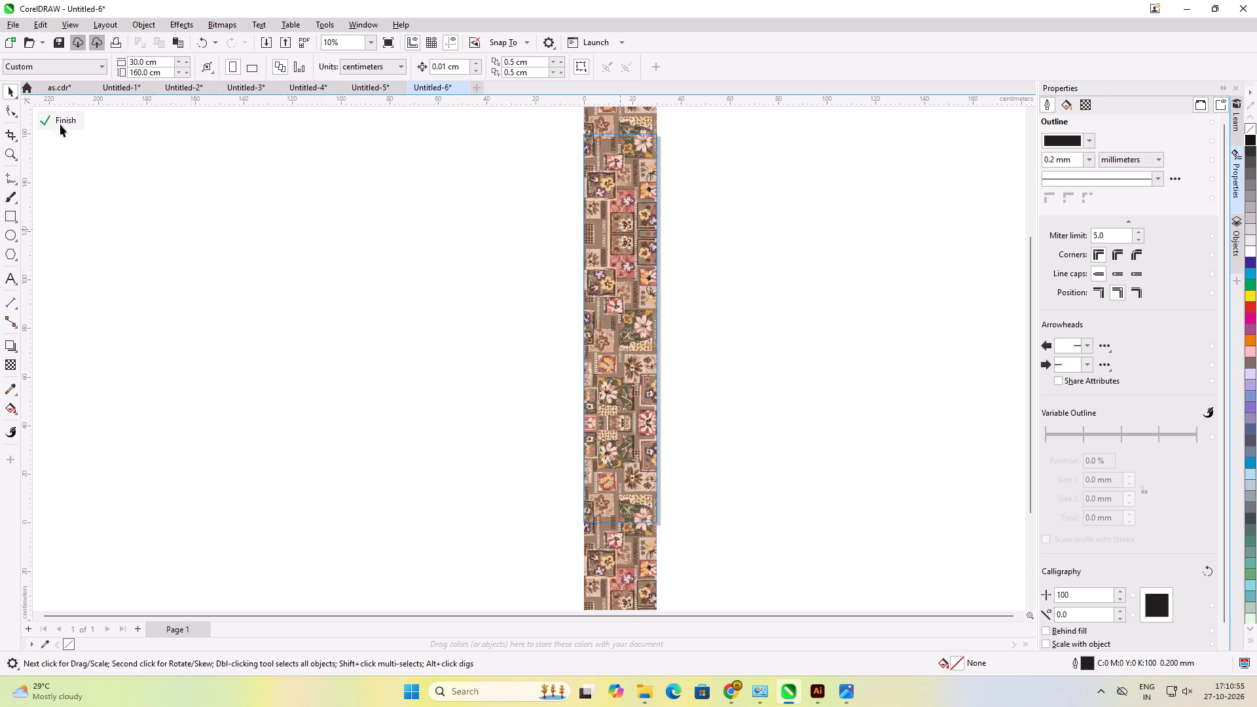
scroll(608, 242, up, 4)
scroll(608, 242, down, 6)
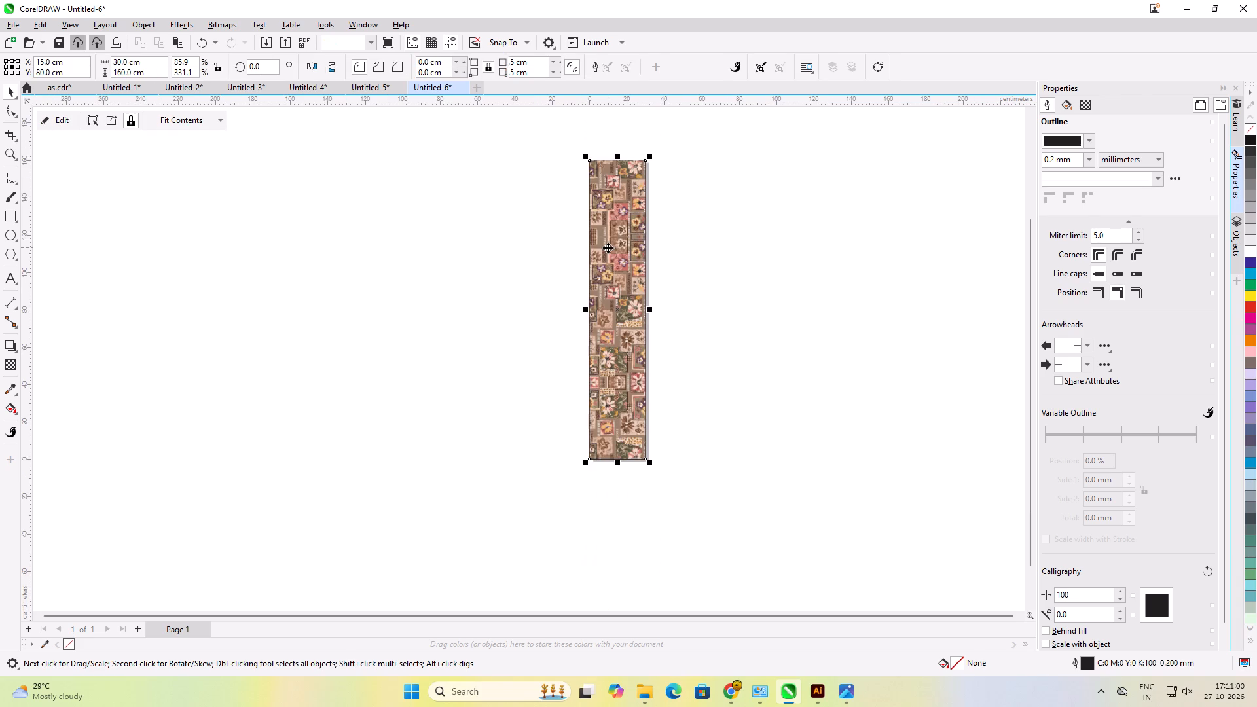
Open the PowerClip contents for editing and move the floral group down to about Y 43.27 cm, near the frame's top edge.
click(48, 115)
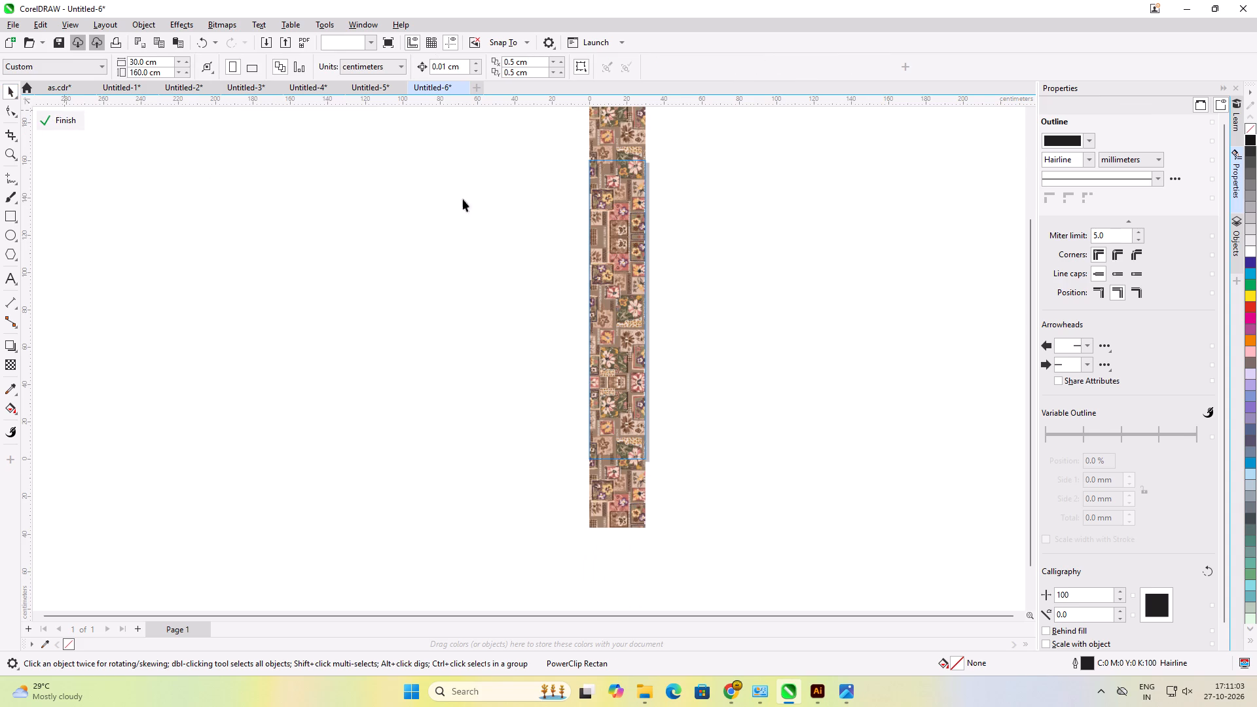
click(611, 156)
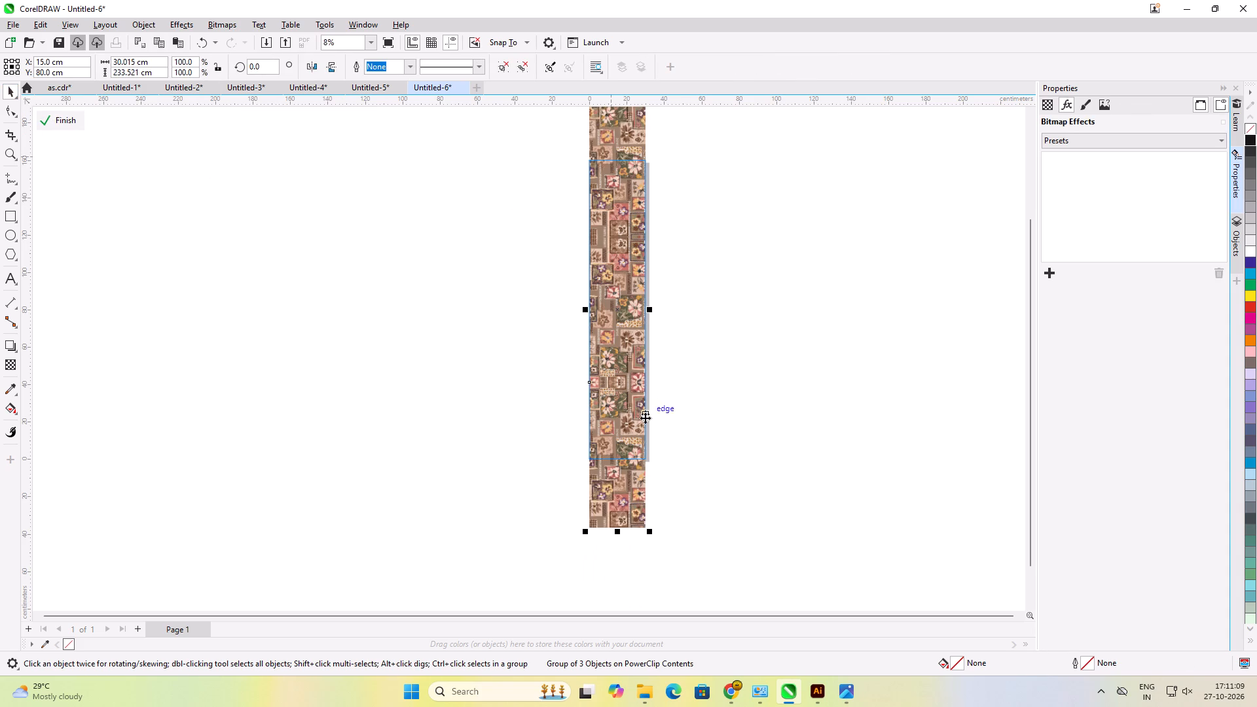
scroll(632, 435, up, 4)
scroll(632, 435, down, 8)
scroll(630, 249, up, 3)
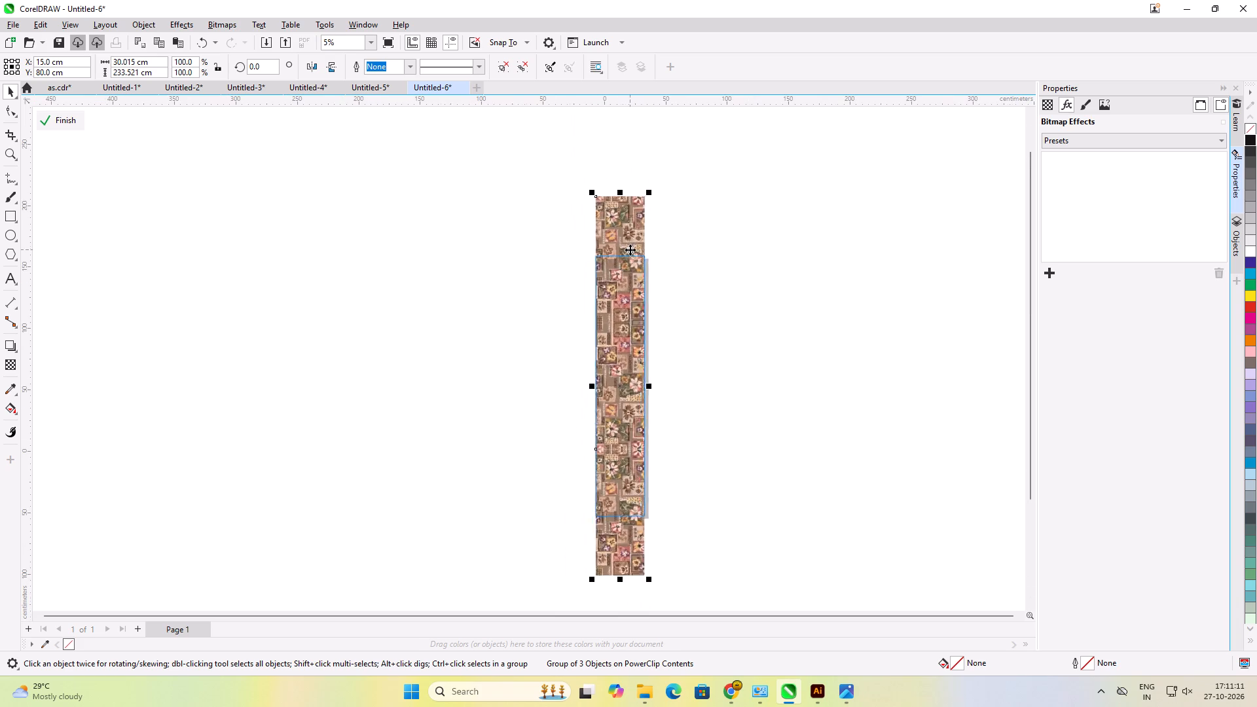
scroll(630, 249, up, 2)
drag(623, 224, 615, 296)
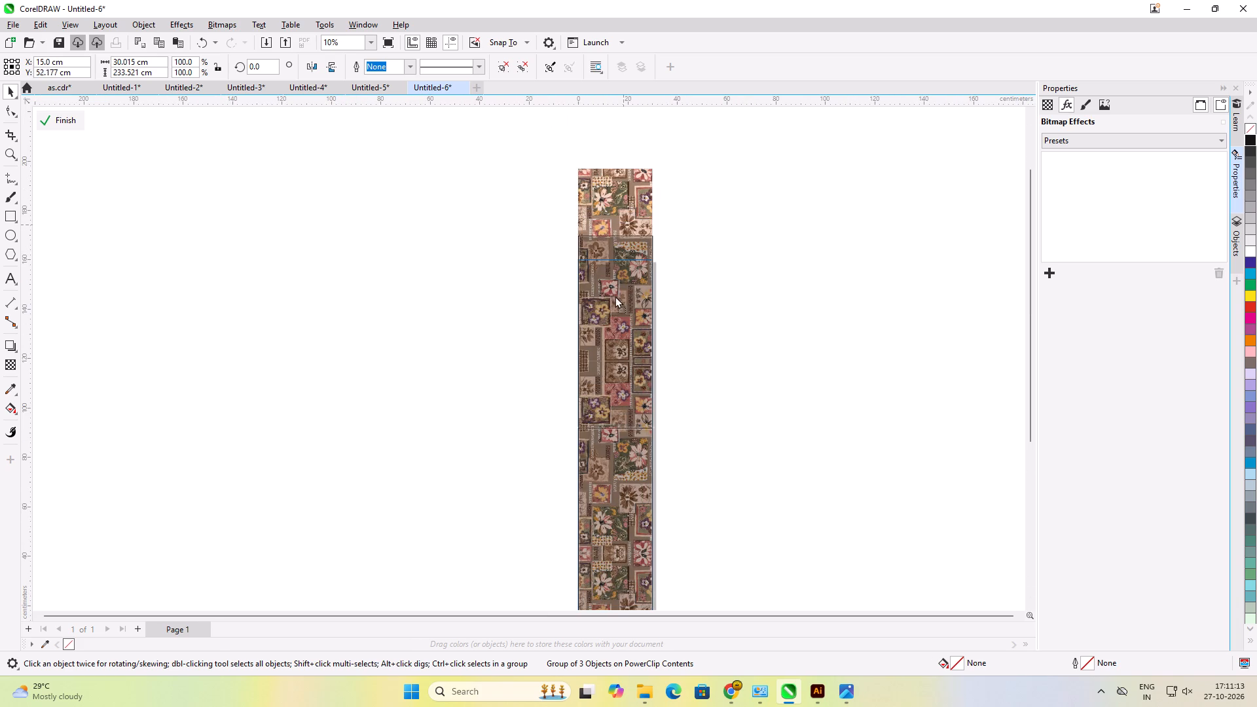
drag(615, 296, 615, 313)
scroll(613, 287, up, 5)
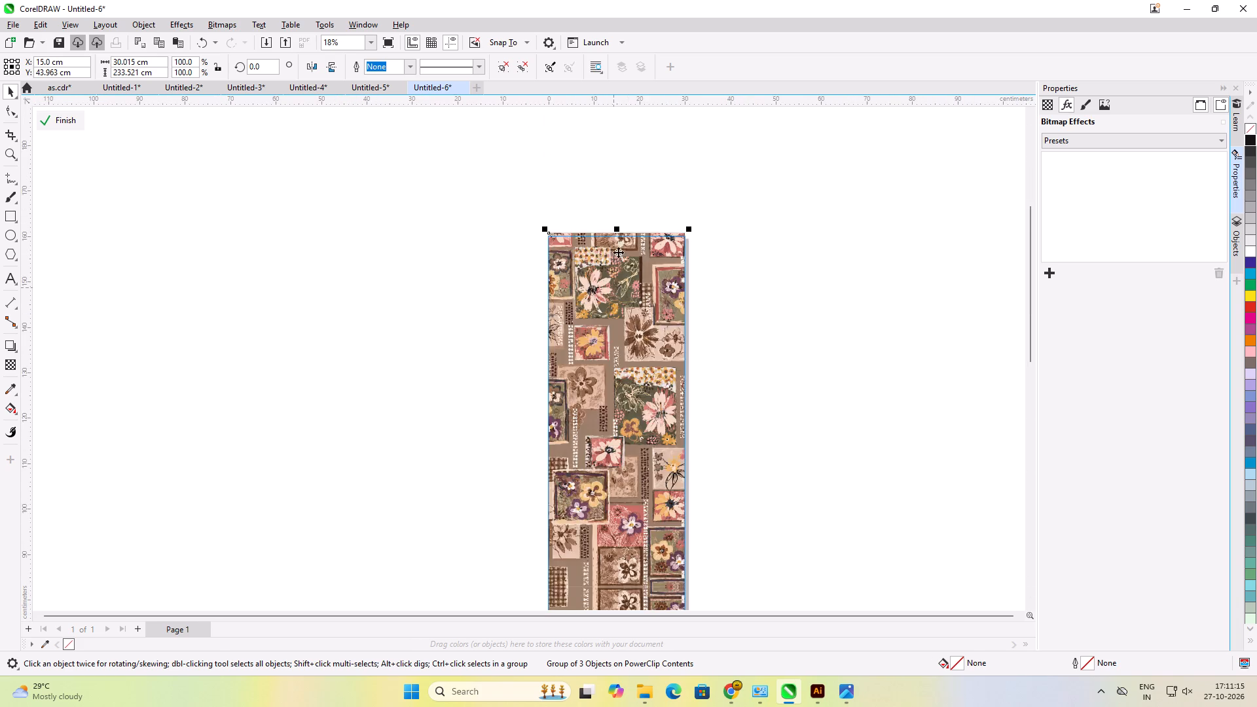
scroll(618, 230, up, 12)
drag(655, 322, 655, 335)
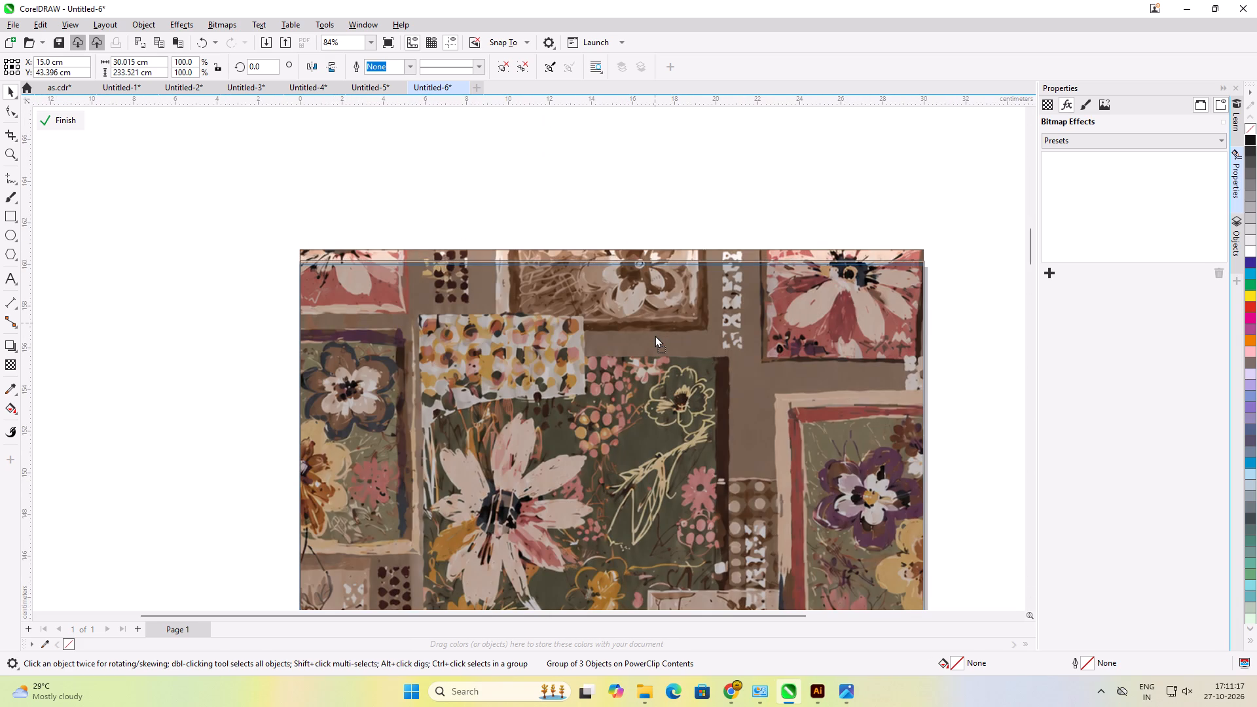
drag(655, 335, 655, 336)
Fine-adjust the floral group down to Y 43.242 cm so its top edge aligns exactly with the PowerClip frame's top edge.
scroll(823, 284, up, 9)
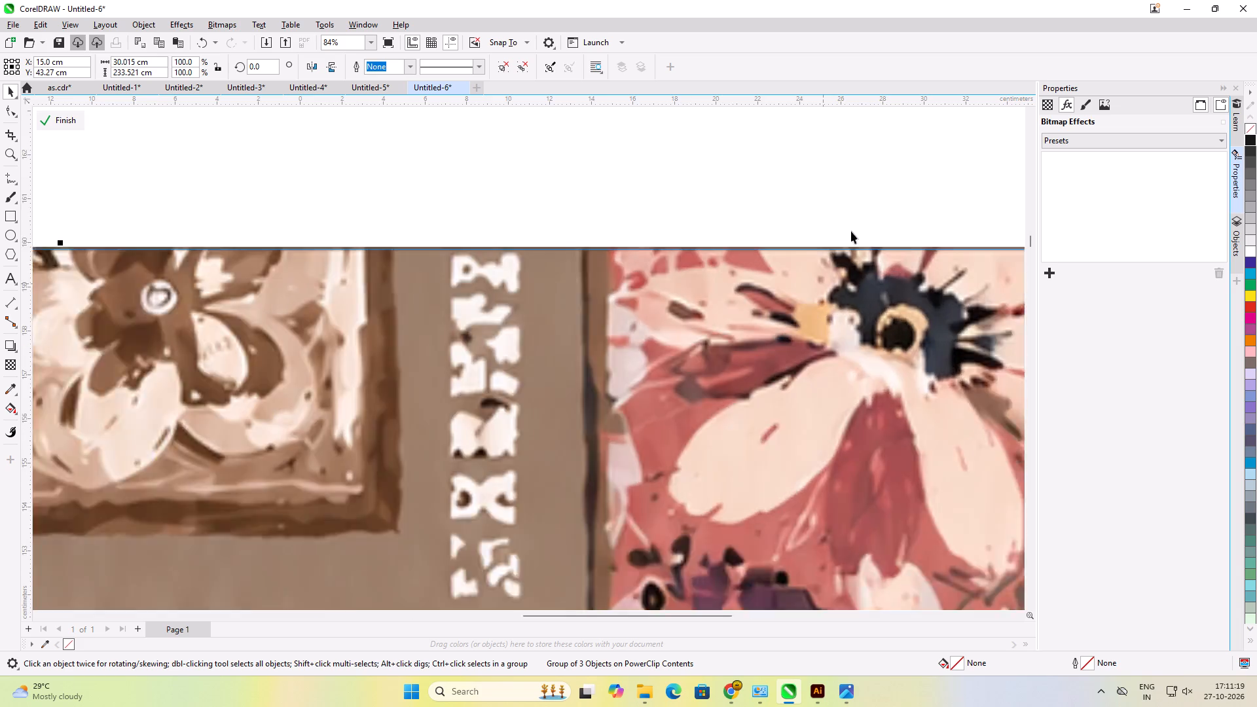
scroll(851, 231, up, 8)
scroll(405, 249, down, 8)
scroll(752, 270, up, 9)
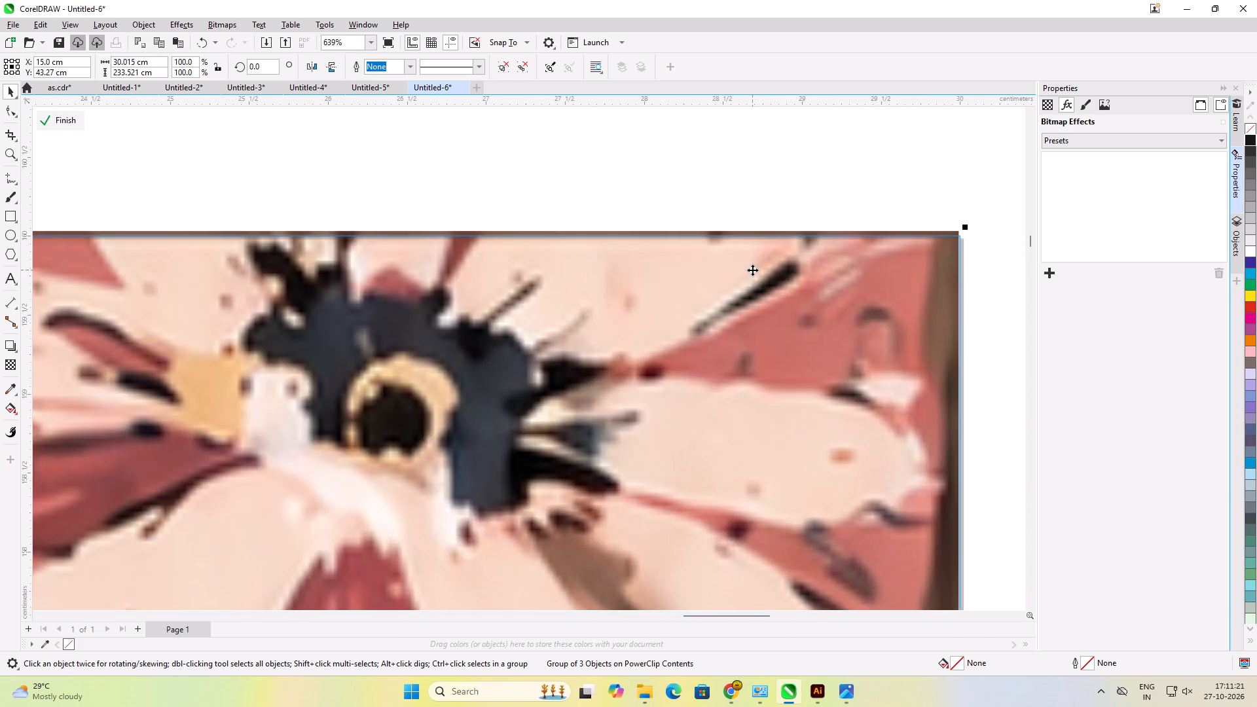
scroll(752, 270, up, 3)
scroll(655, 277, down, 8)
scroll(760, 279, up, 6)
drag(799, 271, 799, 277)
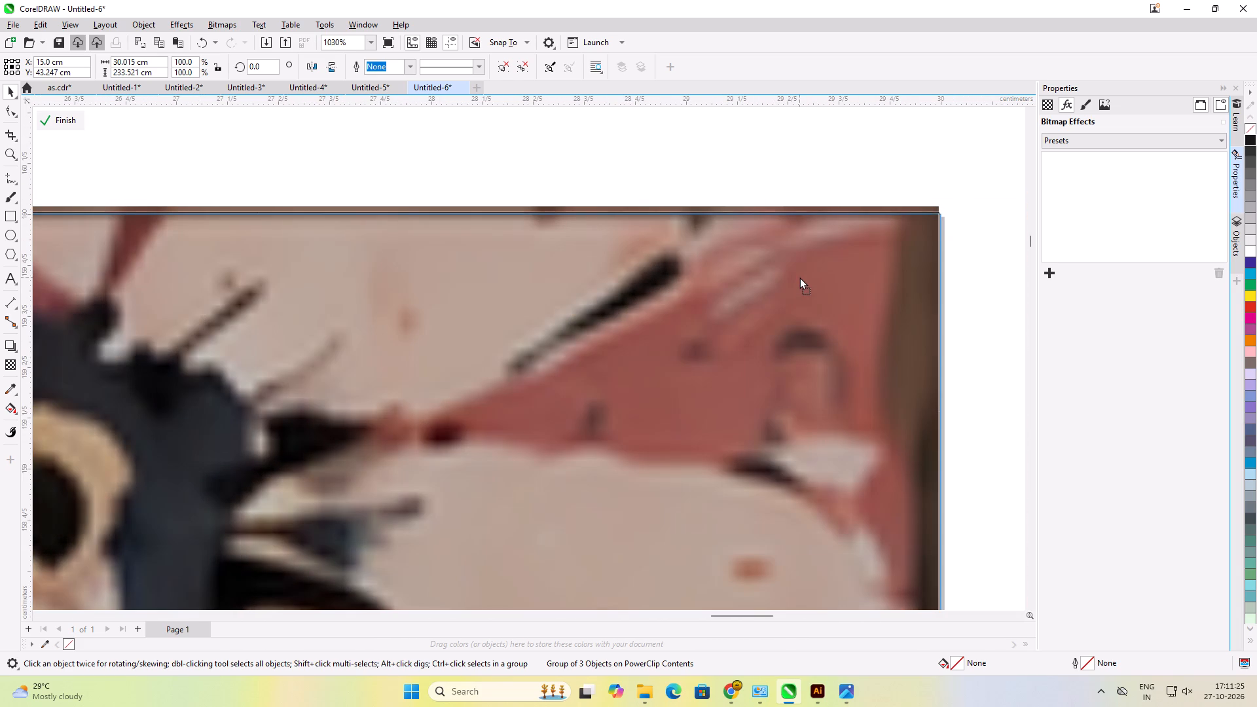
drag(799, 277, 799, 278)
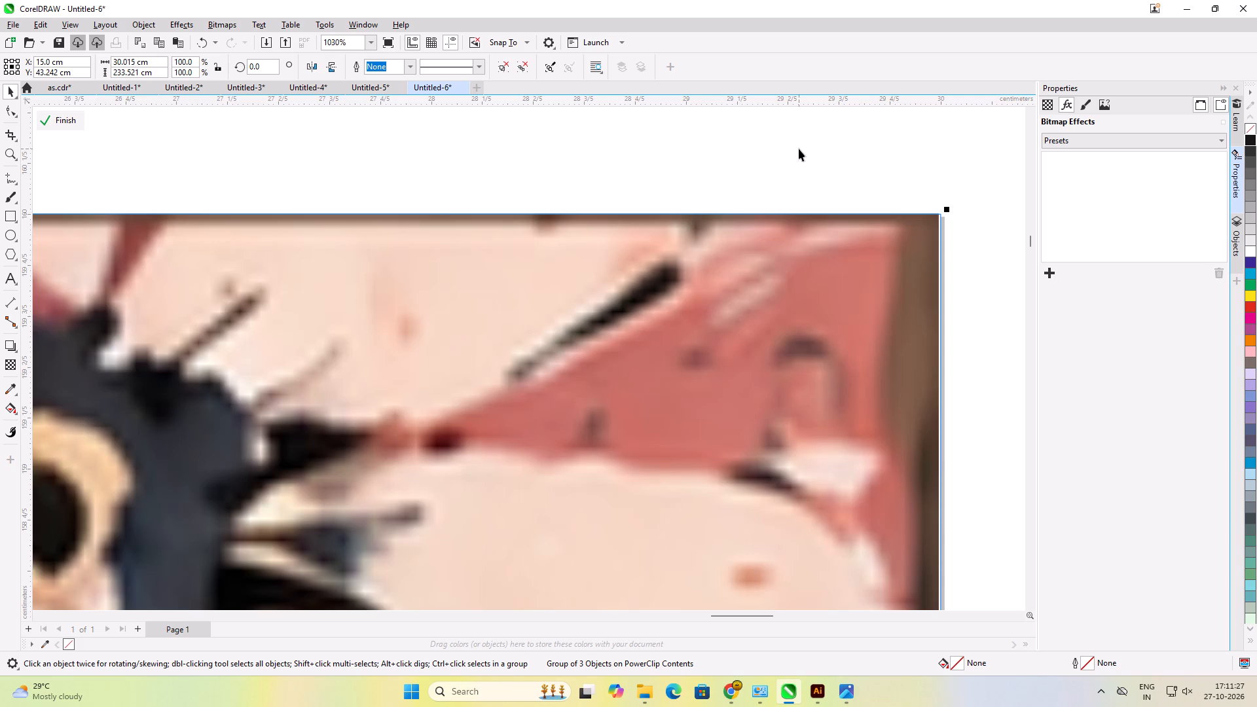
scroll(841, 147, down, 14)
scroll(642, 153, down, 6)
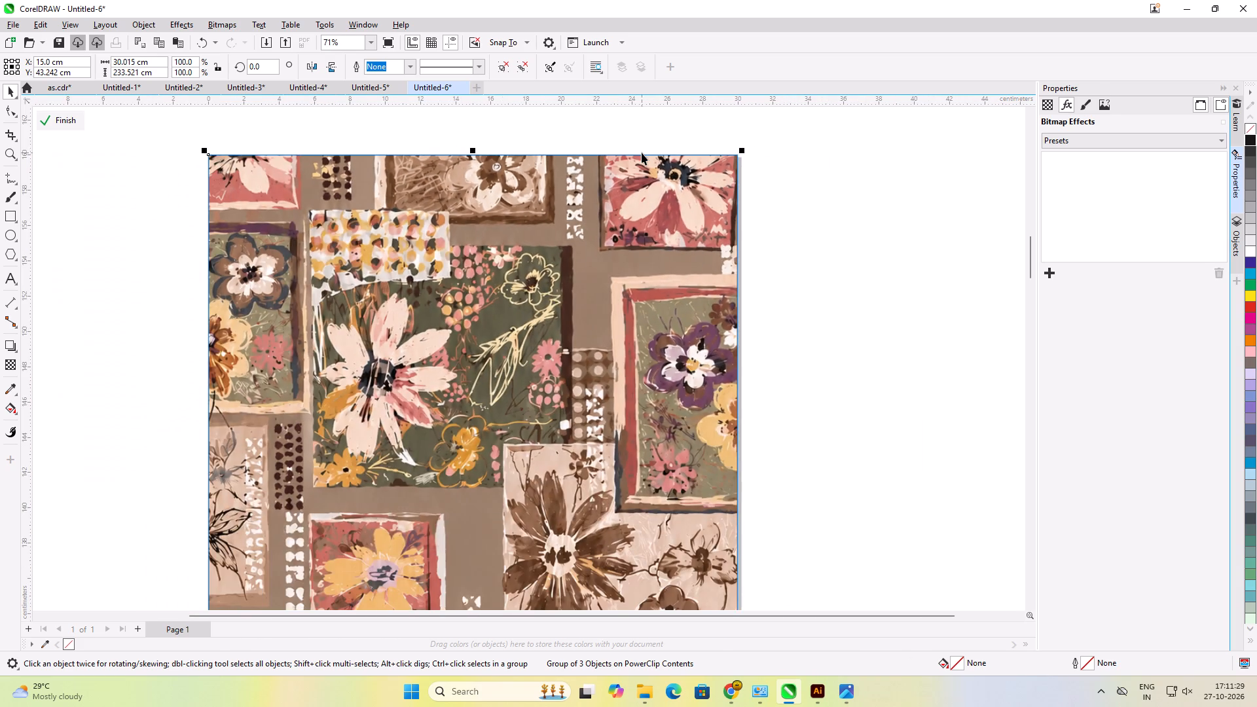
Examine the floral group's alignment with the PowerClip frame along its top, side and bottom edges.
scroll(541, 153, down, 7)
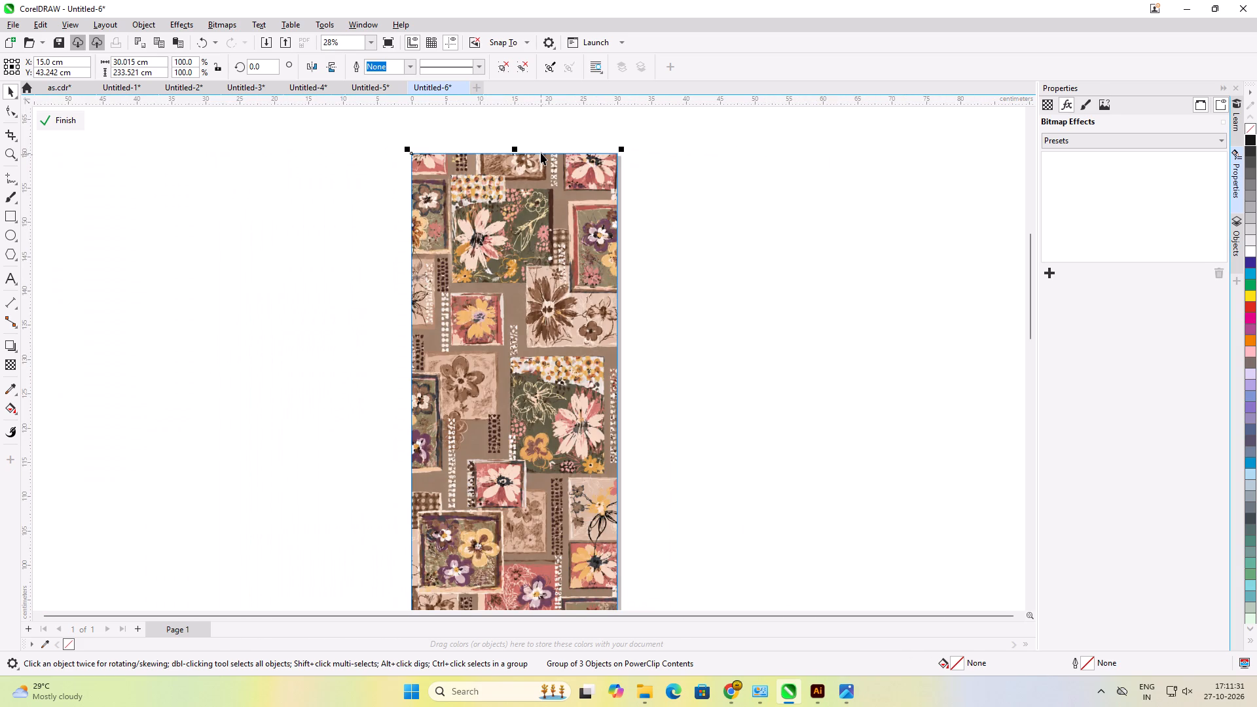
scroll(410, 282, up, 1)
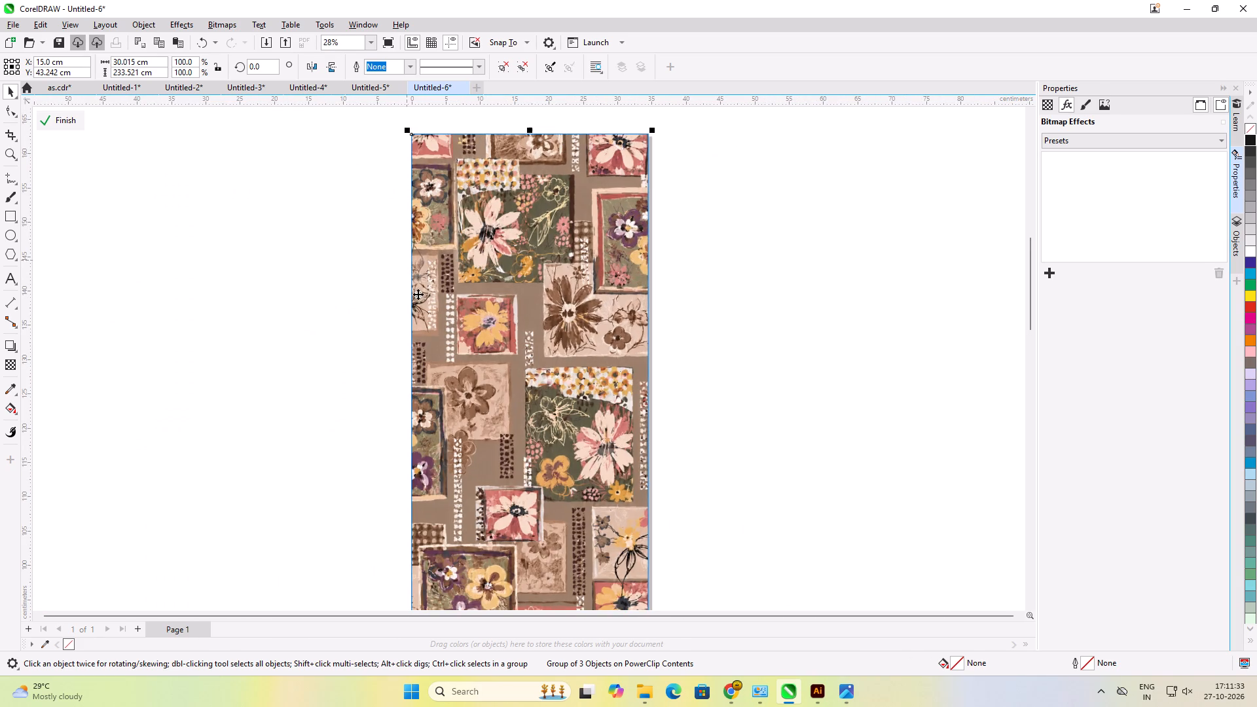
scroll(418, 294, up, 1)
scroll(403, 398, up, 14)
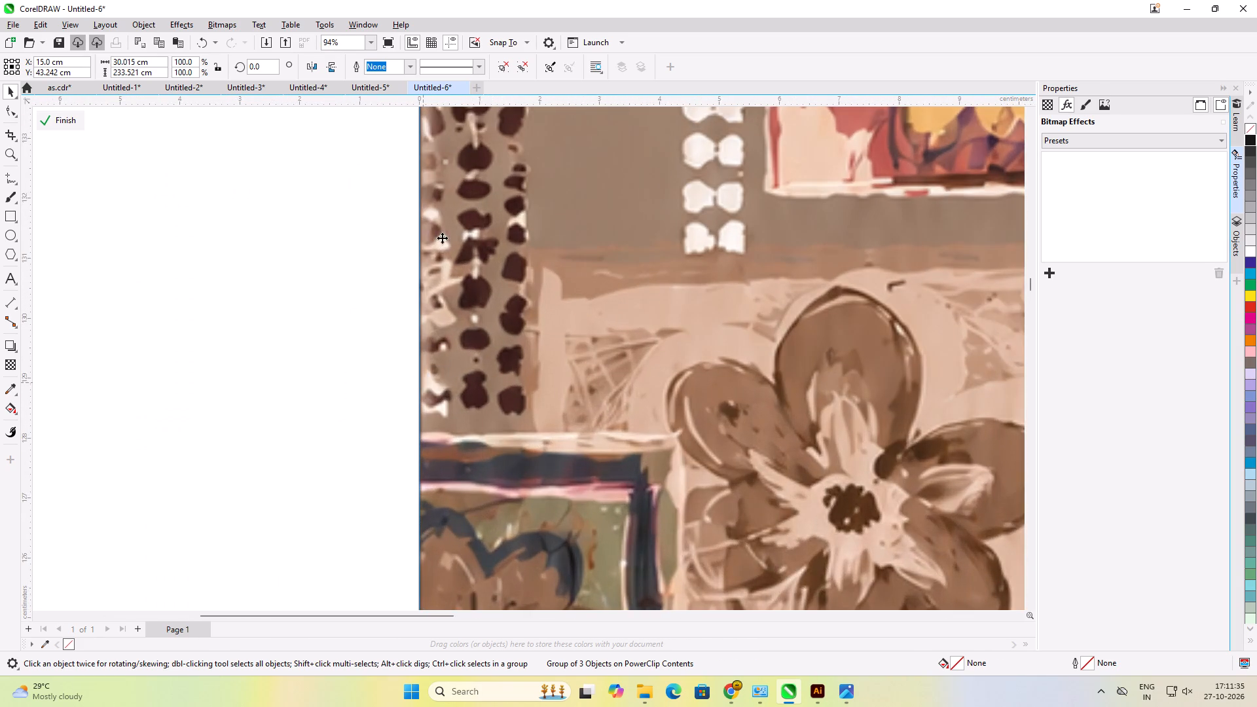
scroll(450, 192, down, 14)
scroll(483, 242, down, 10)
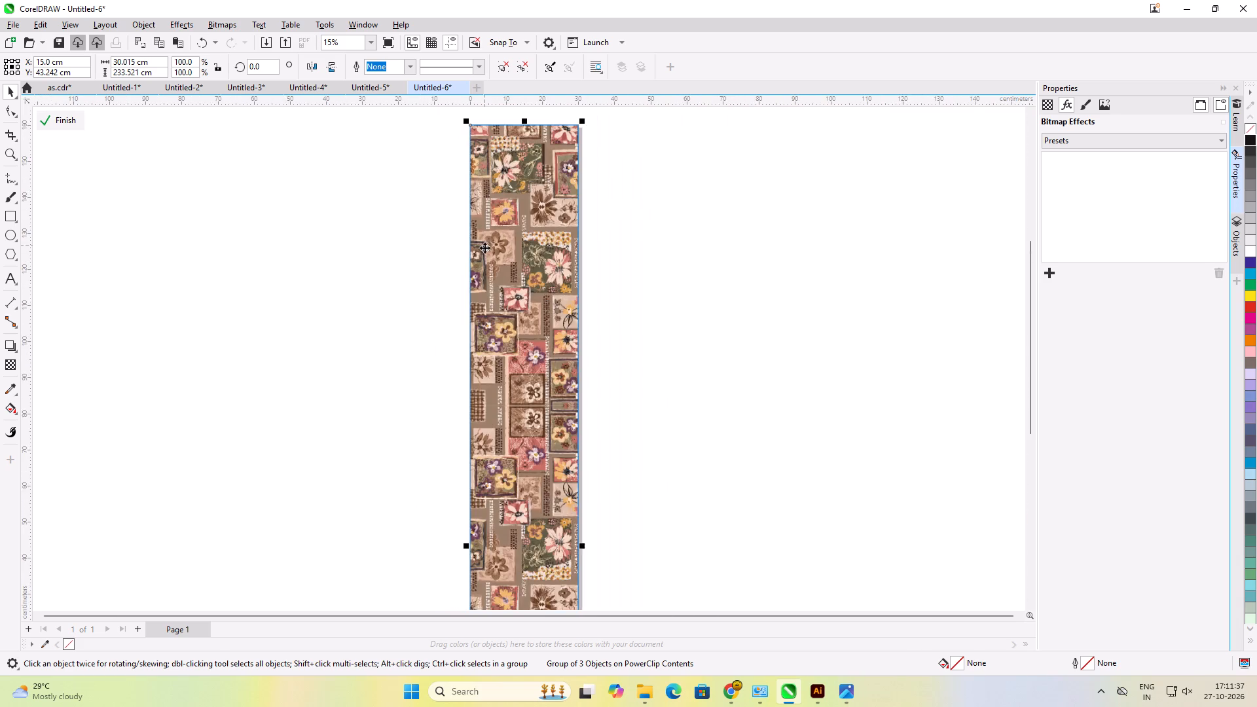
scroll(484, 247, down, 3)
scroll(433, 450, up, 3)
scroll(500, 448, up, 1)
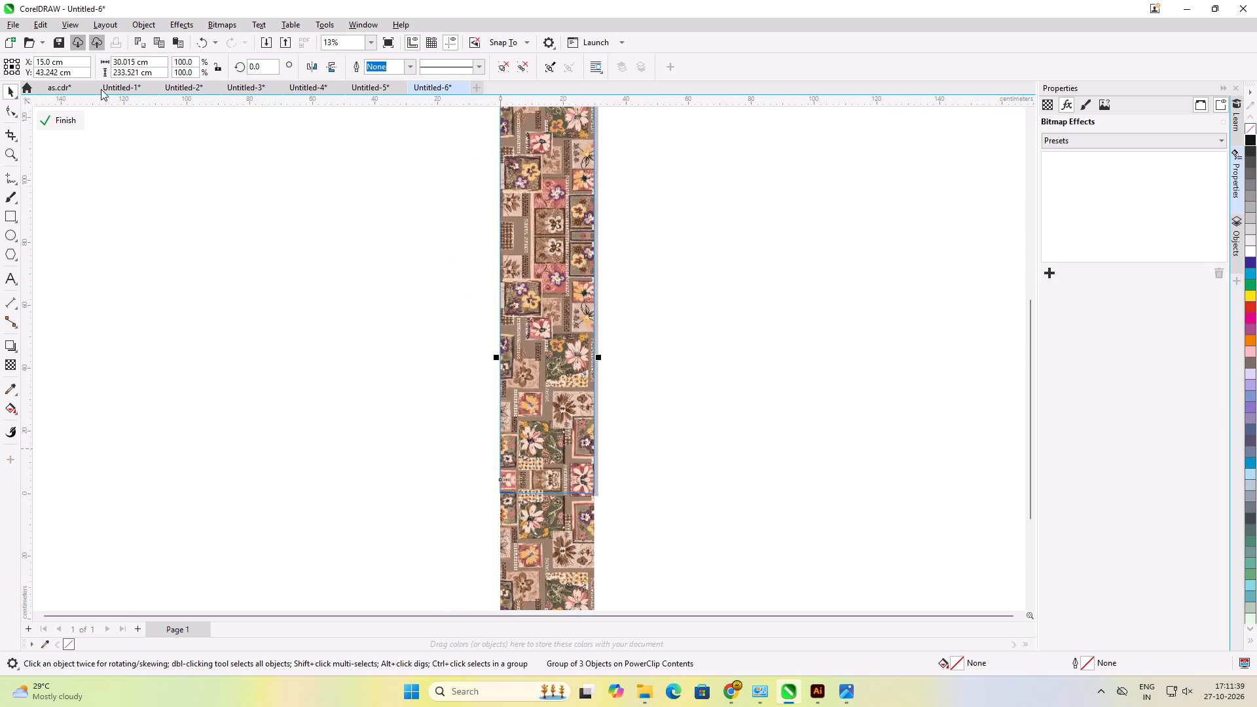
Finish editing the PowerClip contents and leave nothing selected.
click(73, 126)
click(135, 177)
click(61, 117)
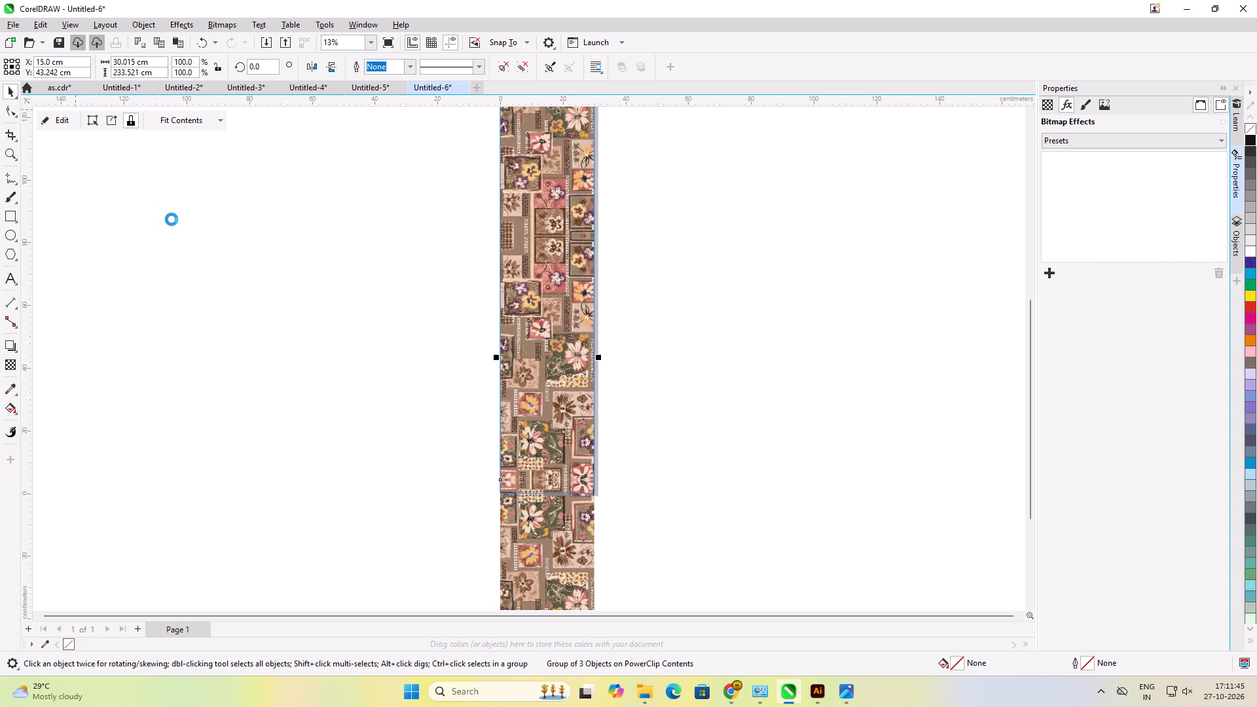
click(665, 363)
Inspect the mirrored seam and the clipped pattern near the panel's bottom edge.
scroll(549, 509, up, 10)
scroll(493, 442, up, 7)
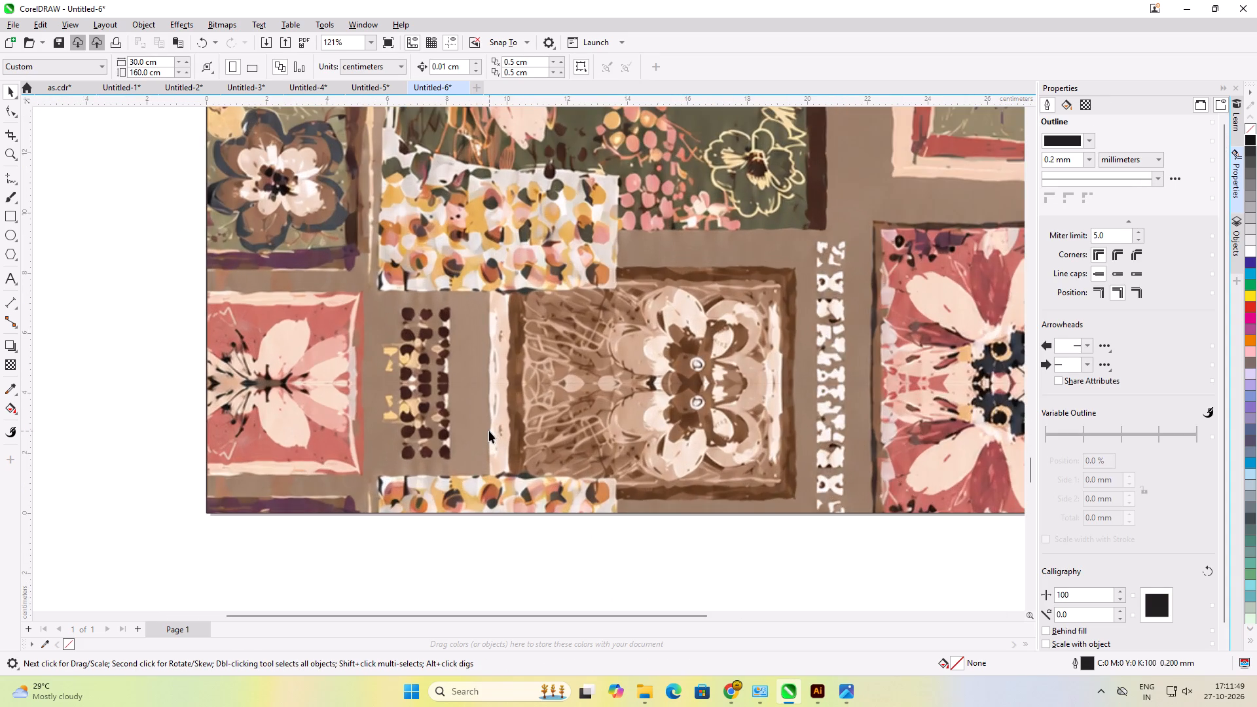
scroll(477, 418, up, 13)
scroll(462, 323, up, 6)
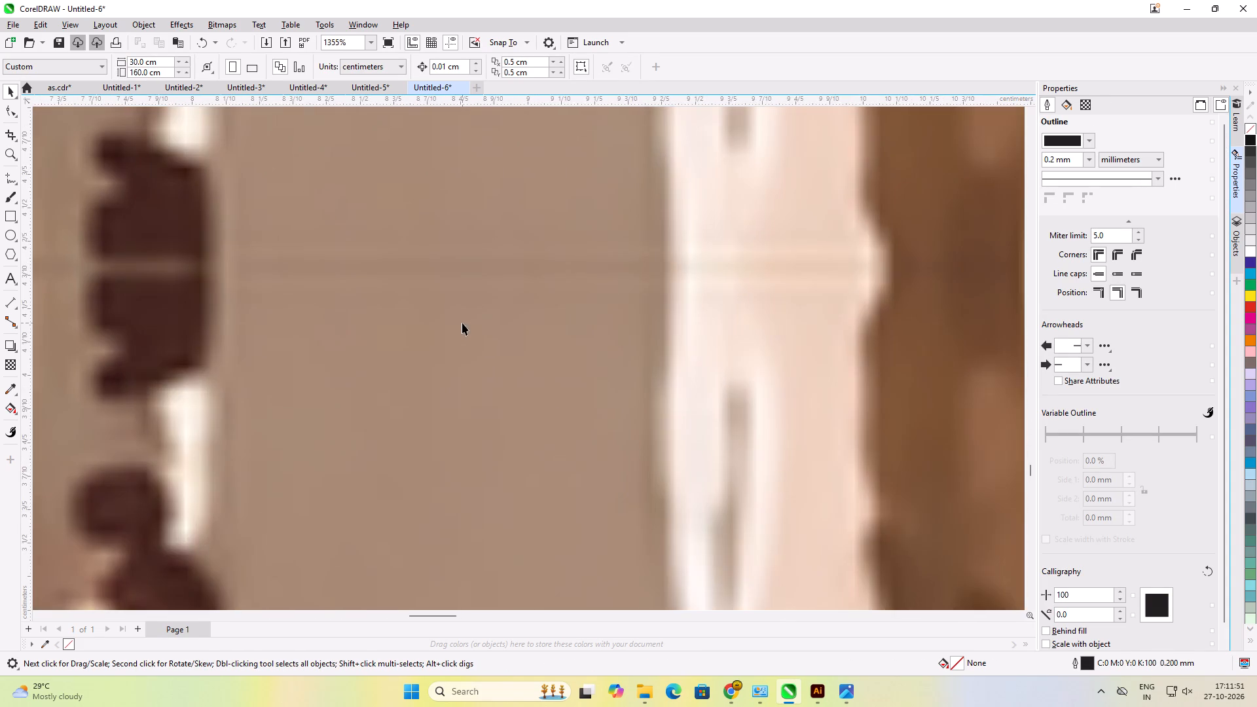
scroll(462, 323, down, 17)
scroll(462, 323, down, 16)
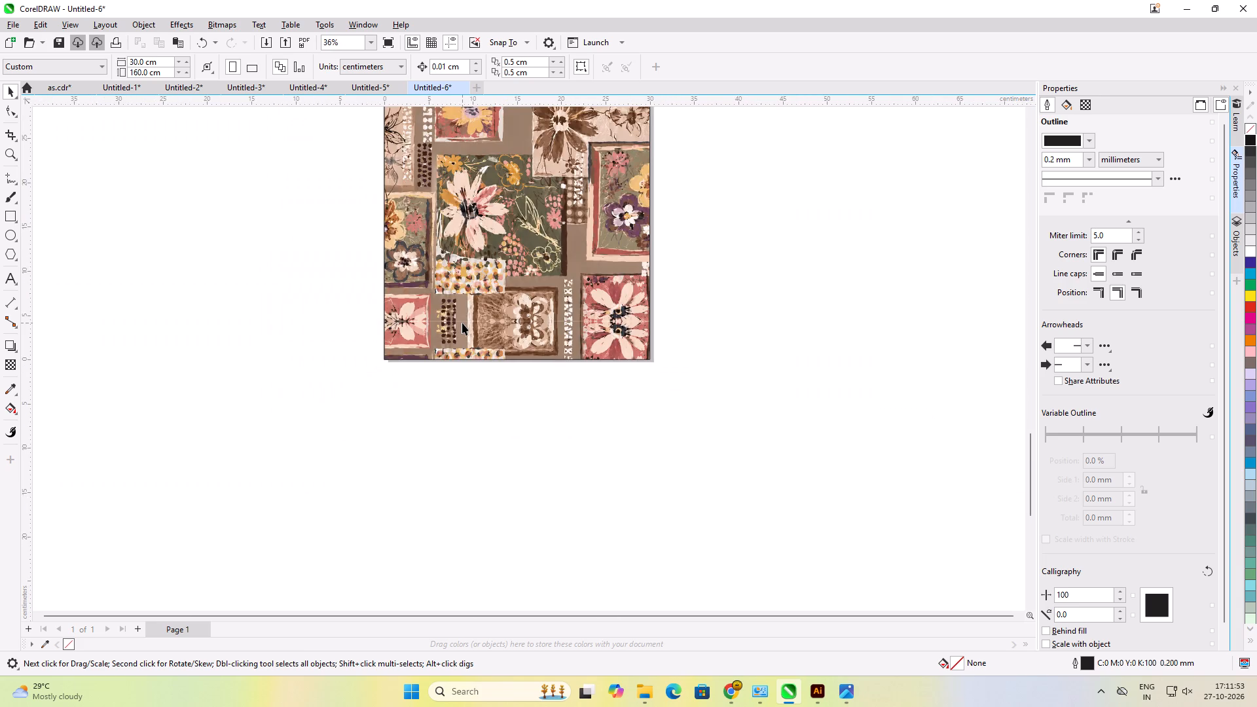
scroll(462, 323, down, 11)
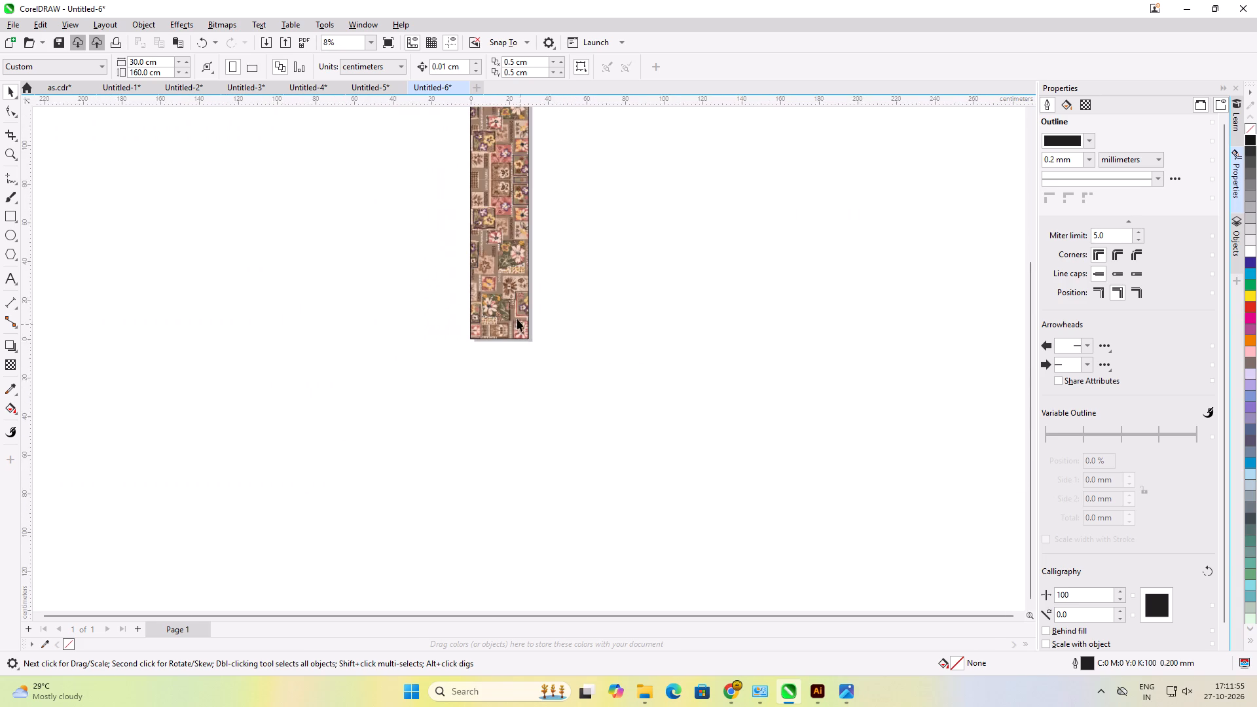
scroll(496, 295, up, 3)
scroll(500, 323, down, 4)
scroll(494, 289, up, 6)
scroll(506, 359, up, 5)
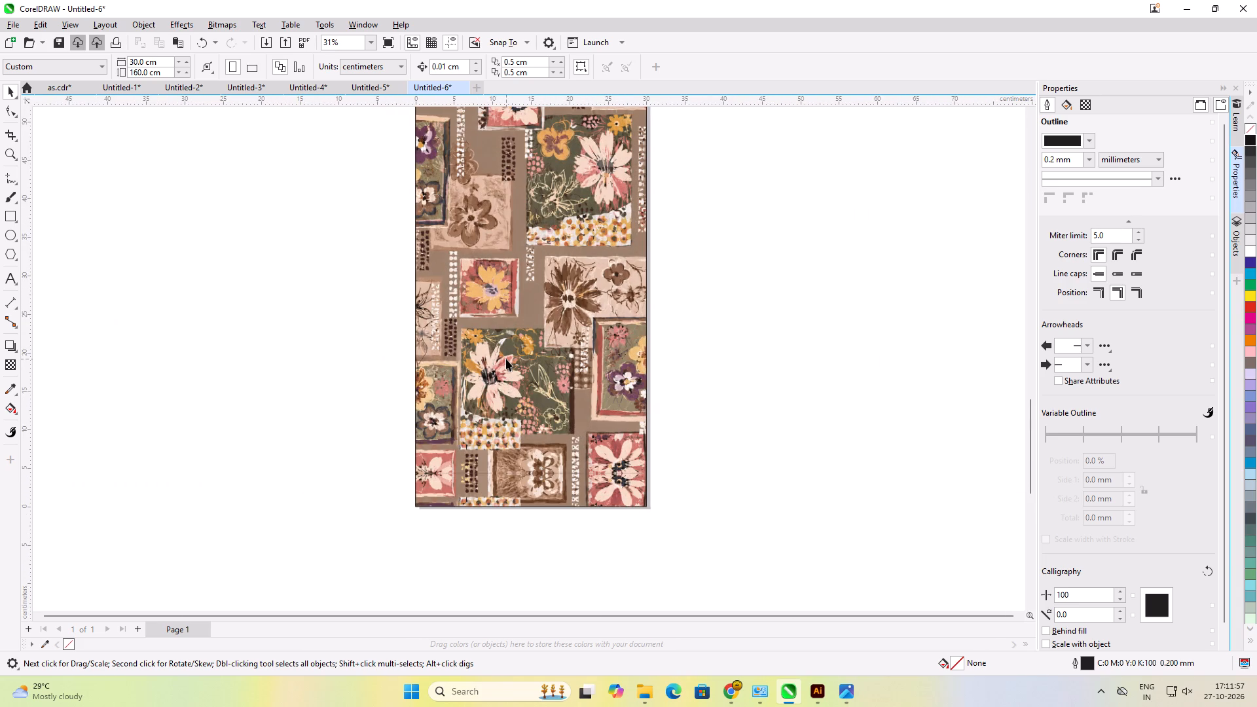
scroll(506, 359, up, 2)
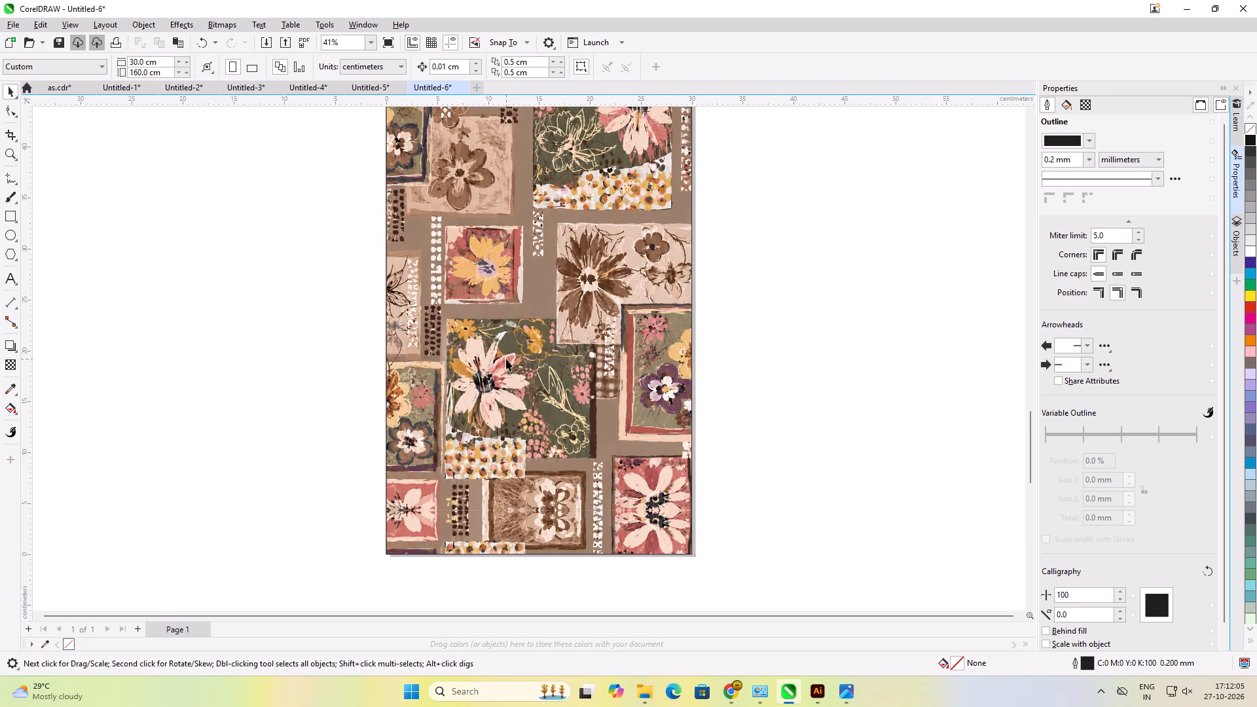
scroll(506, 359, down, 11)
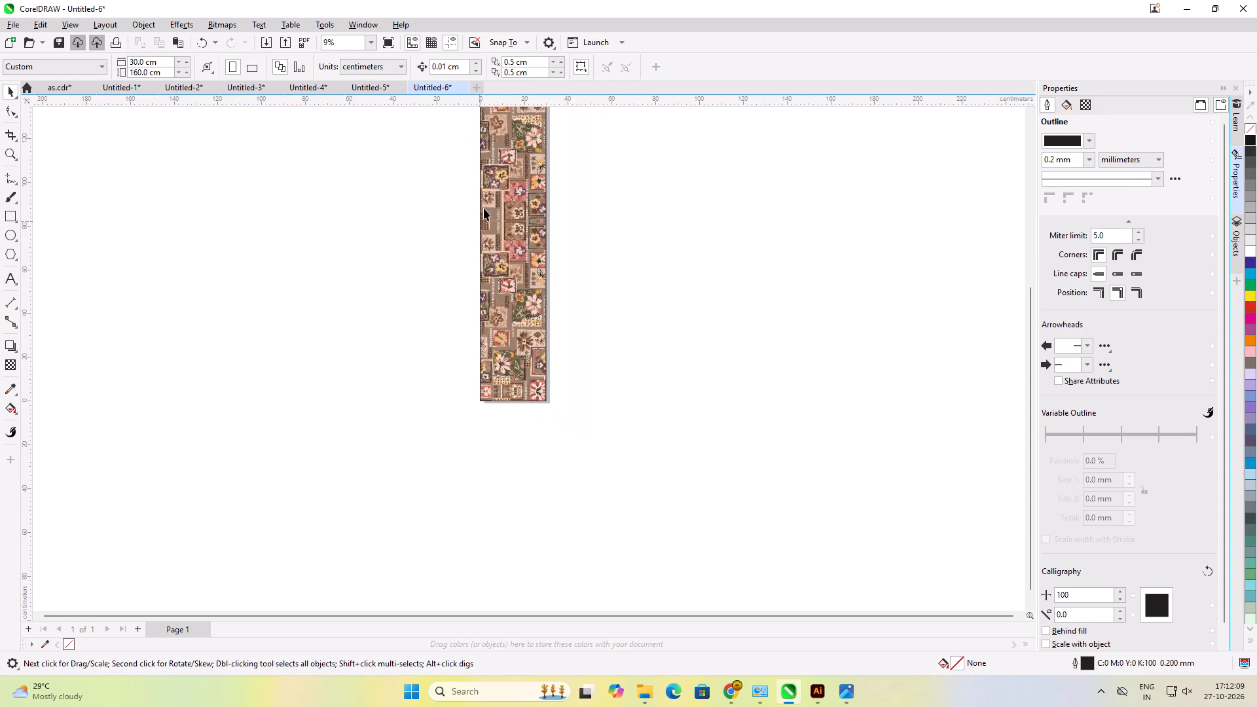
Inspect the mirrored seam between the upper two floral images at the middle of the panel.
scroll(492, 196, up, 6)
scroll(494, 244, down, 3)
scroll(494, 245, up, 7)
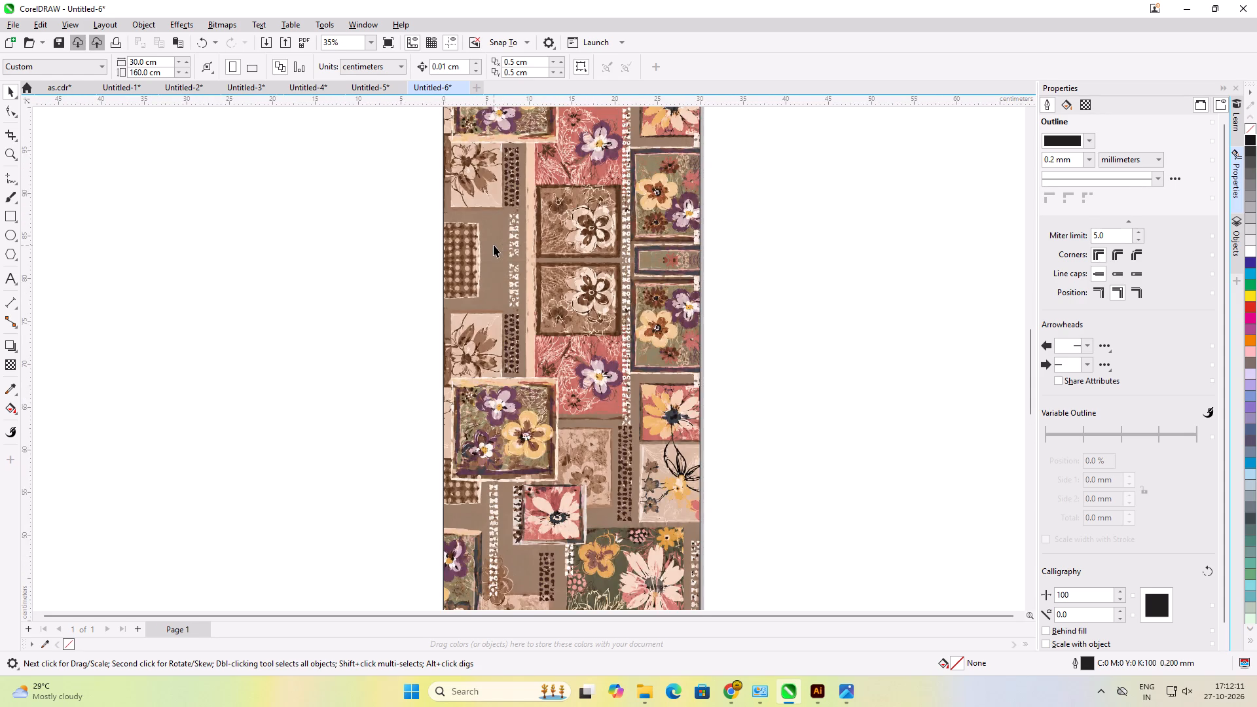
scroll(494, 245, up, 12)
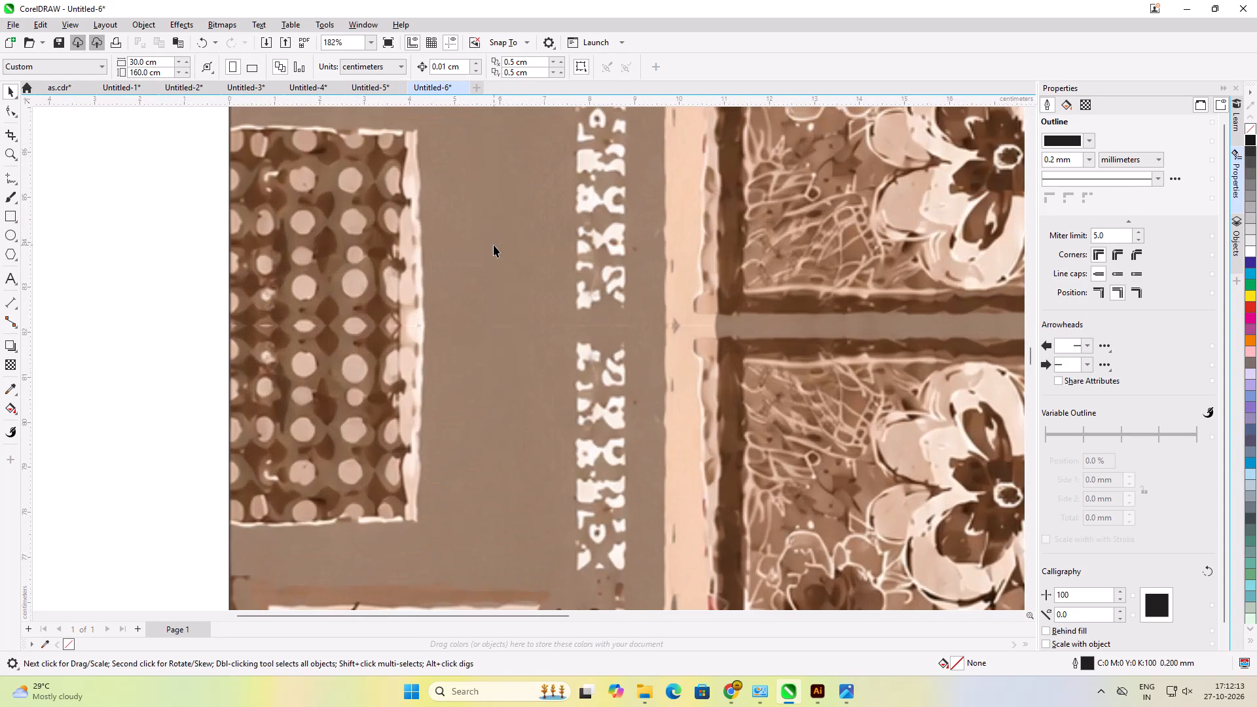
scroll(540, 280, up, 7)
scroll(498, 276, down, 15)
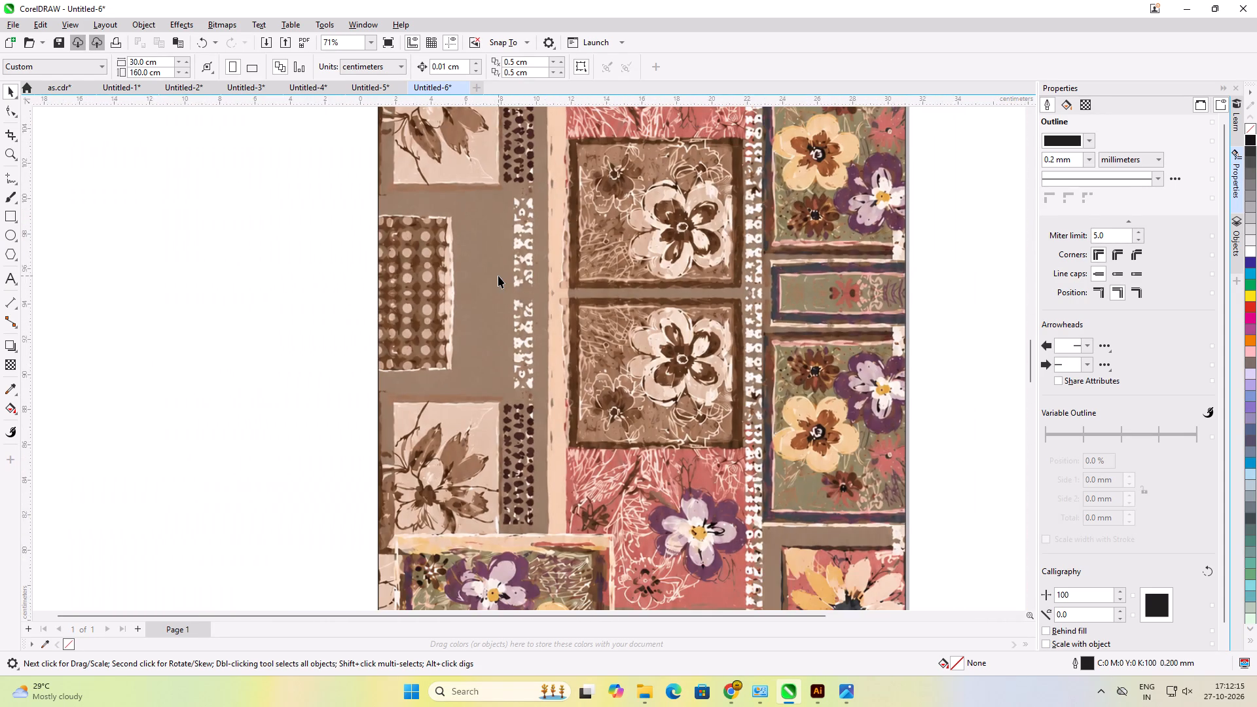
Reopen the PowerClip contents for editing, ungroup the floral group into its three images and deselect them.
double_click(613, 321)
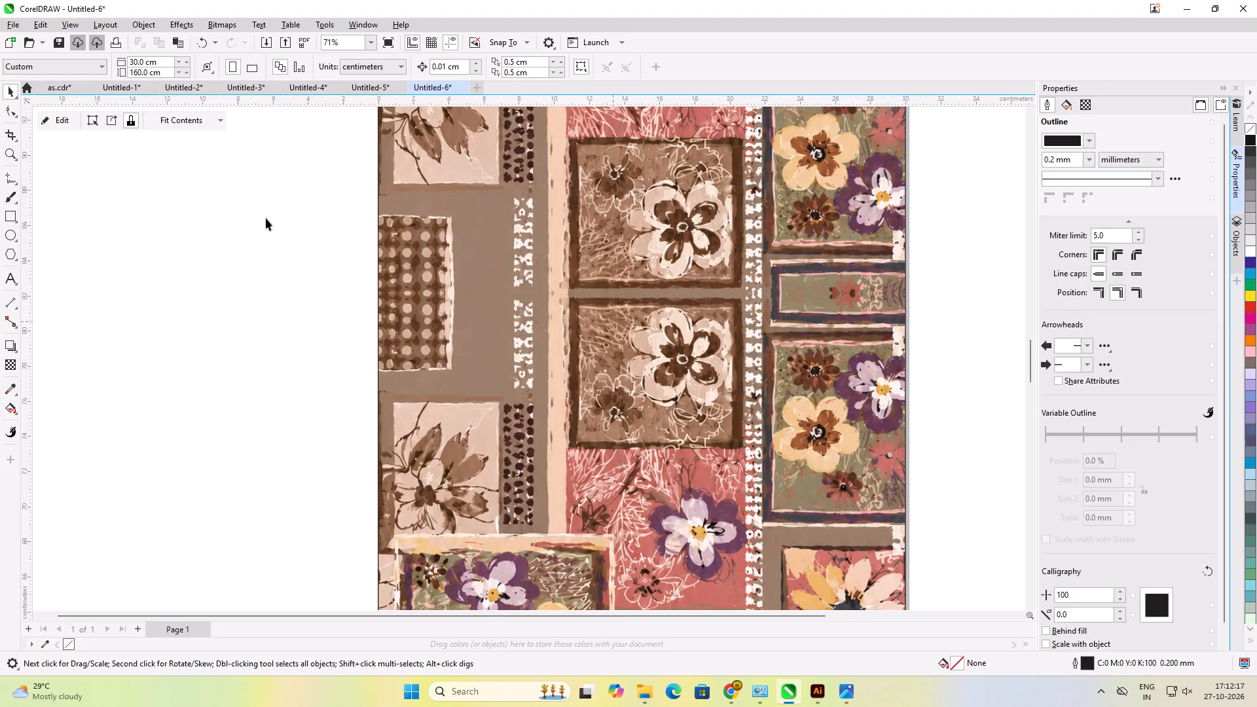
click(65, 124)
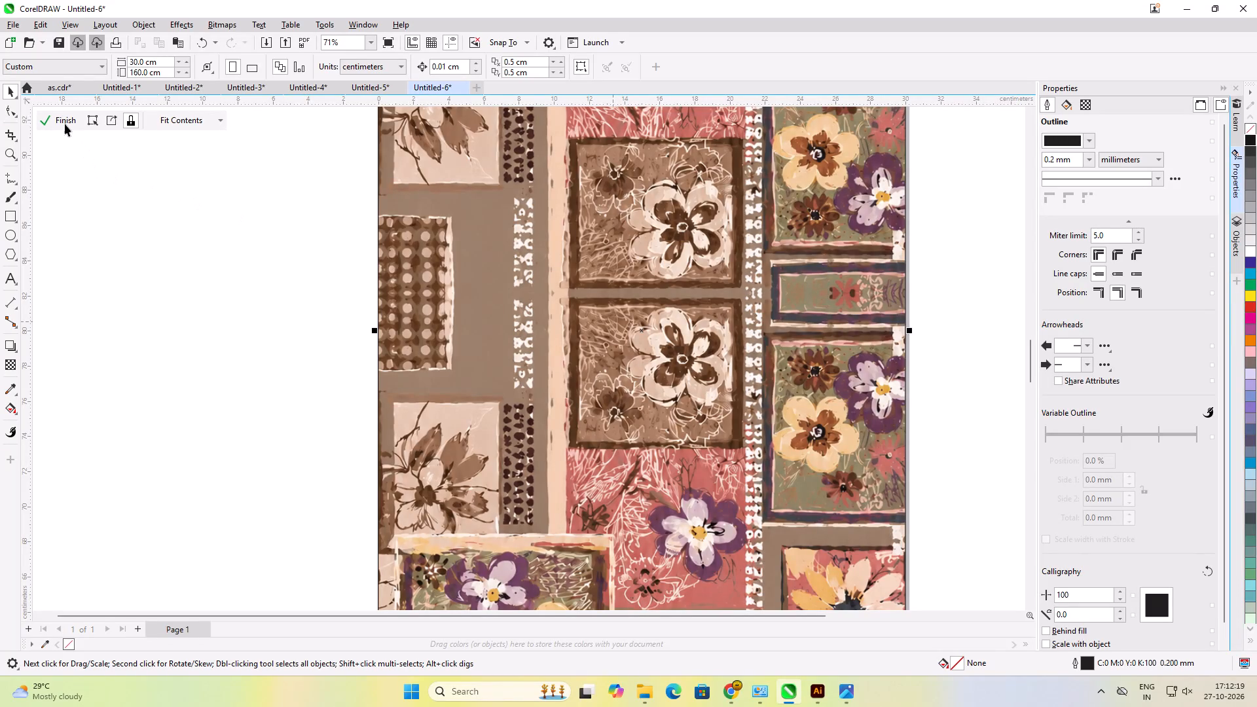
click(697, 323)
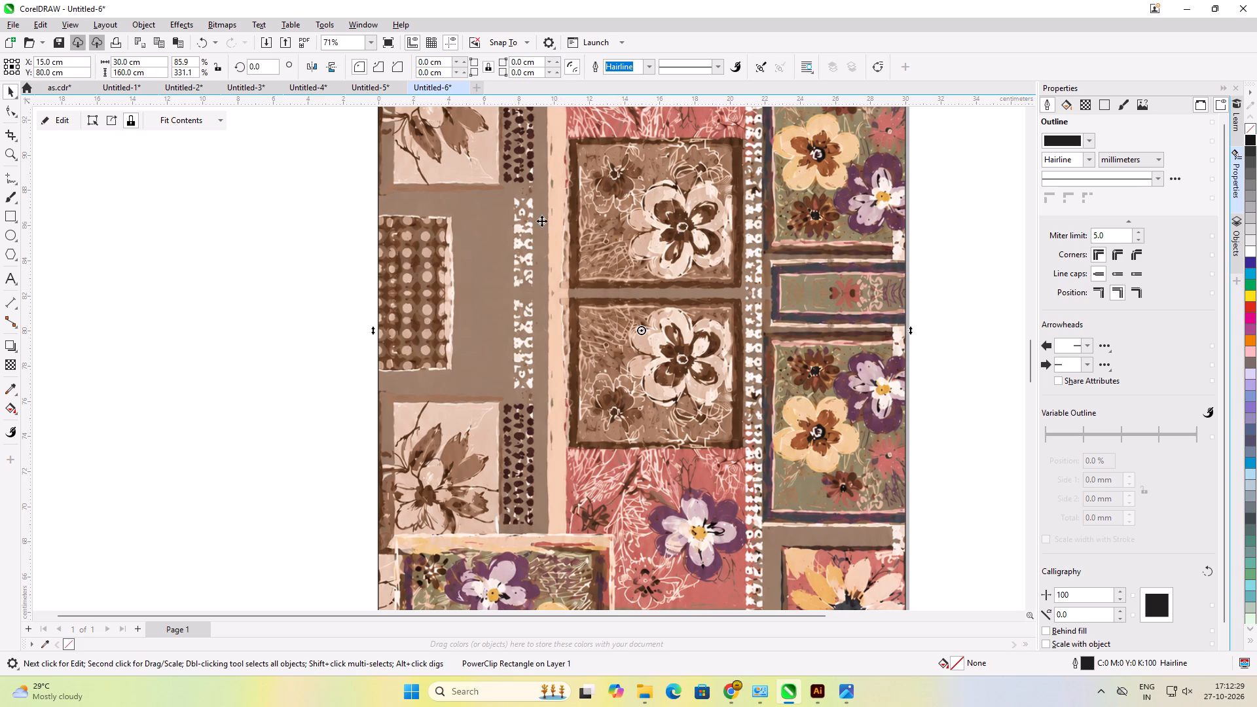
right_click(640, 275)
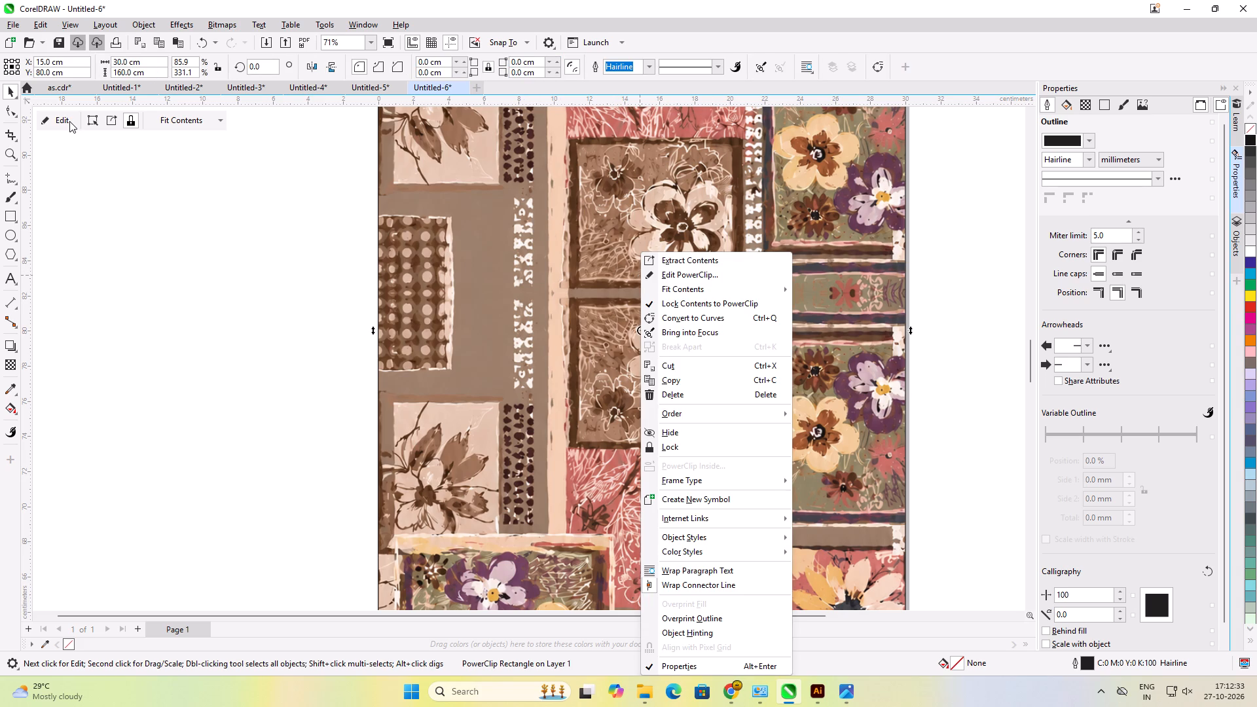
click(69, 120)
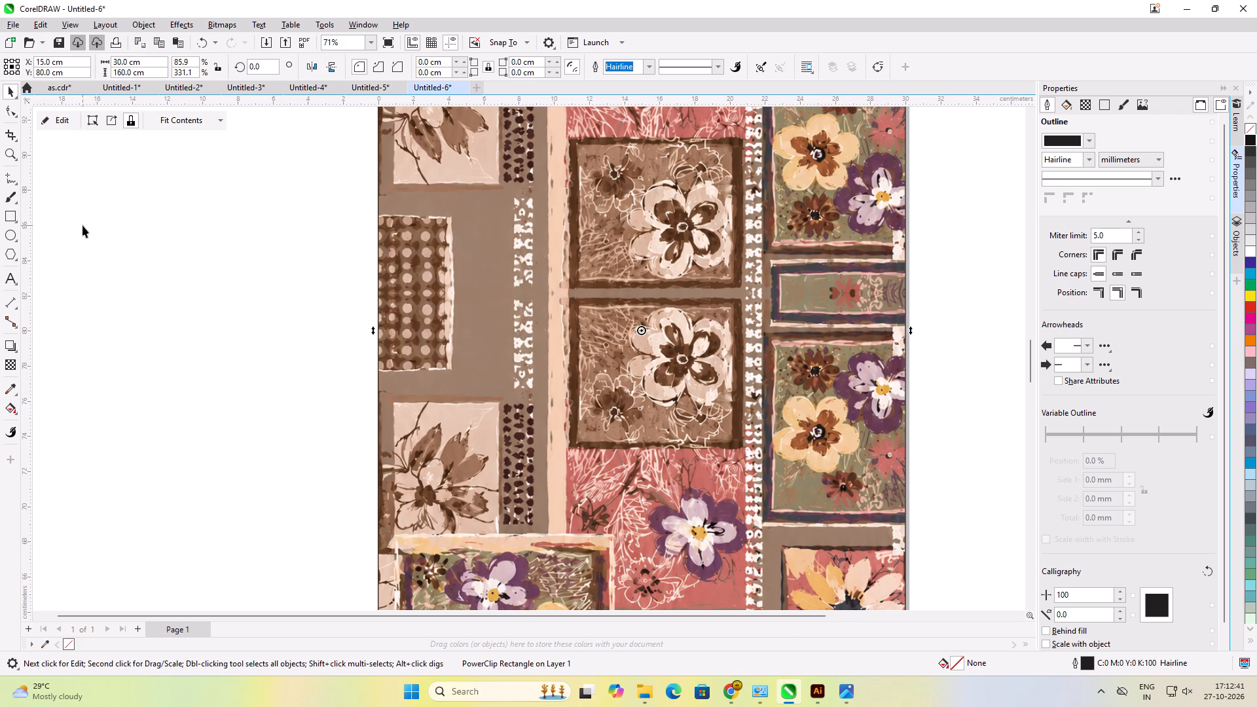
click(69, 117)
click(532, 200)
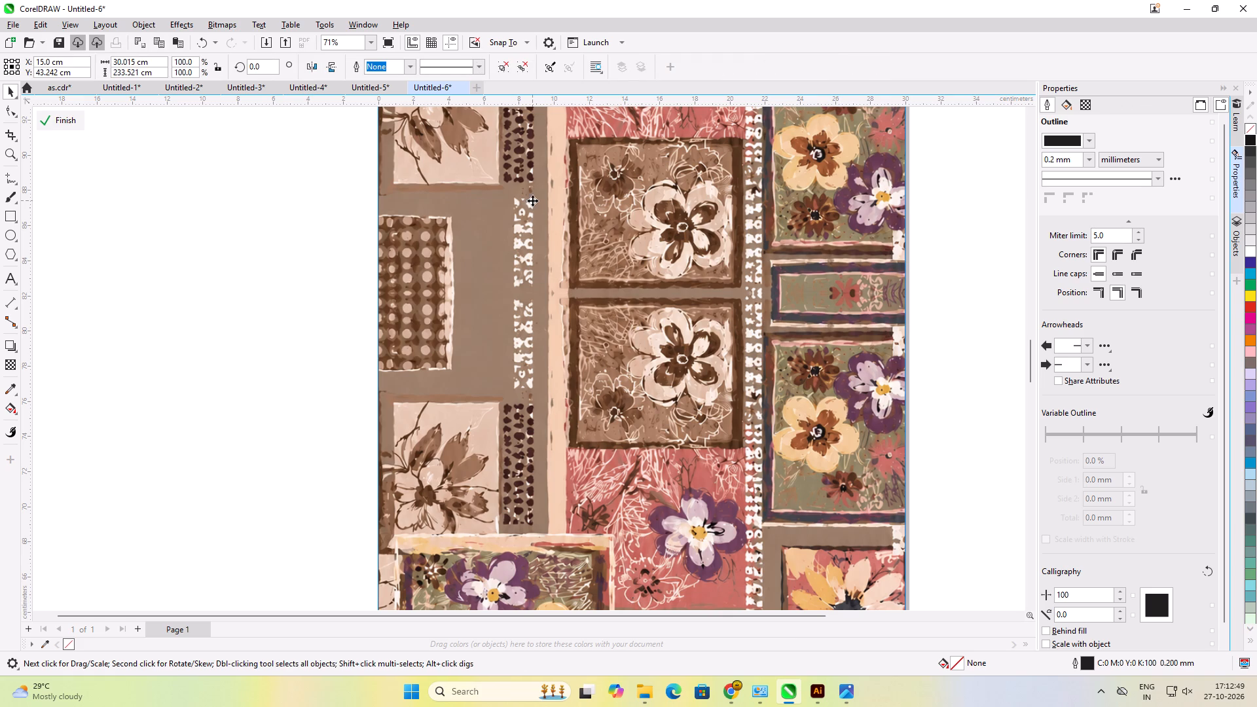
click(525, 69)
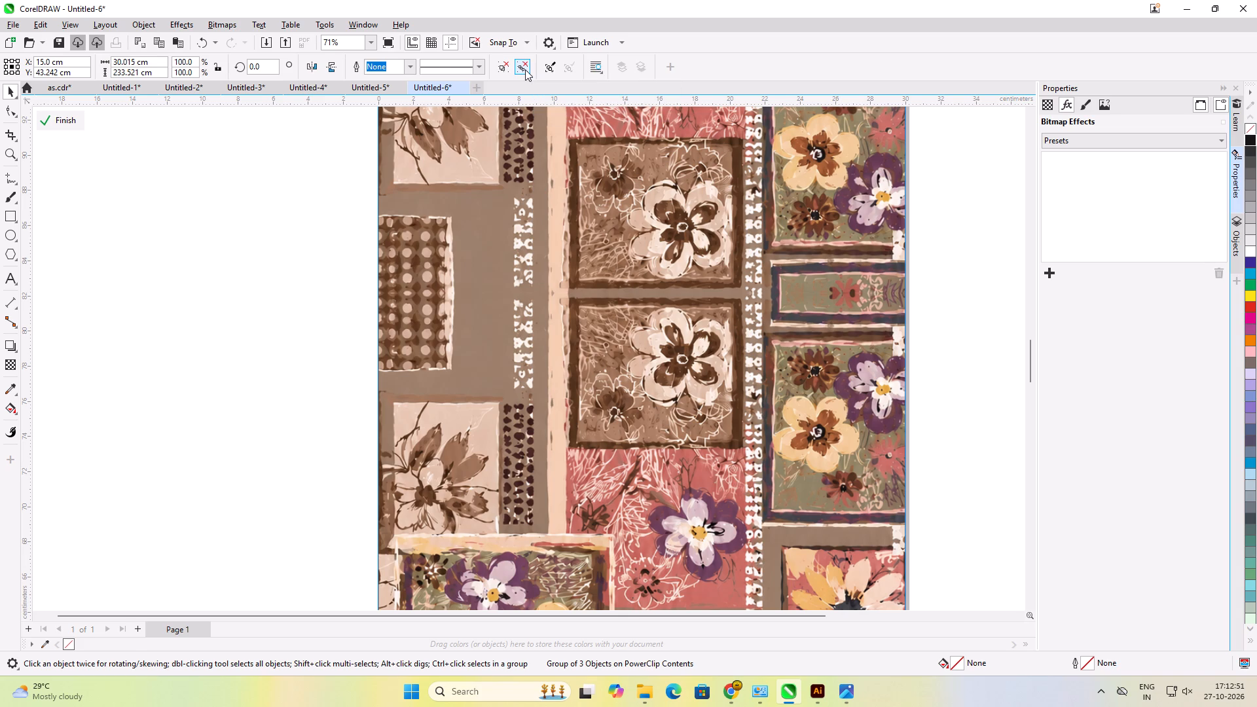
click(640, 281)
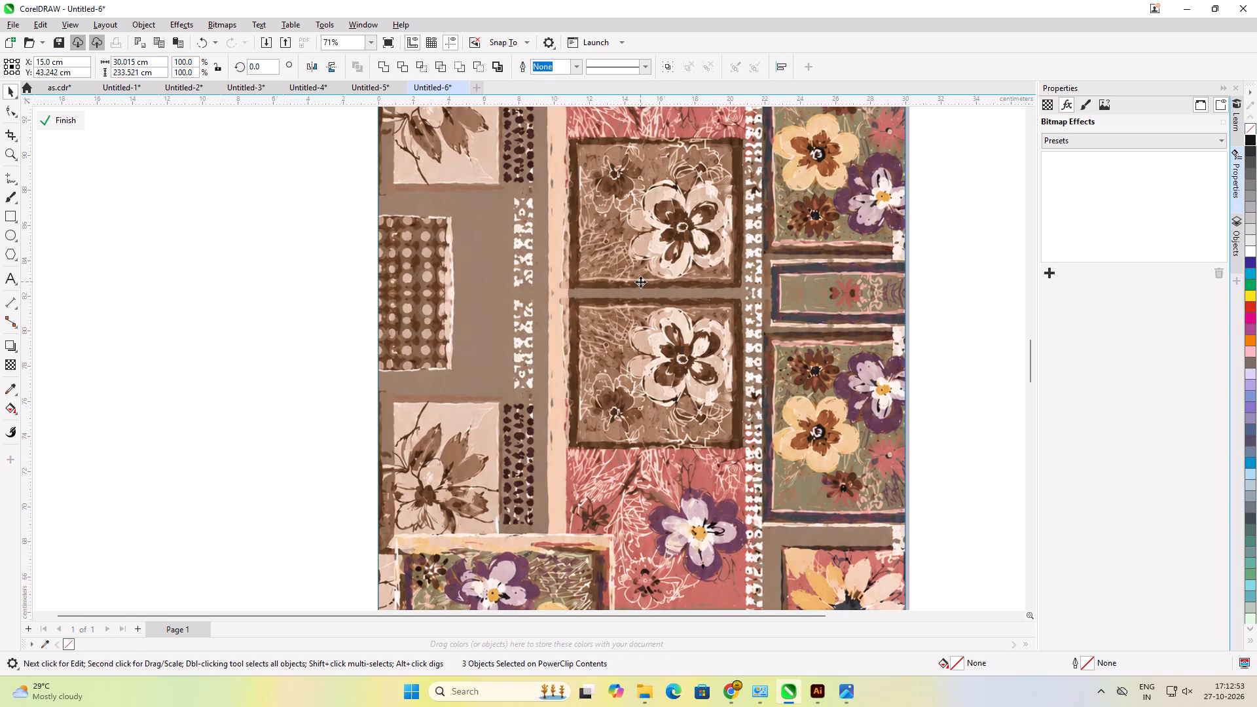
scroll(640, 281, down, 18)
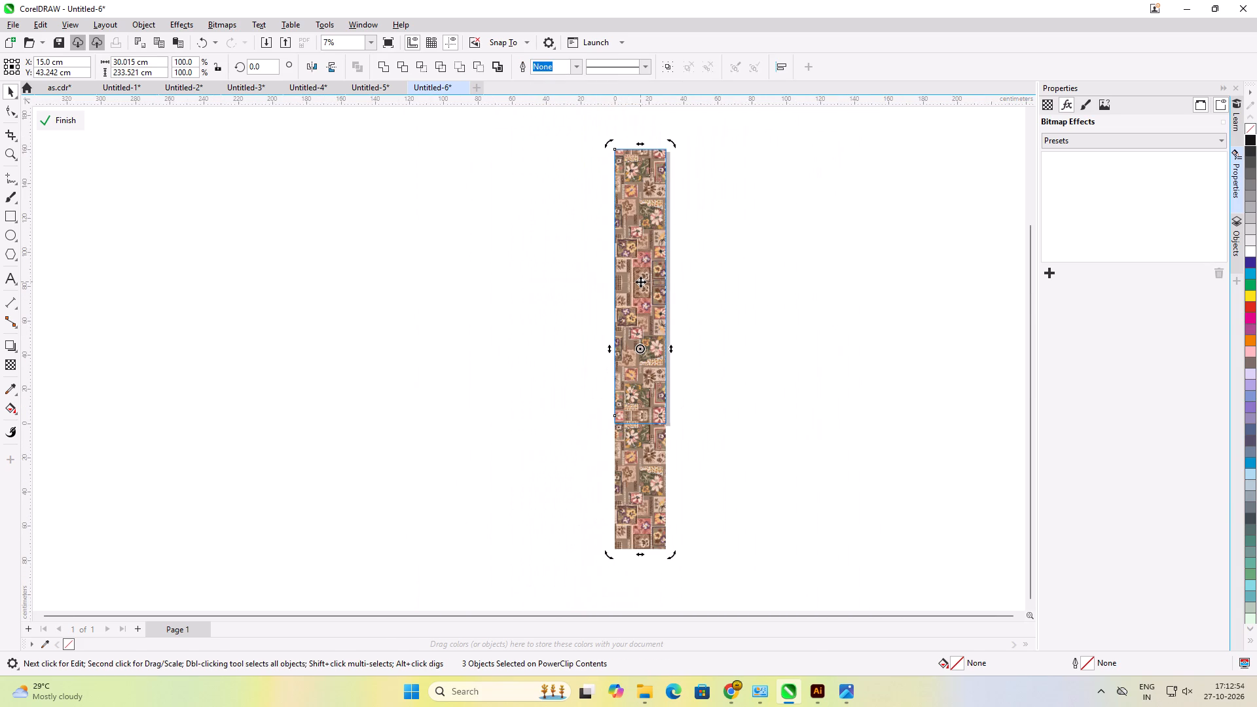
click(704, 281)
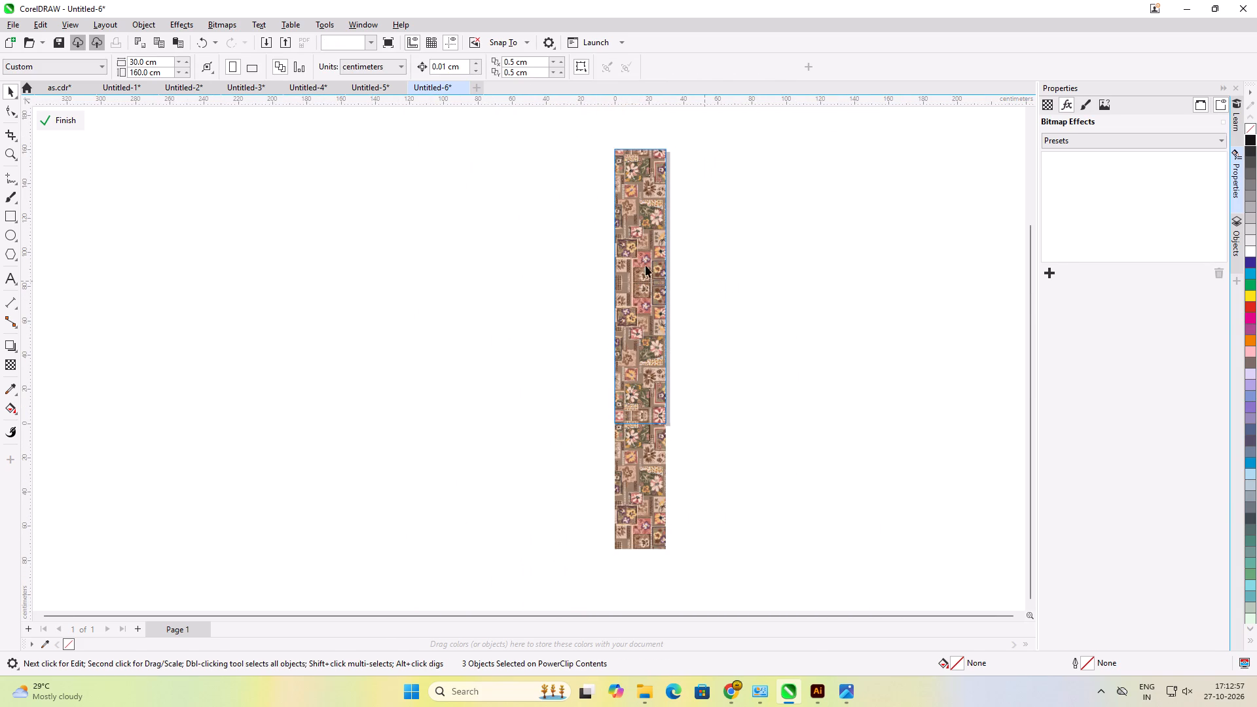
Fine-adjust the middle floral image down to Y 43.223 cm at its seam with the top image and check the join.
click(641, 254)
scroll(657, 295, up, 7)
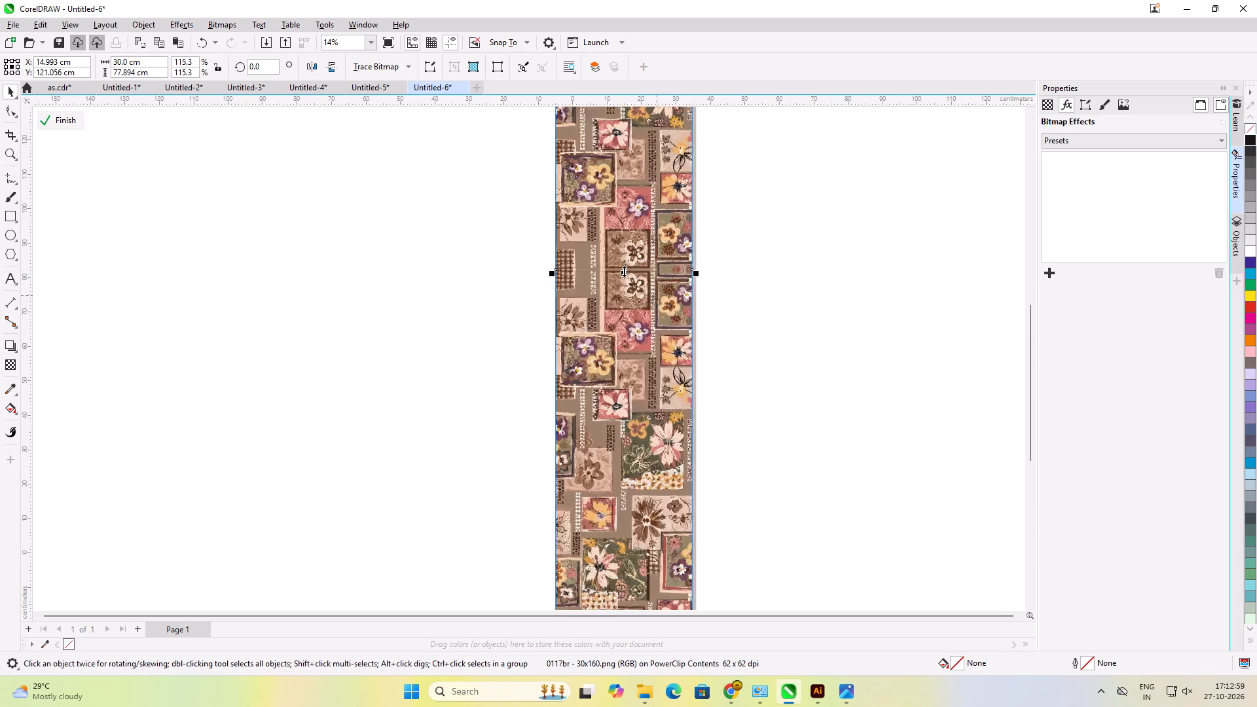
scroll(624, 271, up, 8)
click(627, 300)
scroll(617, 293, up, 6)
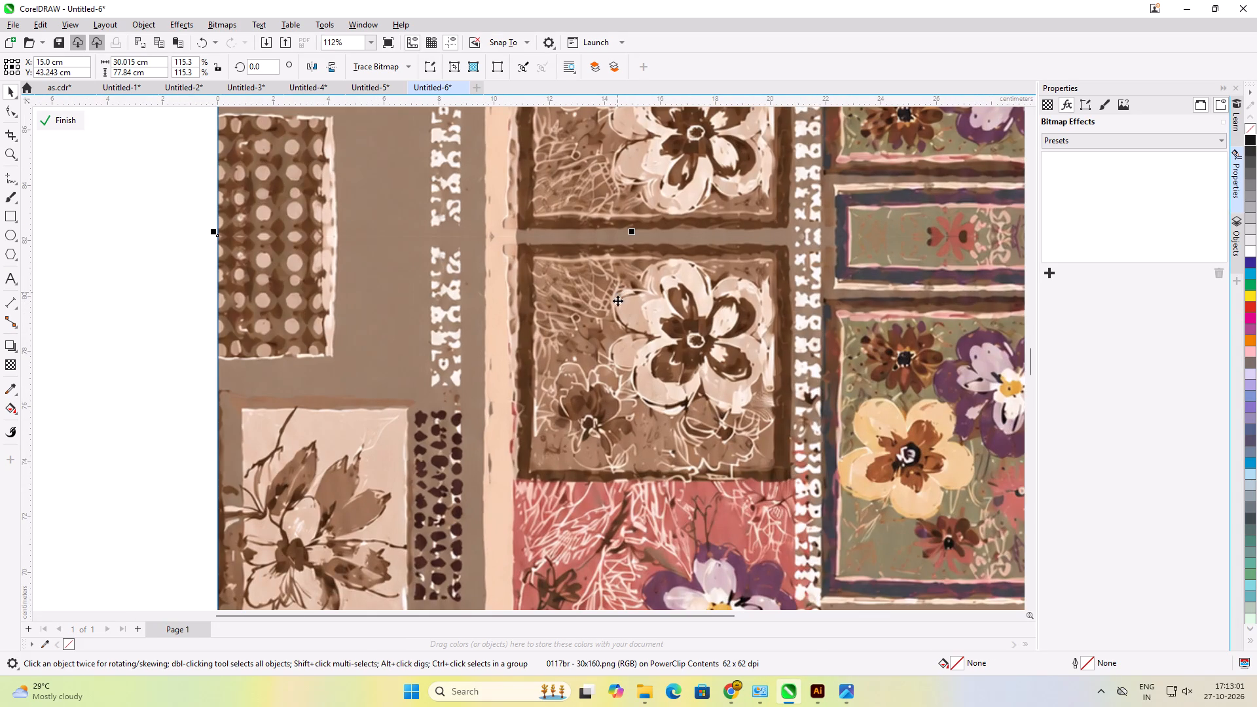
key(Up)
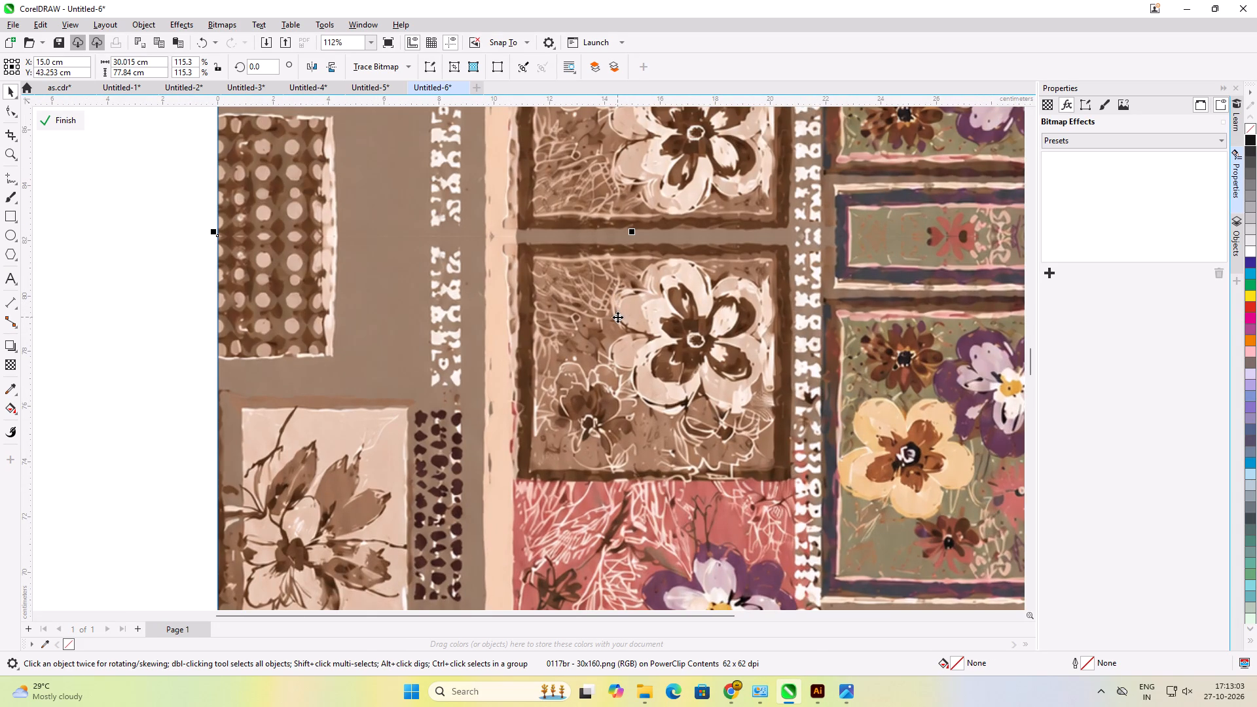
key(Up)
key(Up)
key(Down)
key(Down)
key(Down)
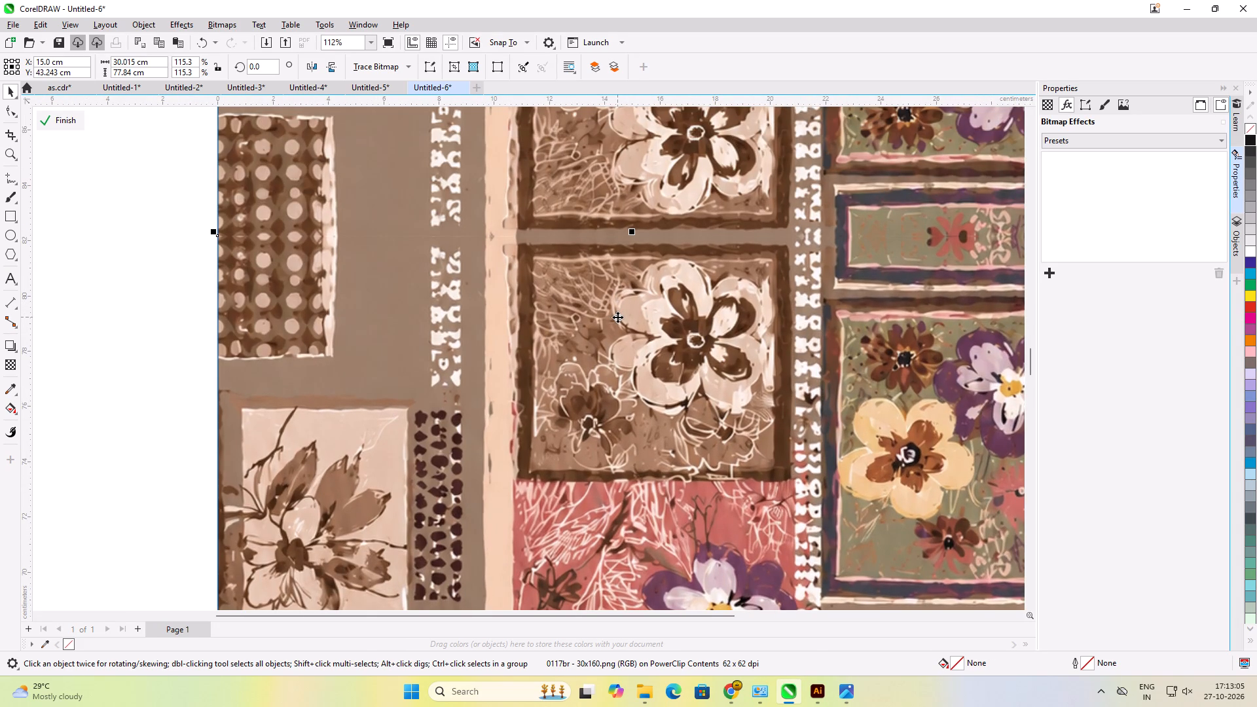
key(Down)
key(Down)
key(Down)
key(Down)
key(Down)
key(Down)
key(Up)
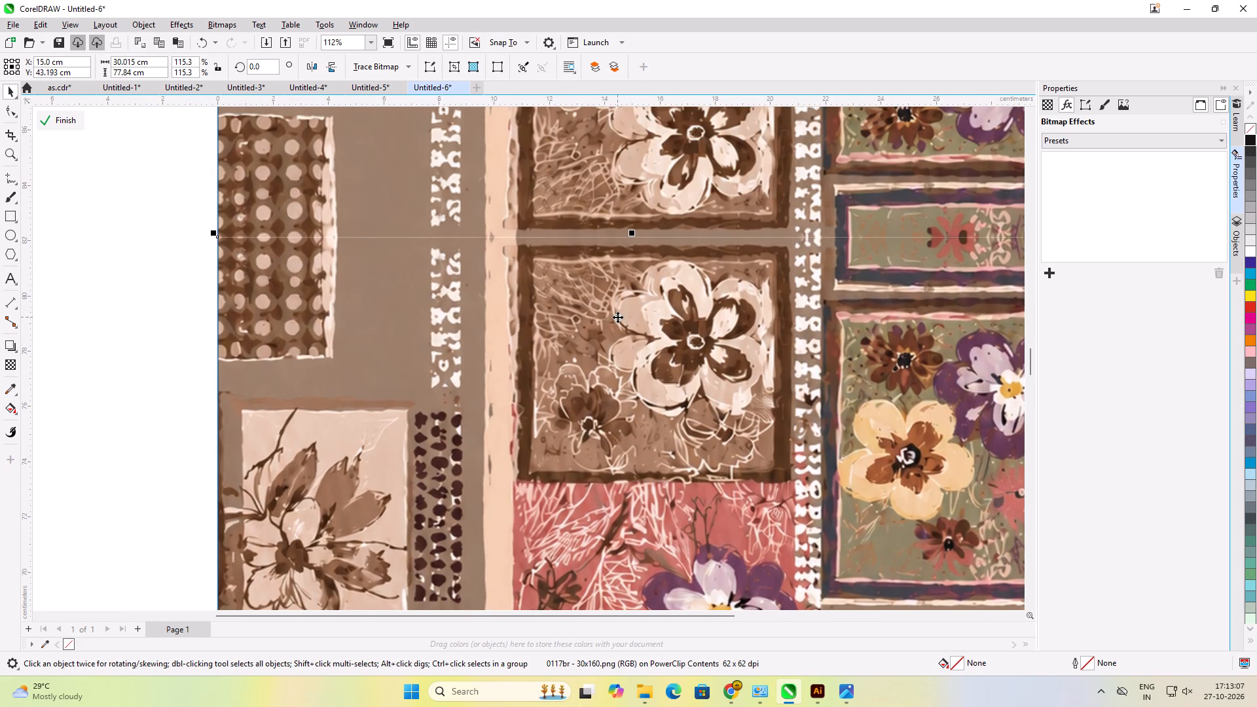
key(Up)
key(Up)
key(Up)
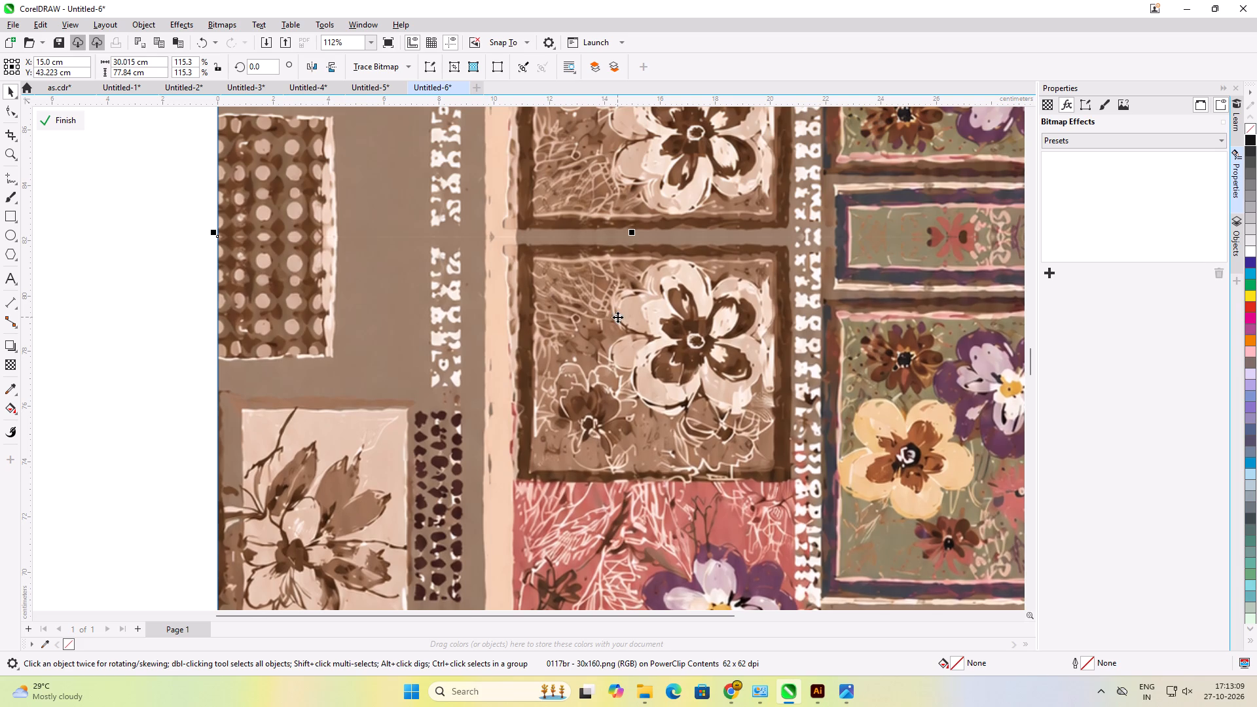
scroll(461, 318, up, 4)
scroll(465, 168, up, 6)
scroll(464, 200, down, 7)
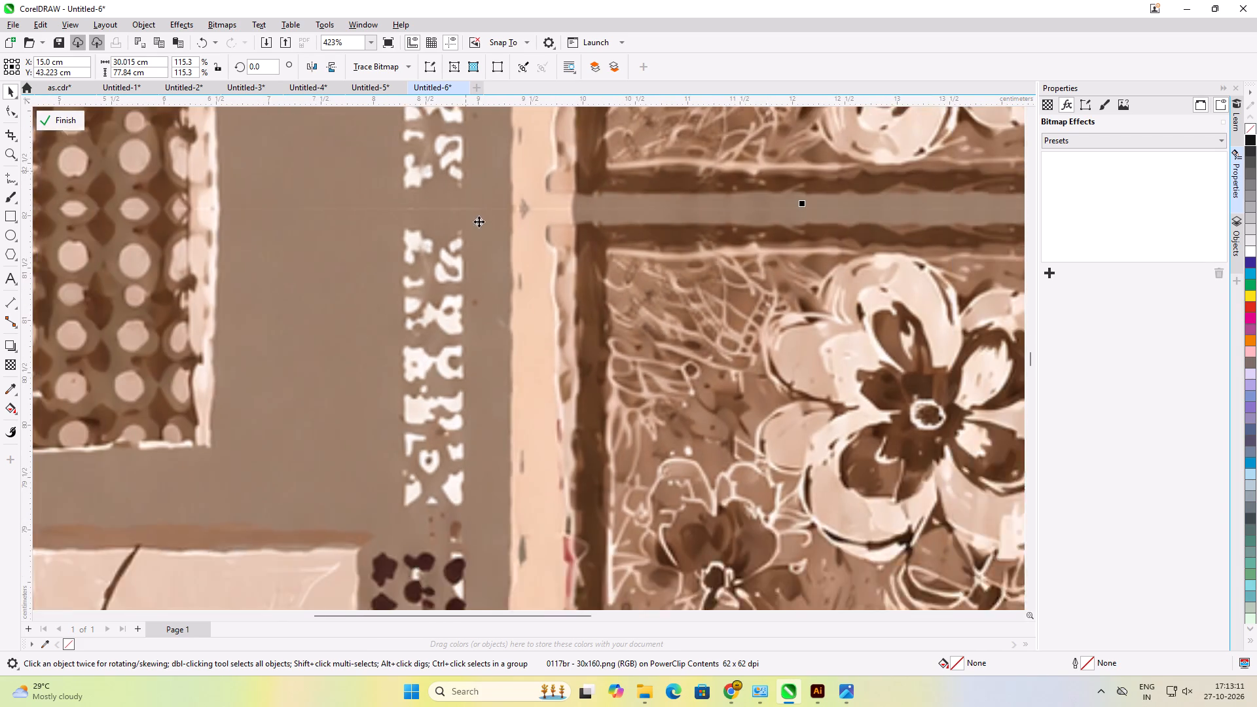
click(552, 293)
scroll(224, 265, down, 2)
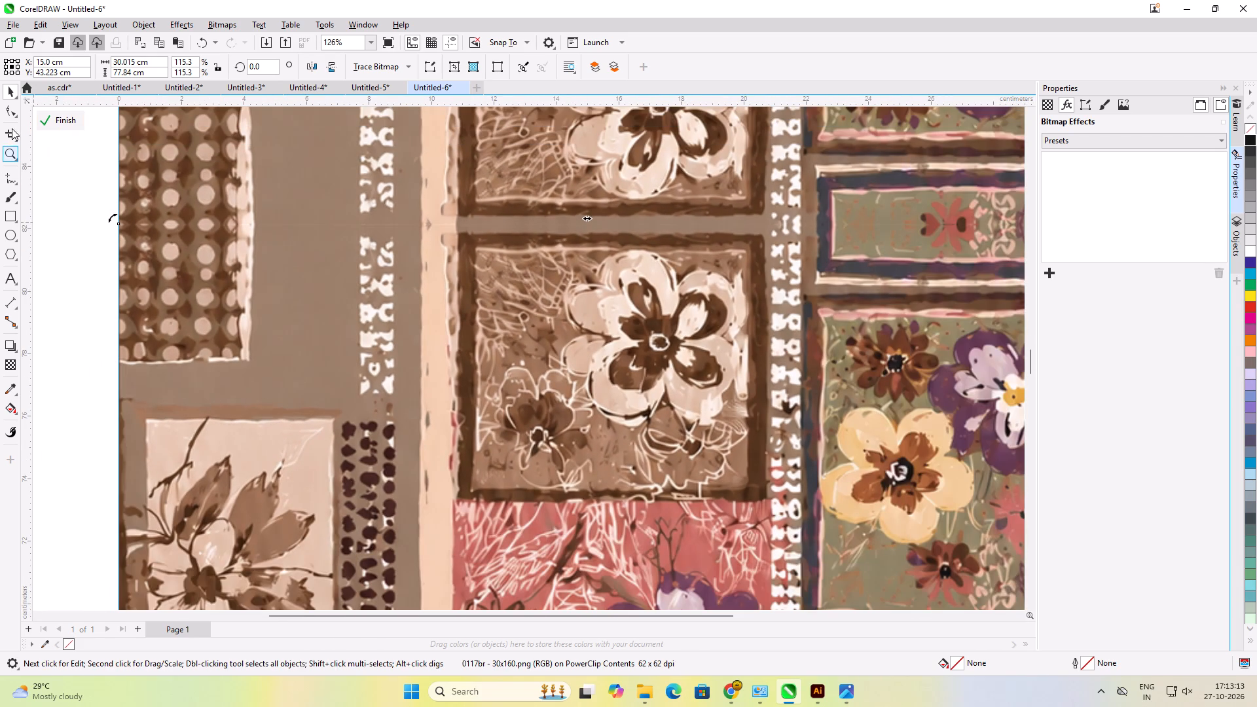
Trim the middle floral image's top edge down by about 0.027 cm with the Shape tool and finish editing the PowerClip contents.
click(10, 113)
scroll(568, 221, up, 10)
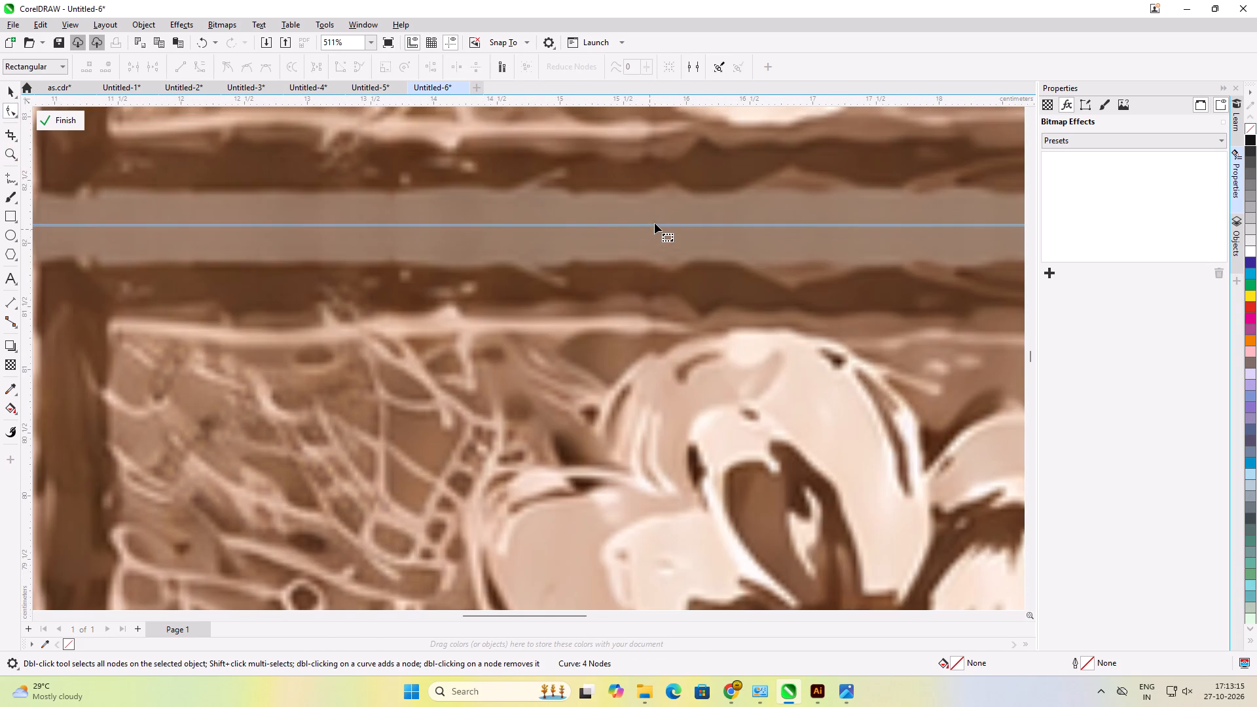
drag(656, 226, 656, 232)
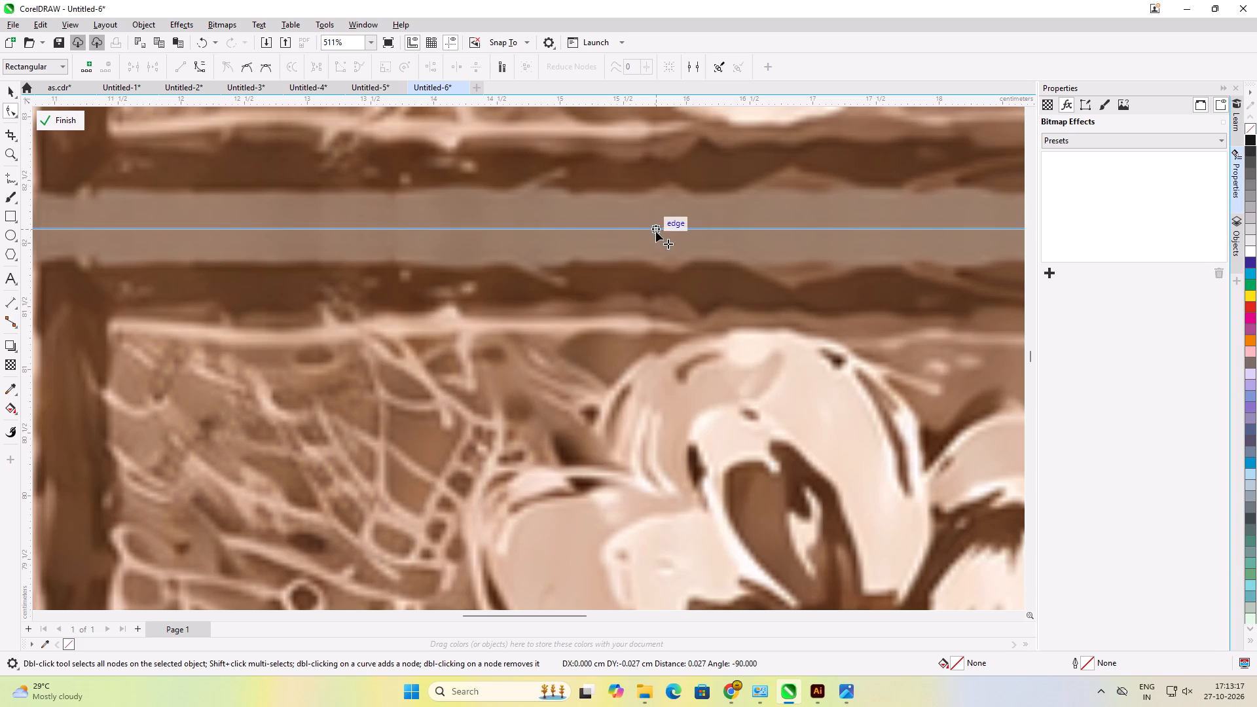
click(46, 124)
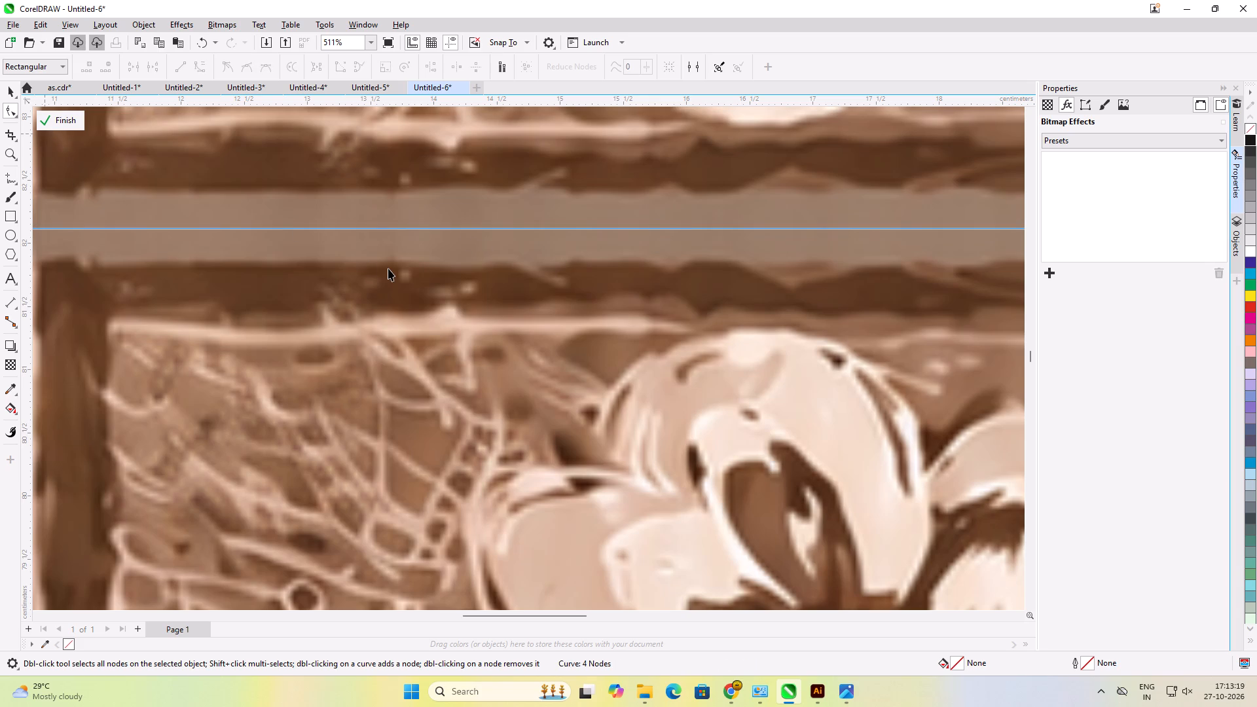
Inspect the seam between the top and middle floral images and the whole clipped panel.
scroll(388, 268, down, 11)
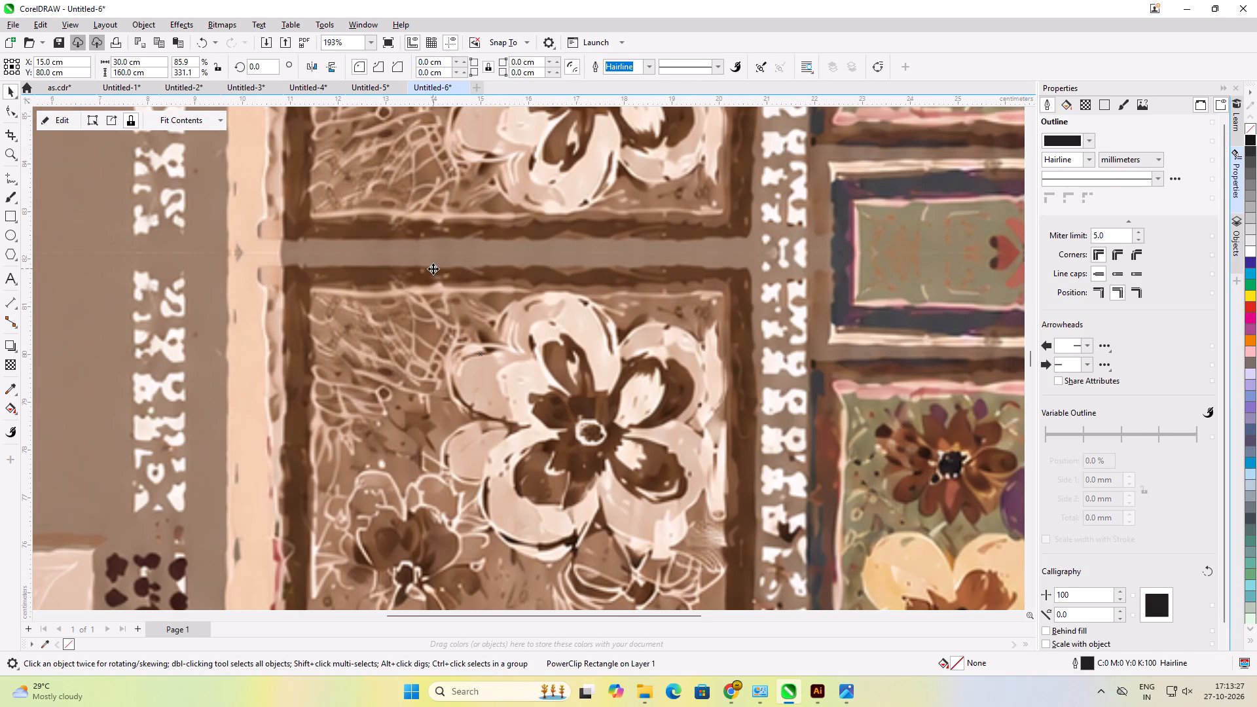
scroll(433, 268, down, 7)
click(518, 291)
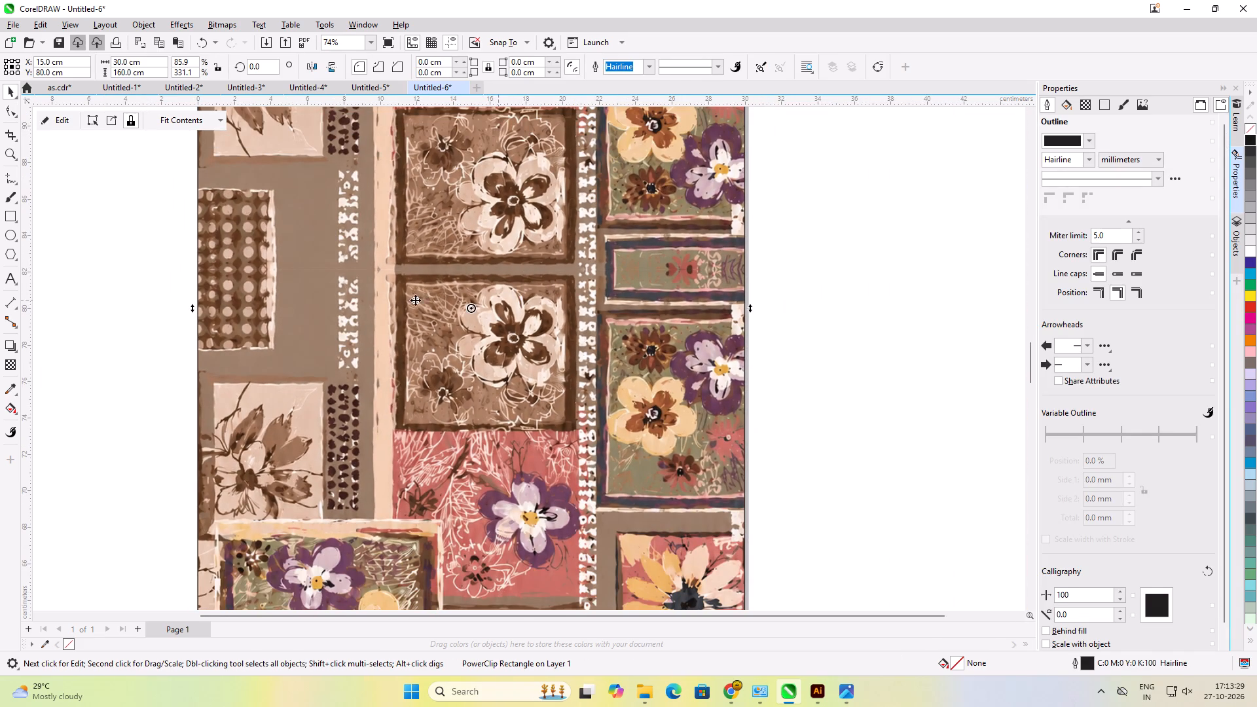
scroll(312, 298, down, 10)
scroll(383, 350, down, 5)
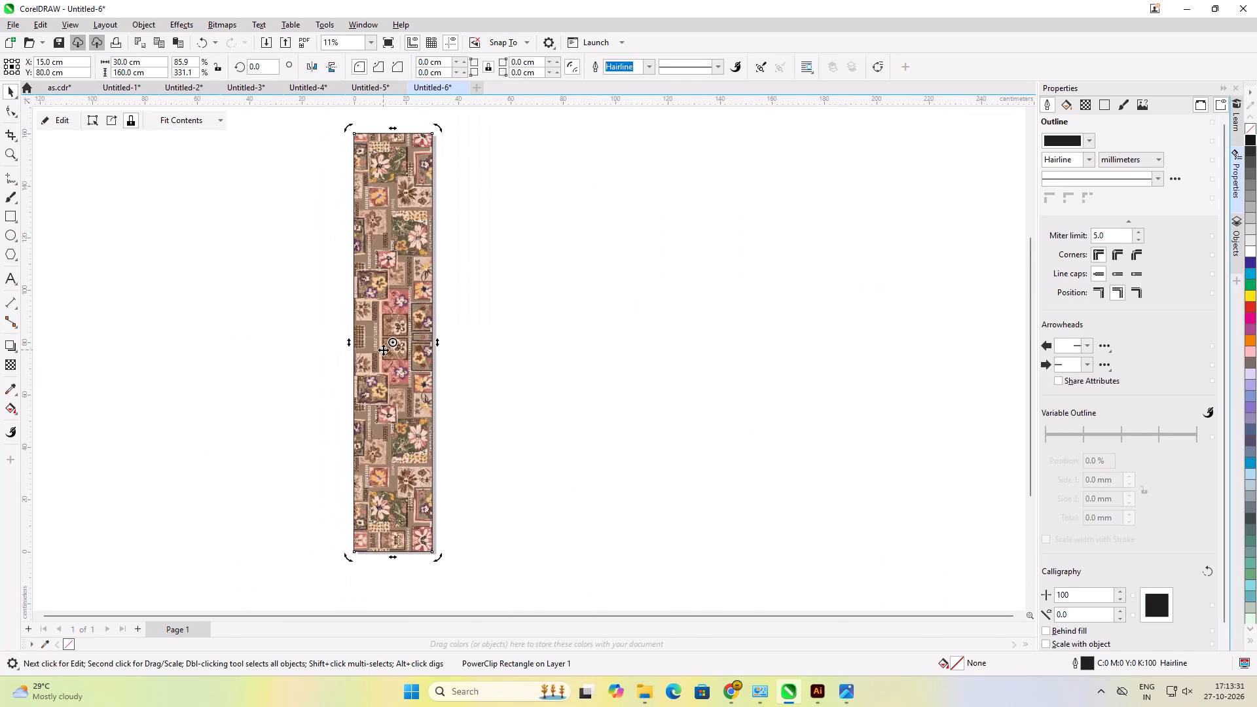
scroll(383, 350, up, 6)
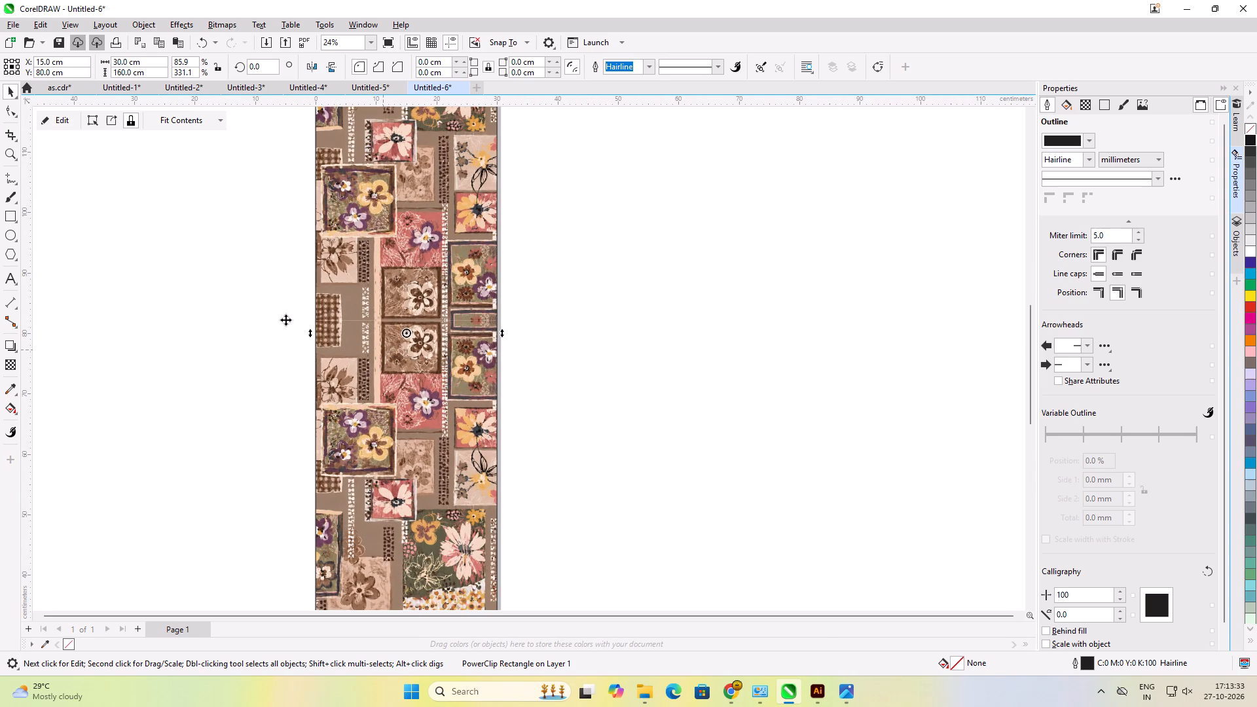
Reopen the PowerClip contents and nudge the middle floral image up to Y 43.24 cm at its seam with the top image.
click(58, 123)
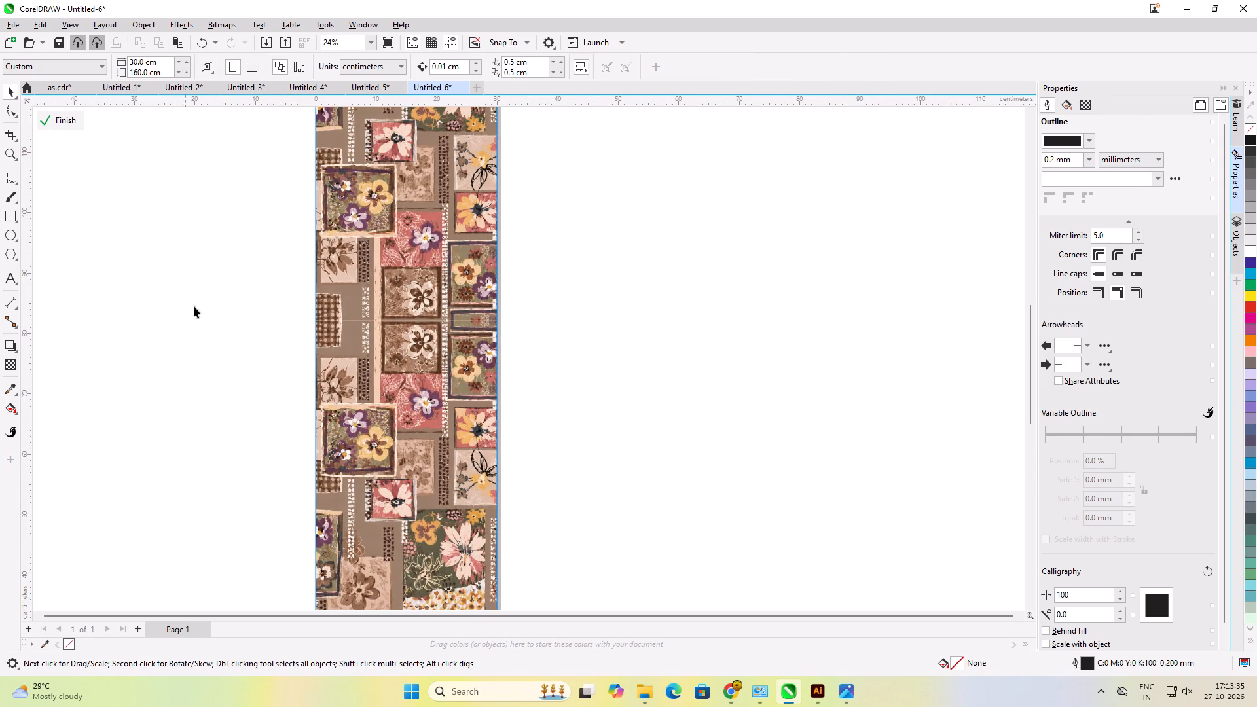
scroll(364, 349, up, 3)
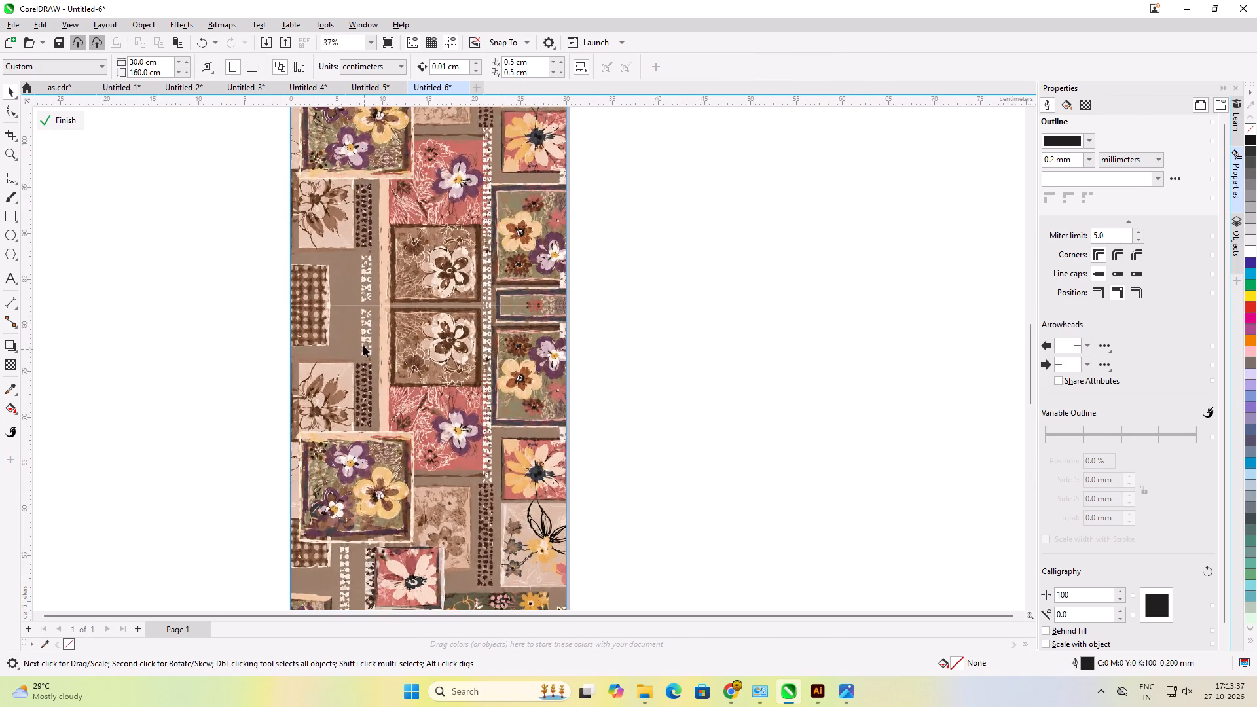
scroll(362, 323, up, 4)
click(362, 323)
scroll(368, 321, down, 4)
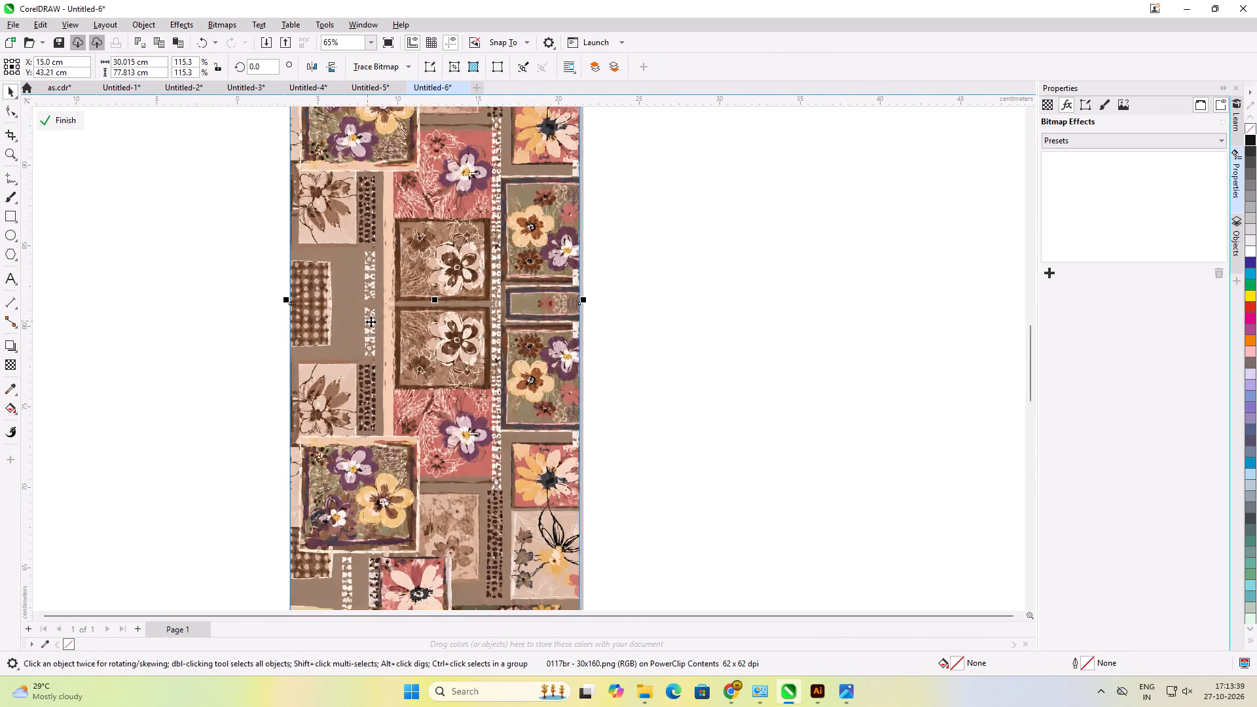
scroll(371, 321, down, 14)
scroll(310, 311, up, 8)
scroll(507, 324, up, 16)
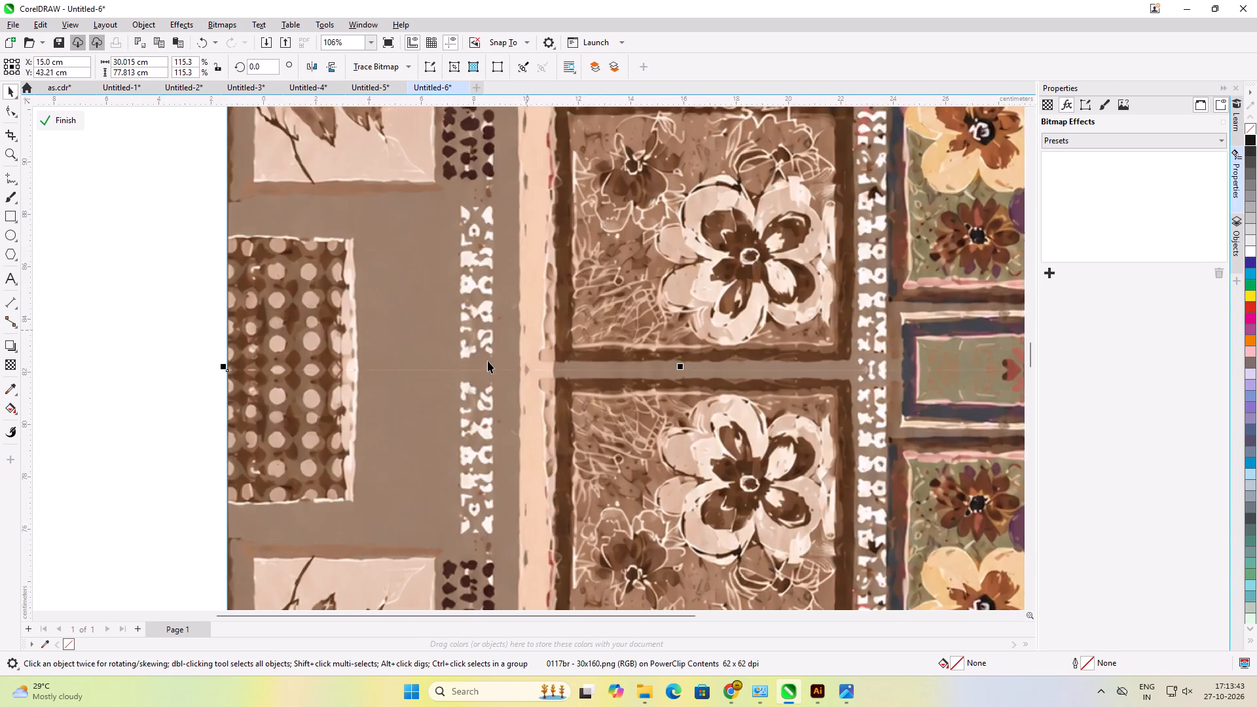
scroll(488, 361, up, 2)
key(Up)
key(Up)
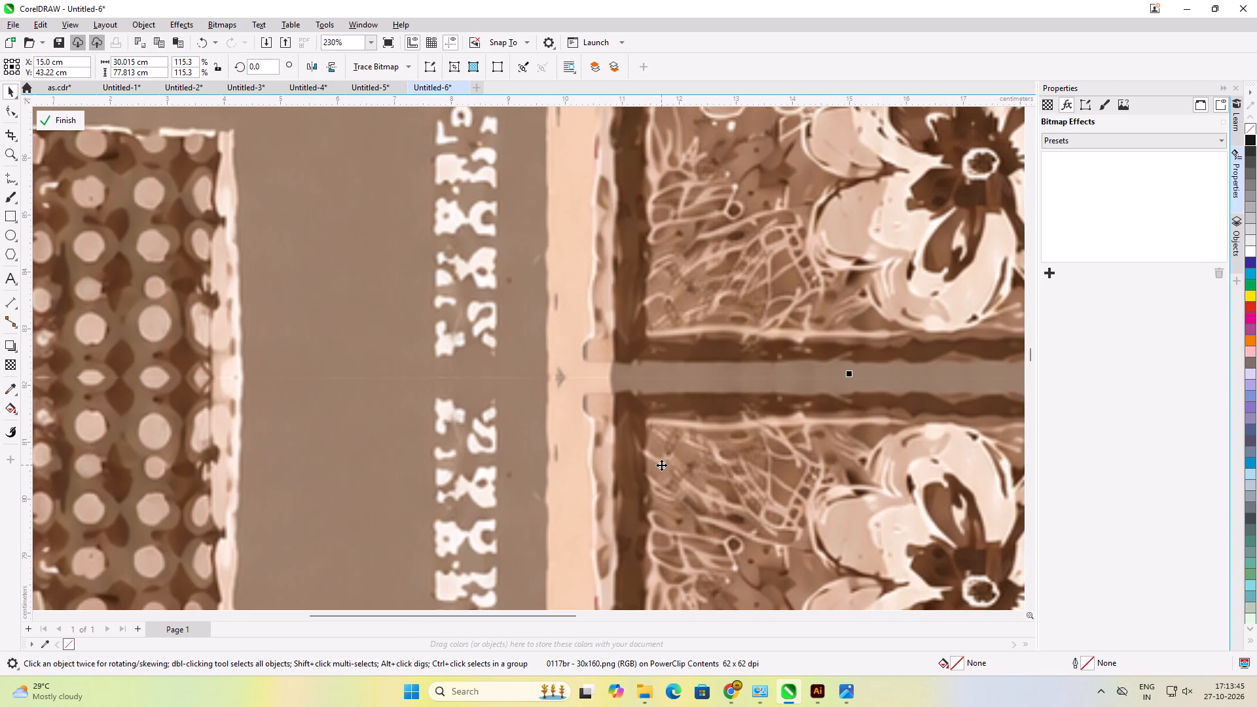
key(Up)
key(Up)
key(Up)
key(Up)
scroll(632, 300, down, 8)
key(Down)
key(Down)
key(Down)
key(Down)
key(Down)
key(Down)
key(Down)
key(Down)
key(Down)
key(Down)
key(Down)
key(Down)
key(Down)
key(Down)
key(Down)
key(Down)
key(Down)
key(Down)
key(Down)
key(Down)
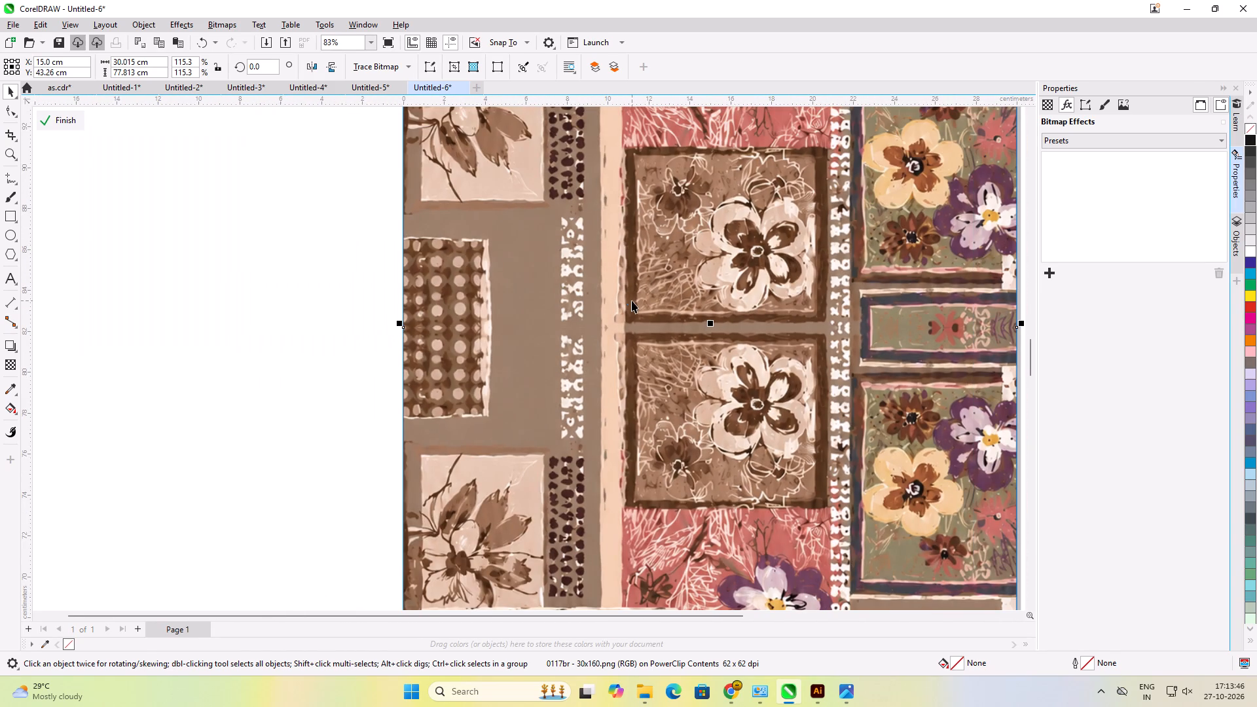
key(Up)
key(Up)
key(Up)
key(Up)
key(Up)
key(Up)
key(Up)
key(Up)
key(Up)
key(Up)
key(Up)
key(Up)
key(Up)
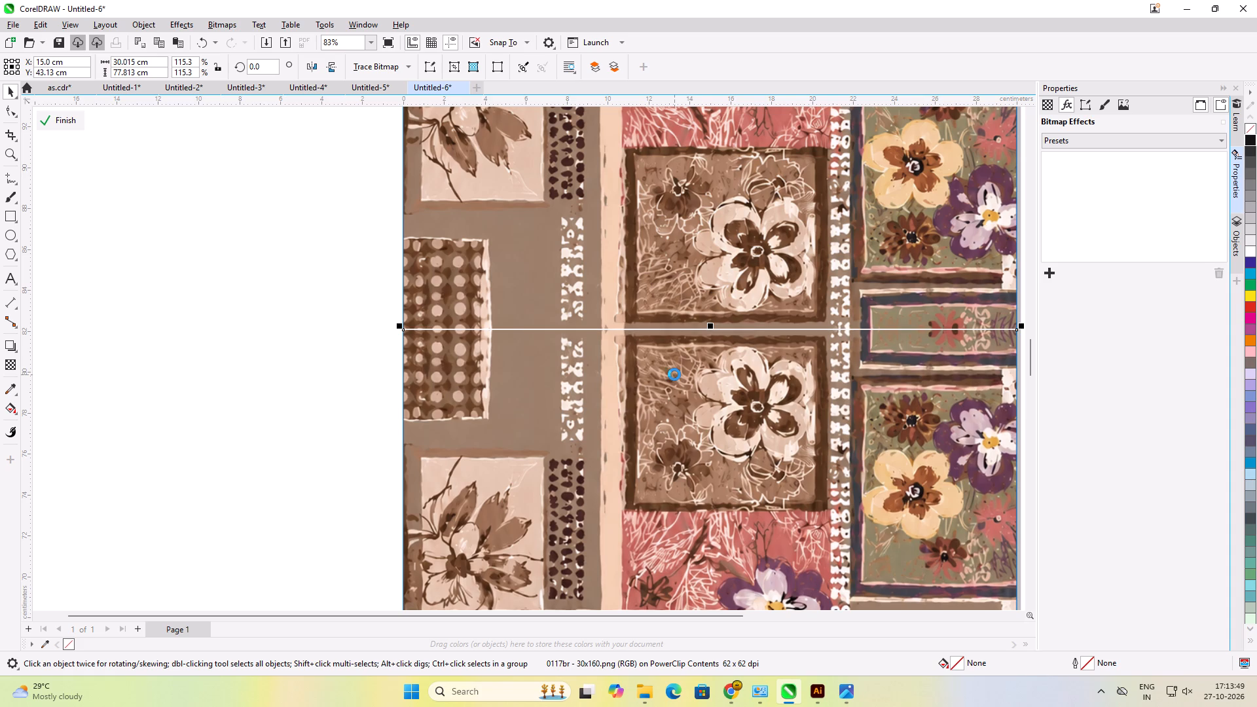
key(Up)
key(Up)
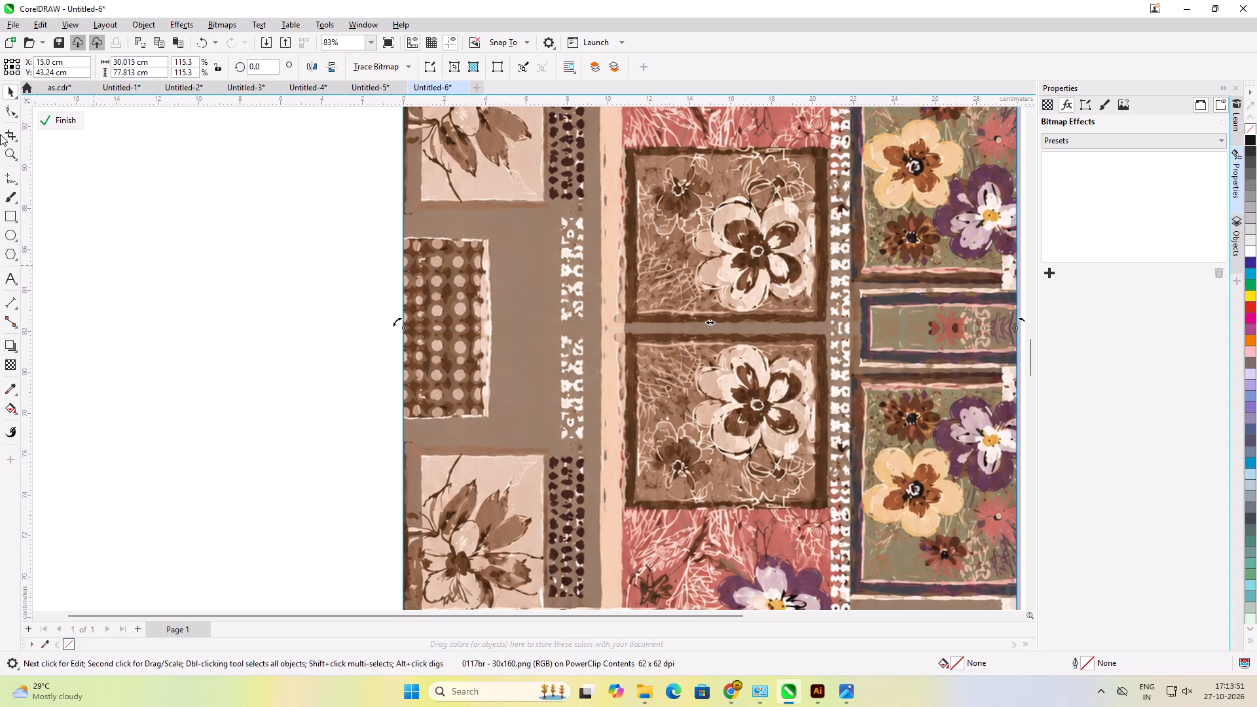
Trim the middle floral image's top edge down with the Shape tool to a height of about 77.774 cm.
click(13, 115)
scroll(733, 359, up, 15)
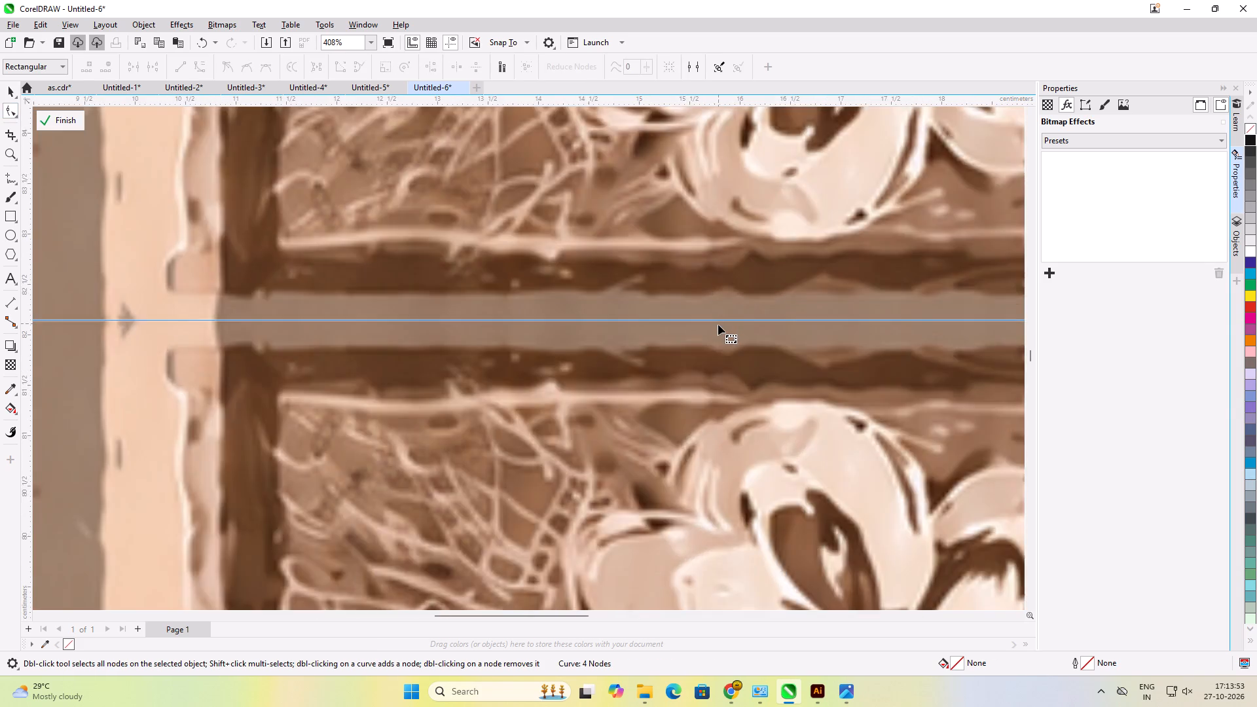
scroll(718, 325, up, 3)
drag(735, 315, 735, 317)
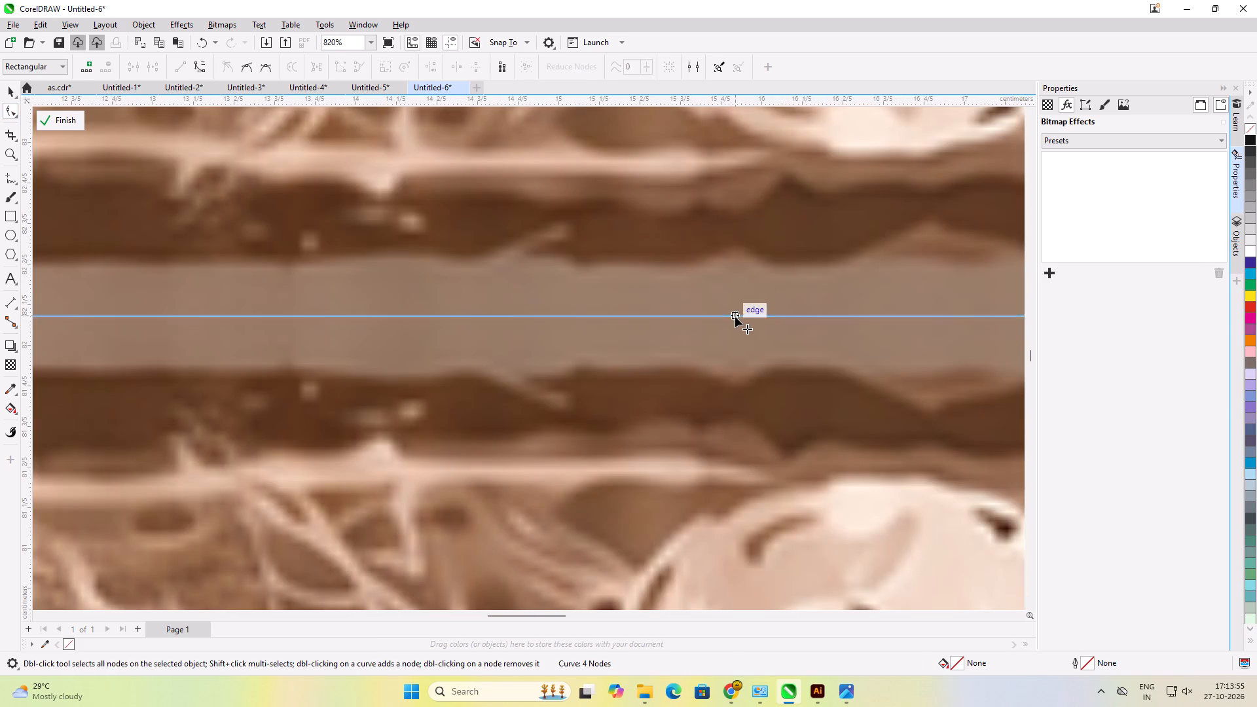
drag(735, 317, 735, 321)
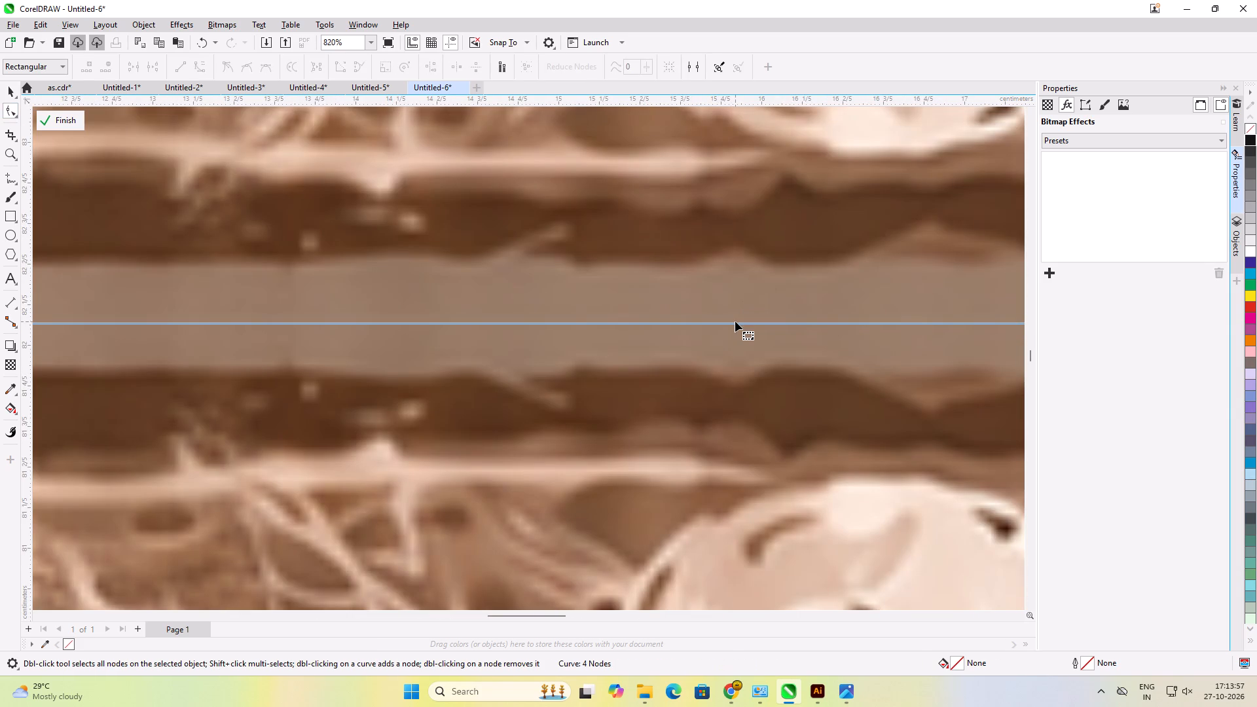
click(71, 129)
Nudge the trimmed middle floral image up to Y 43.26 cm against the top image, check the seam and deselect it.
click(11, 96)
scroll(529, 261, down, 7)
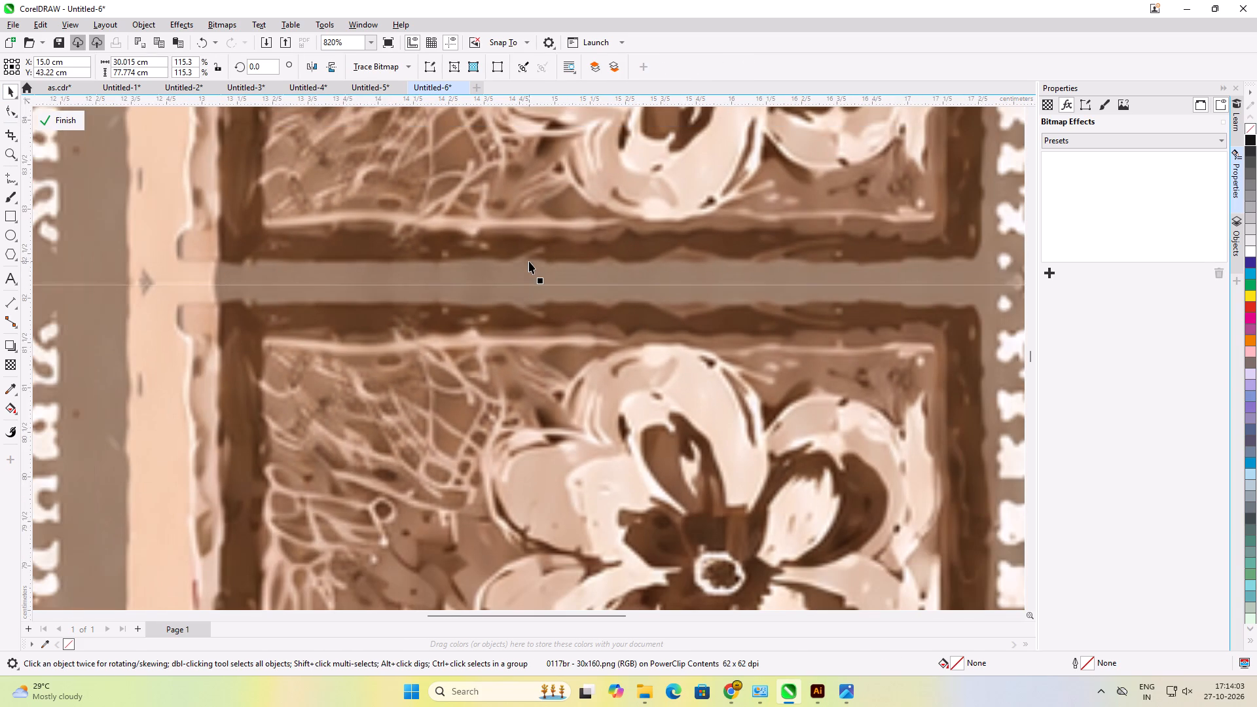
click(555, 348)
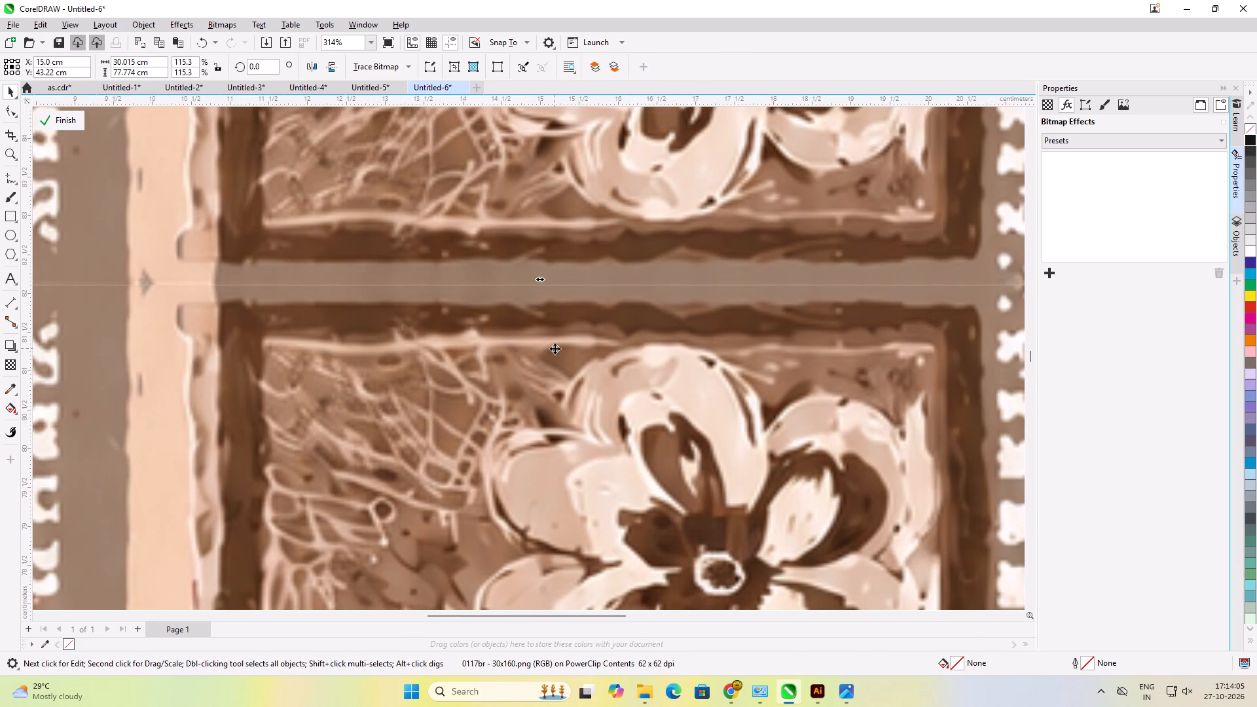
key(Up)
scroll(545, 297, down, 2)
key(Up)
key(Up)
key(Up)
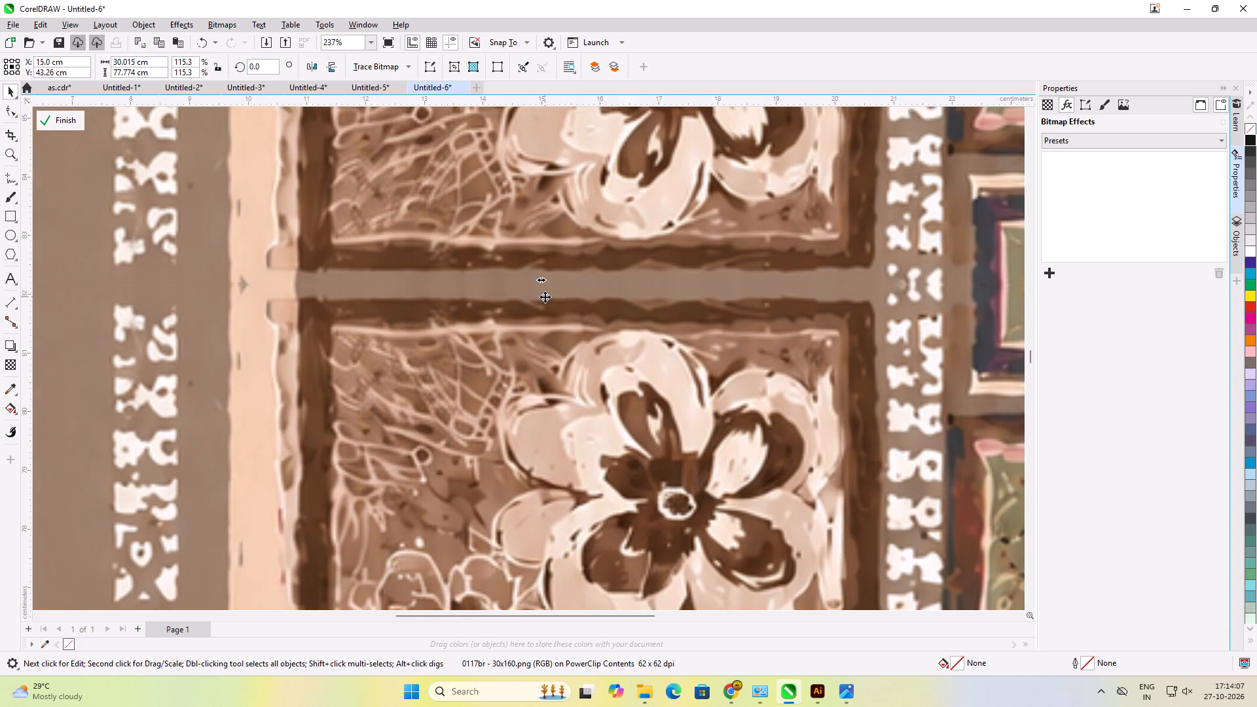
scroll(545, 297, down, 8)
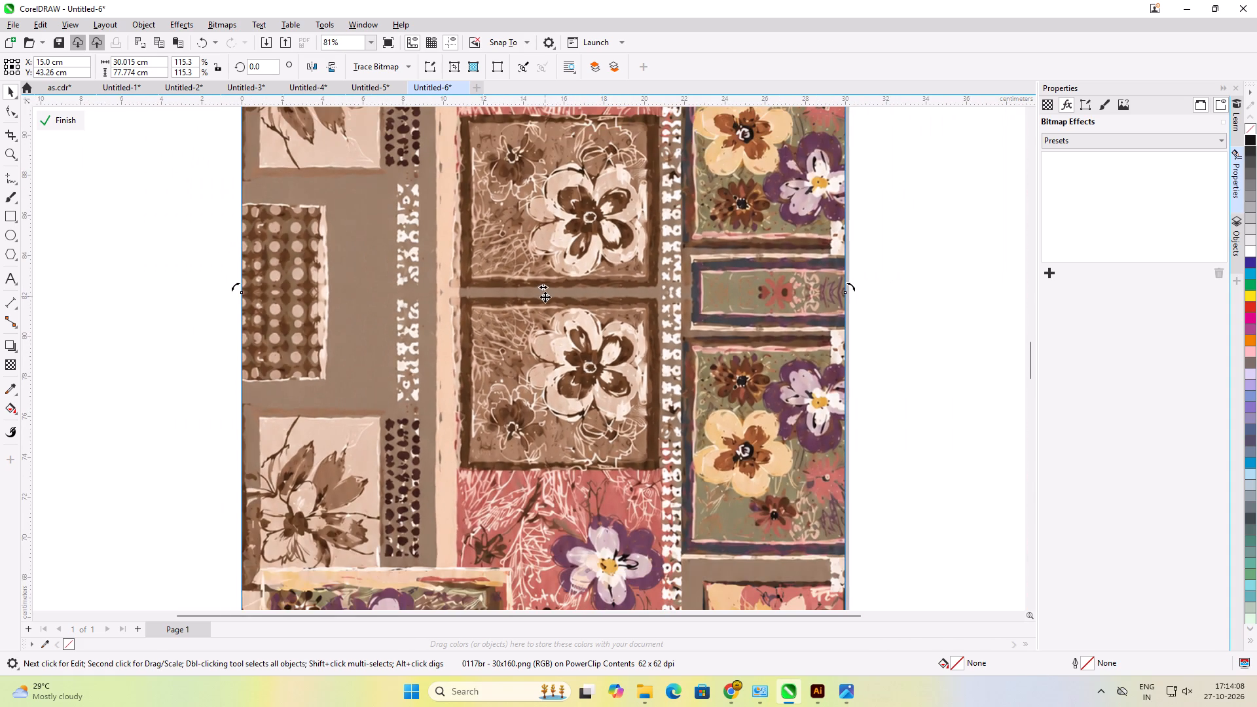
click(907, 319)
Nudge the bottom floral image up to Y -34.492 cm at its mirrored seam with the middle image.
scroll(539, 215, down, 5)
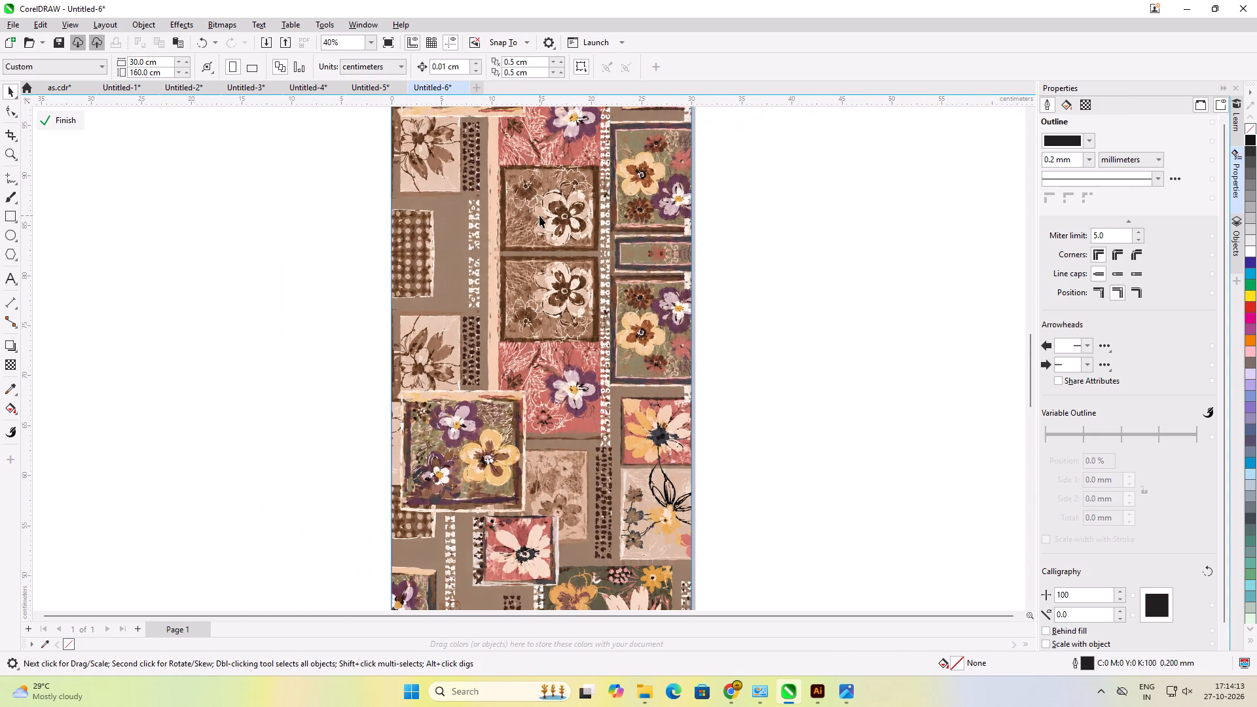
scroll(539, 215, down, 8)
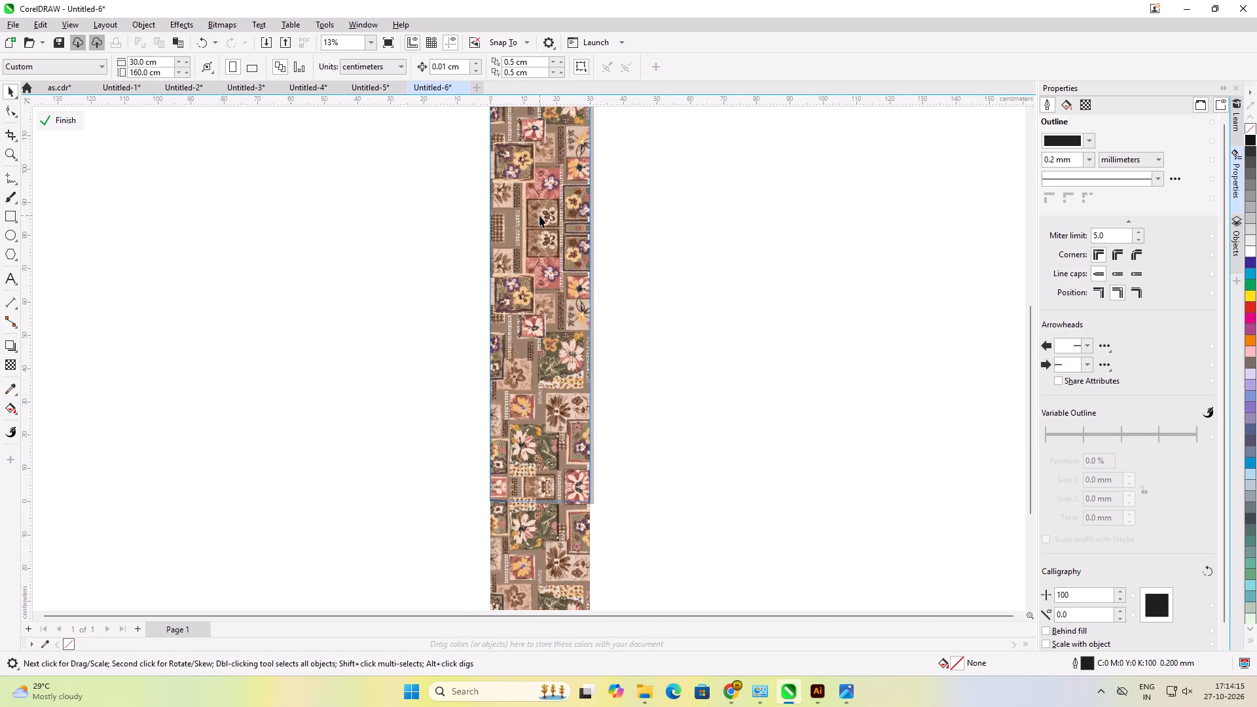
scroll(524, 530, up, 6)
scroll(530, 427, up, 10)
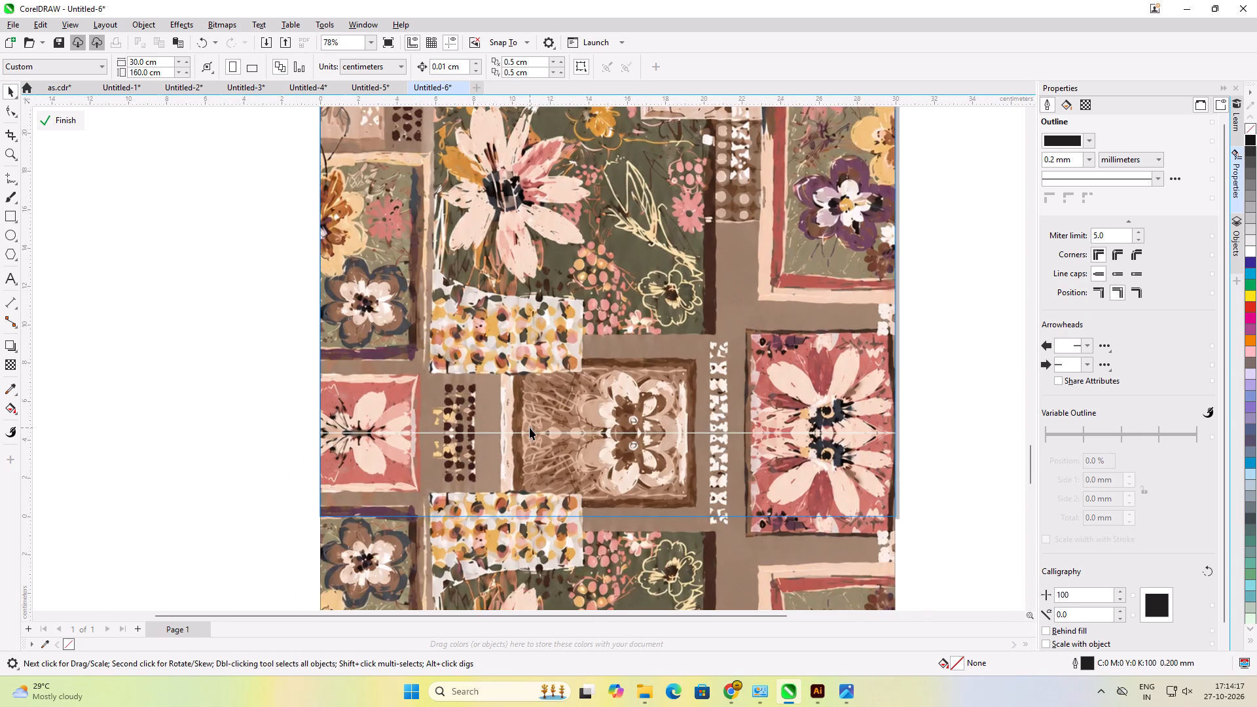
scroll(530, 427, up, 4)
click(556, 486)
key(Up)
key(Up)
key(Up)
key(Up)
key(Up)
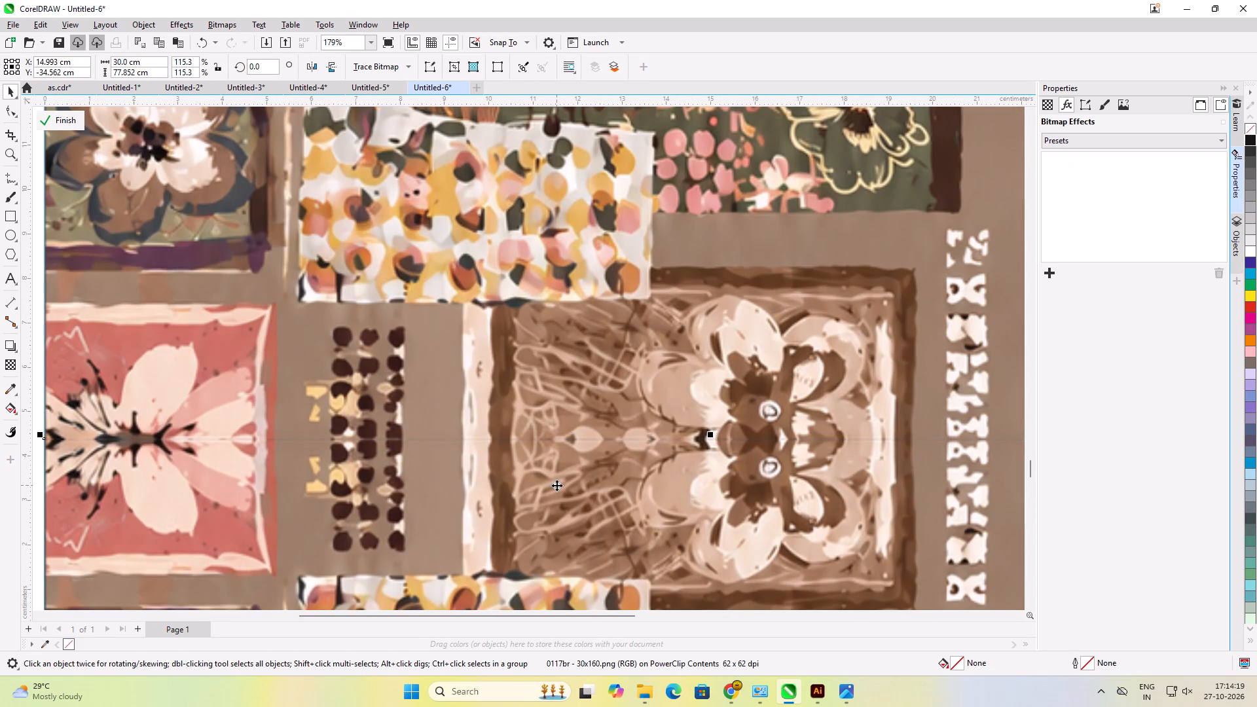
key(Up)
key(Up)
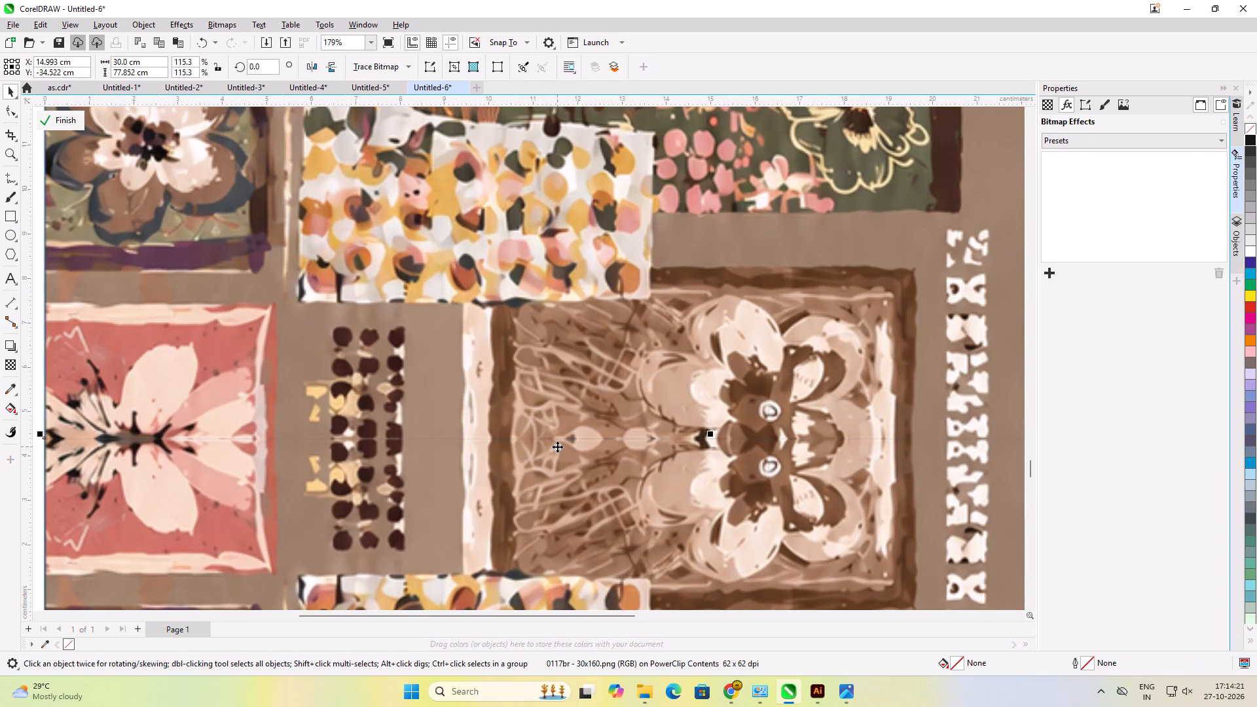
key(Down)
key(Down)
key(Down)
key(Down)
key(Down)
key(Down)
key(Down)
key(Down)
key(Down)
key(Down)
key(Down)
key(Down)
key(Up)
key(Up)
key(Up)
key(Up)
key(Up)
key(Up)
key(Up)
key(Up)
key(Up)
key(Up)
key(Up)
key(Up)
key(Up)
key(Up)
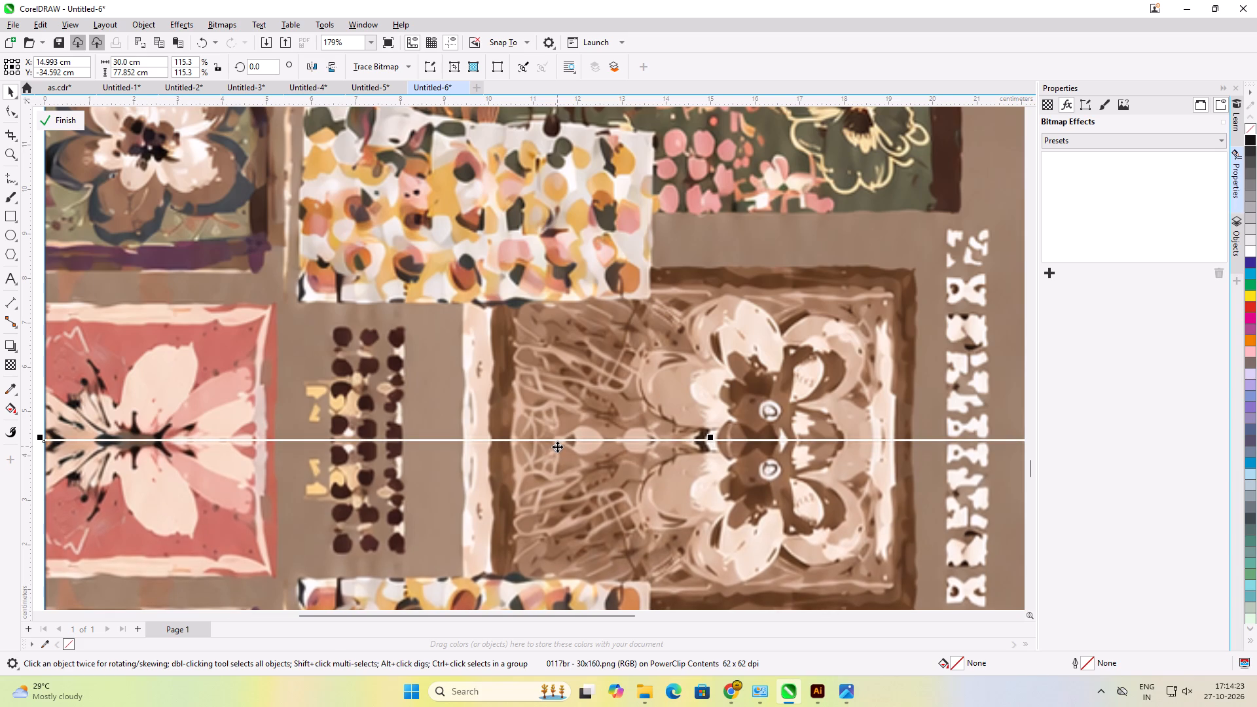
click(503, 479)
scroll(514, 327, down, 7)
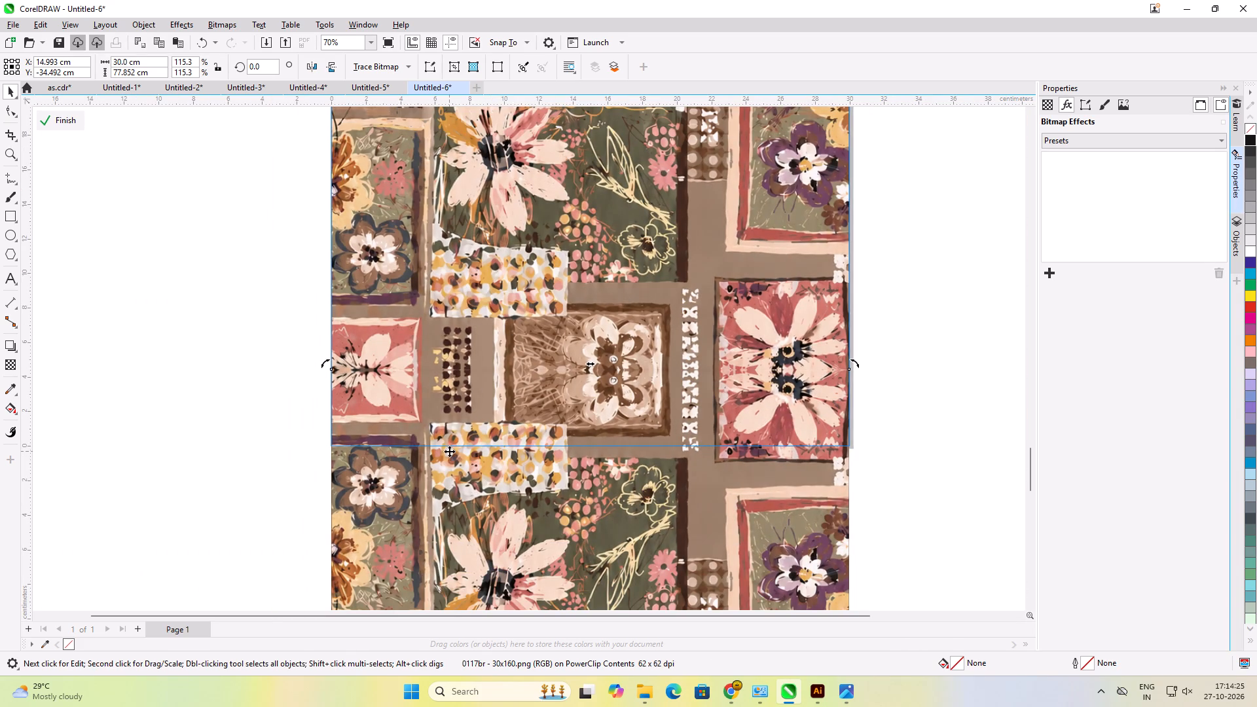
Trim the bottom floral image's top edge down by about 0.024 cm with the Shape tool at its seam with the middle image.
scroll(452, 471, up, 1)
click(12, 115)
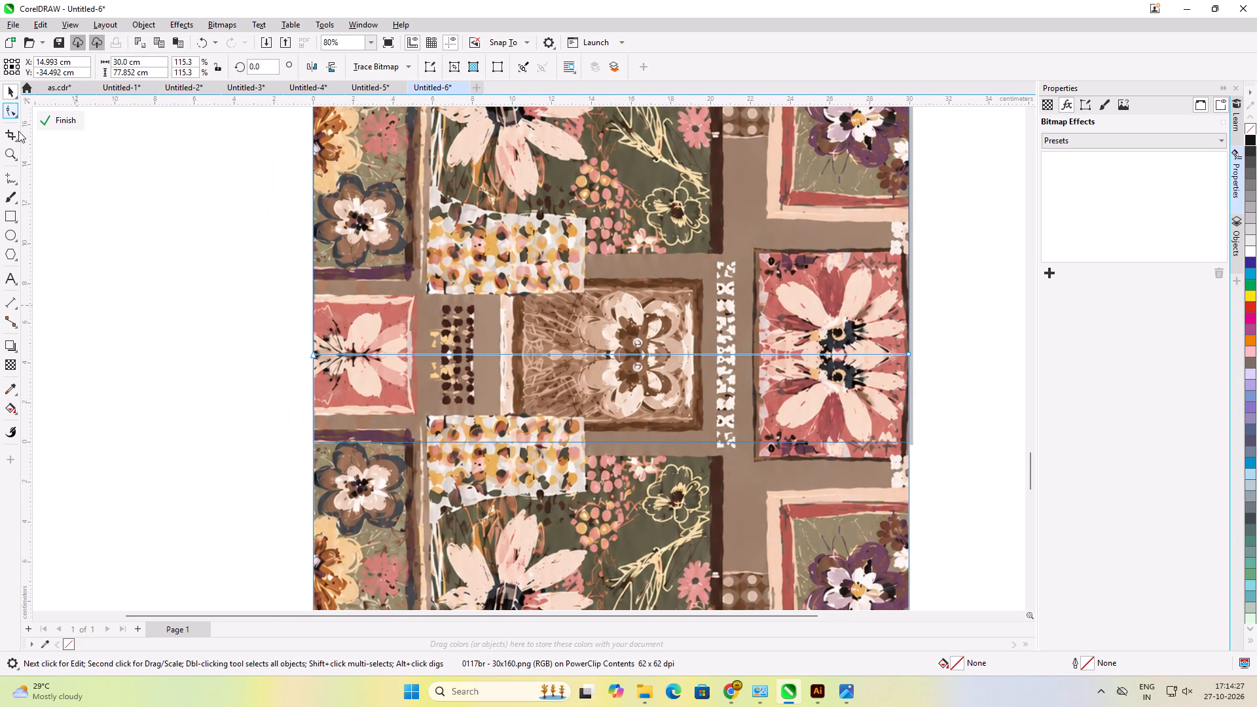
scroll(551, 374, up, 11)
scroll(653, 350, up, 4)
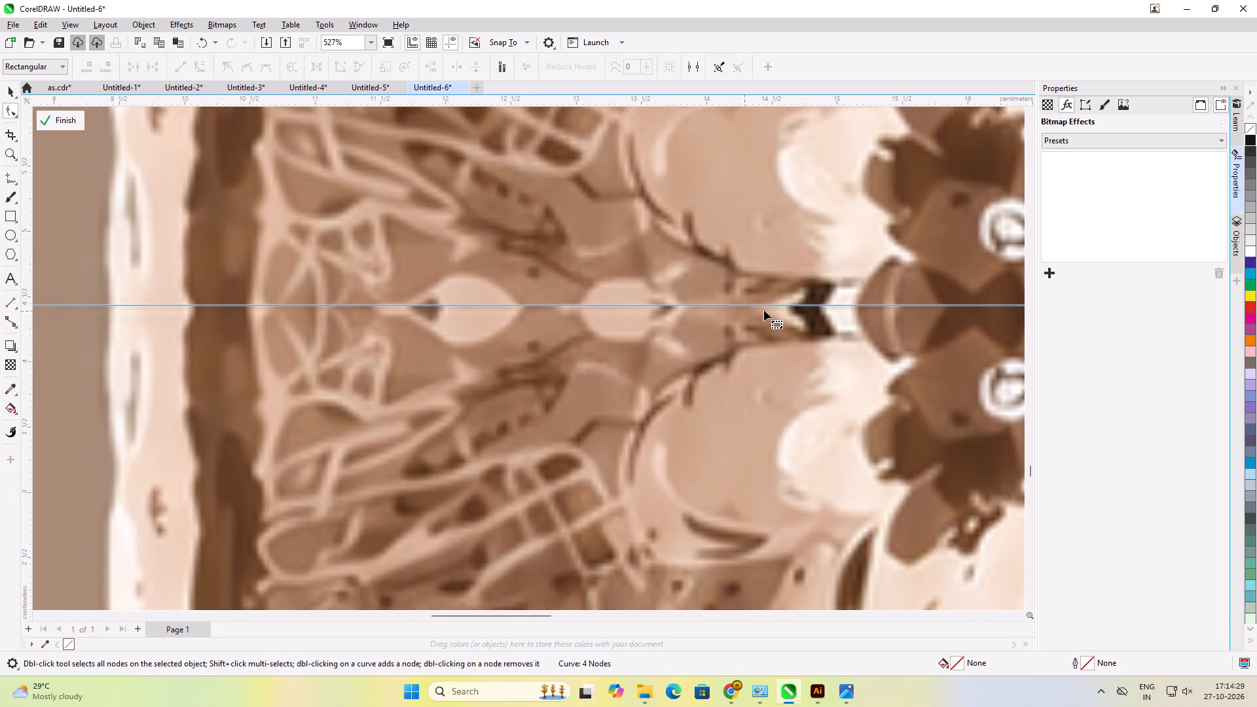
click(776, 306)
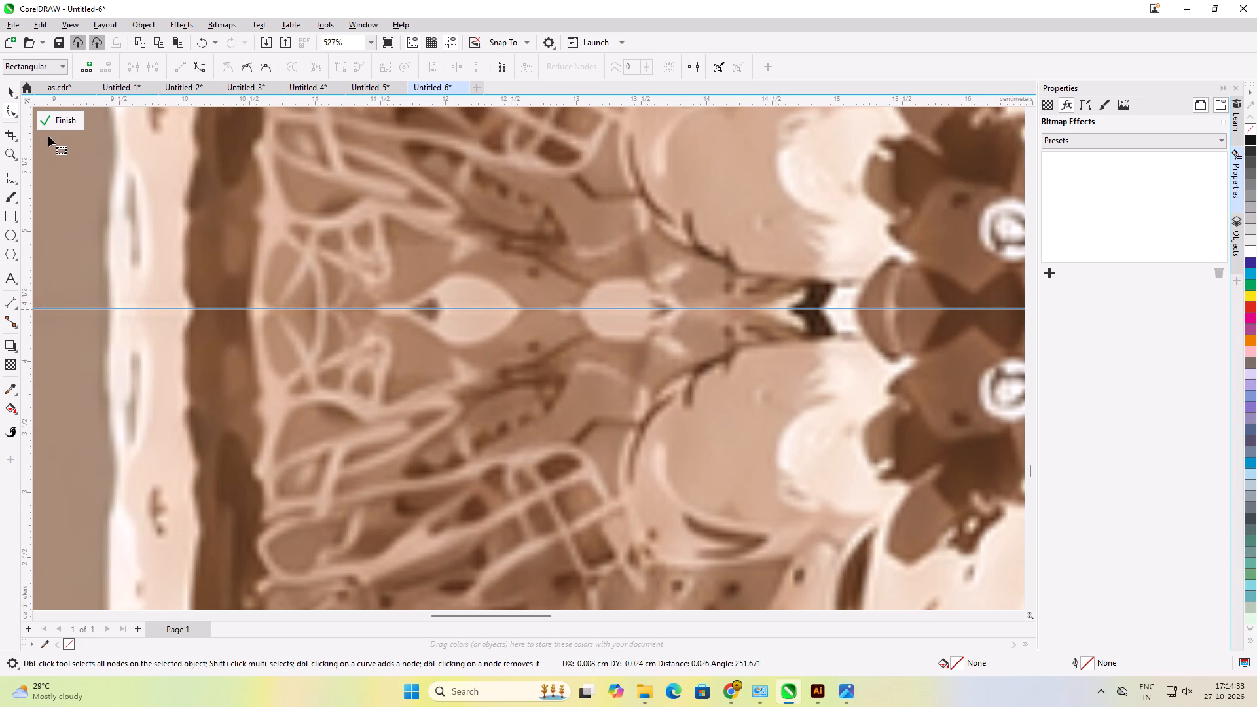
click(9, 100)
scroll(540, 410, down, 7)
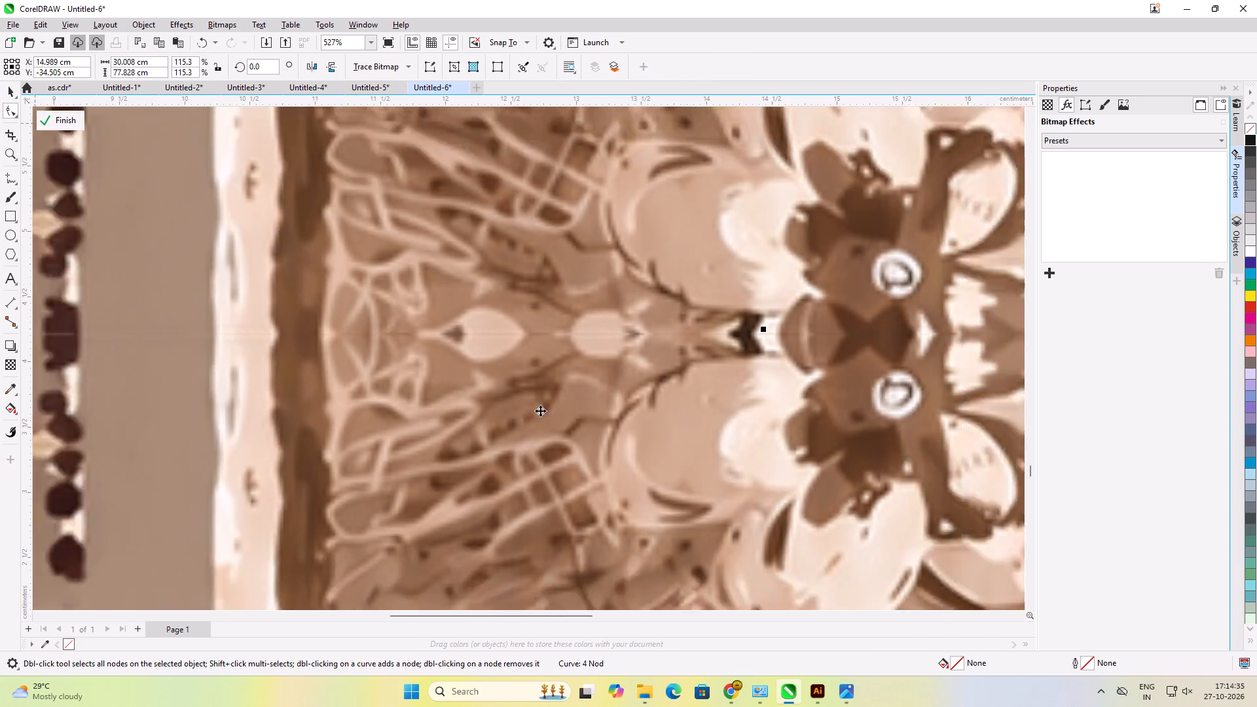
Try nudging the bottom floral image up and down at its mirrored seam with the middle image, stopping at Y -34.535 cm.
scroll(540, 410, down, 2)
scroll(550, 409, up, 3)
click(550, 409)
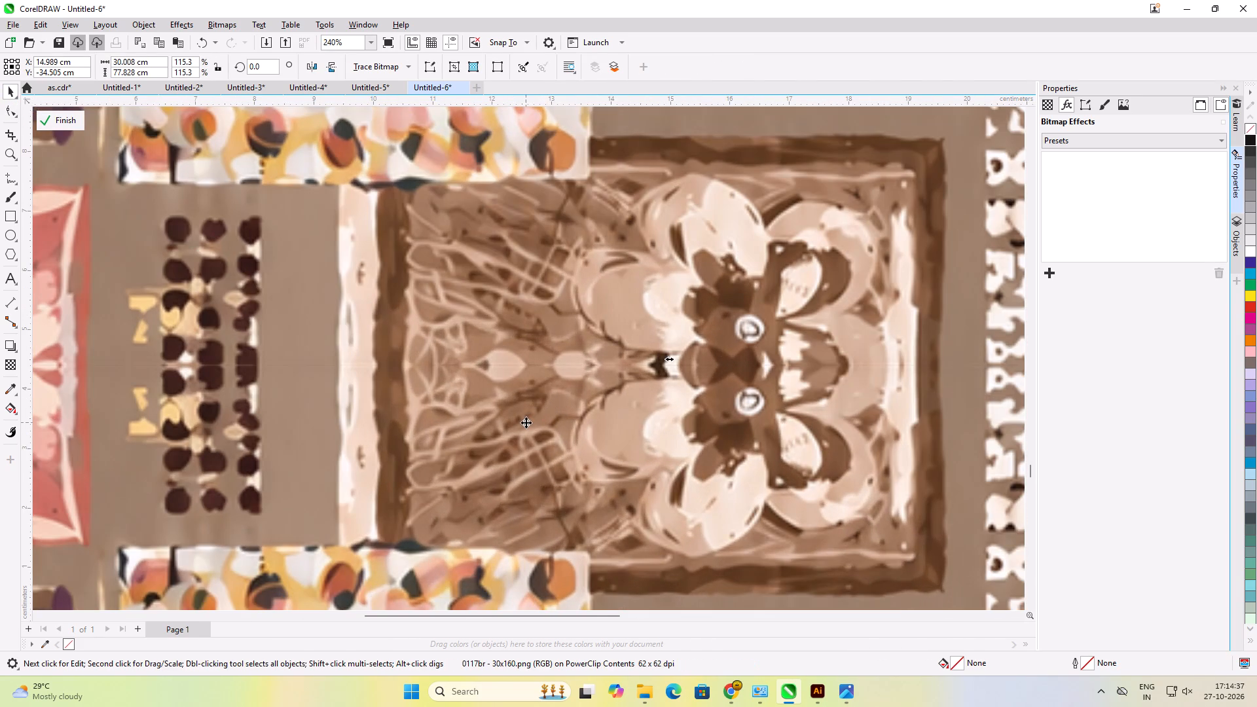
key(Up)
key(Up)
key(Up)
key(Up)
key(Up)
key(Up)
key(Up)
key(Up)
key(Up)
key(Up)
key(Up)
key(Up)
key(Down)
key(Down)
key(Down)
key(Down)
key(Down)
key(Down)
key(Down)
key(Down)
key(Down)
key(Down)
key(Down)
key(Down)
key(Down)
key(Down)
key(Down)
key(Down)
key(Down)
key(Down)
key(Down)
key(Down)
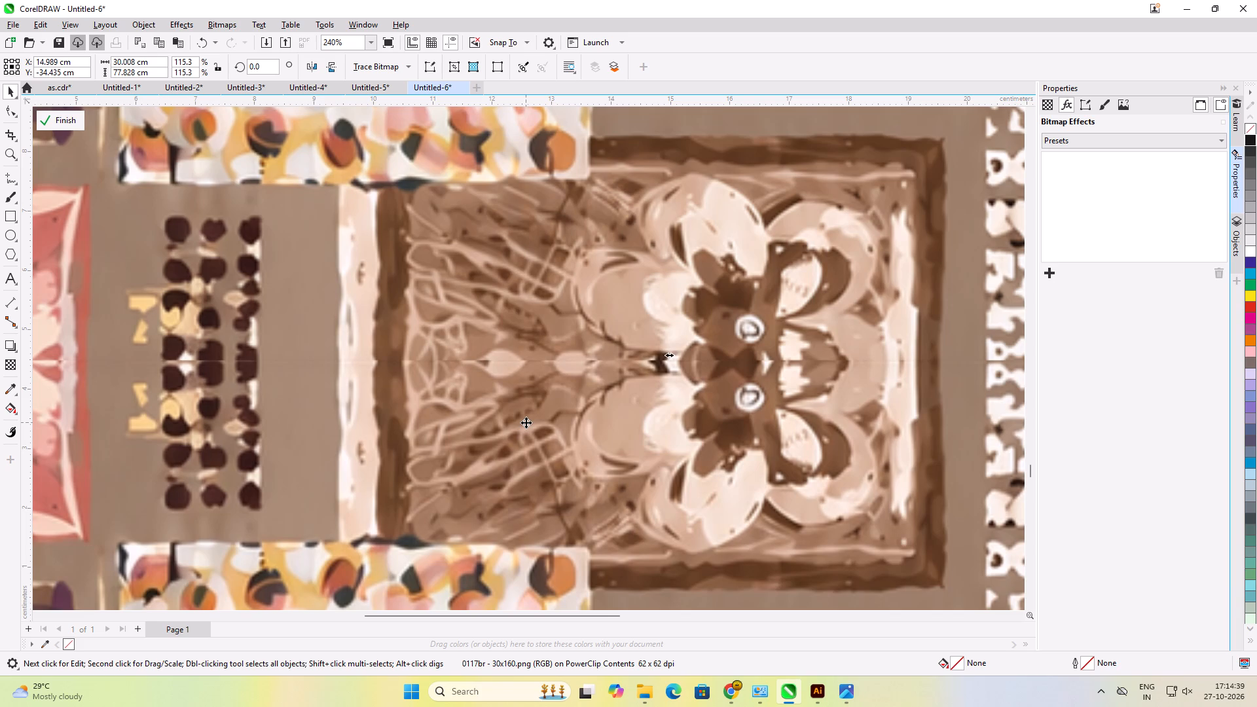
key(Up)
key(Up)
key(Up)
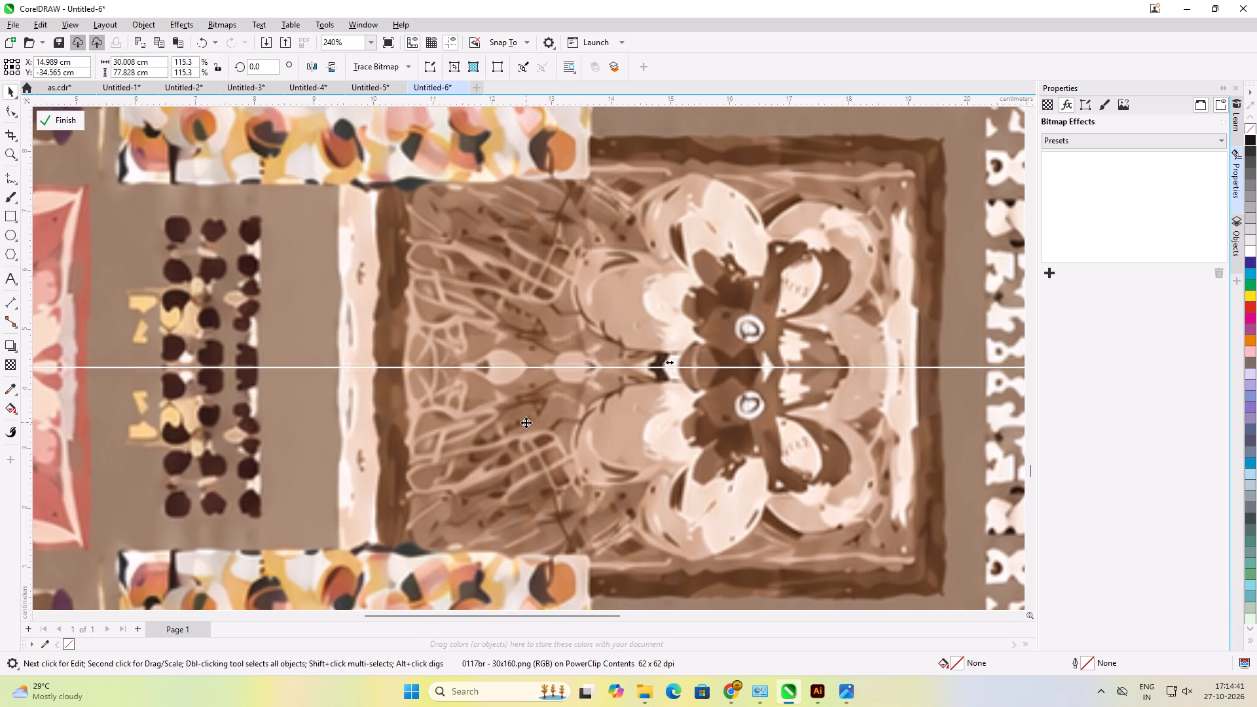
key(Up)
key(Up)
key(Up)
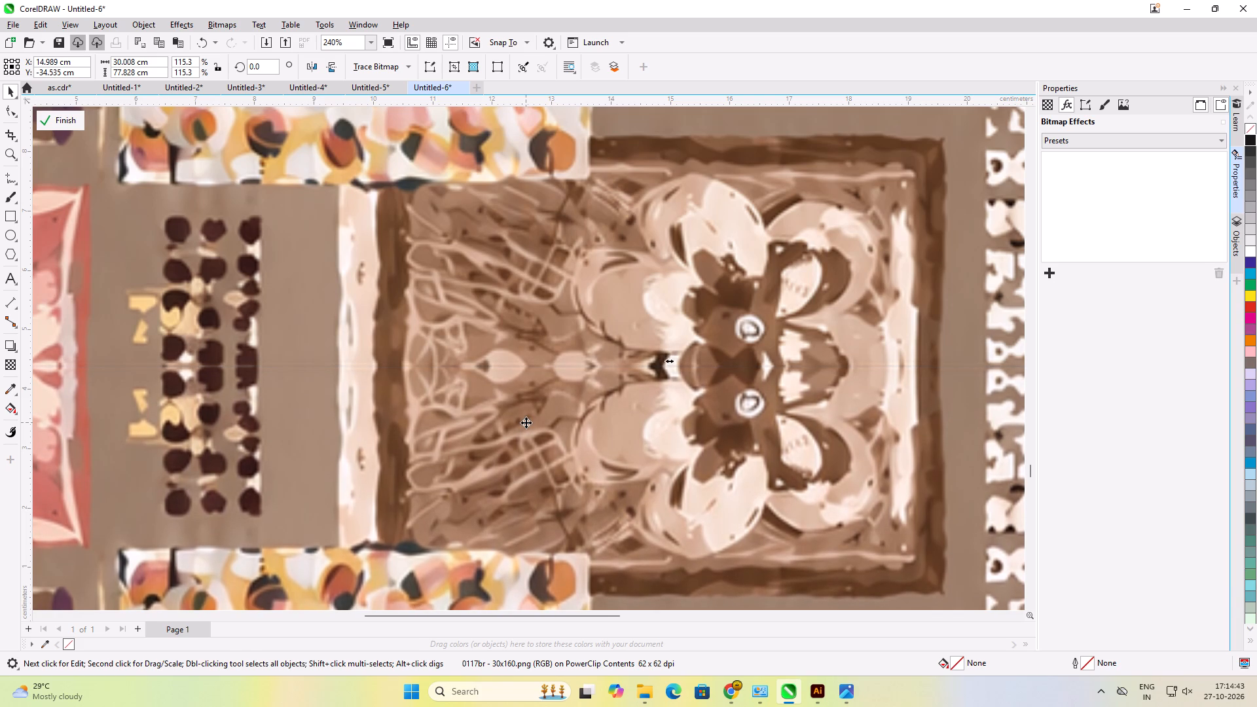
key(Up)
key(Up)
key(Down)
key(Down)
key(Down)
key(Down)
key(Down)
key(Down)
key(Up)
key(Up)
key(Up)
Bring the bottom floral image forward in the stacking order inside the PowerClip.
click(520, 458)
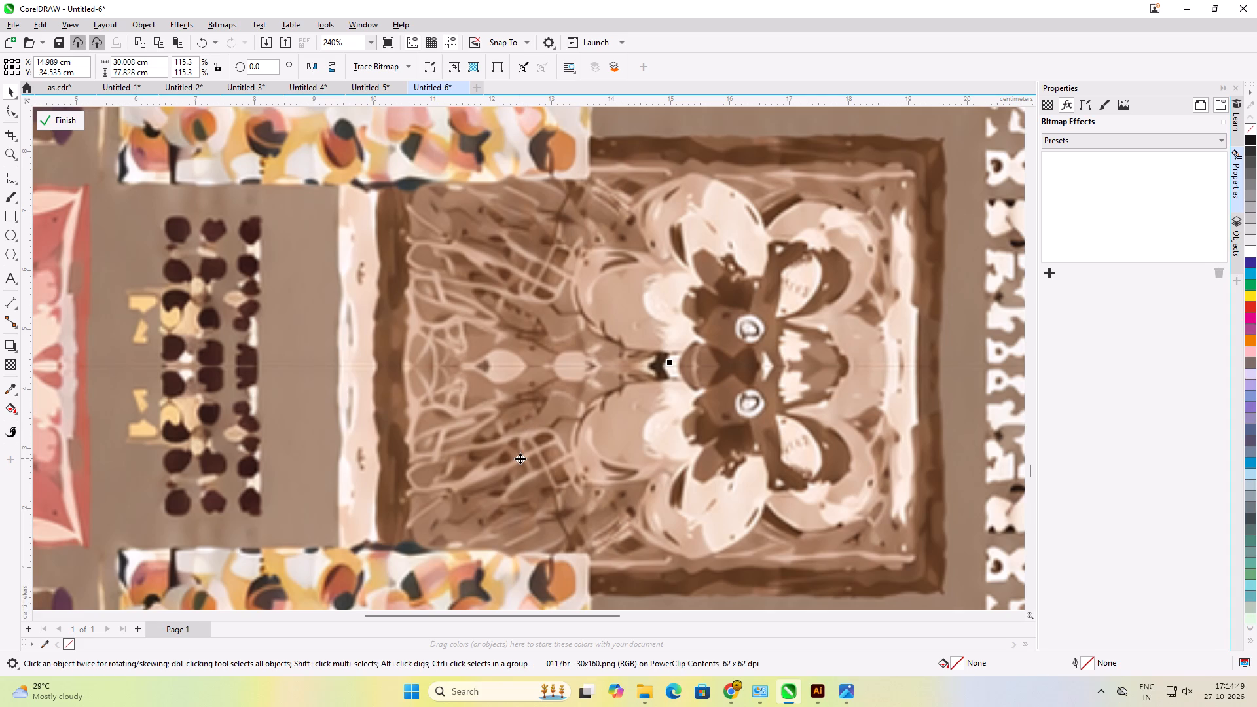
key(ctrl+Page_Up)
key(ctrl+Page_Up)
key(ctrl+Page_Up)
key(ctrl+Page_Up)
key(ctrl+Page_Up)
key(ctrl+Page_Up)
key(ctrl+Page_Up)
key(ctrl+Page_Up)
key(ctrl+Page_Up)
Nudge the bottom floral image to Y -34.515 cm against the middle image, check the seam and deselect it.
key(Up)
key(Up)
key(Up)
key(Up)
key(Up)
key(Up)
key(Up)
key(Up)
key(Up)
key(Up)
key(Up)
key(Up)
key(Up)
key(Up)
key(Up)
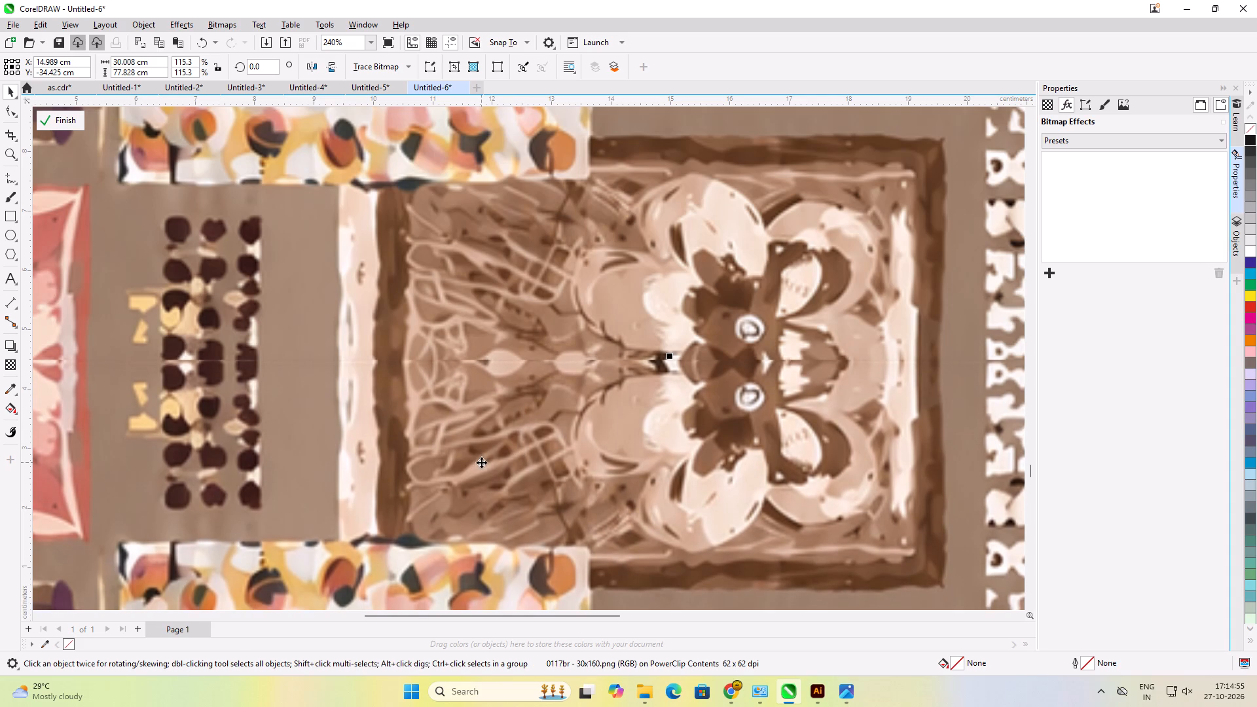
key(Down)
key(Down)
key(Down)
key(Down)
key(Down)
key(Down)
key(Down)
key(Down)
key(Down)
key(Down)
key(Down)
key(Down)
key(Down)
key(Down)
key(Down)
key(Down)
key(Down)
key(Down)
key(Down)
key(Down)
key(Up)
key(Up)
key(Up)
key(Up)
key(Up)
key(Up)
key(Up)
key(Up)
key(Up)
key(Up)
key(Up)
key(Up)
key(Up)
key(Up)
key(Up)
key(Up)
key(Up)
key(Up)
key(Up)
key(Up)
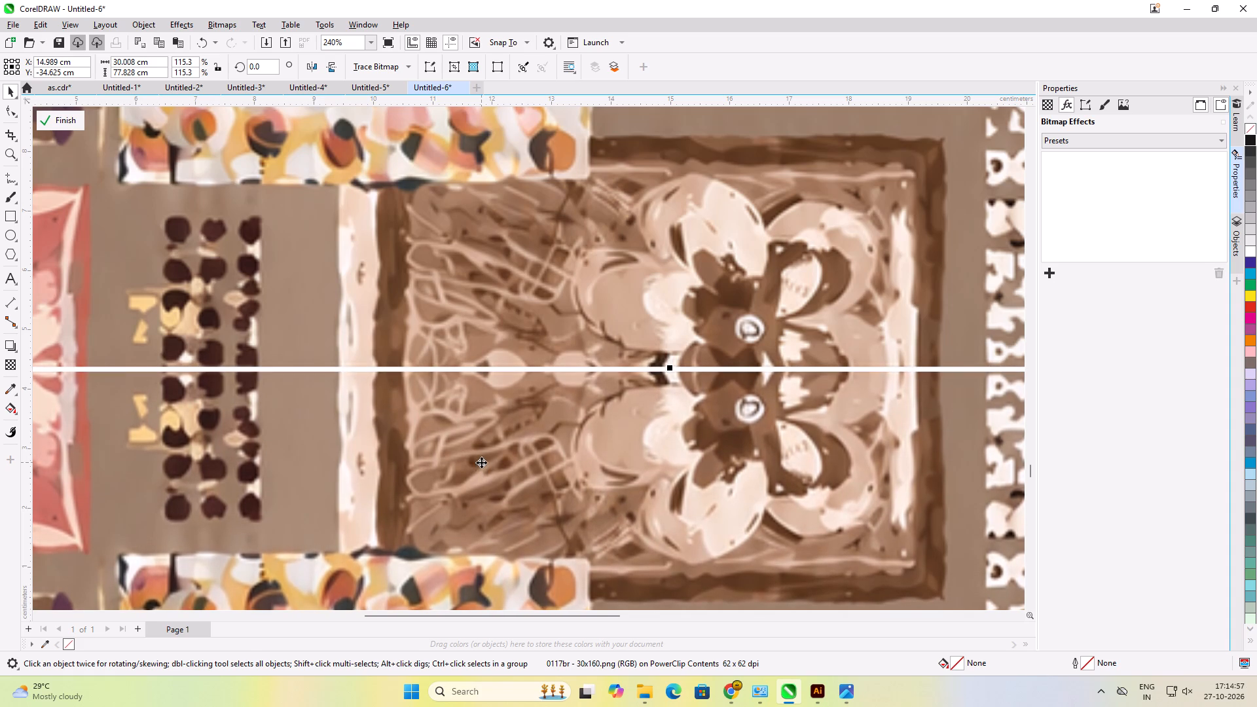
key(Up)
key(Down)
key(Down)
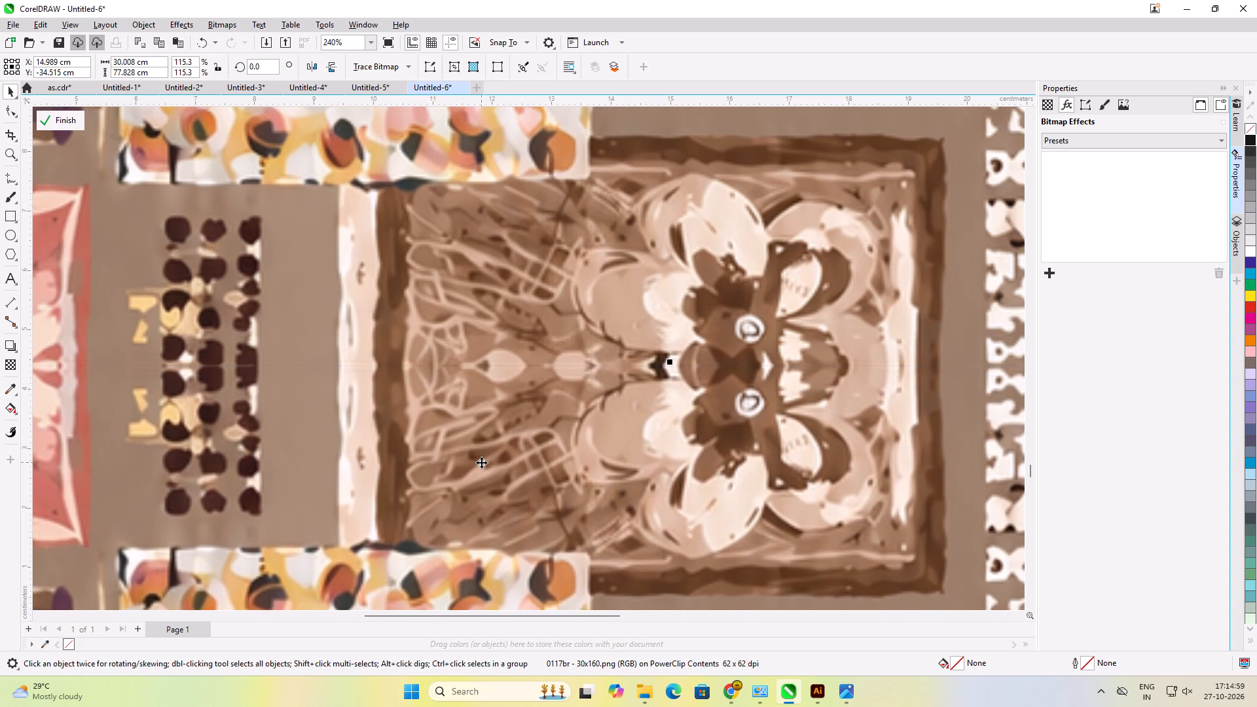
key(Down)
key(Up)
key(Up)
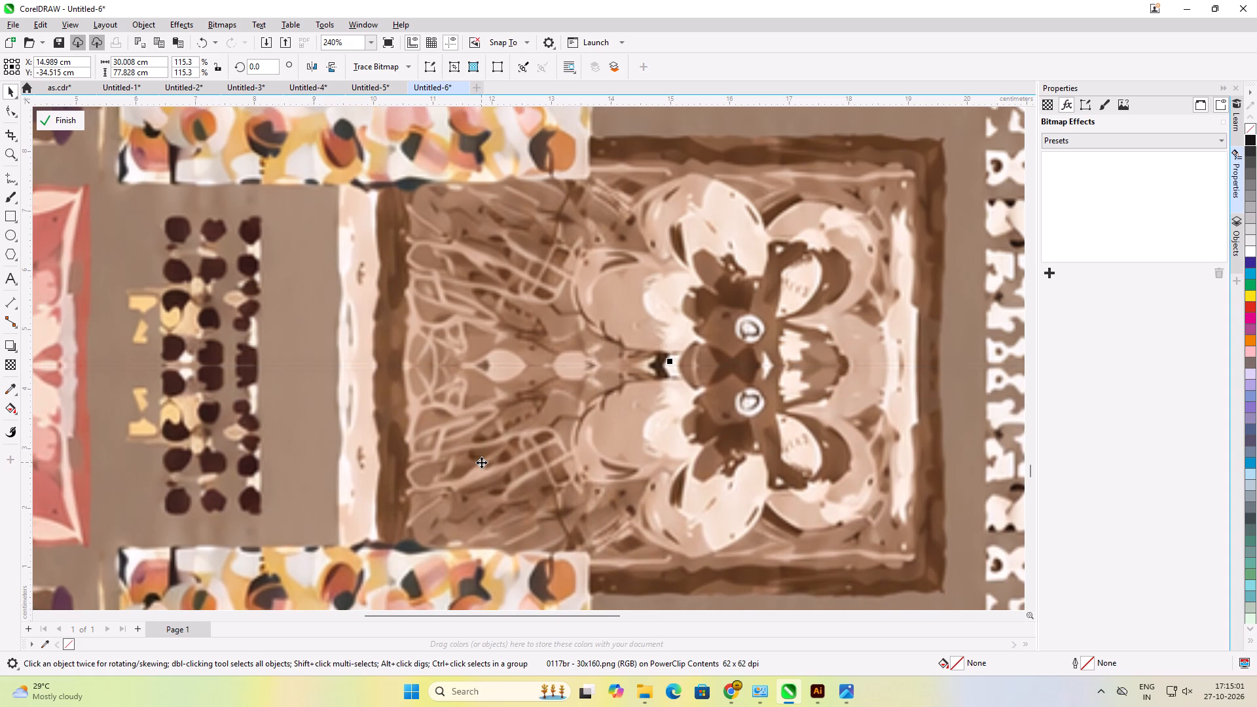
scroll(544, 400, down, 14)
click(834, 407)
scroll(748, 276, down, 6)
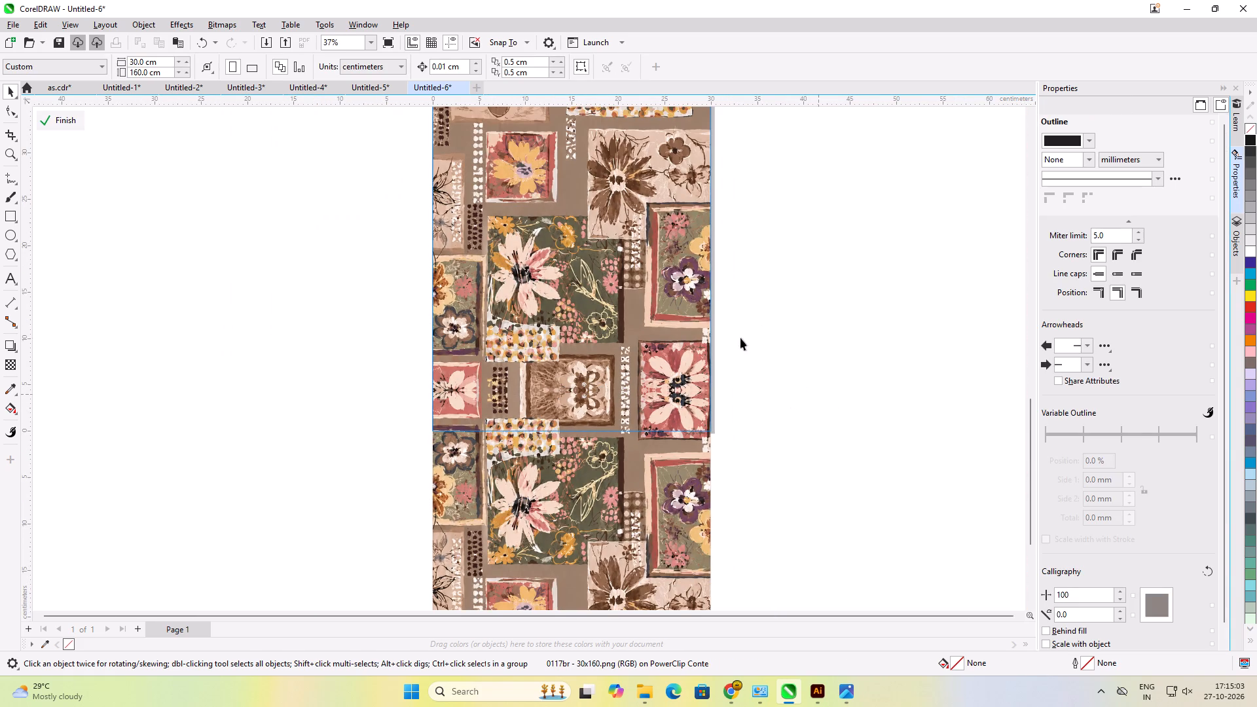
Finish editing the PowerClip contents and return to the whole floral panel.
click(49, 119)
click(316, 376)
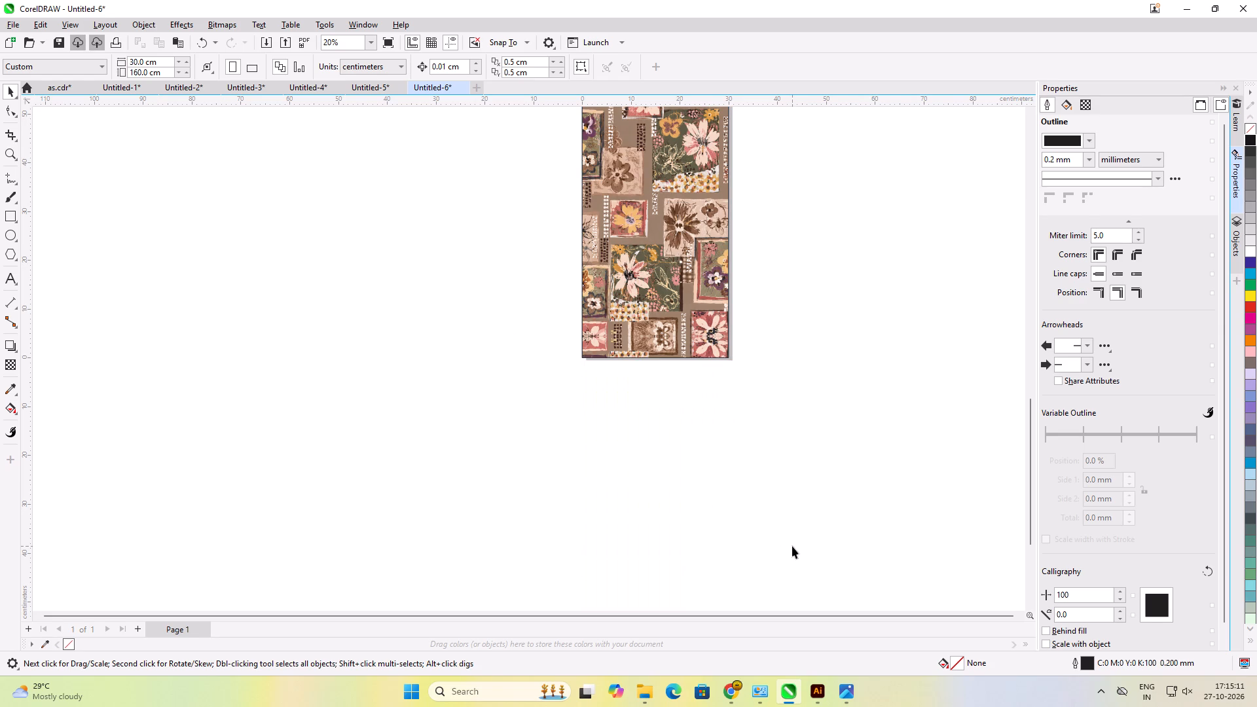
scroll(751, 546, down, 6)
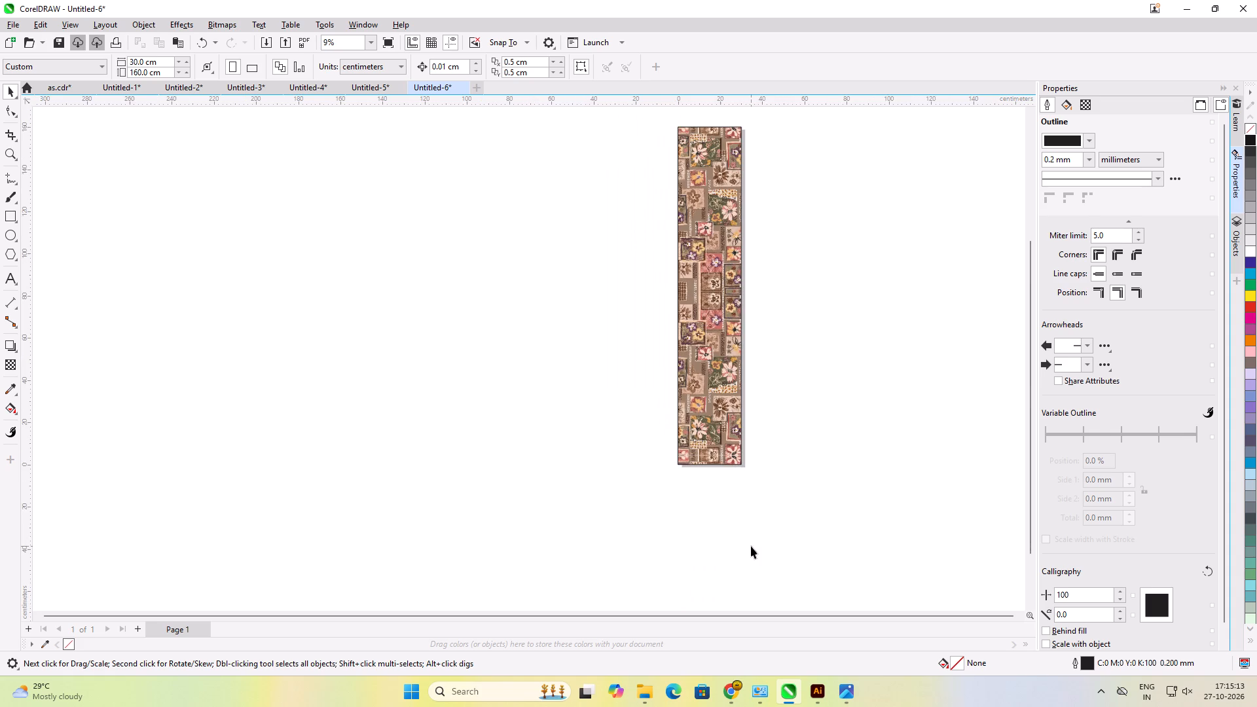
Remove the outline from the 30 x 160 cm PowerClip rectangle and deselect it.
click(772, 346)
click(714, 352)
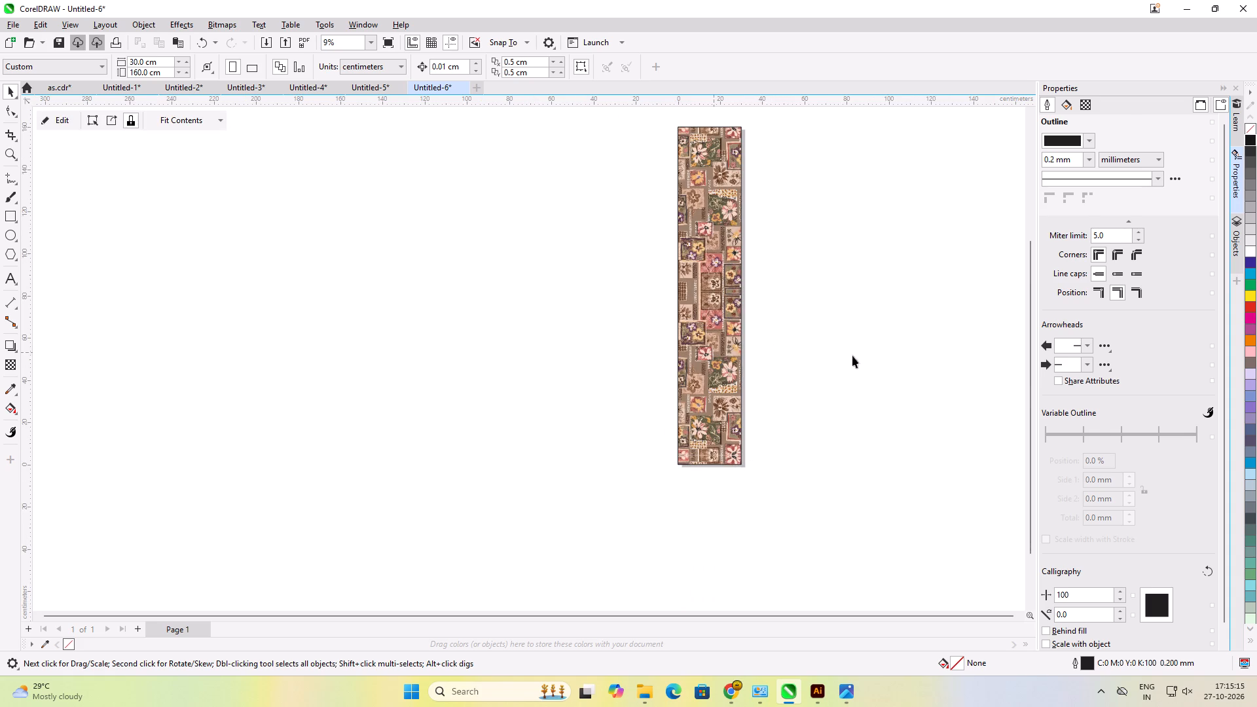
right_click(1256, 130)
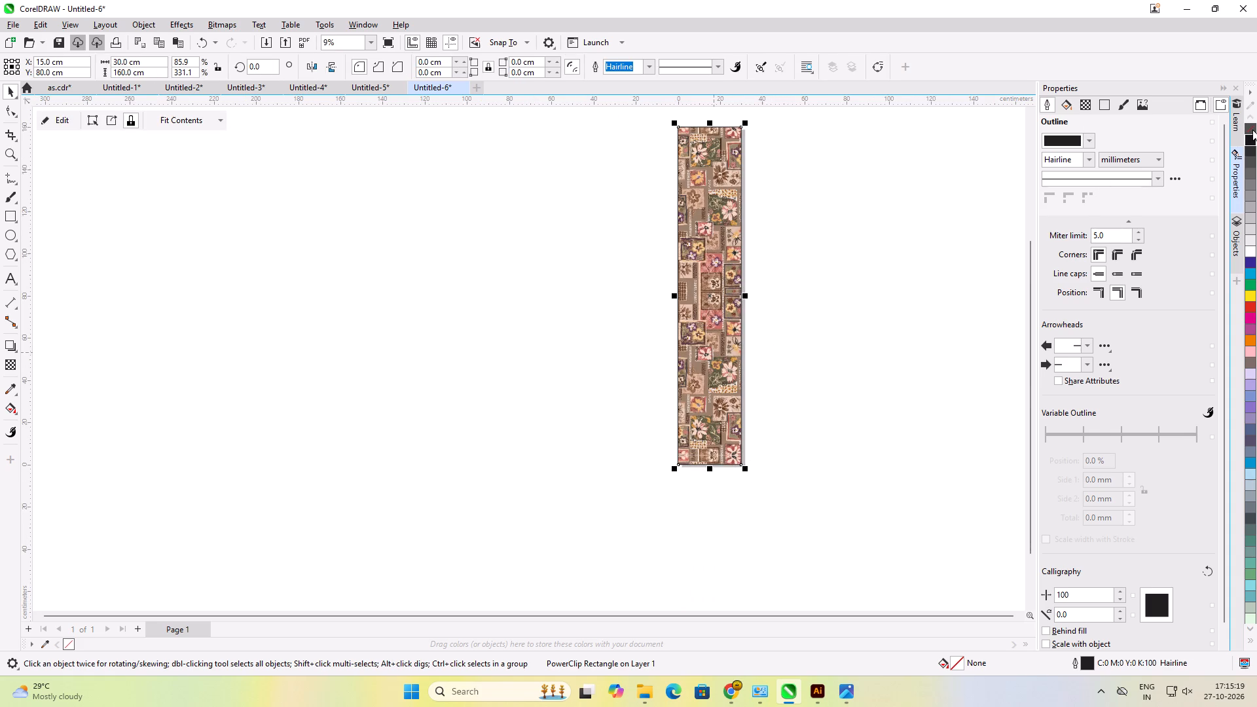
right_click(1252, 130)
click(900, 228)
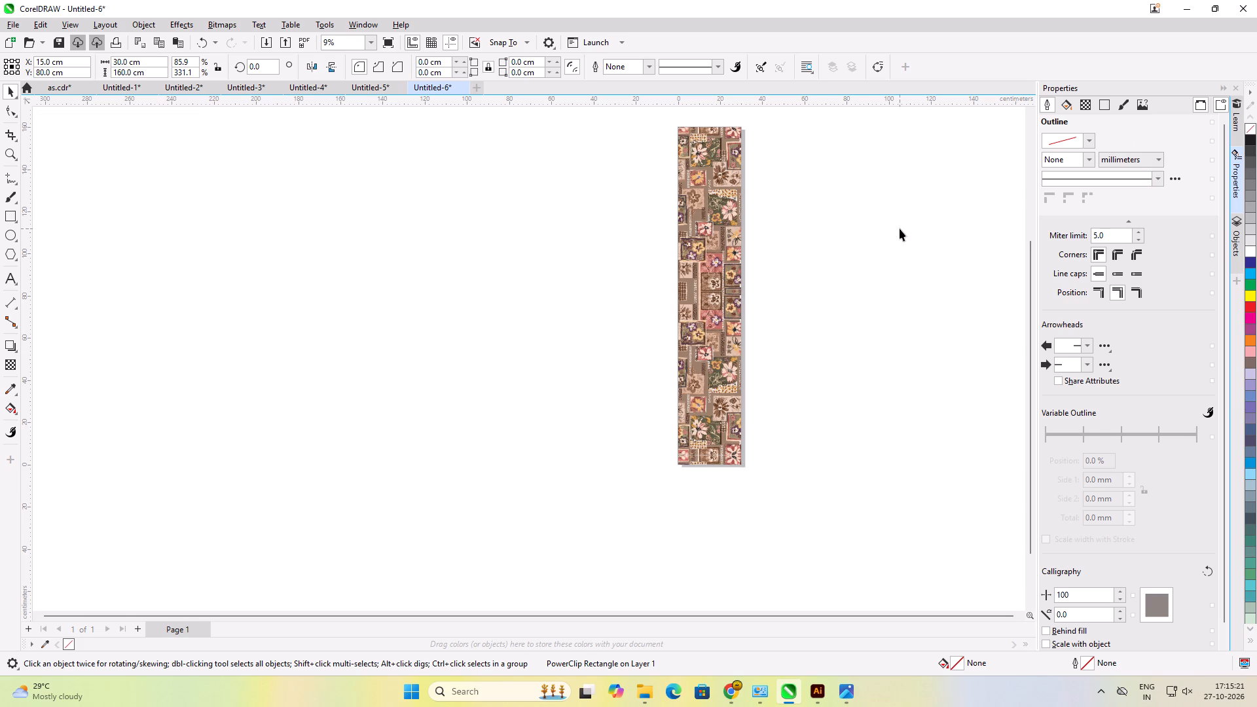
Start exporting the floral panel to the Downloads folder as a JPG named MFK 1.
key(ctrl+e)
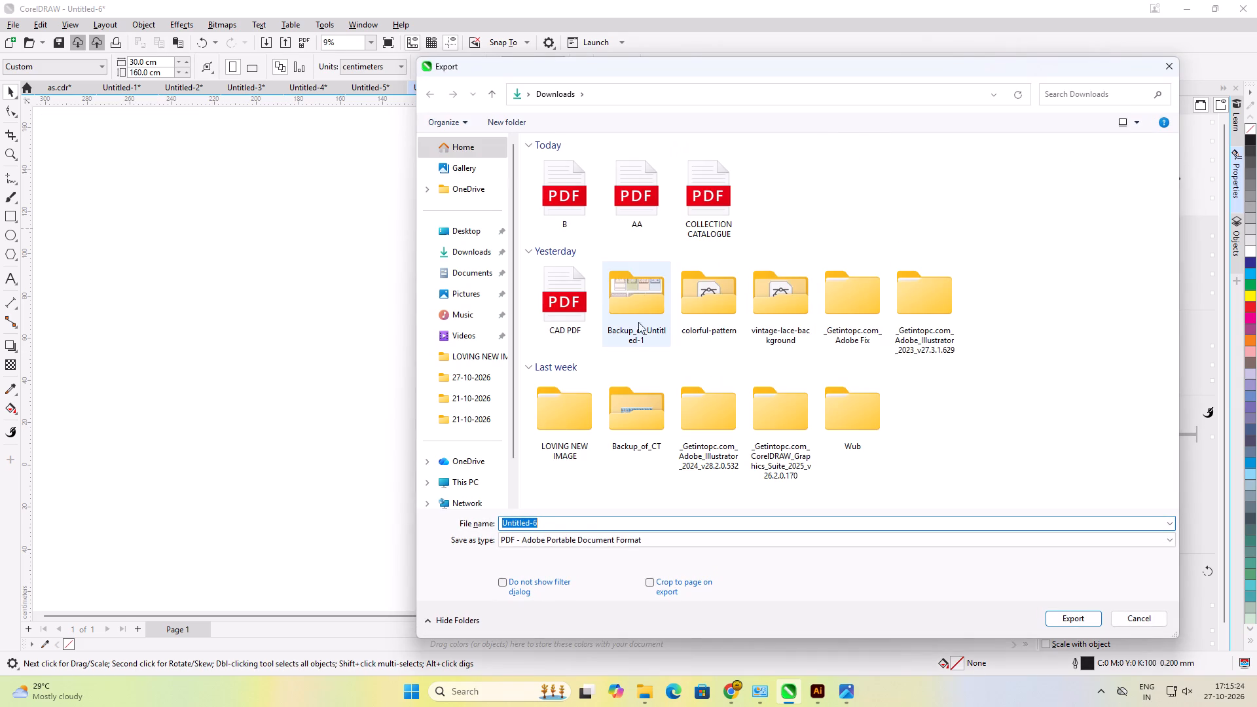
click(615, 535)
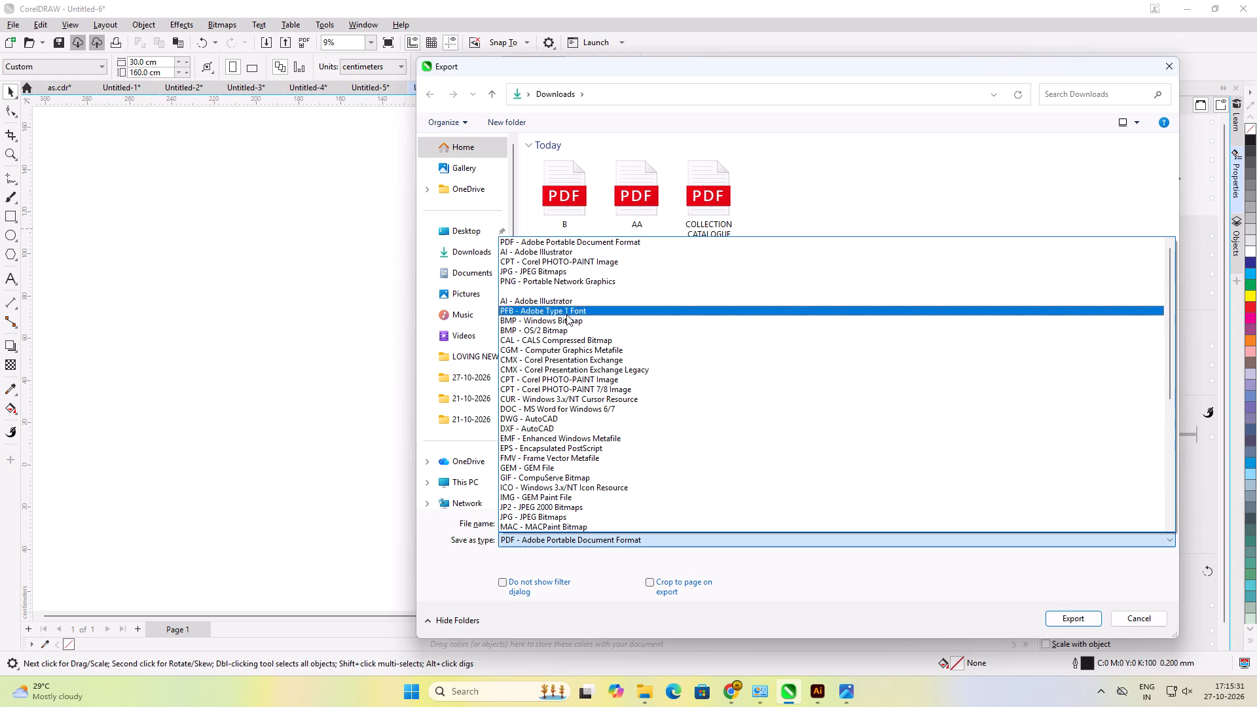
click(561, 270)
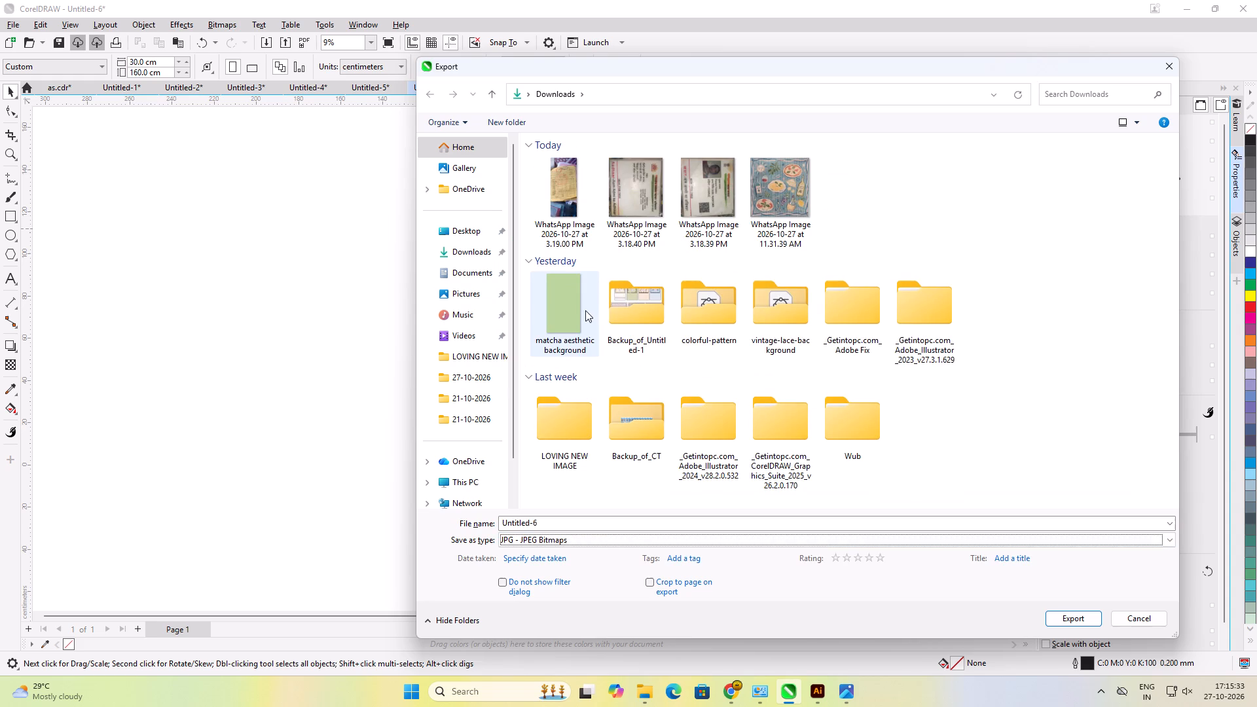
click(562, 518)
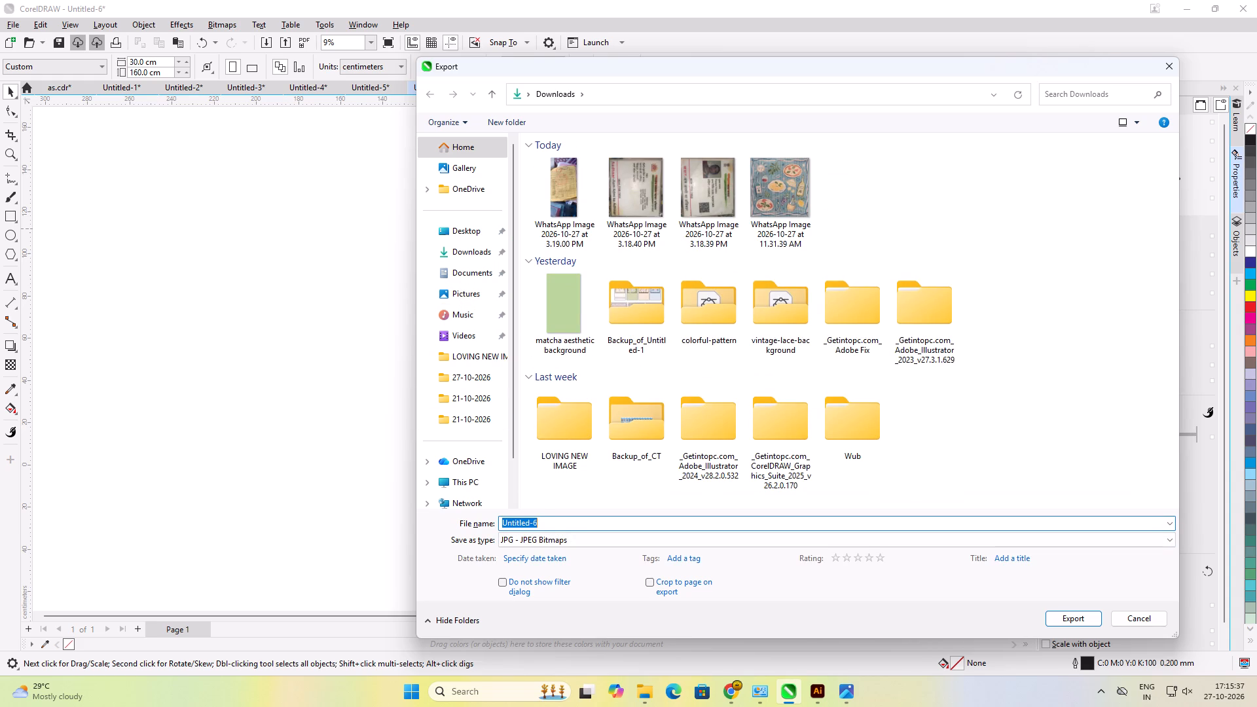
text(MFK)
key(space)
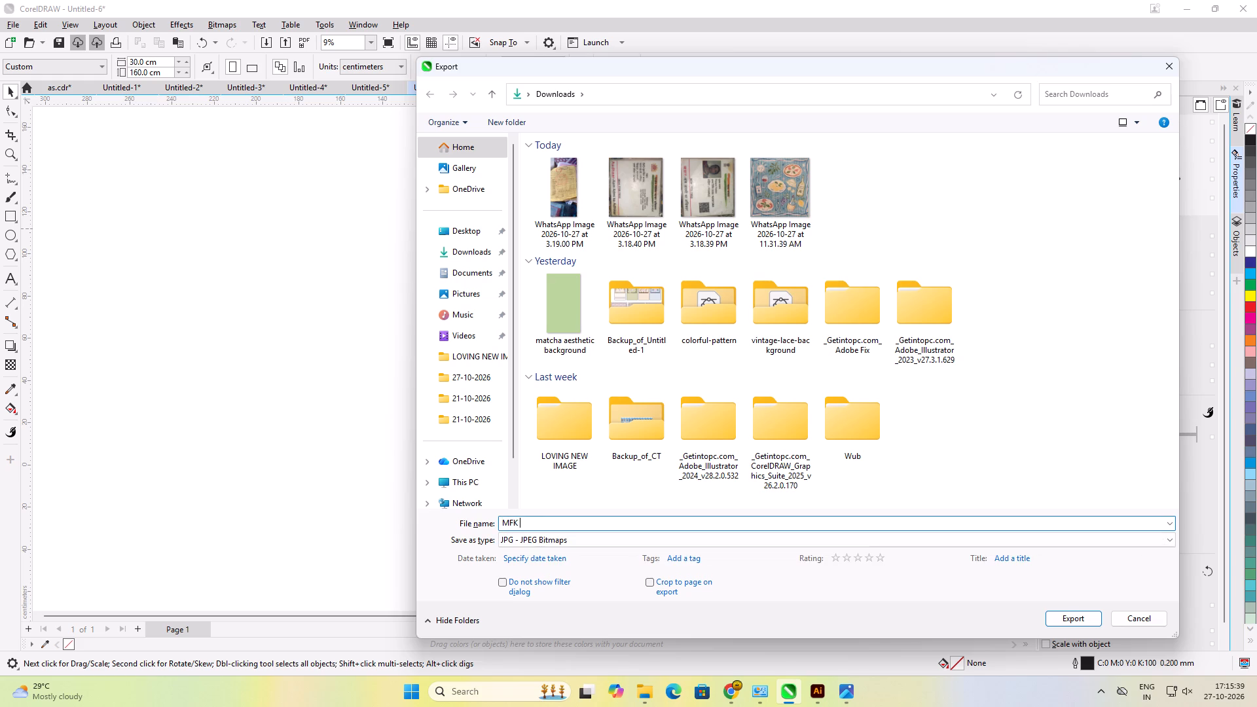
key(1)
key(Return)
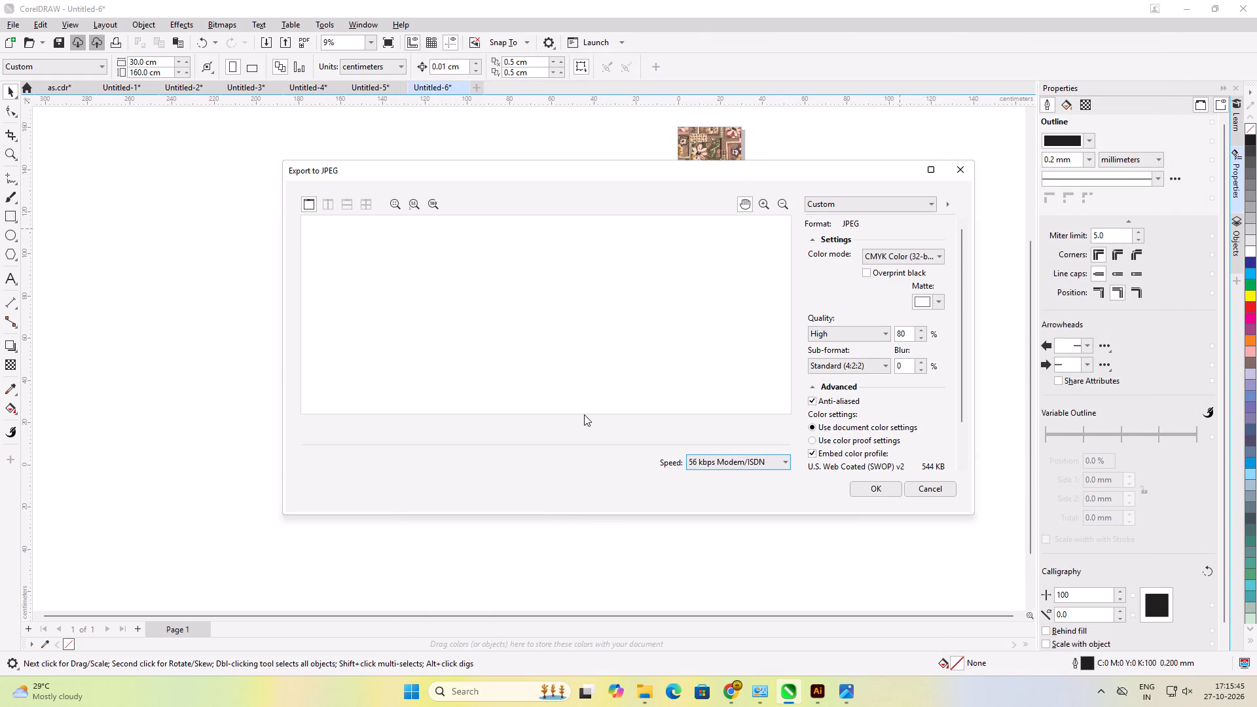
Set the JPEG quality to Highest, complete the export and close the message window that follows.
click(886, 338)
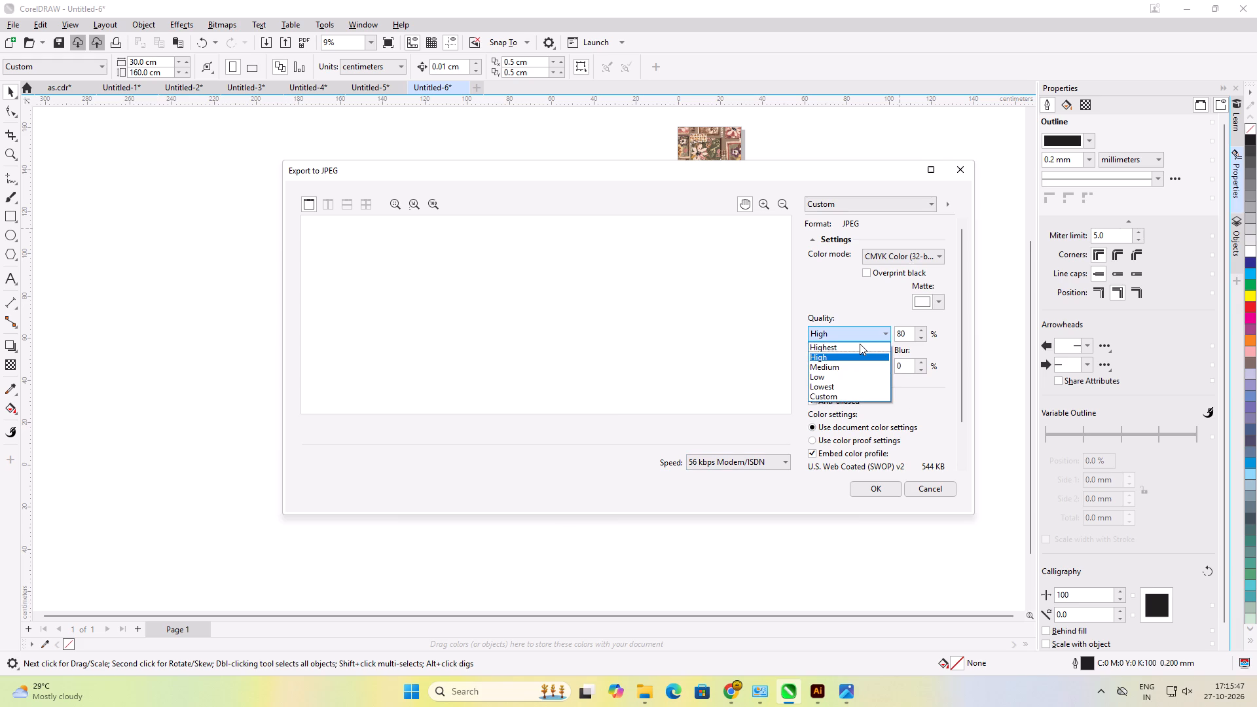
click(860, 344)
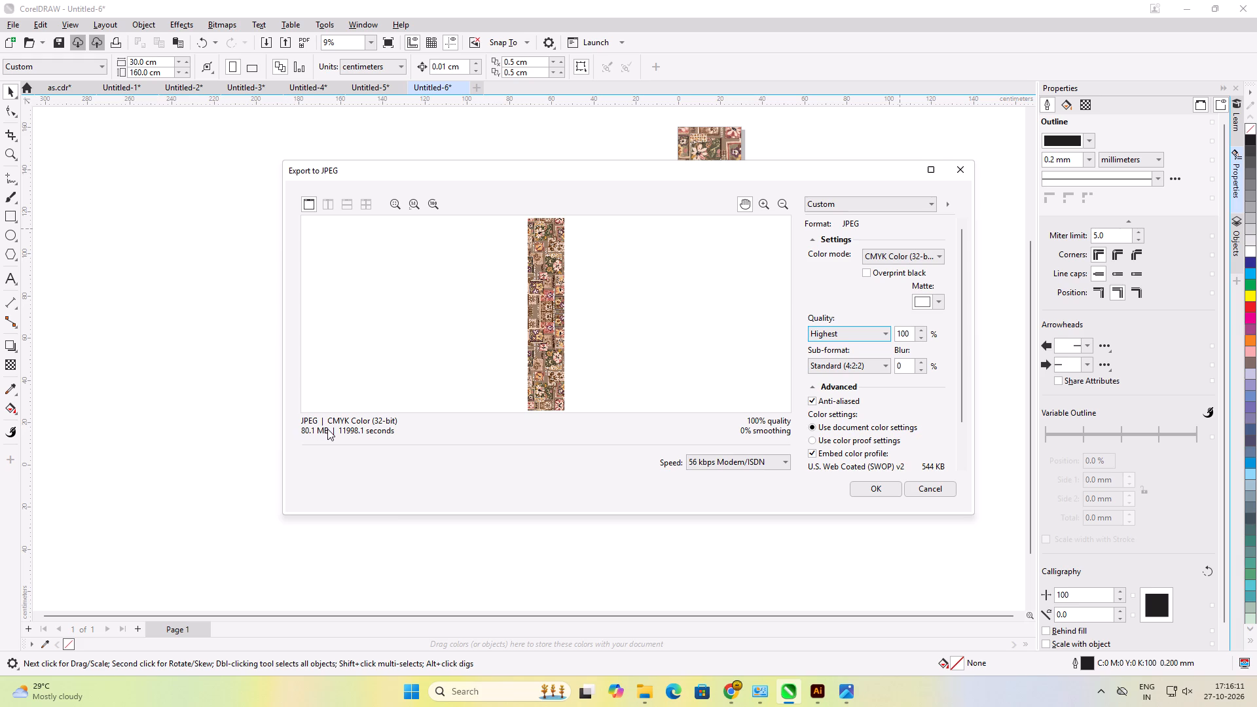
click(874, 487)
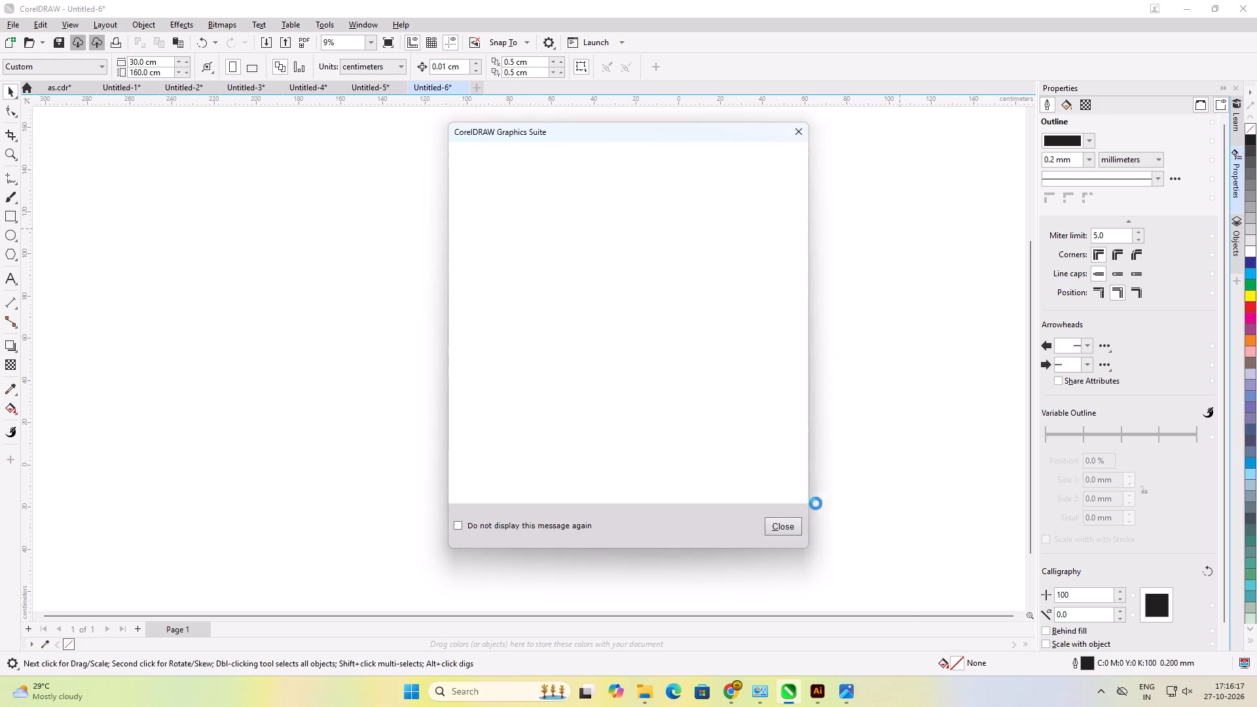
click(783, 522)
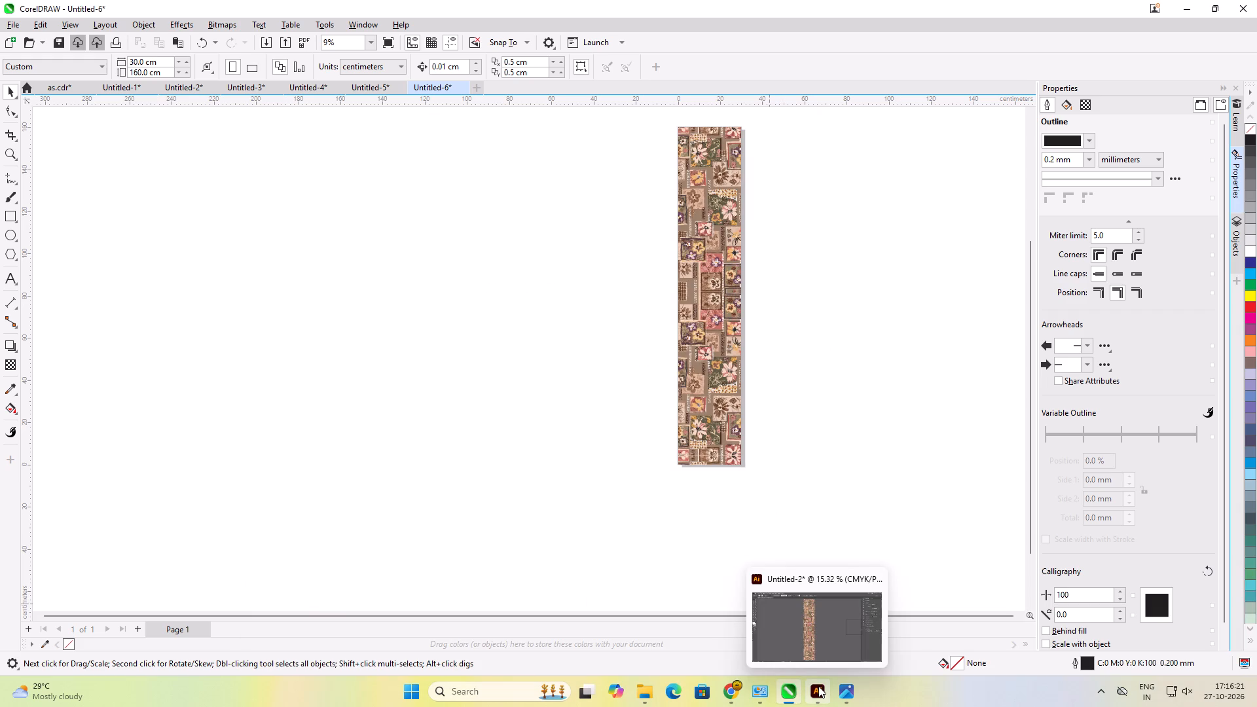
Switch to Adobe Illustrator and delete the three stacked floral images from the artboard in Untitled-2.
click(818, 686)
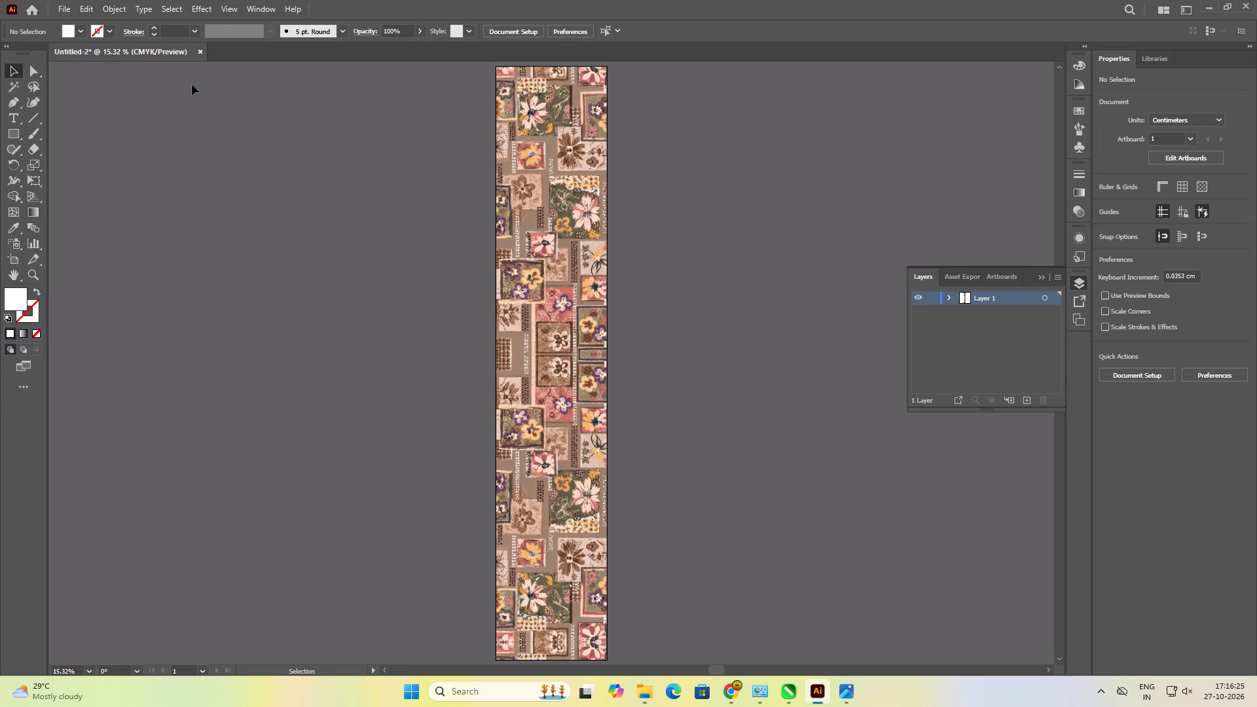
click(565, 186)
key(Delete)
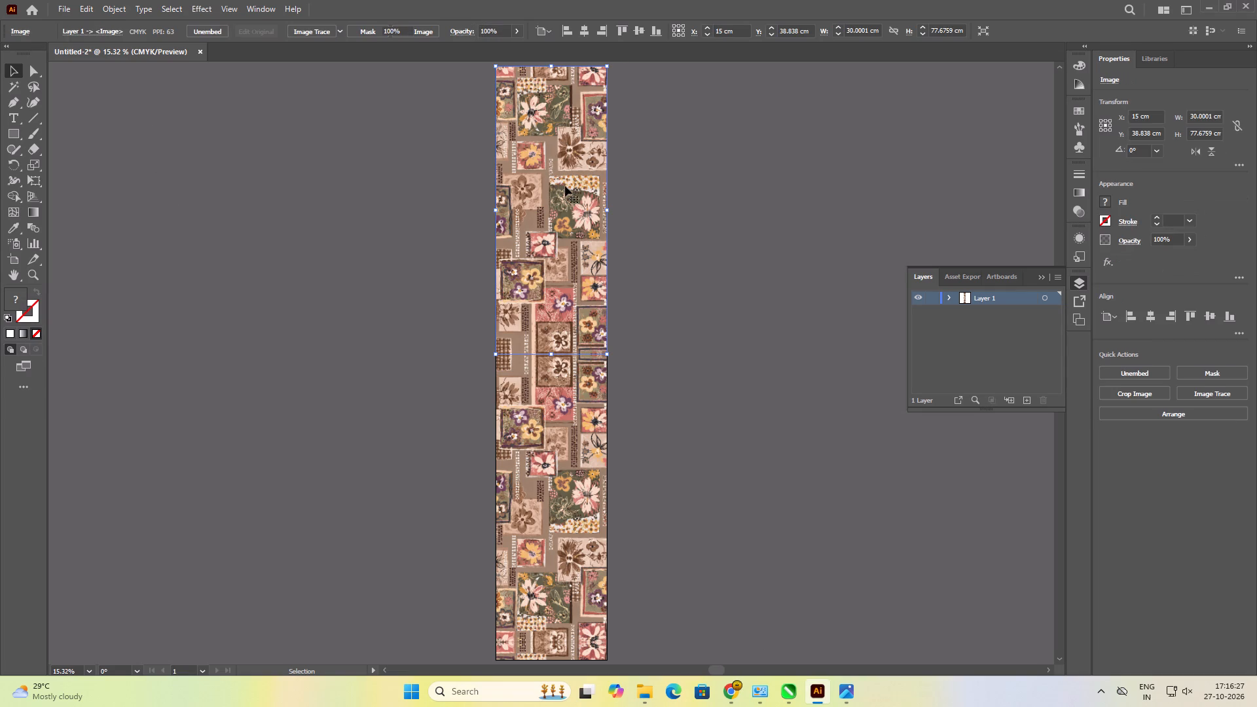
click(563, 392)
key(Delete)
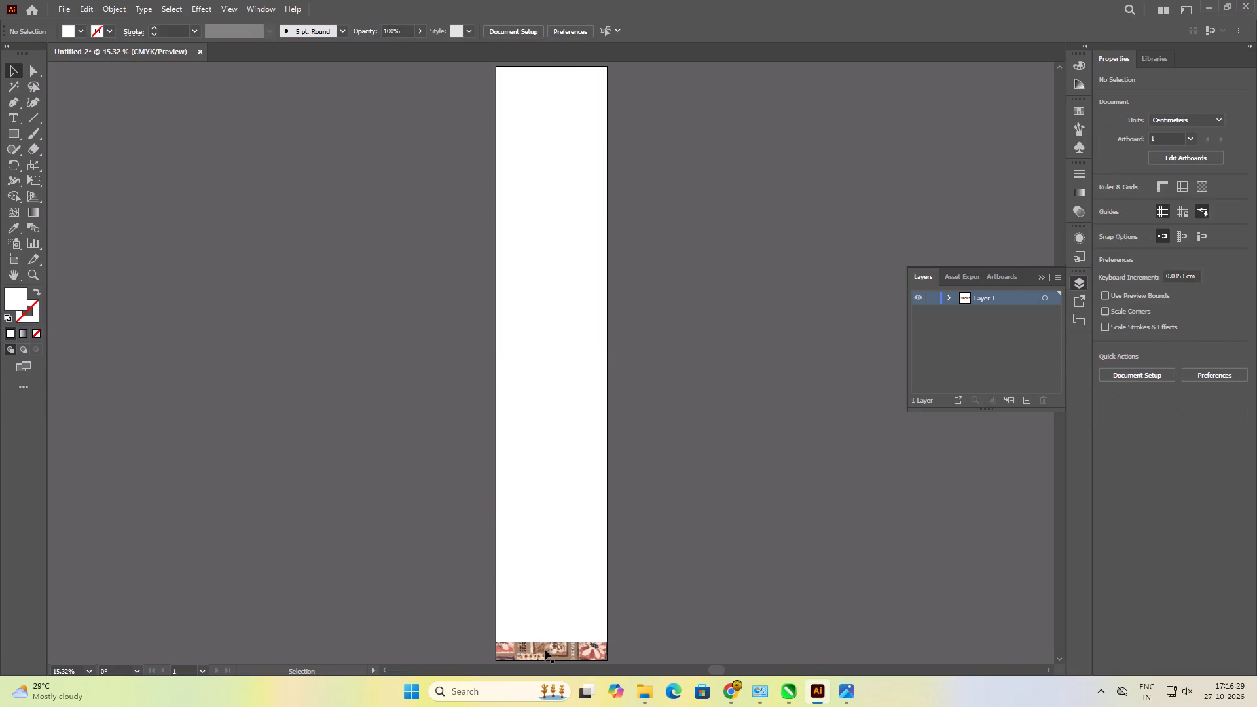
click(545, 649)
key(Delete)
click(665, 533)
click(309, 288)
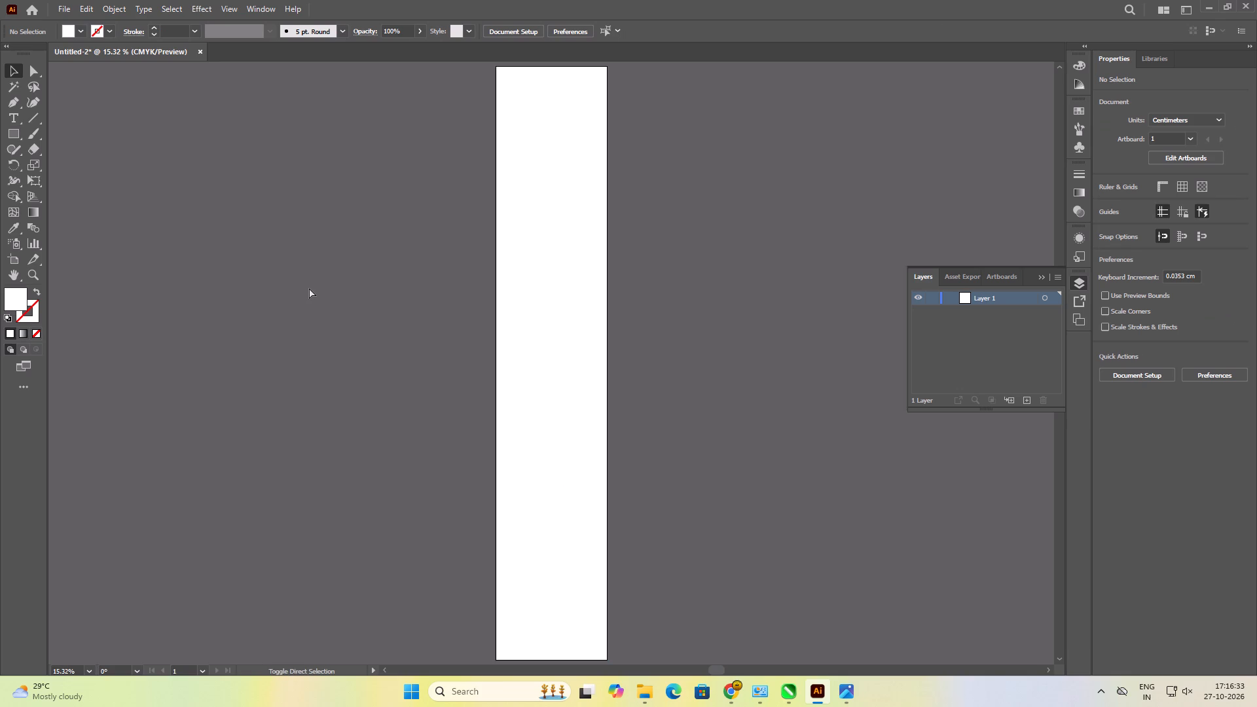
Place the MFK 1 image from the Downloads folder as a linked file on the artboard.
key(ctrl+shift+p)
scroll(600, 346, down, 5)
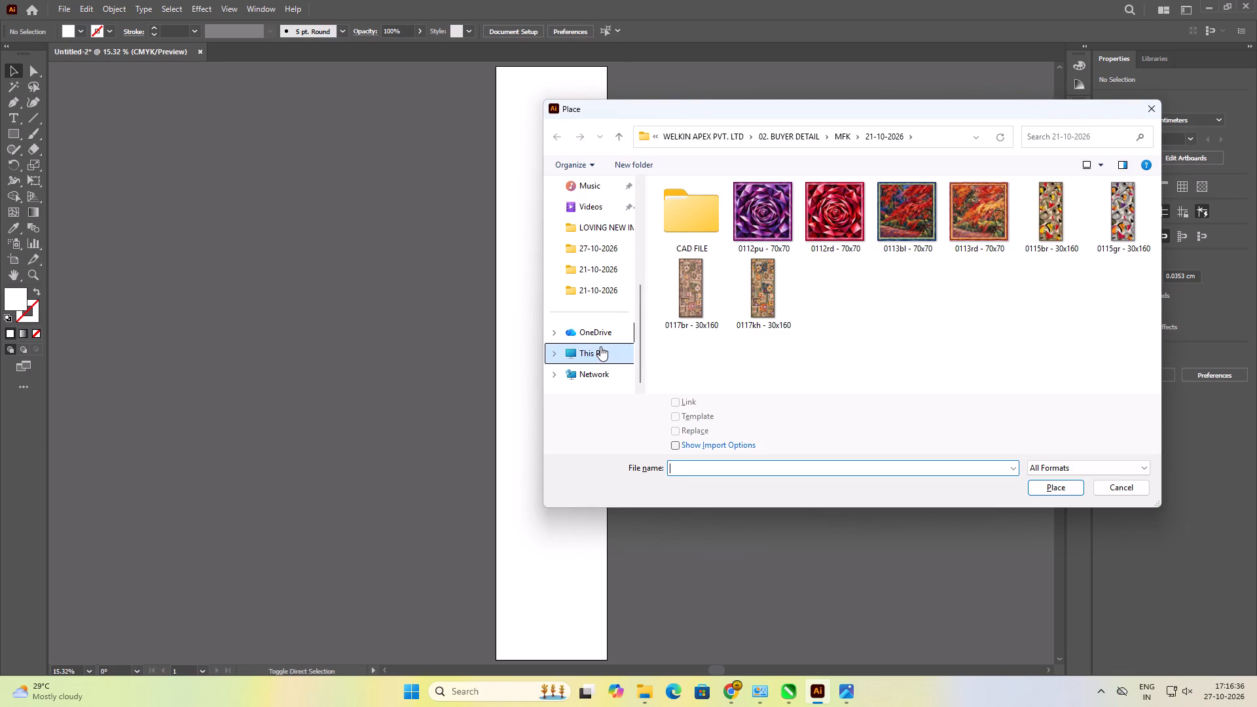
scroll(600, 346, up, 6)
scroll(598, 269, up, 2)
click(590, 306)
click(590, 302)
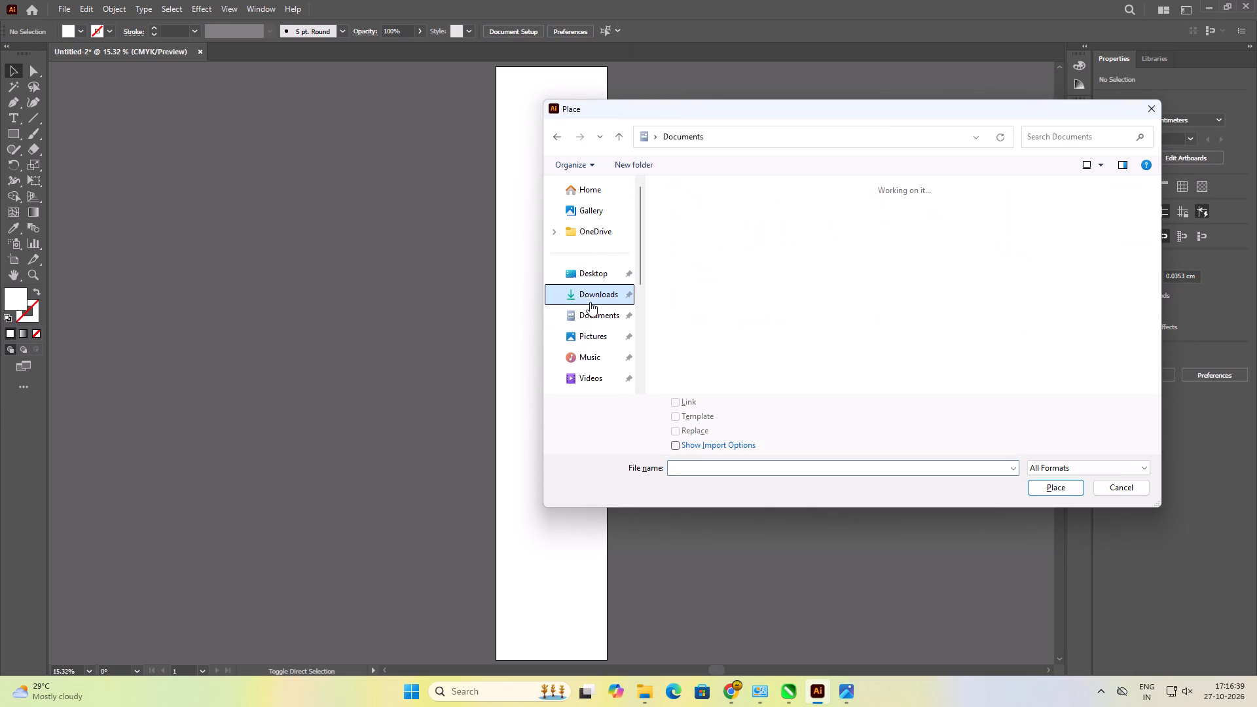
click(738, 203)
click(683, 234)
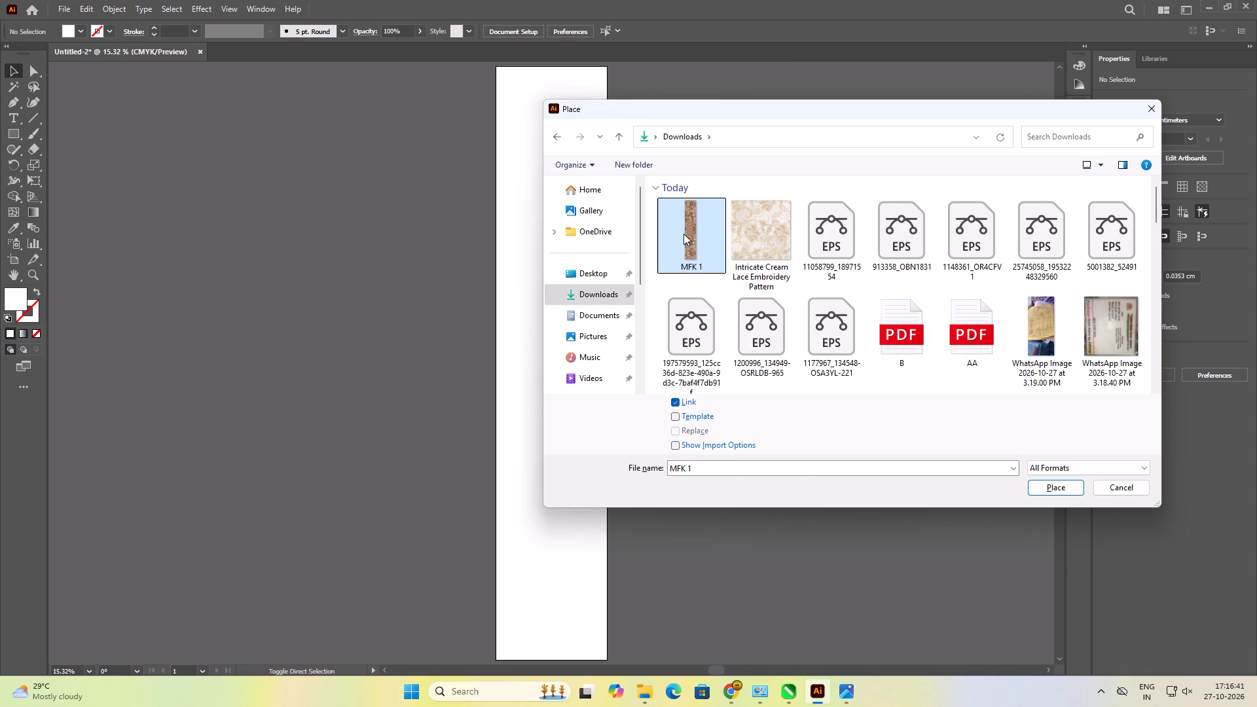
click(1058, 488)
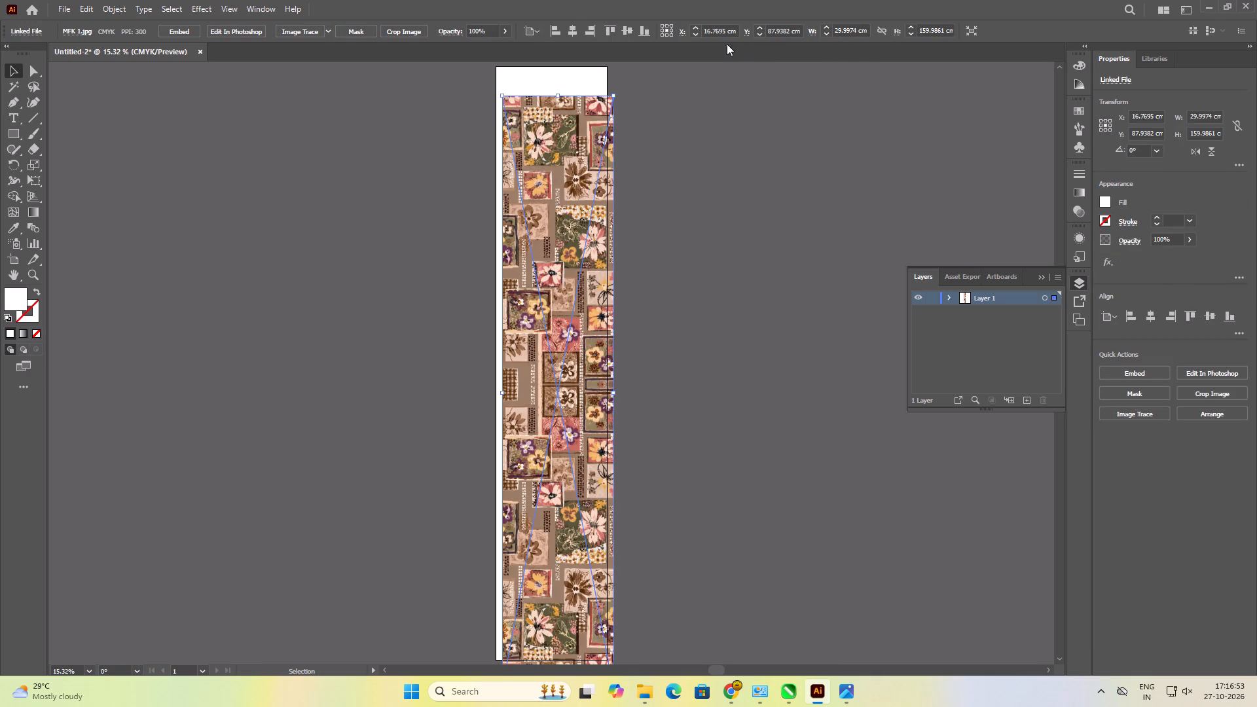
Align the placed floral image to the artboard's left edge and vertical centre, and deselect it.
click(547, 31)
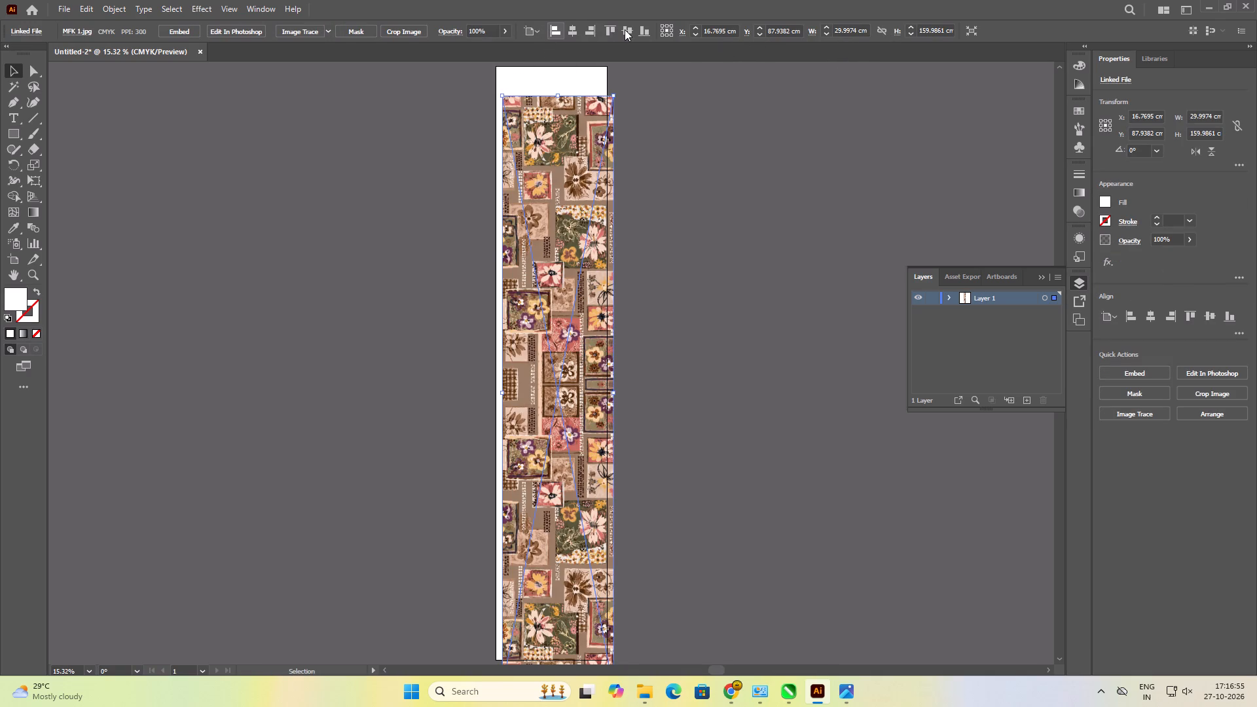
click(625, 29)
click(640, 192)
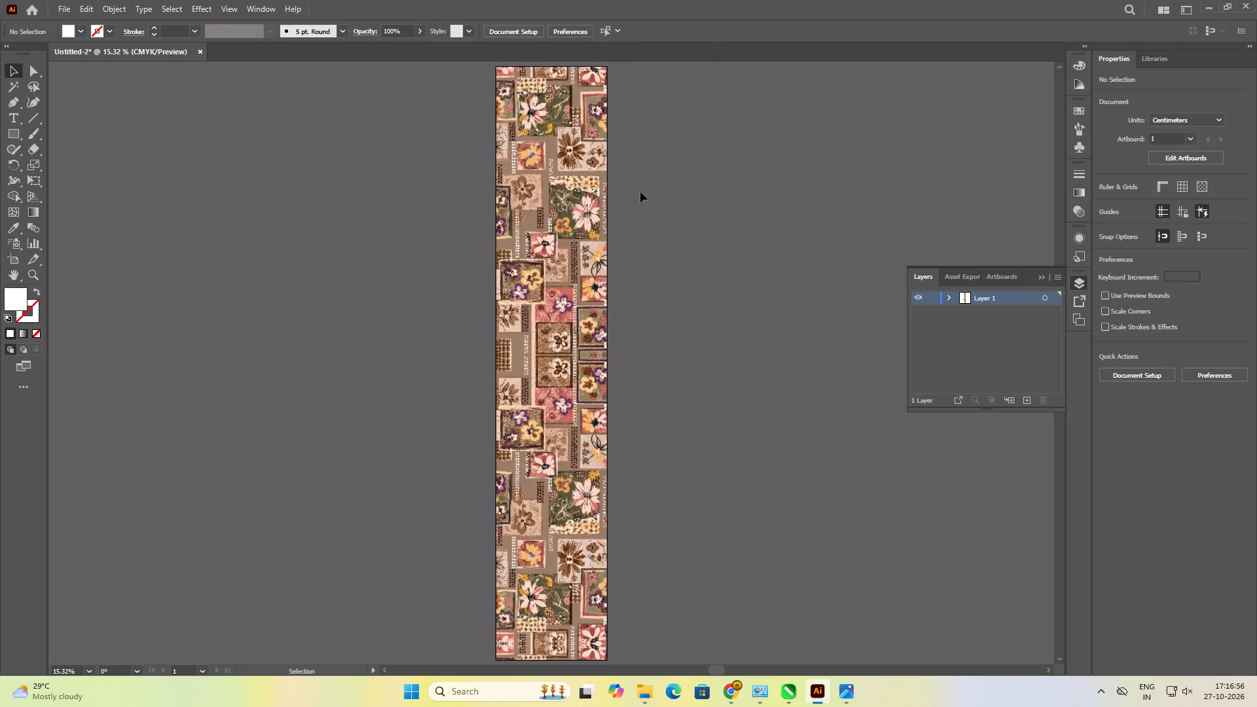
Resize the placed floral image to 26 cm wide and 156 cm high, and deselect it.
scroll(640, 186, down, 7)
scroll(640, 186, up, 7)
click(521, 210)
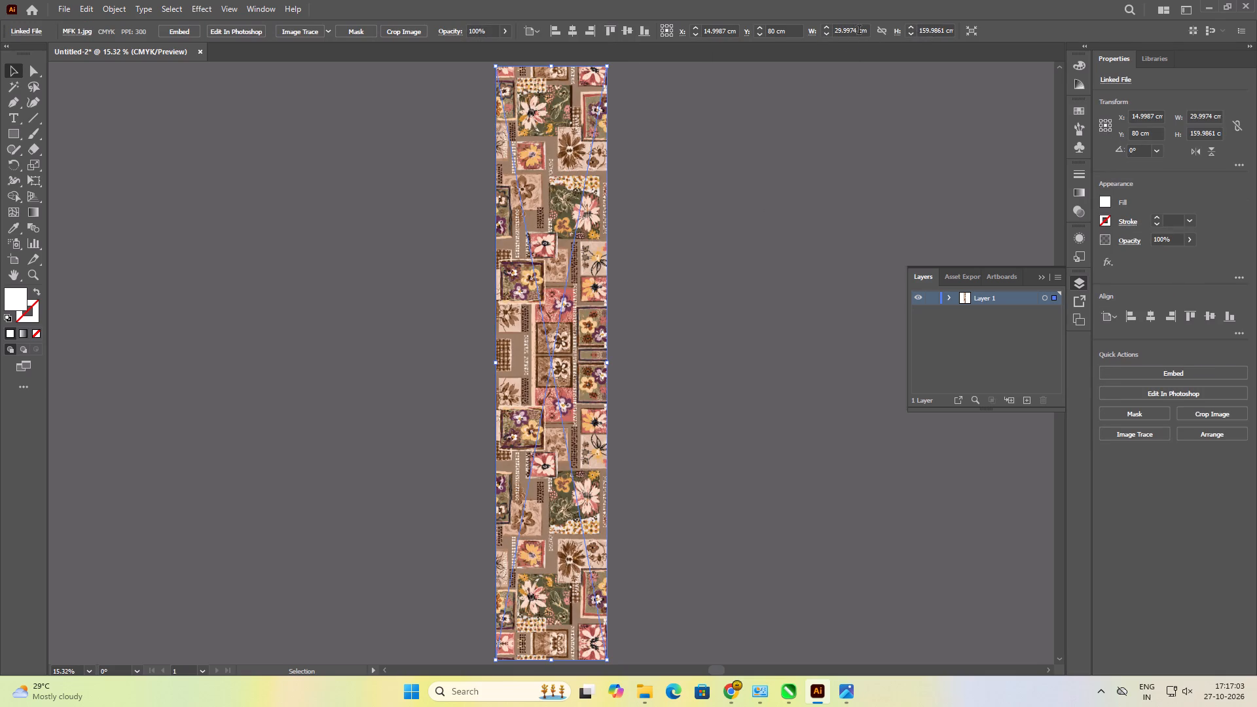
drag(859, 31, 820, 31)
key(ctrl+a)
text(26)
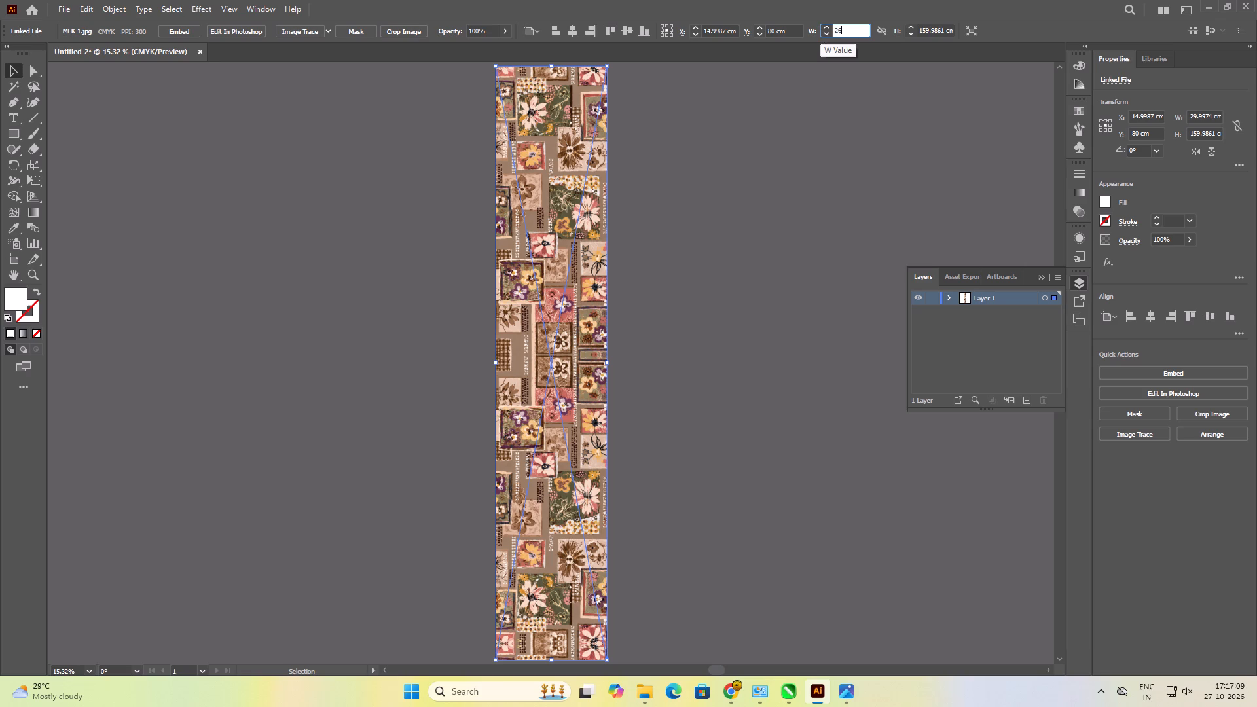
click(935, 30)
key(ctrl+a)
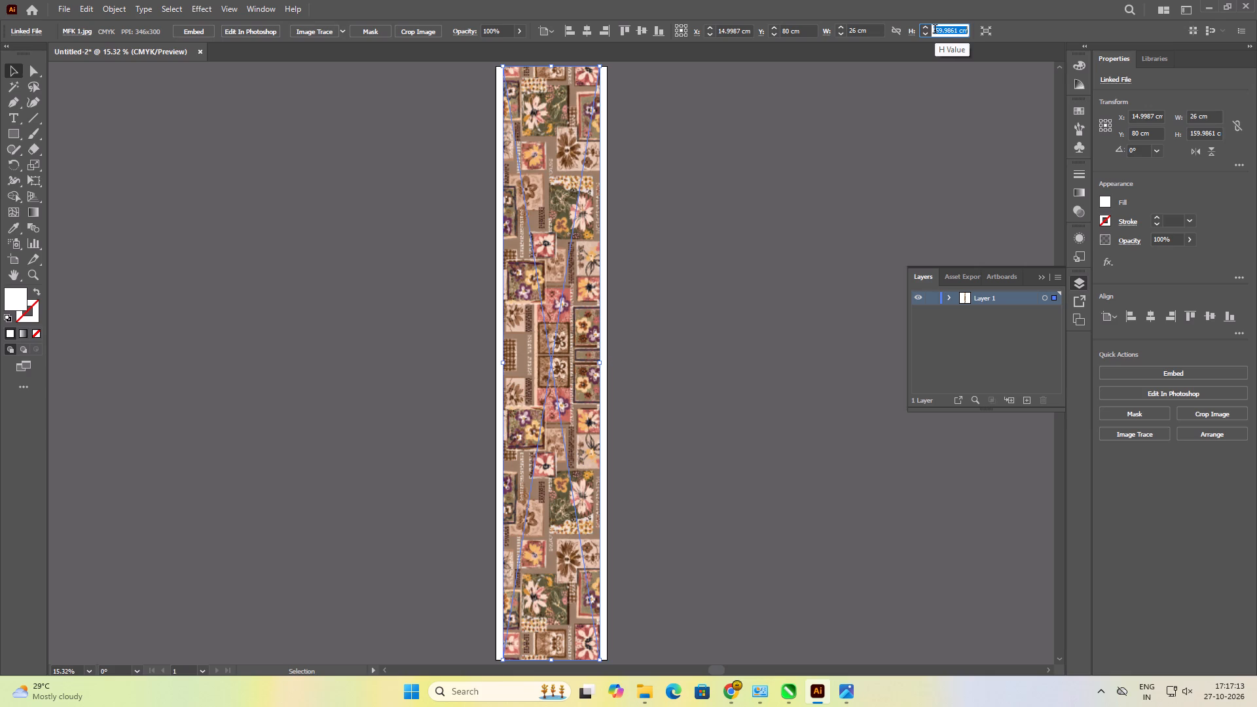
text(15)
key(6)
key(Return)
click(773, 208)
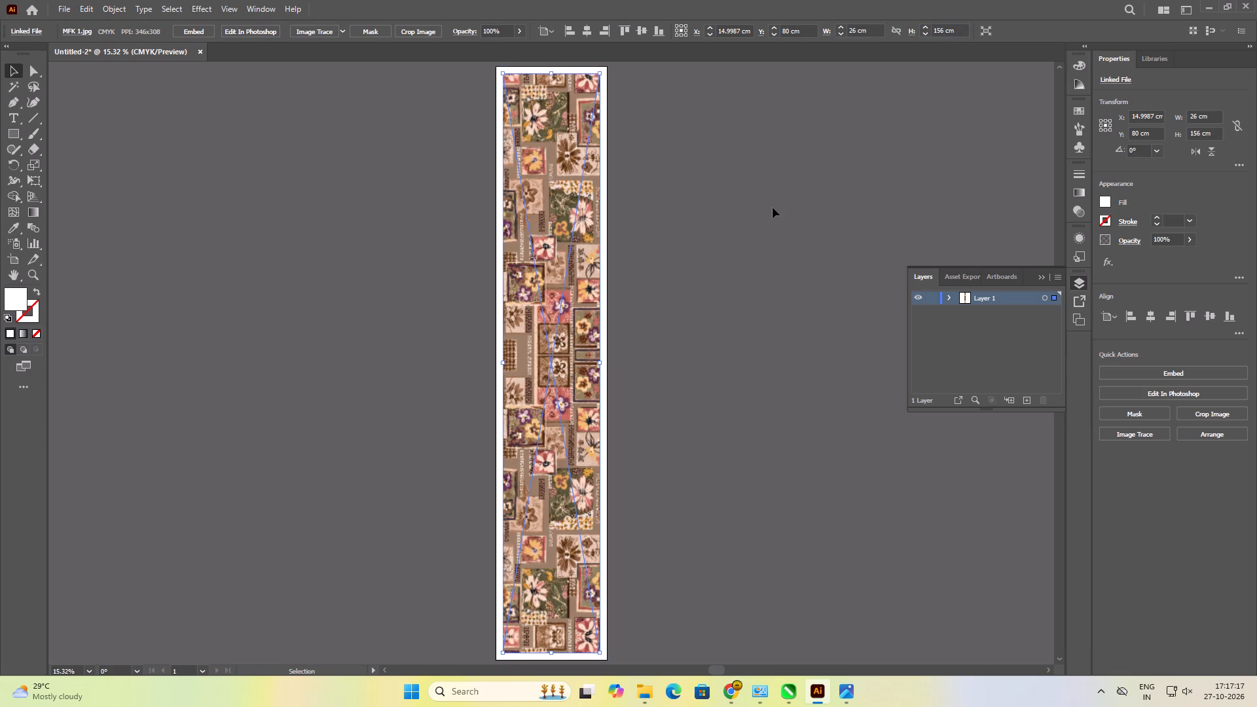
Inspect the resized floral image up close, checking its white margins, top corners and left edge down the panel.
scroll(549, 194, up, 7)
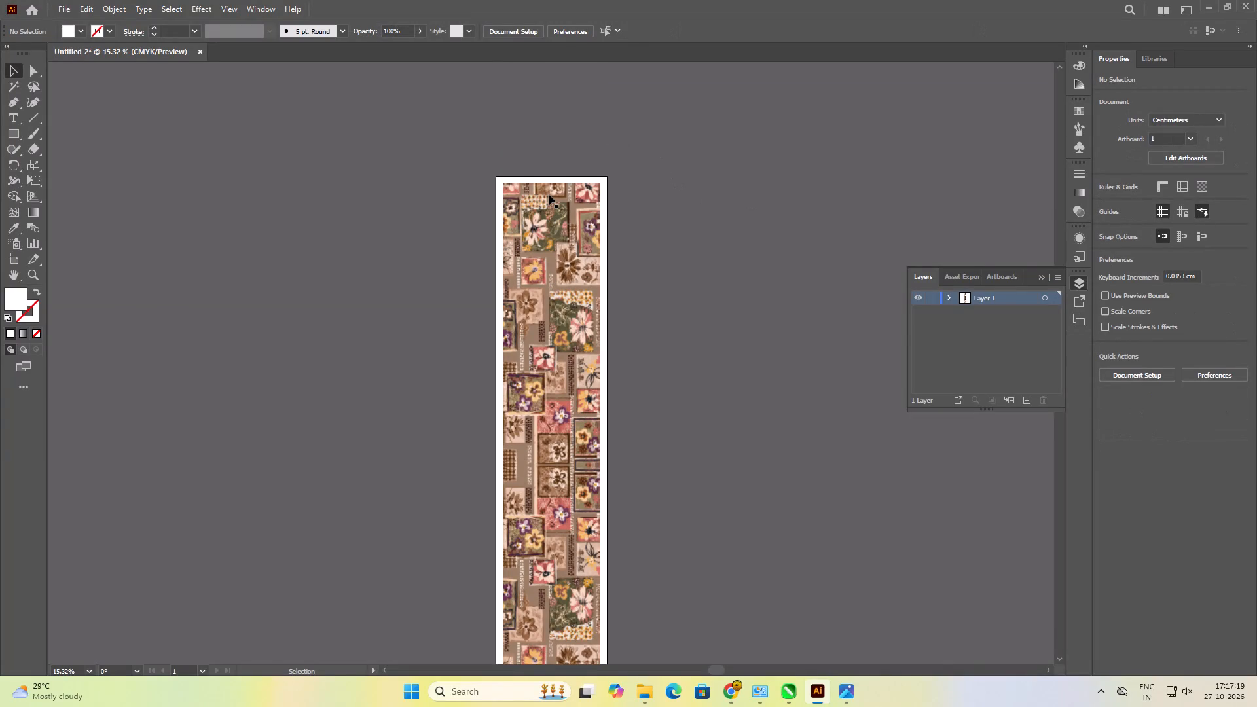
alt+scroll(587, 179, up, 3)
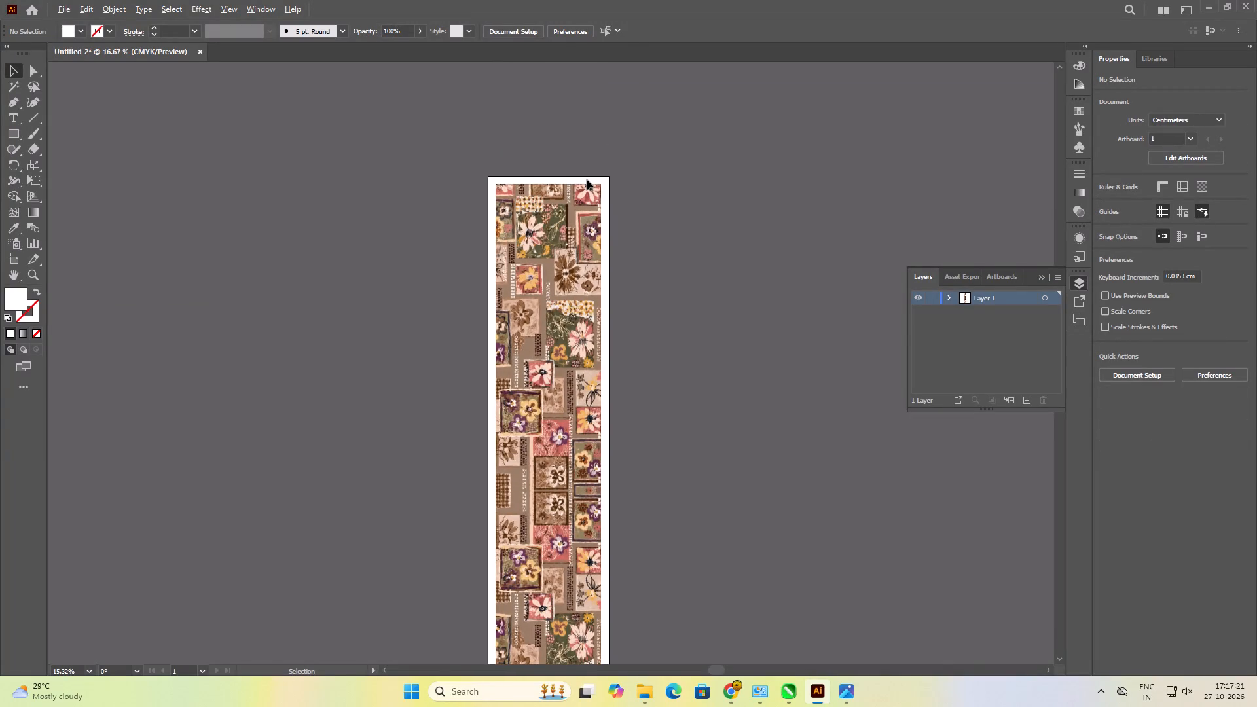
alt+scroll(587, 179, up, 13)
alt+scroll(557, 185, down, 5)
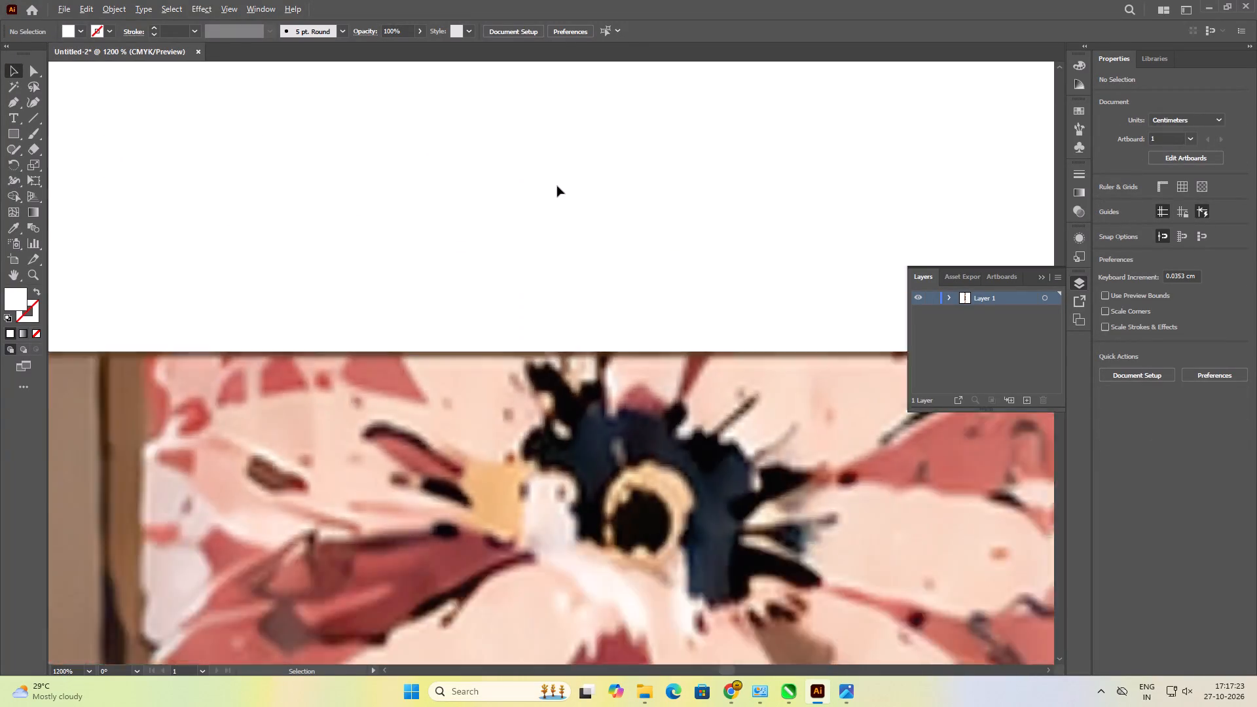
alt+scroll(557, 186, down, 1)
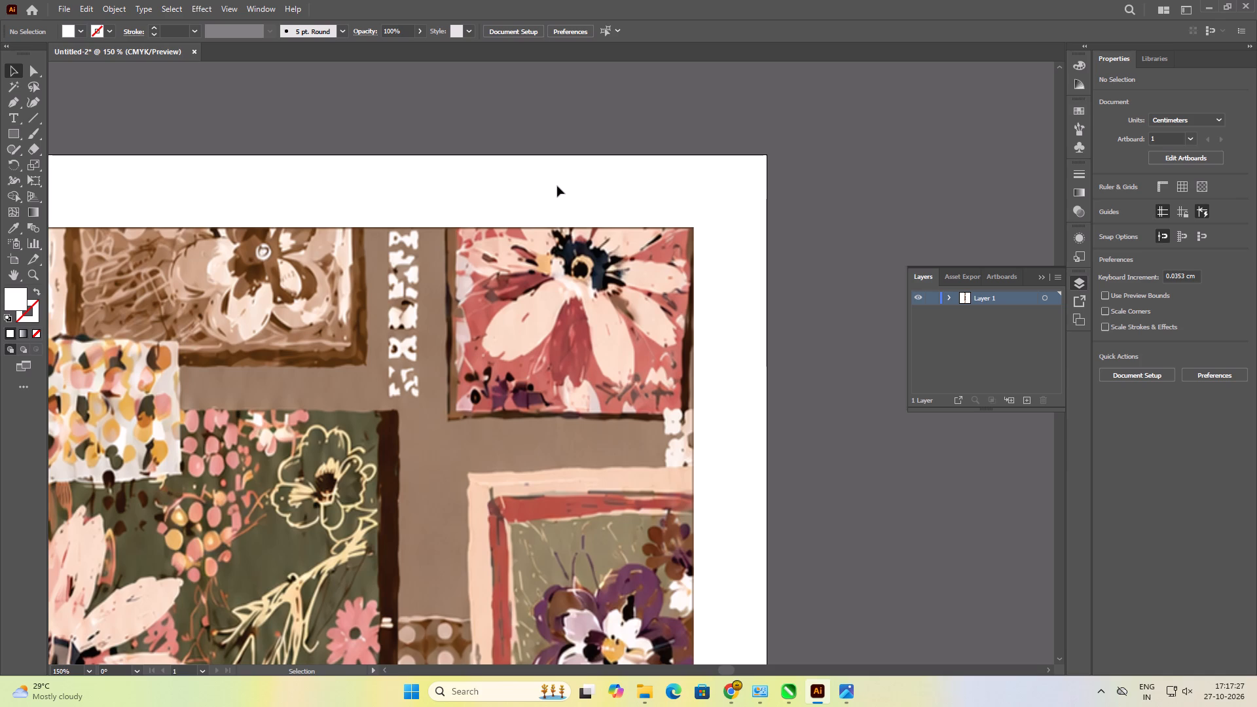
scroll(557, 186, down, 3)
scroll(800, 255, down, 5)
scroll(855, 266, up, 1)
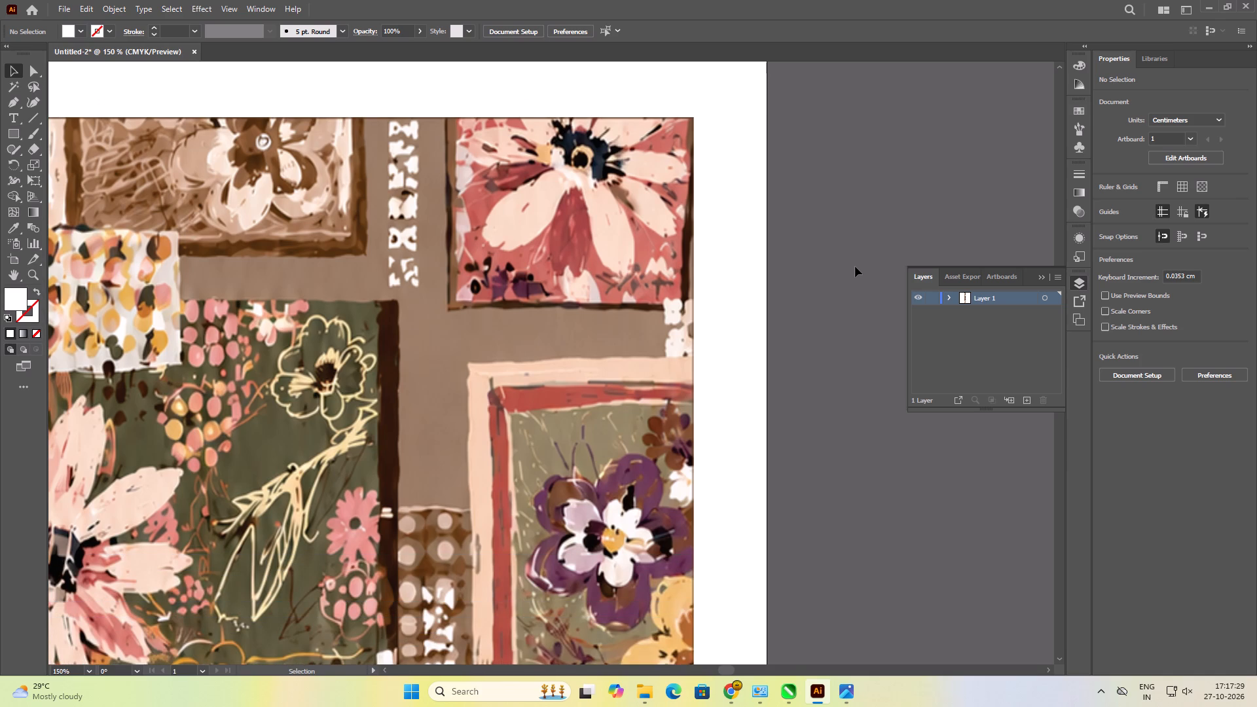
alt+scroll(855, 266, down, 2)
alt+scroll(371, 228, up, 2)
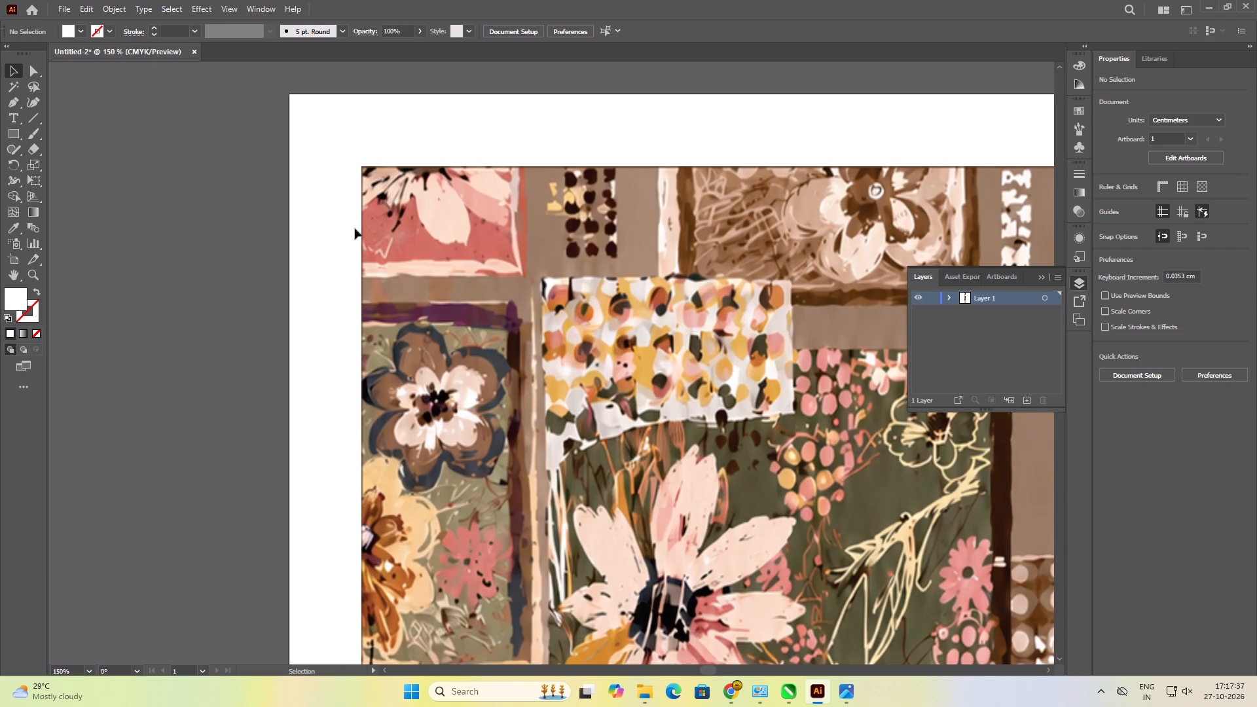
scroll(355, 228, down, 1)
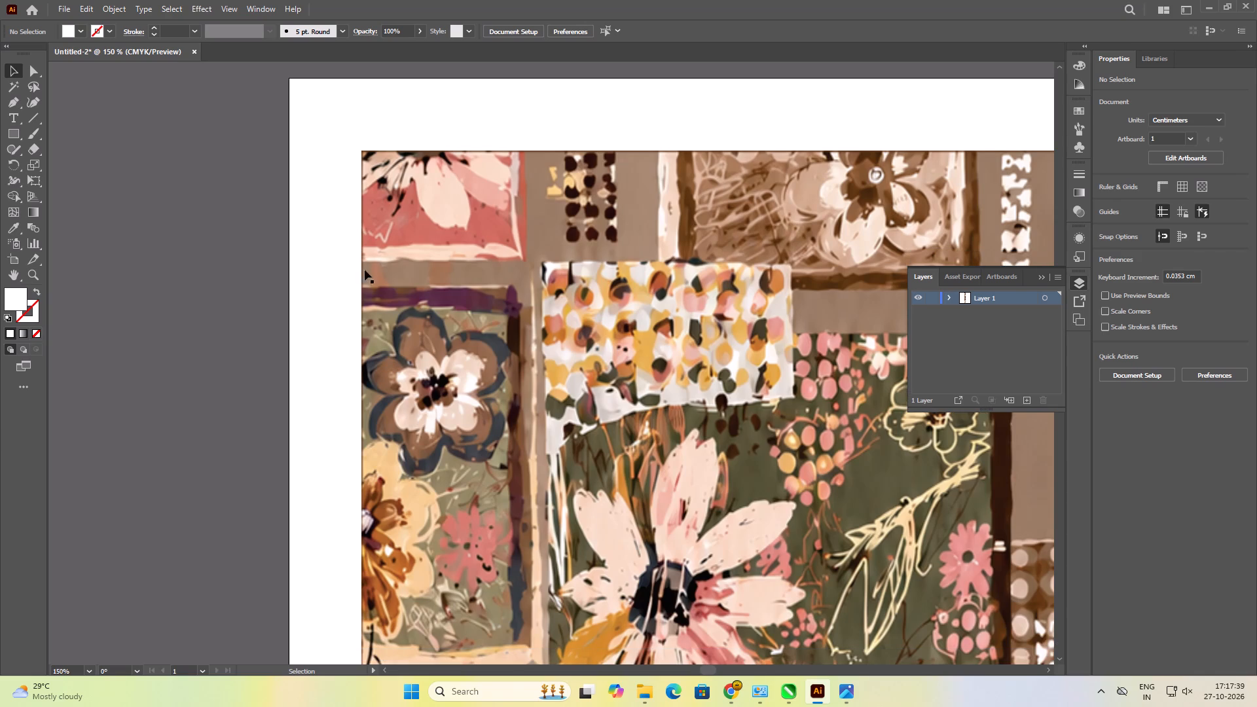
scroll(422, 450, down, 7)
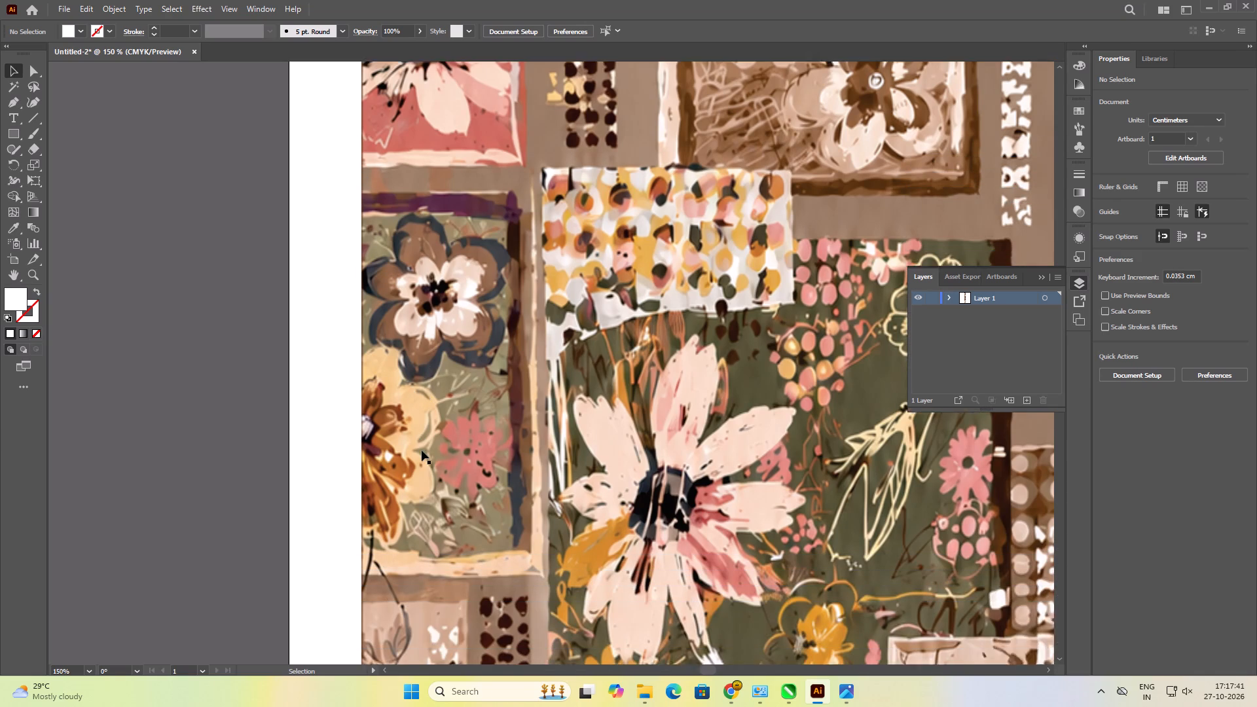
scroll(422, 450, down, 15)
scroll(422, 450, down, 6)
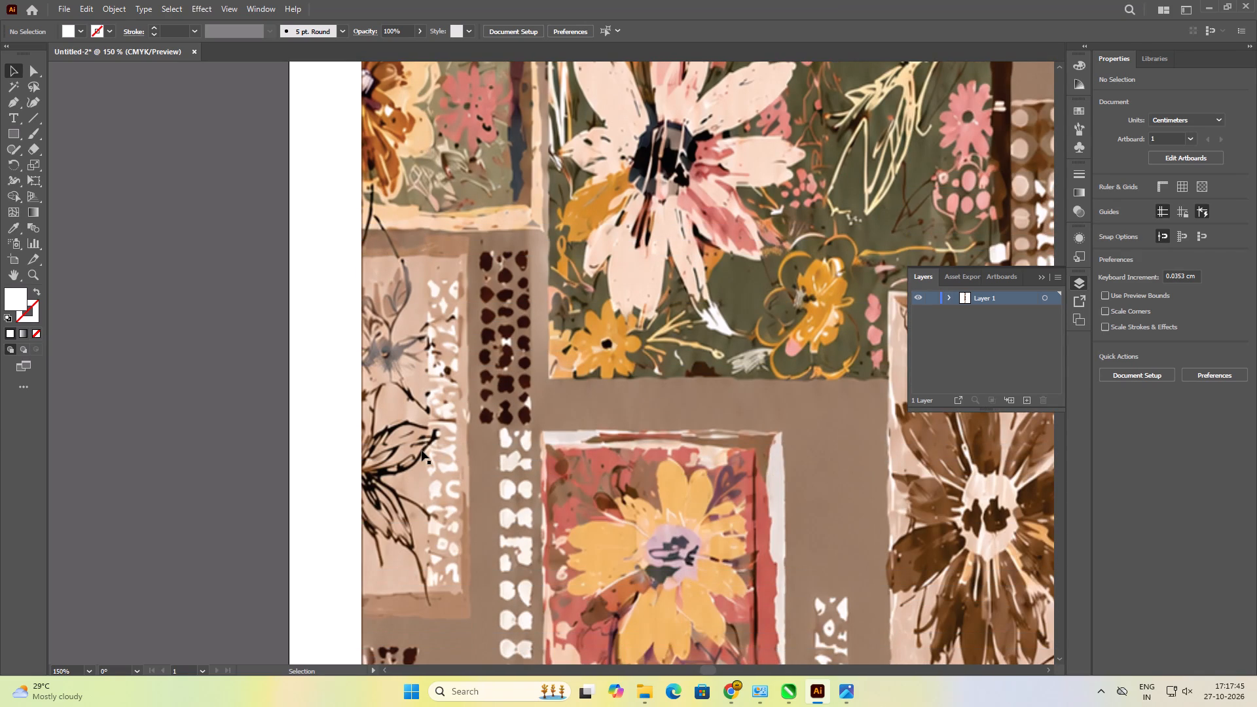
scroll(422, 450, down, 14)
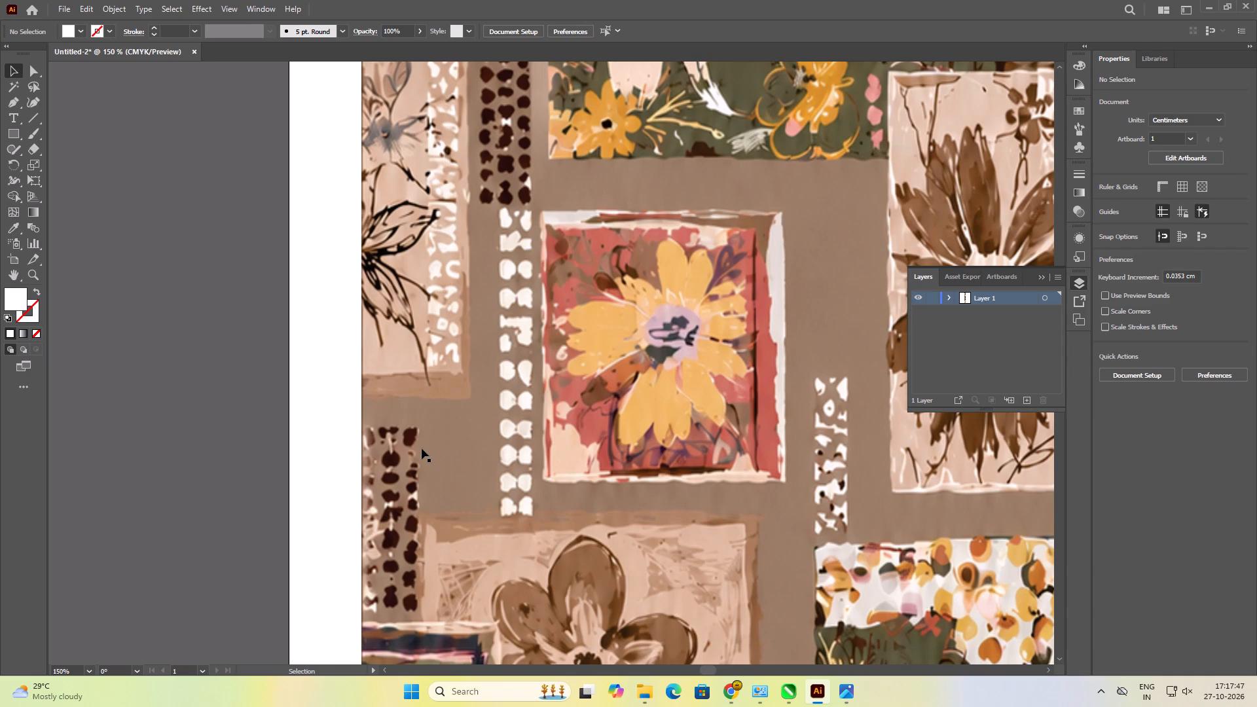
scroll(422, 448, down, 6)
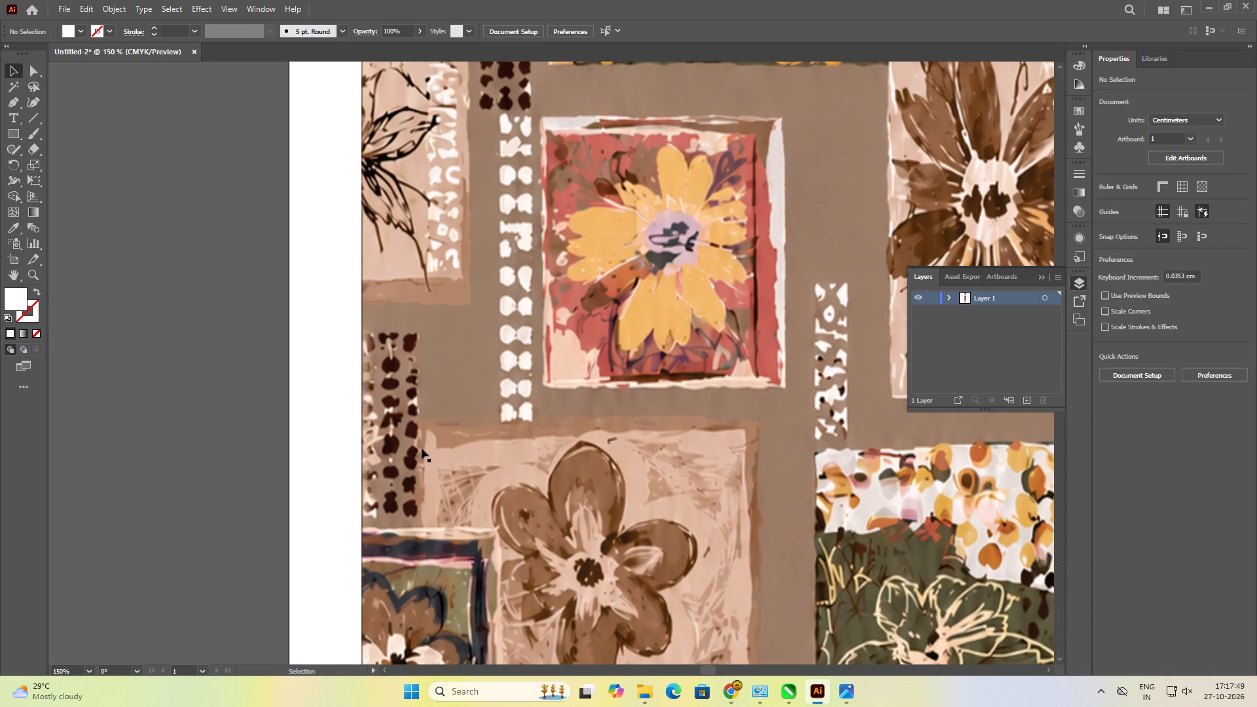
scroll(422, 448, down, 17)
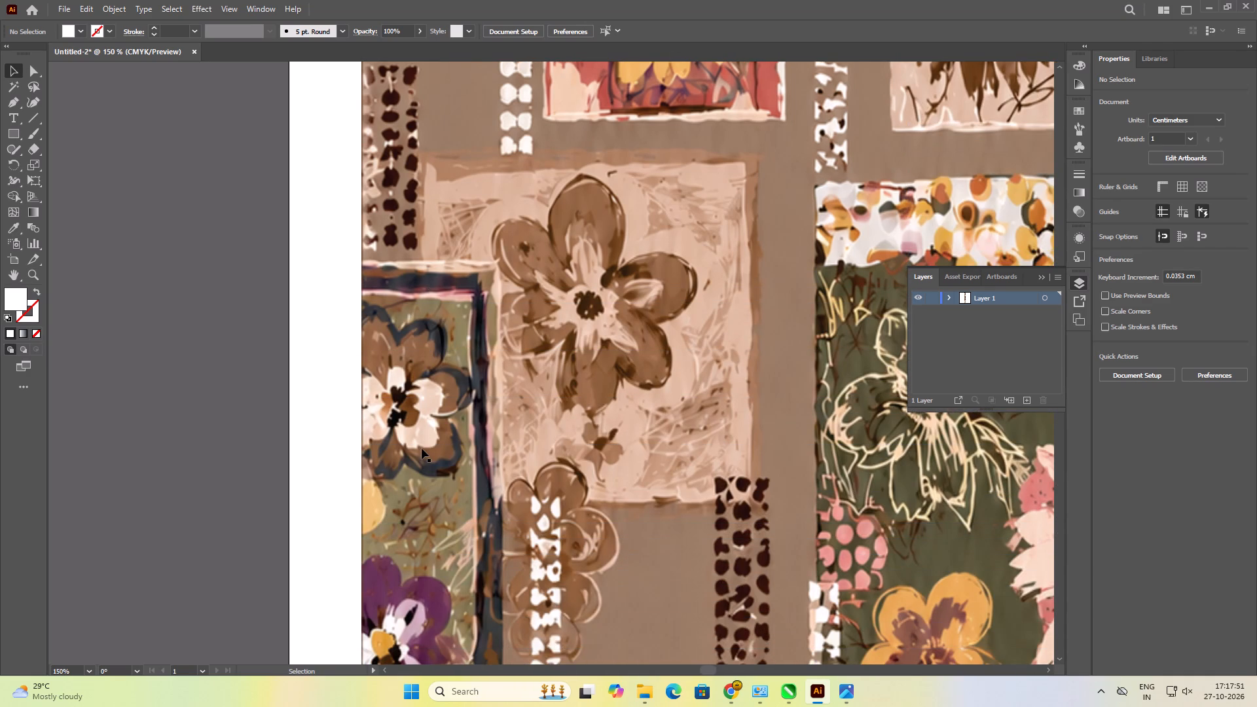
scroll(422, 448, down, 6)
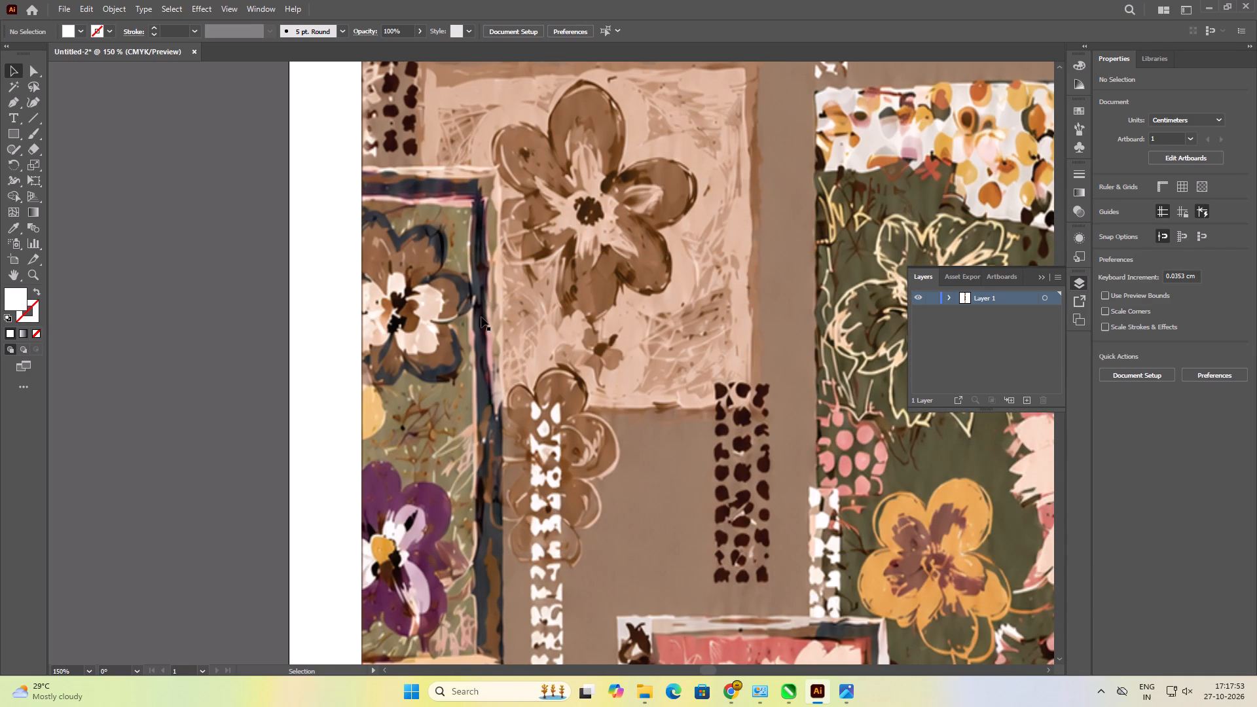
scroll(481, 317, down, 6)
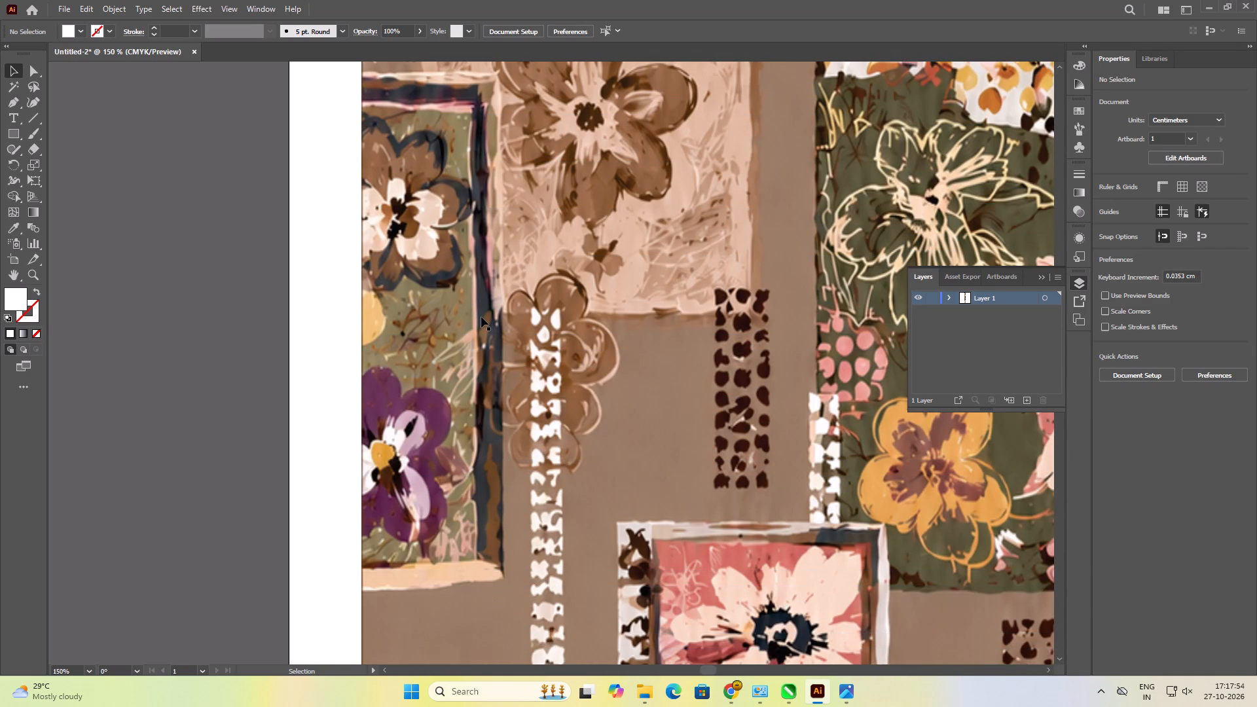
scroll(481, 317, down, 16)
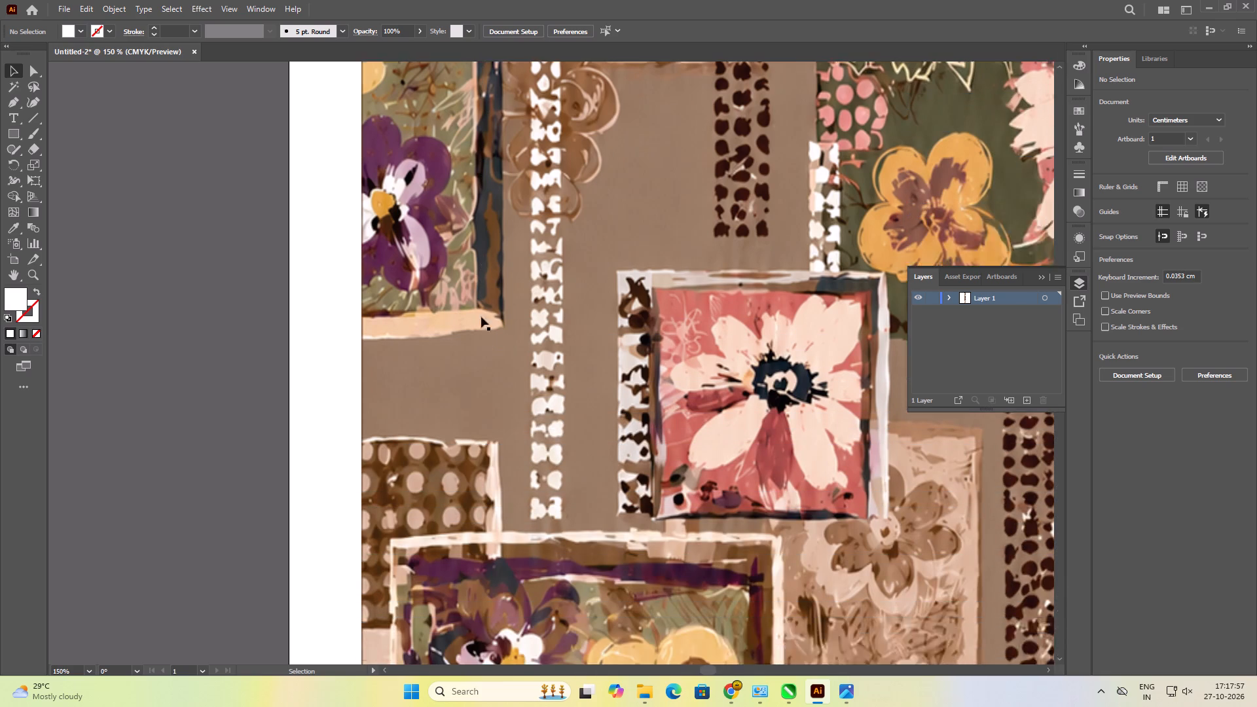
scroll(481, 317, down, 12)
click(174, 323)
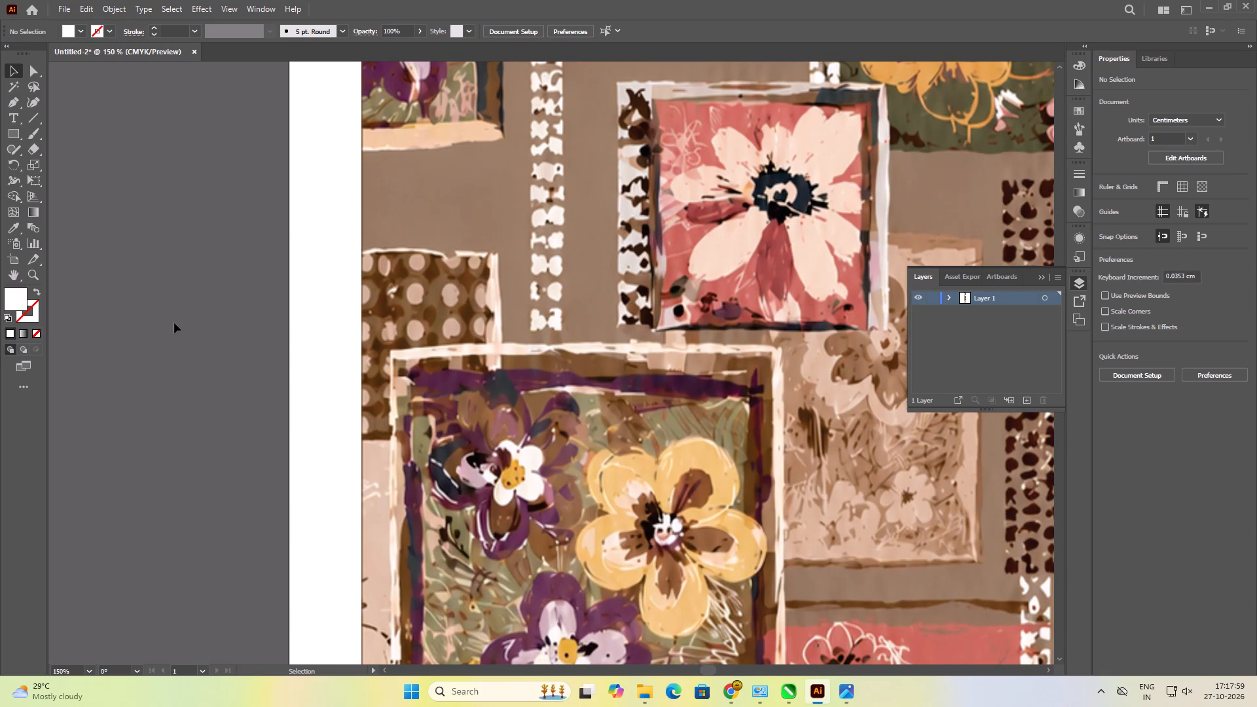
scroll(187, 322, down, 7)
click(530, 312)
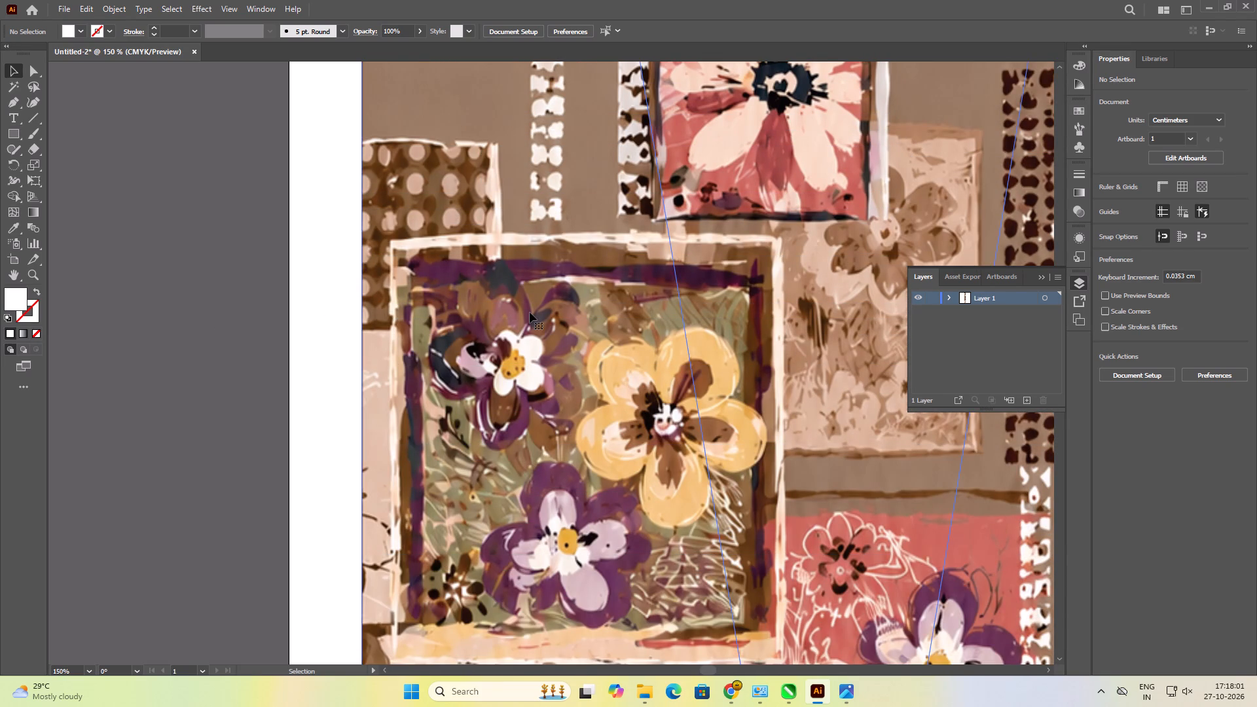
click(181, 360)
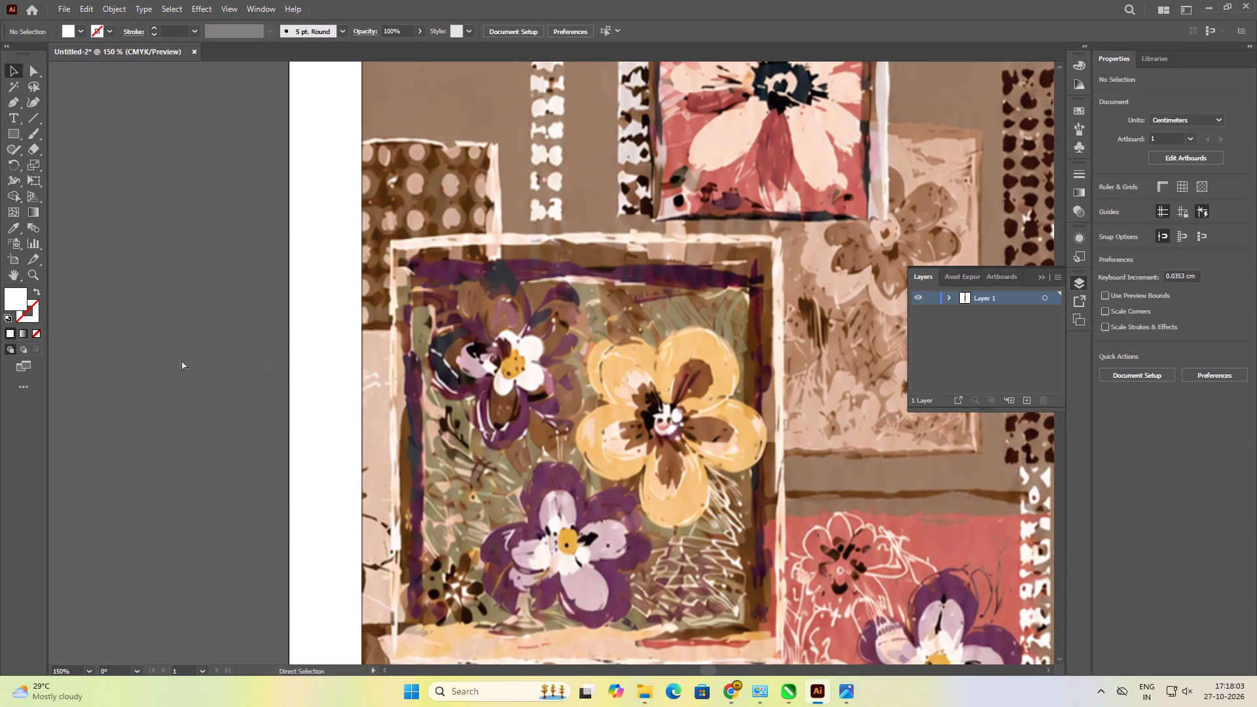
key(ctrl+0)
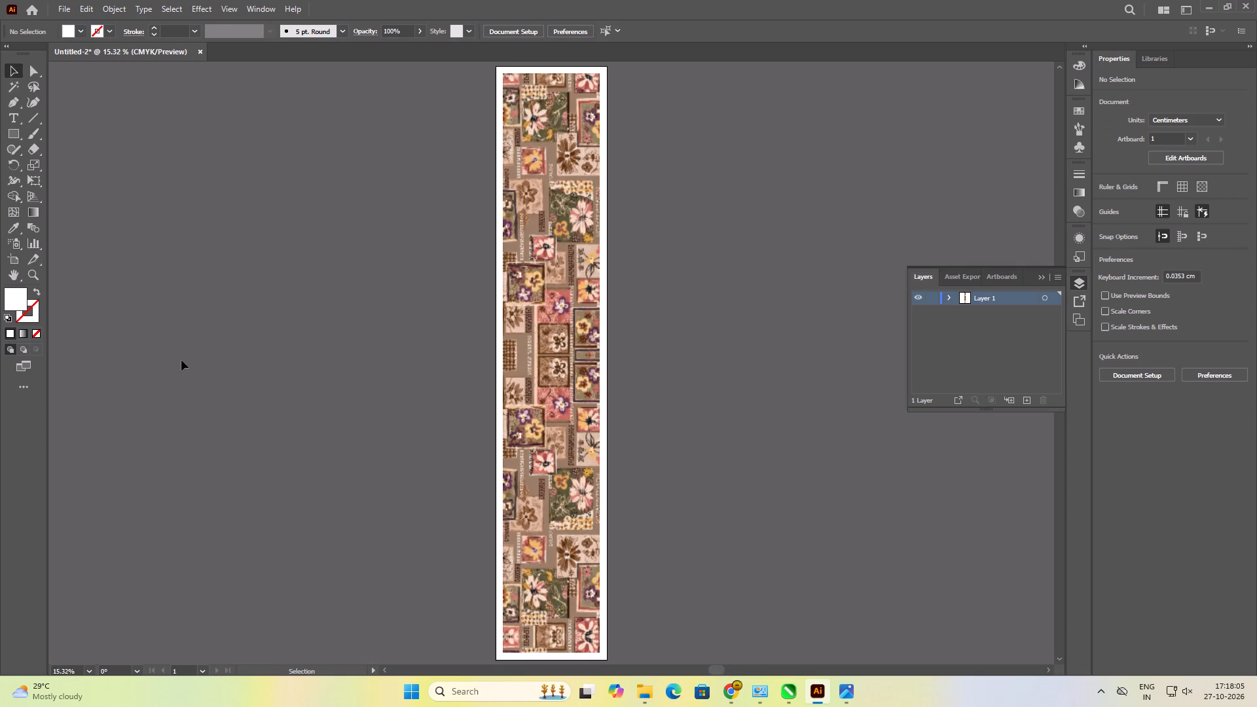
Draw a 30 x 160 cm rectangle on the empty canvas beside the floral artboard, and deselect it.
click(14, 131)
click(185, 200)
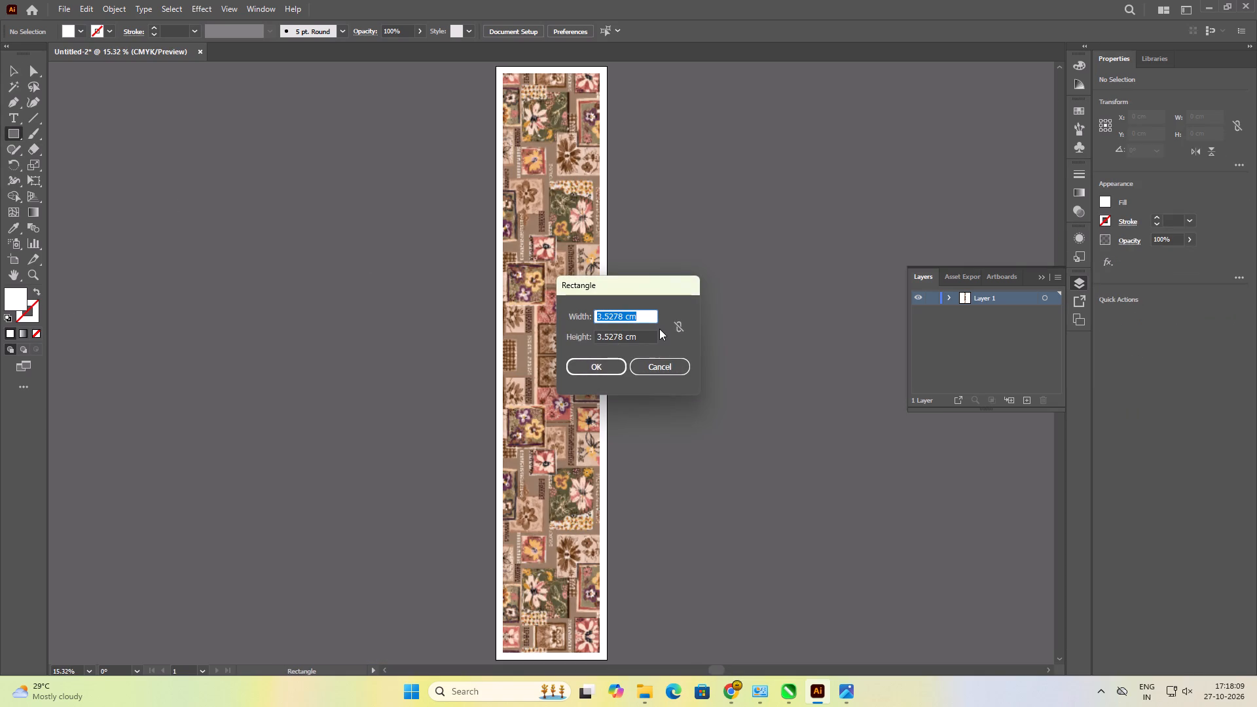
text(30)
key(Tab)
text(180)
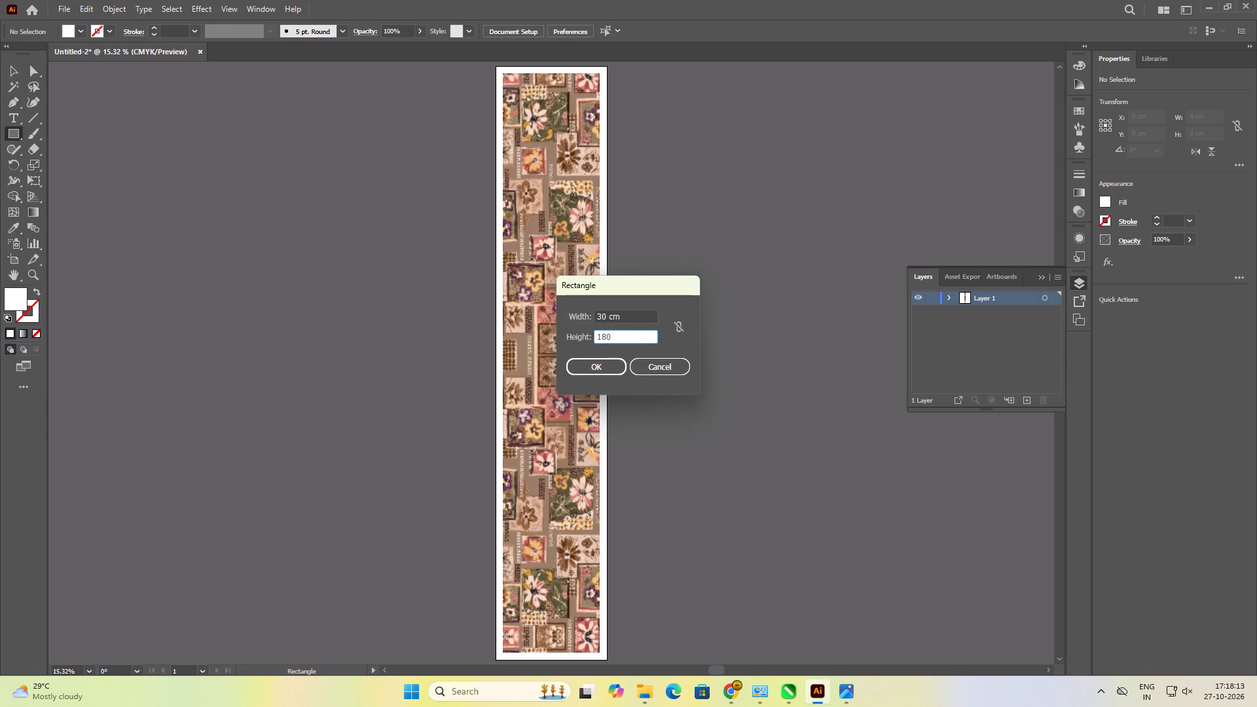
key(BackSpace)
key(BackSpace)
key(BackSpace)
text(160)
key(Return)
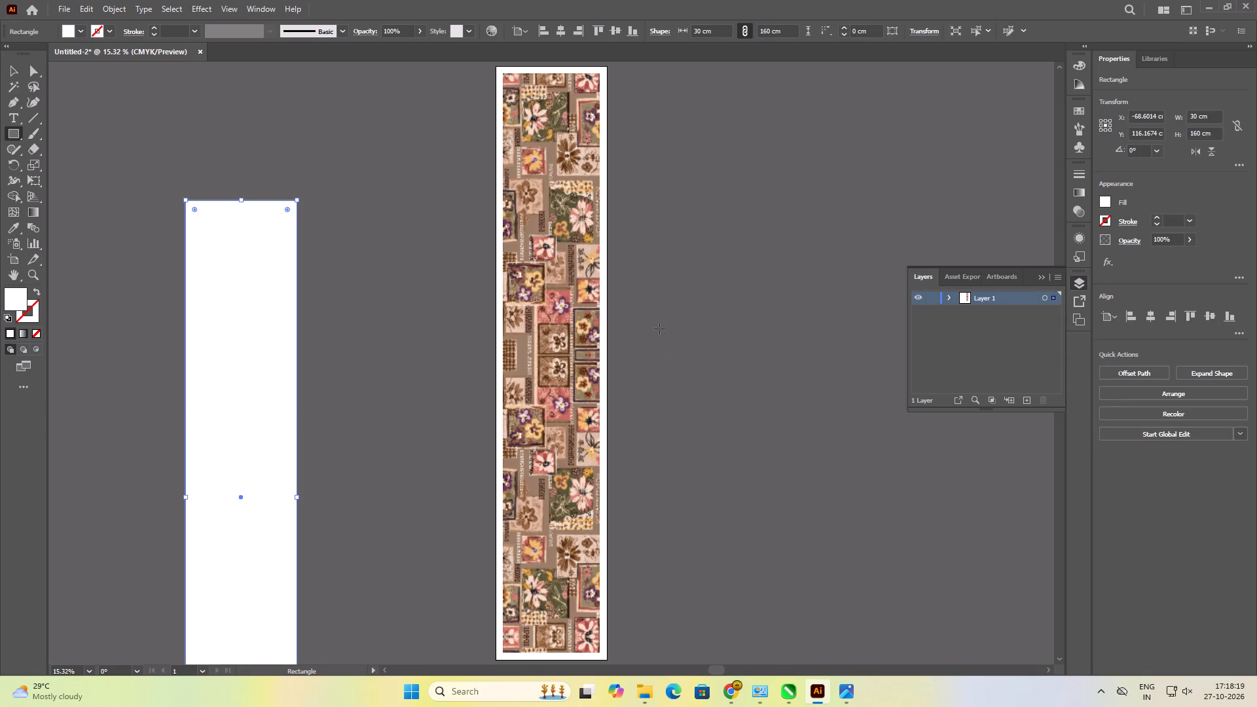
click(18, 71)
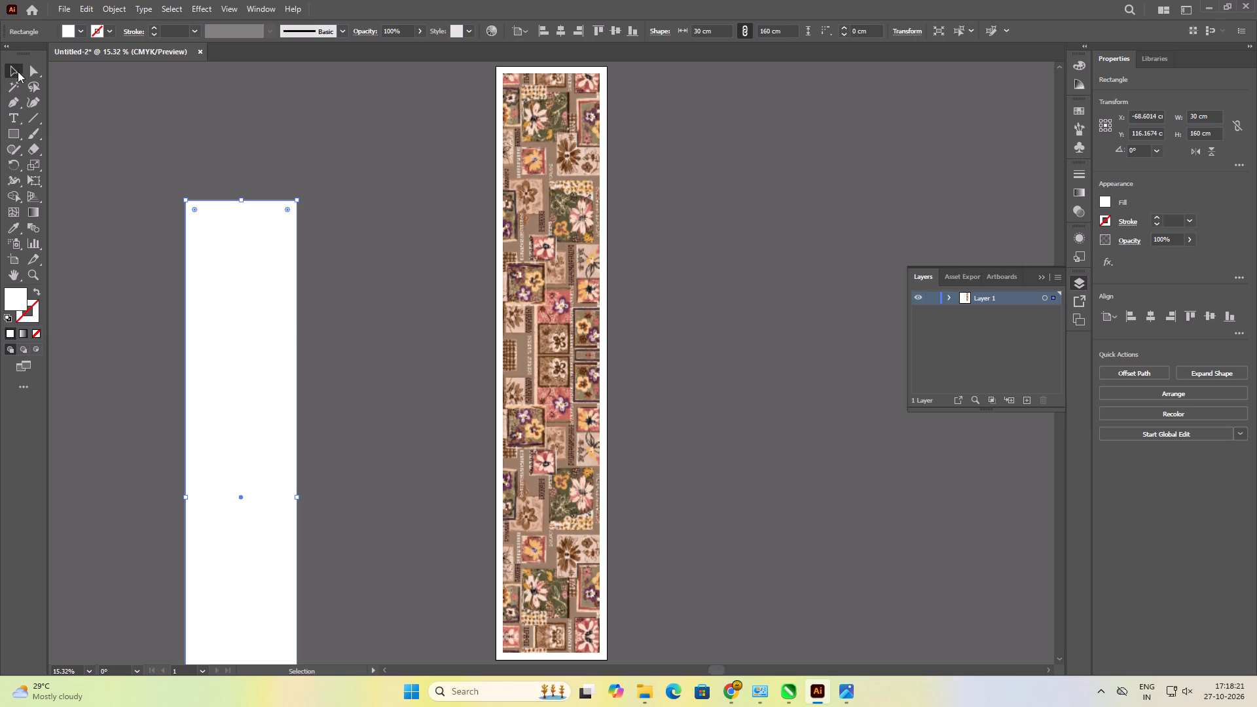
click(238, 101)
Place the 0117br - 30x160 image from drive D's WELKIN APEX PVT. LTD, 02. BUYER DETAIL, MFK, 21-10-2026 folder beside the artboard and deselect it.
key(ctrl+shift+p)
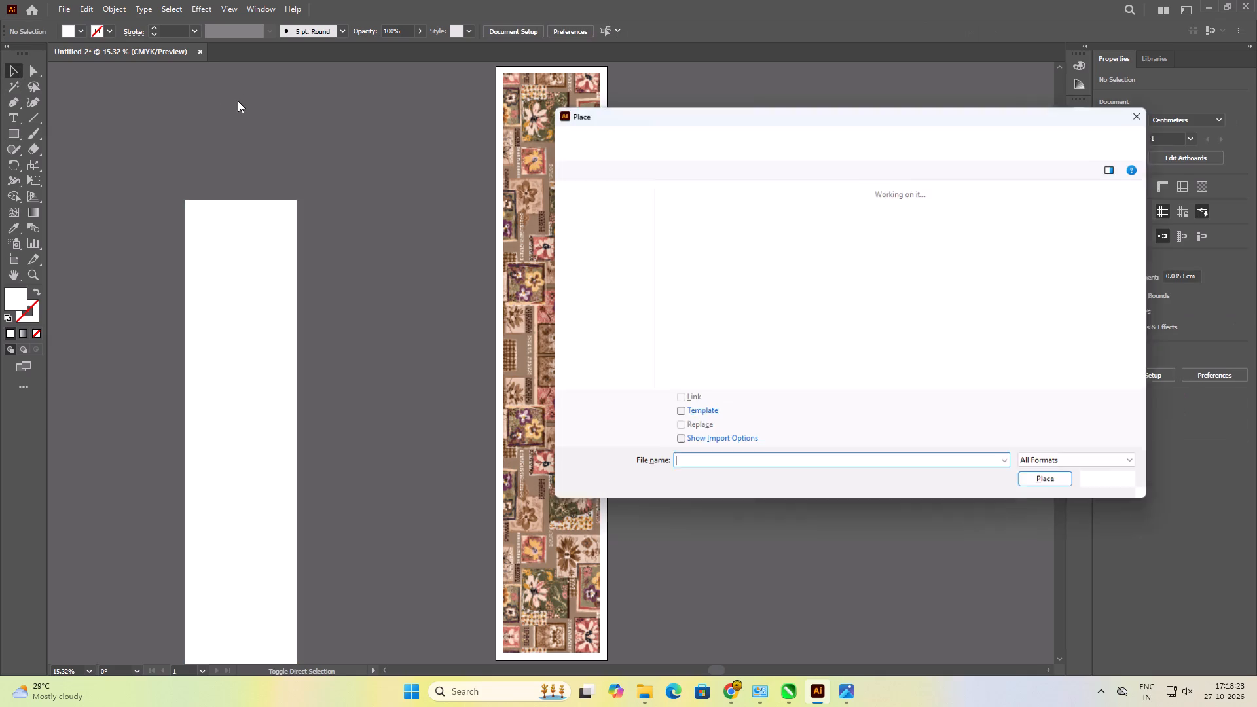
click(697, 230)
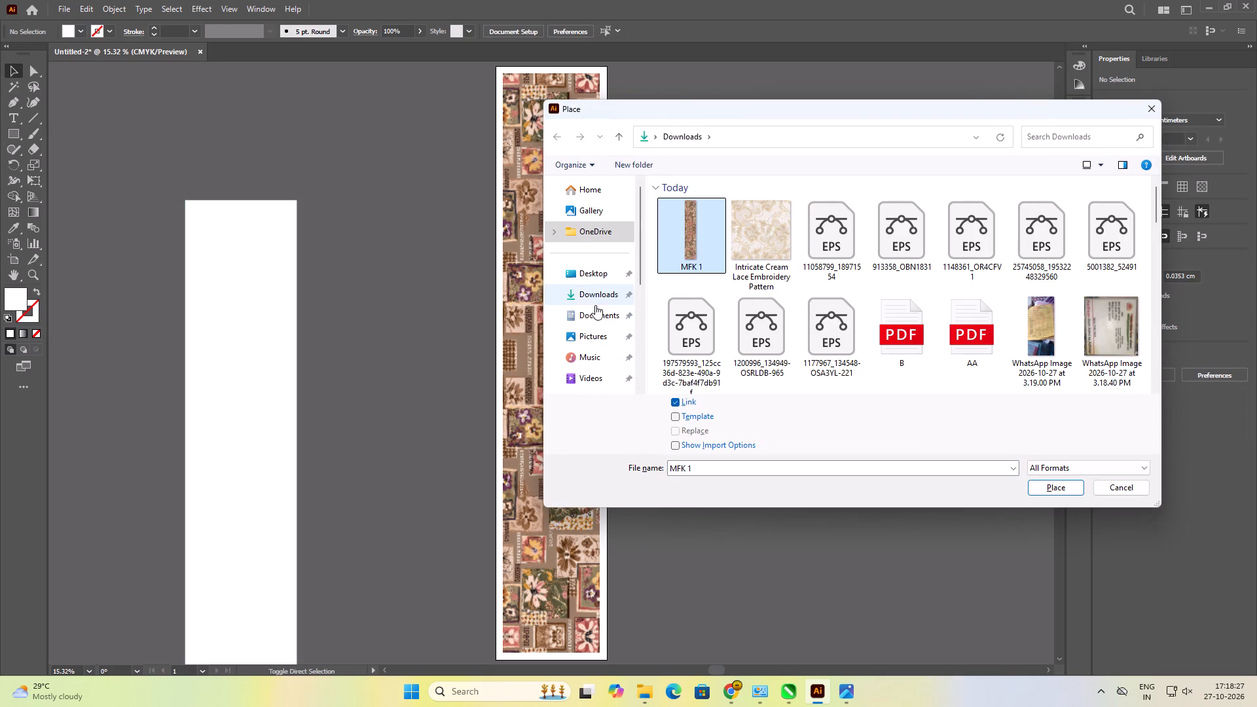
scroll(595, 322, down, 6)
scroll(592, 284, up, 1)
scroll(592, 349, down, 3)
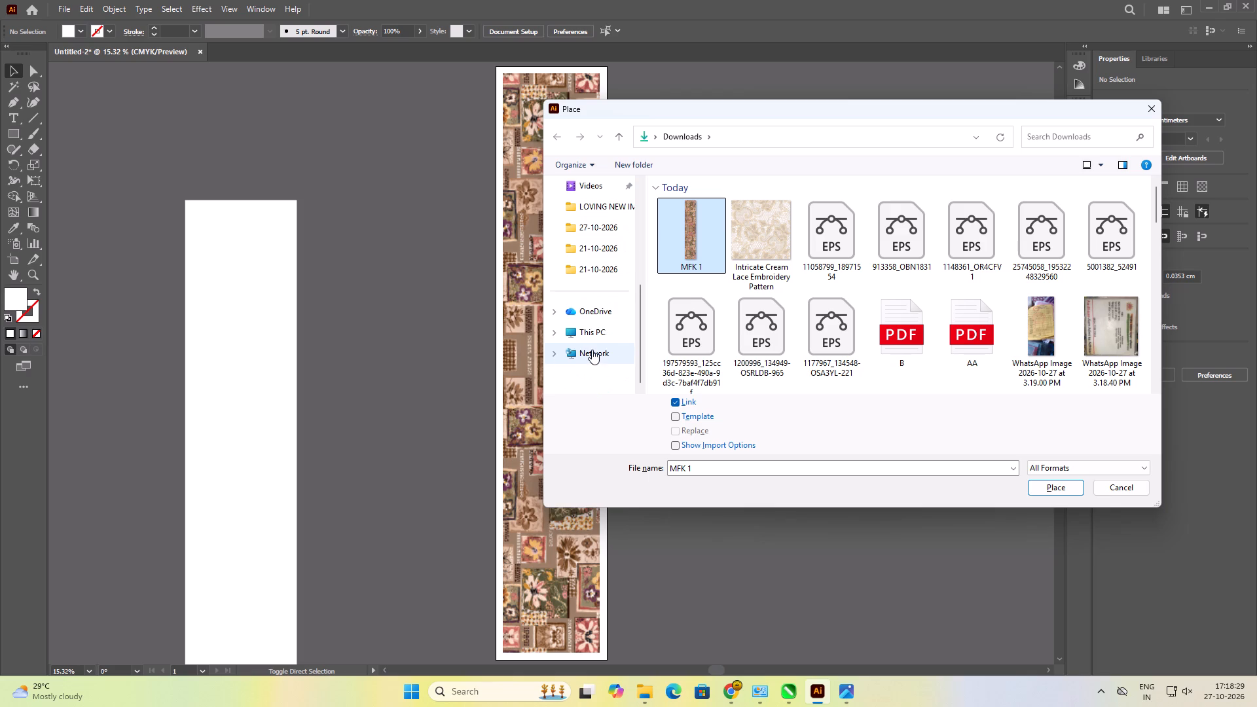
click(592, 319)
click(592, 329)
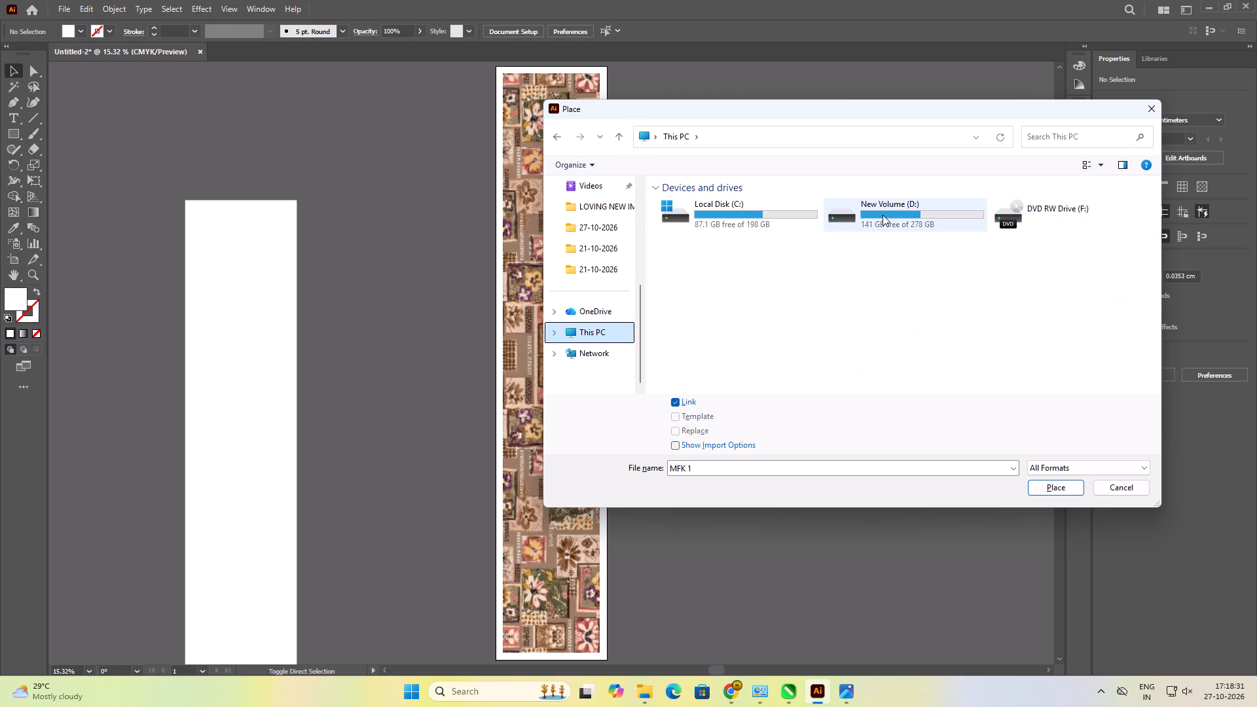
double_click(883, 215)
double_click(732, 208)
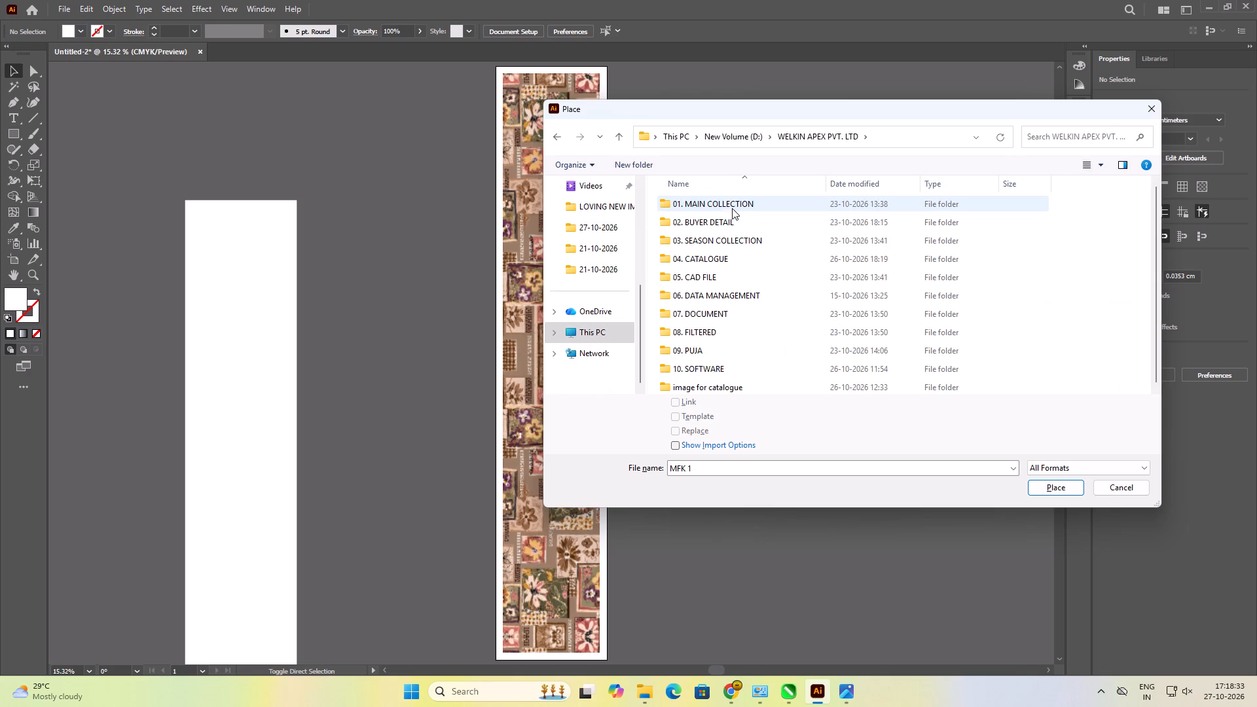
double_click(706, 228)
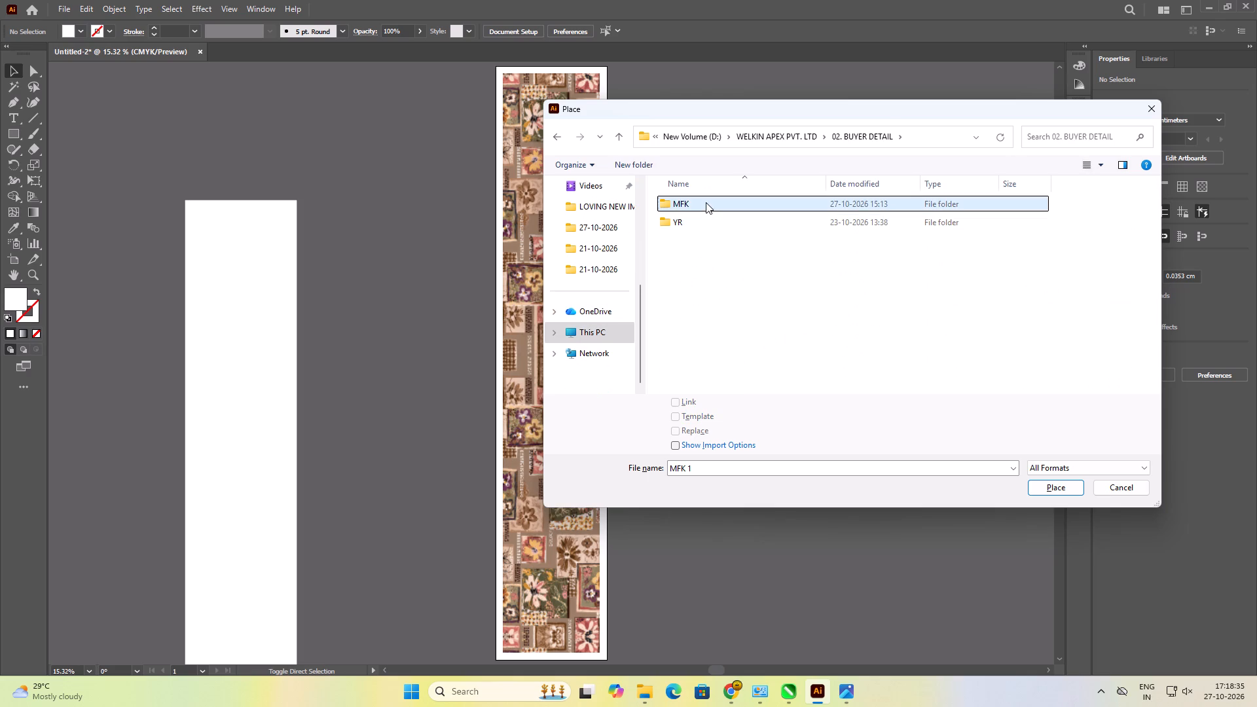
double_click(706, 202)
double_click(706, 202)
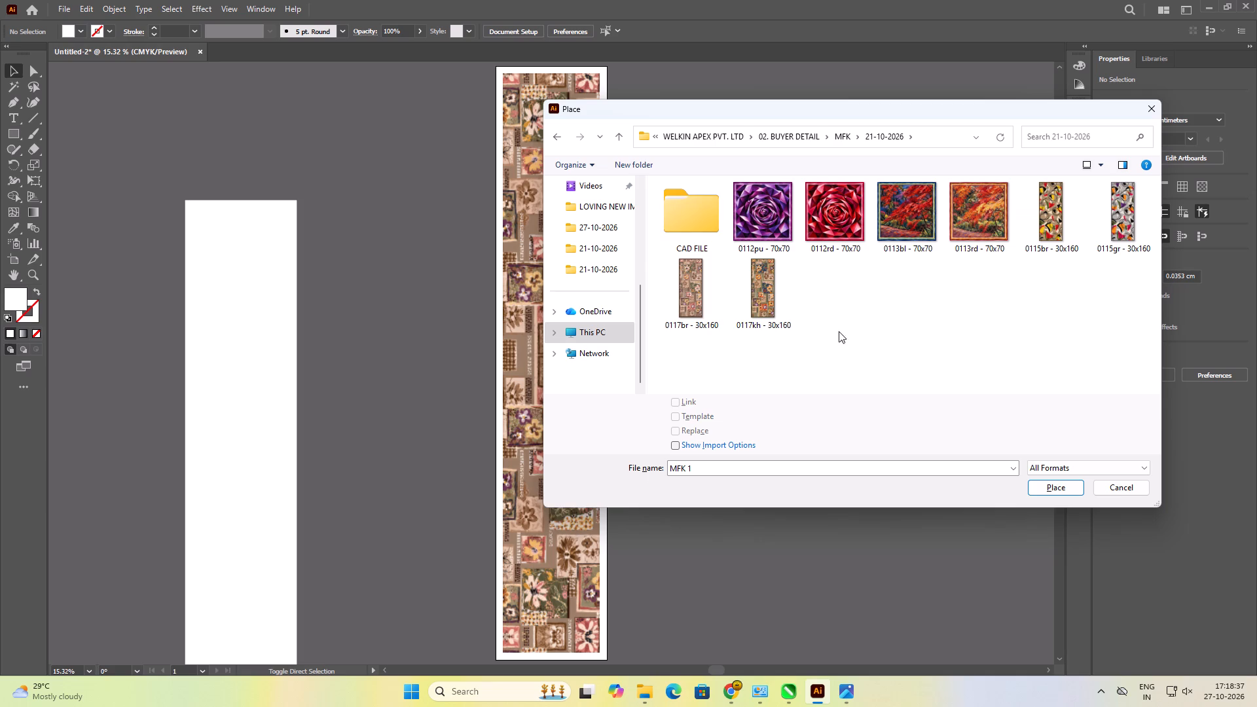
double_click(699, 298)
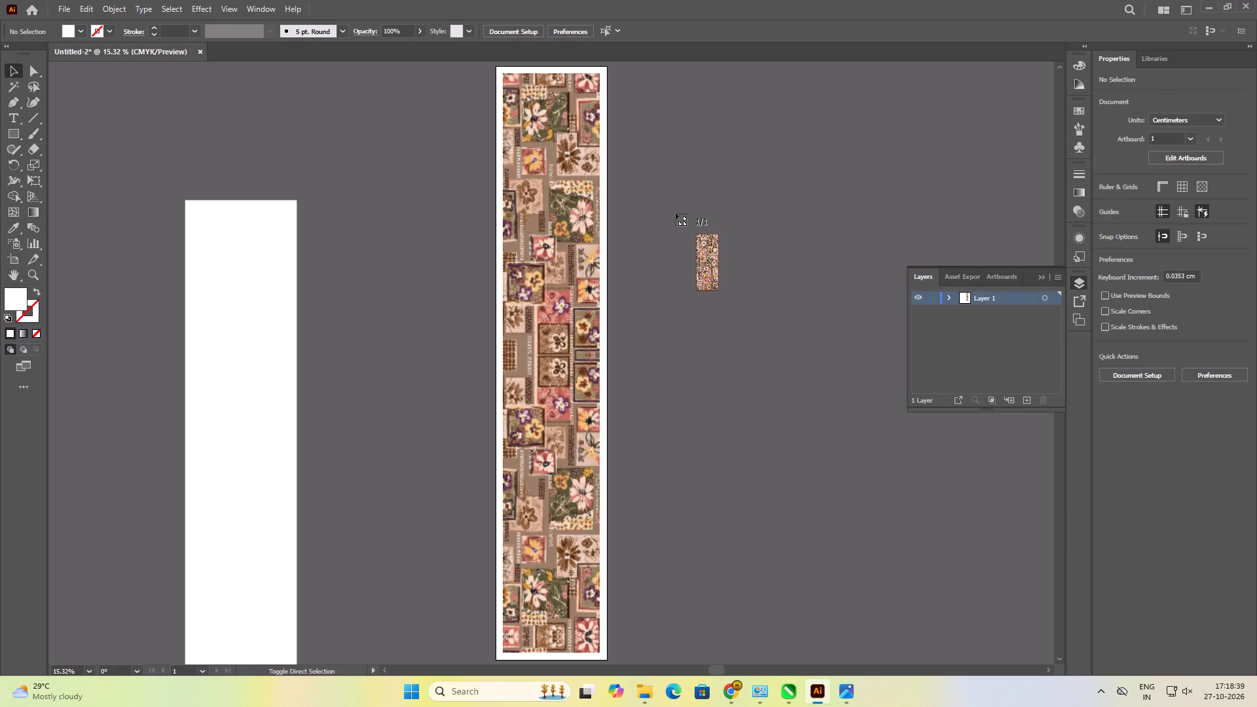
drag(670, 196, 914, 473)
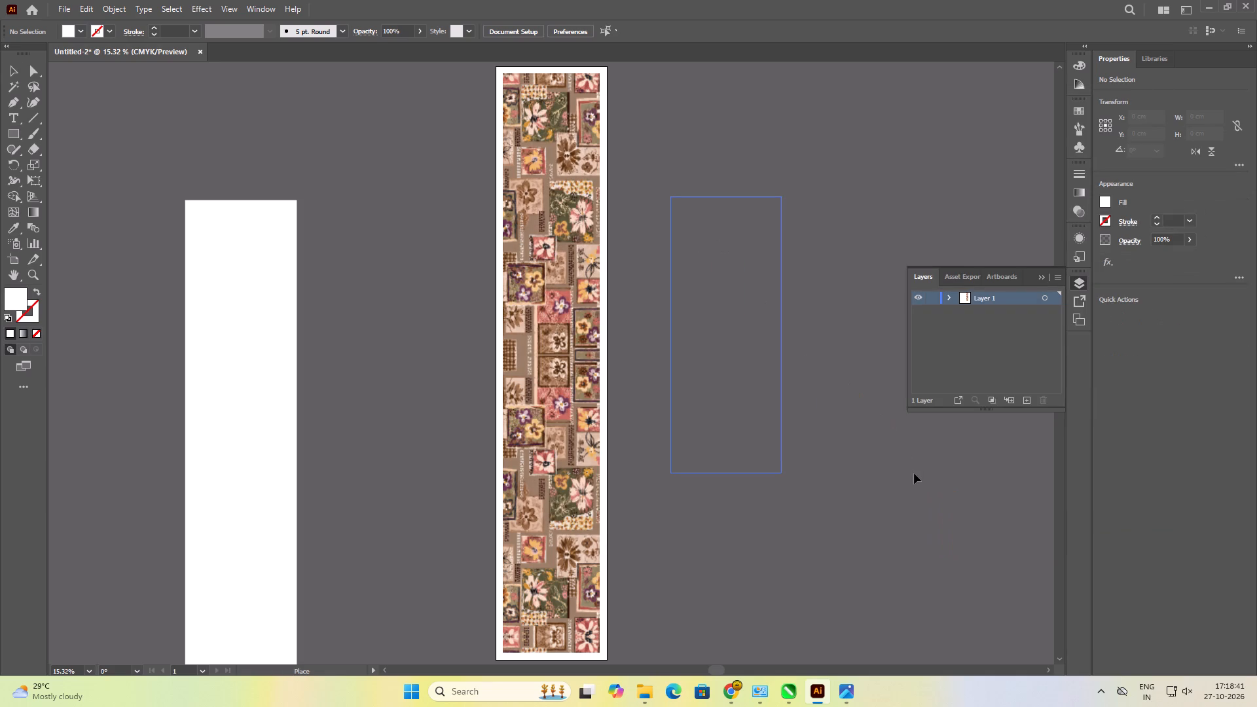
click(838, 439)
Fill the white rectangle with the brown border colour sampled from the placed 0117br reference using the Eyedropper.
scroll(741, 352, up, 2)
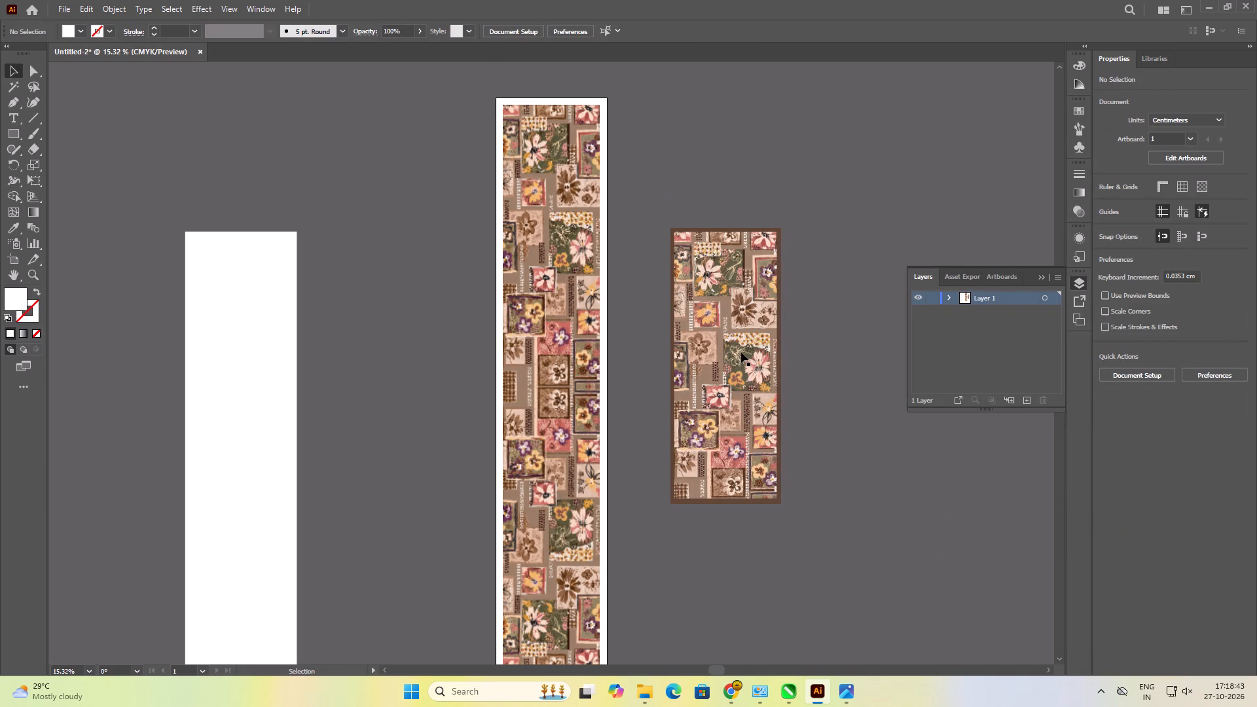
click(15, 228)
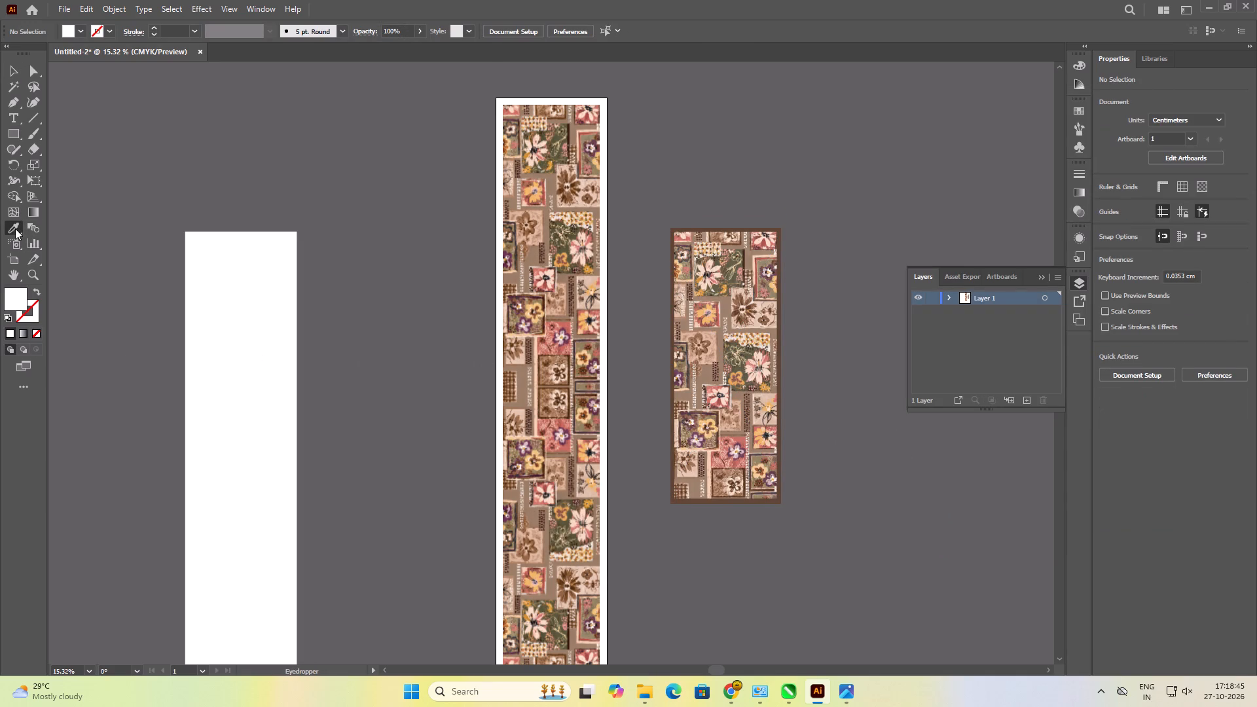
click(779, 346)
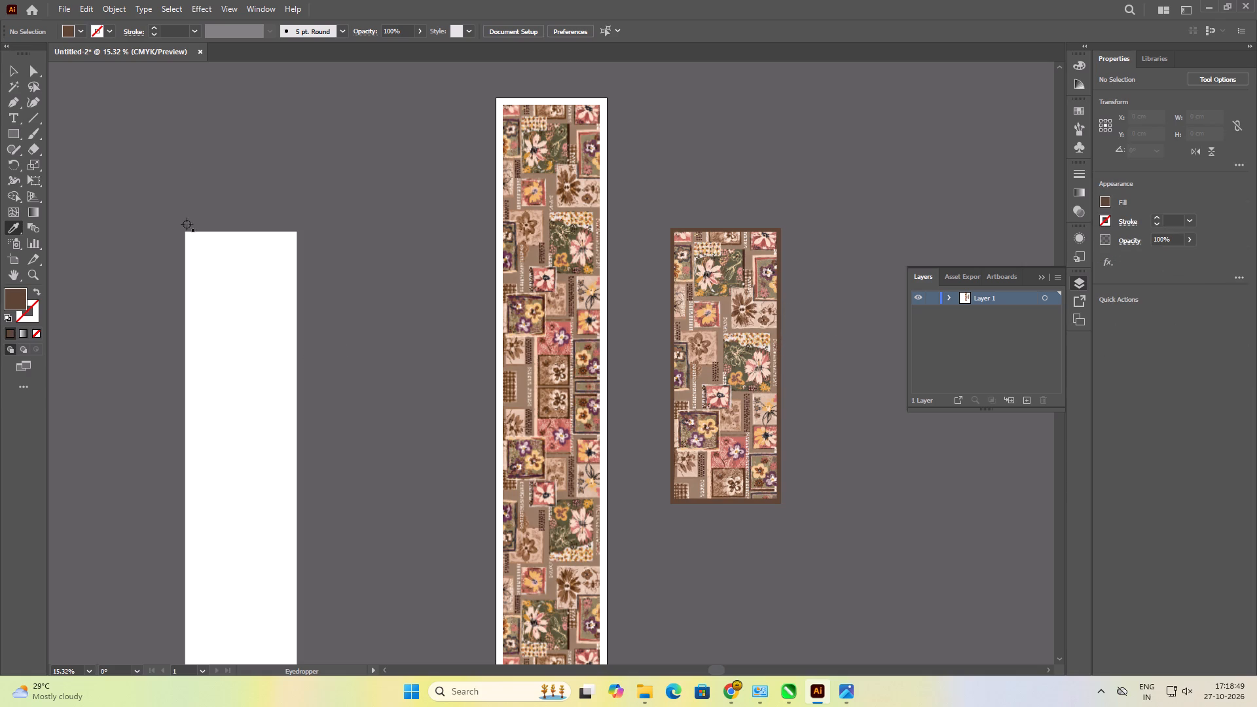
click(11, 74)
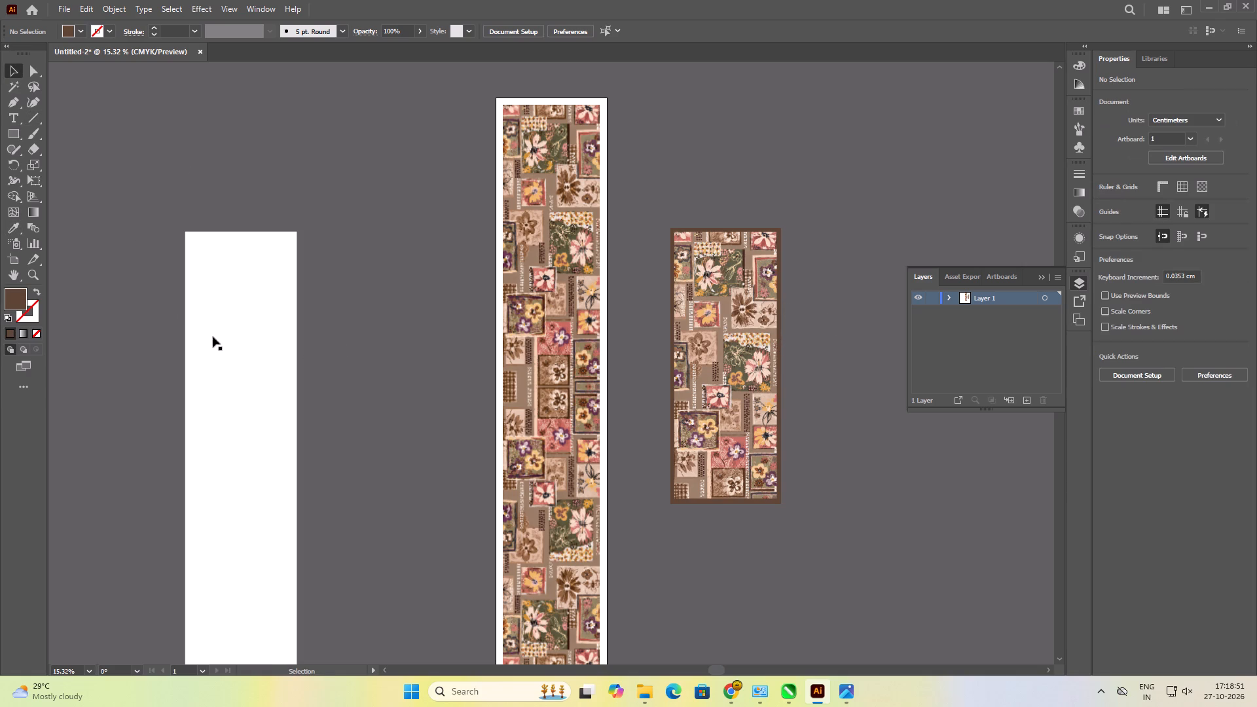
click(213, 336)
click(16, 236)
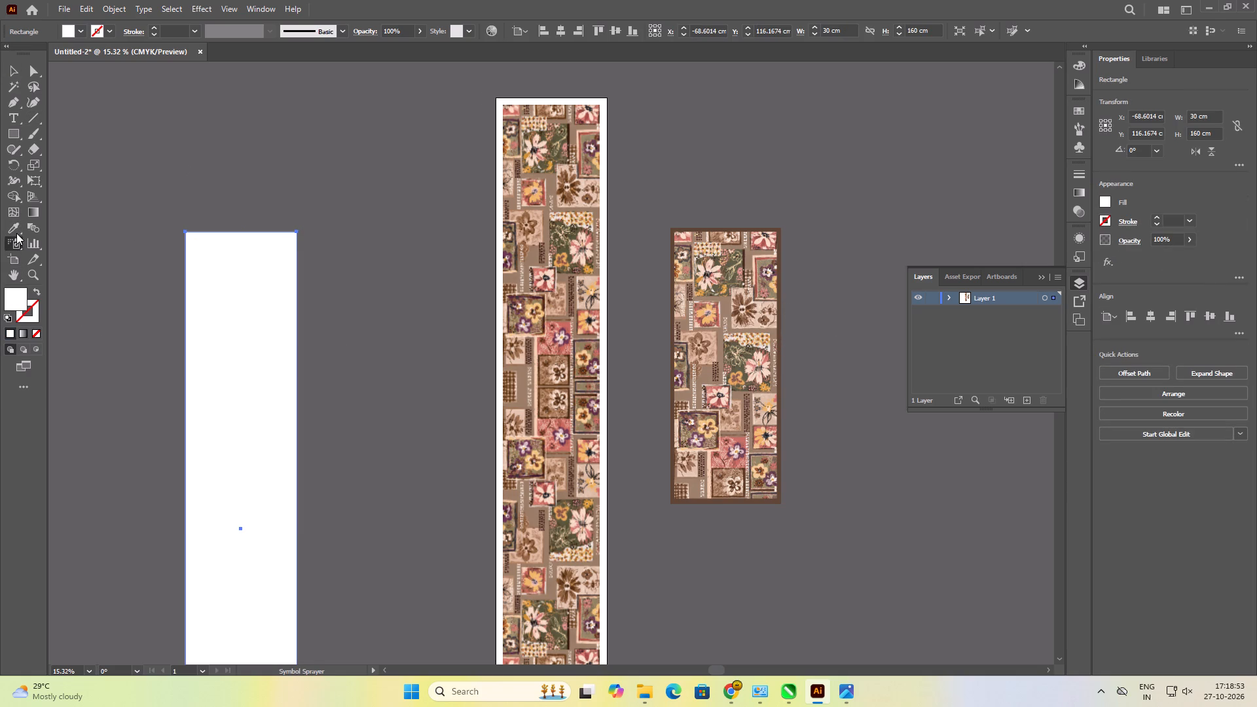
click(16, 232)
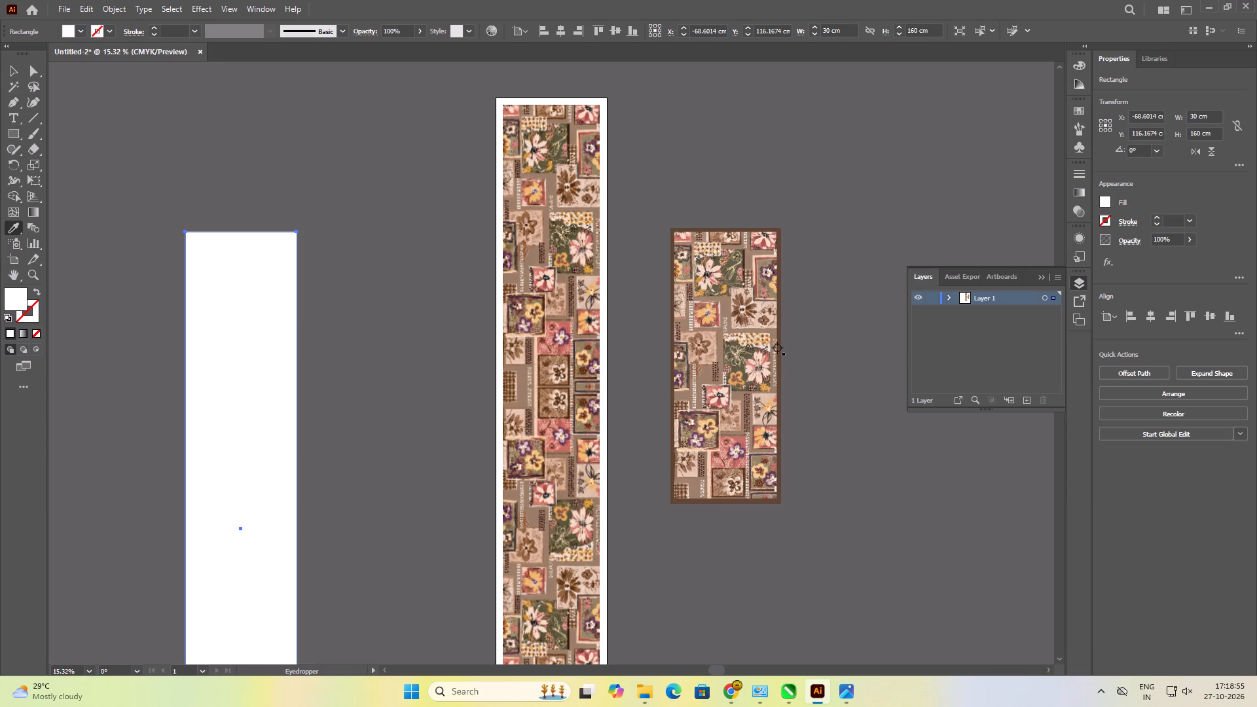
click(780, 343)
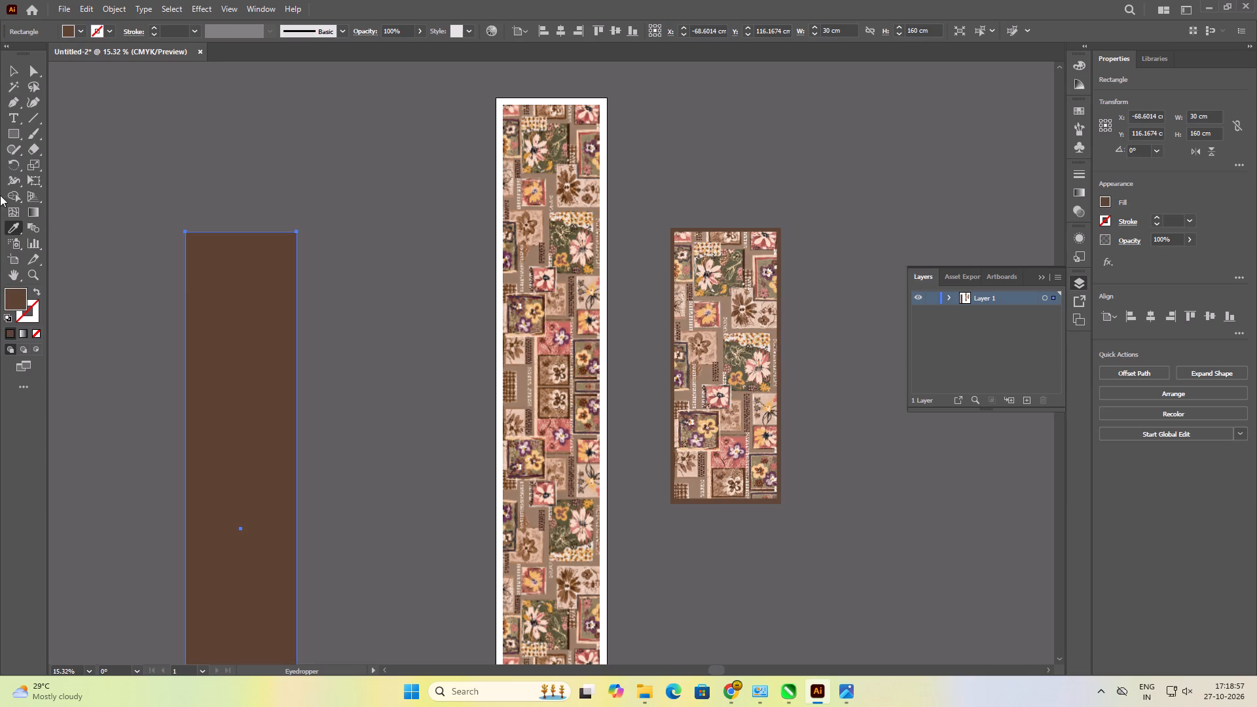
Align the brown rectangle to the artboard's horizontal and vertical centre.
click(11, 68)
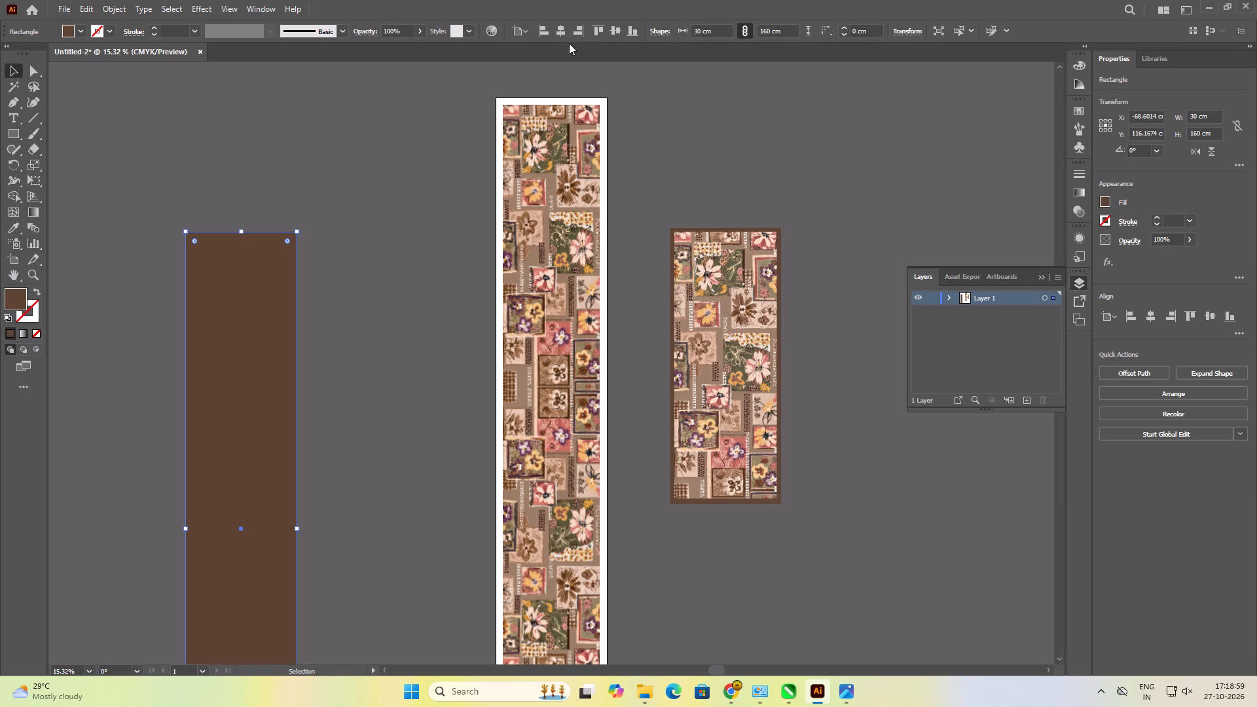
click(566, 32)
click(618, 32)
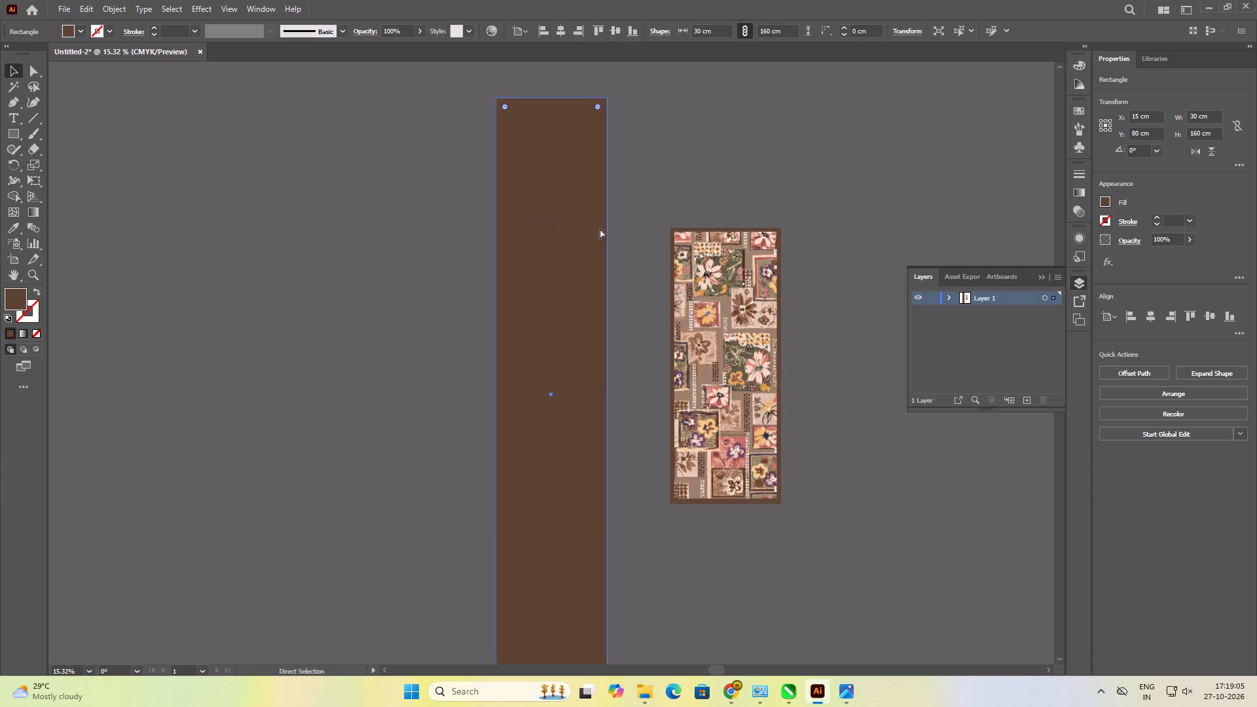
Send the brown rectangle behind the floral image so it forms a border, and deselect it.
key(ctrl+Page_Down)
key(ctrl+Page_Down)
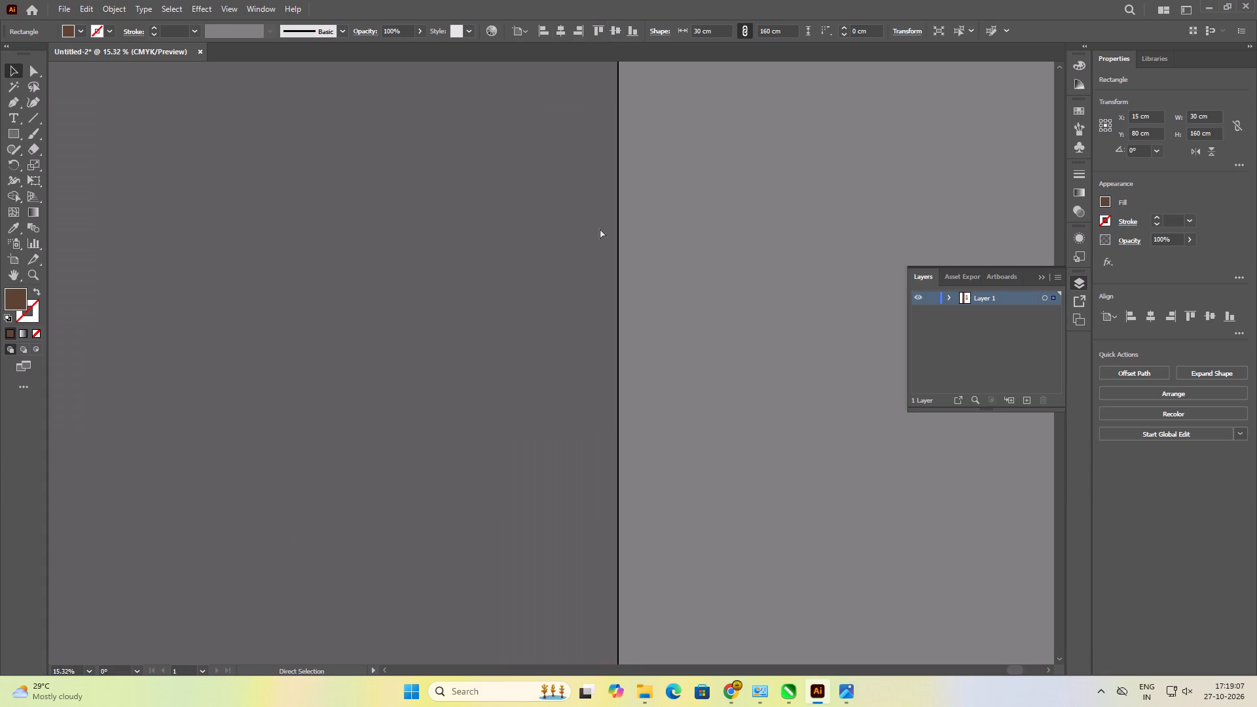
ctrl+scroll(600, 228, down, 1)
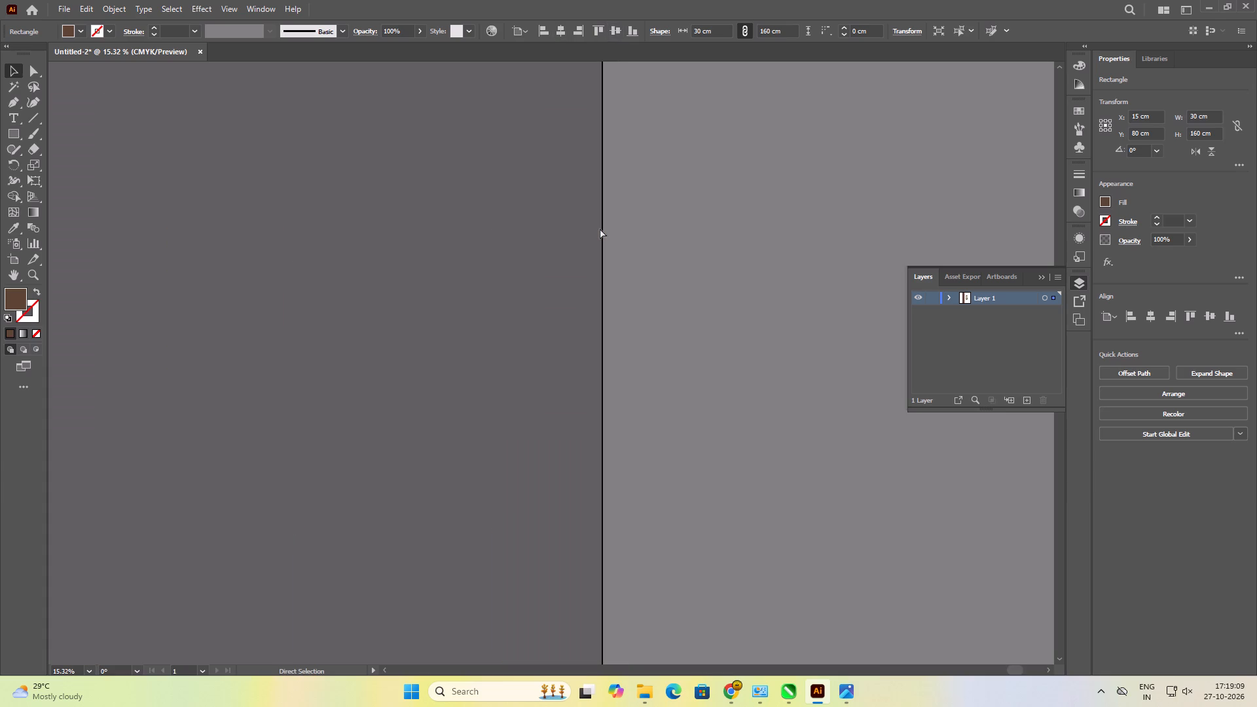
key(ctrl+0)
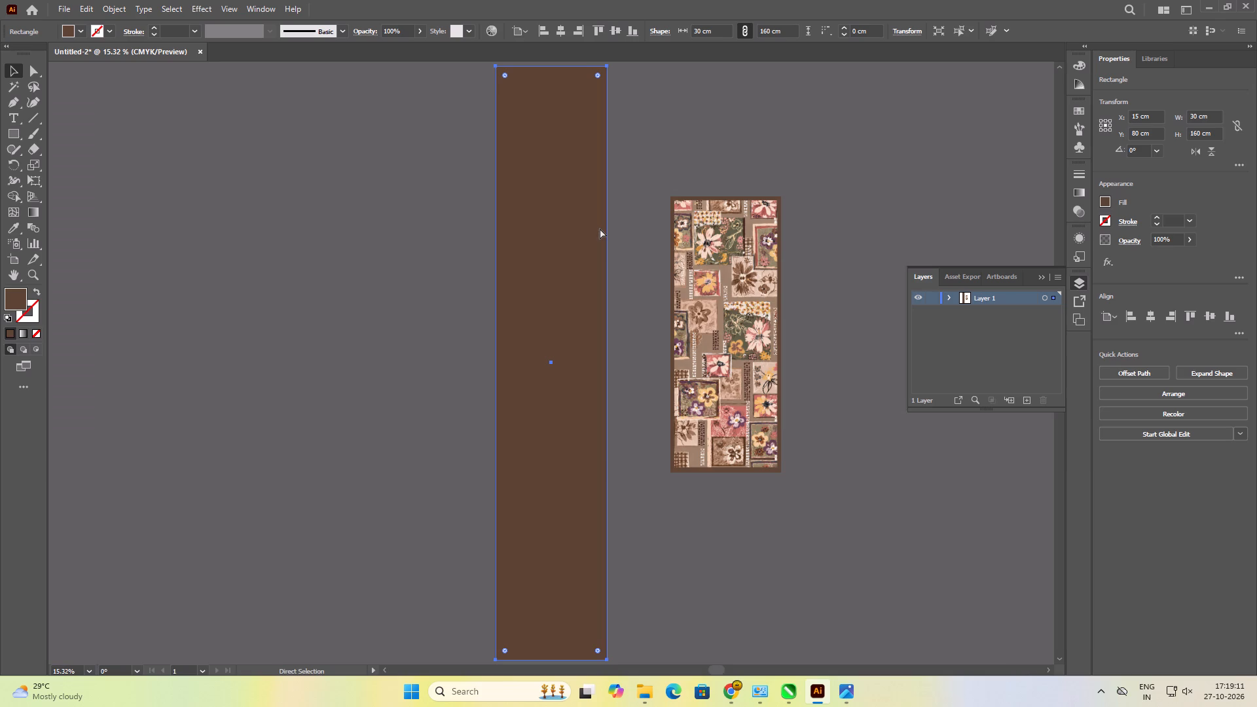
key(ctrl+bracketleft)
key(ctrl+bracketleft)
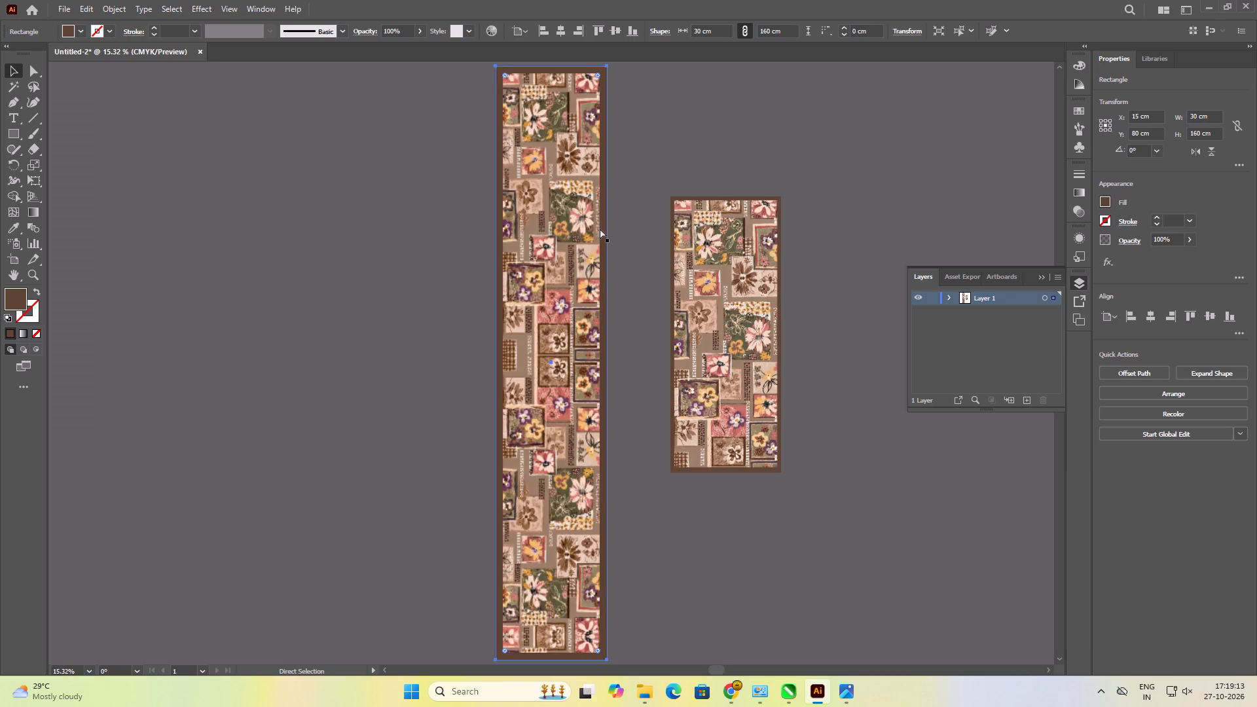
click(663, 287)
Delete the placed 0117br reference image beside the artboard.
click(731, 293)
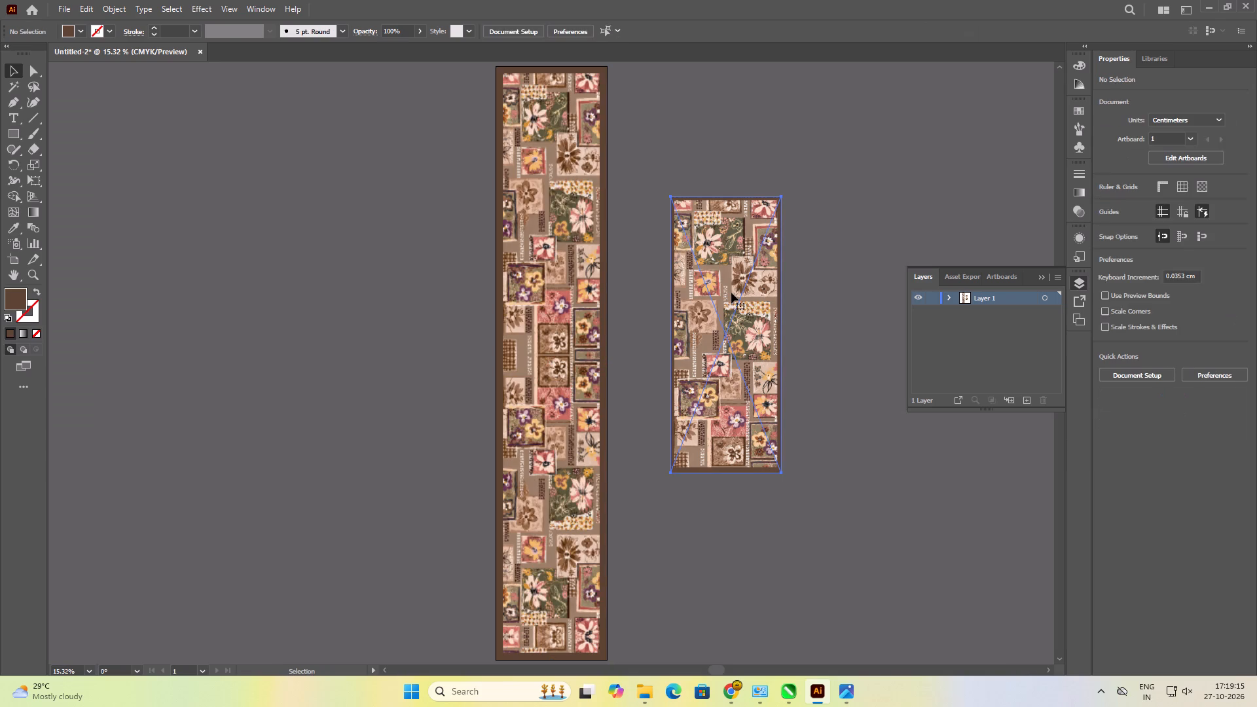
key(Delete)
click(731, 293)
Inspect the bordered floral panel, checking the brown edges and the patchwork pattern around its middle up close.
scroll(537, 259, up, 1)
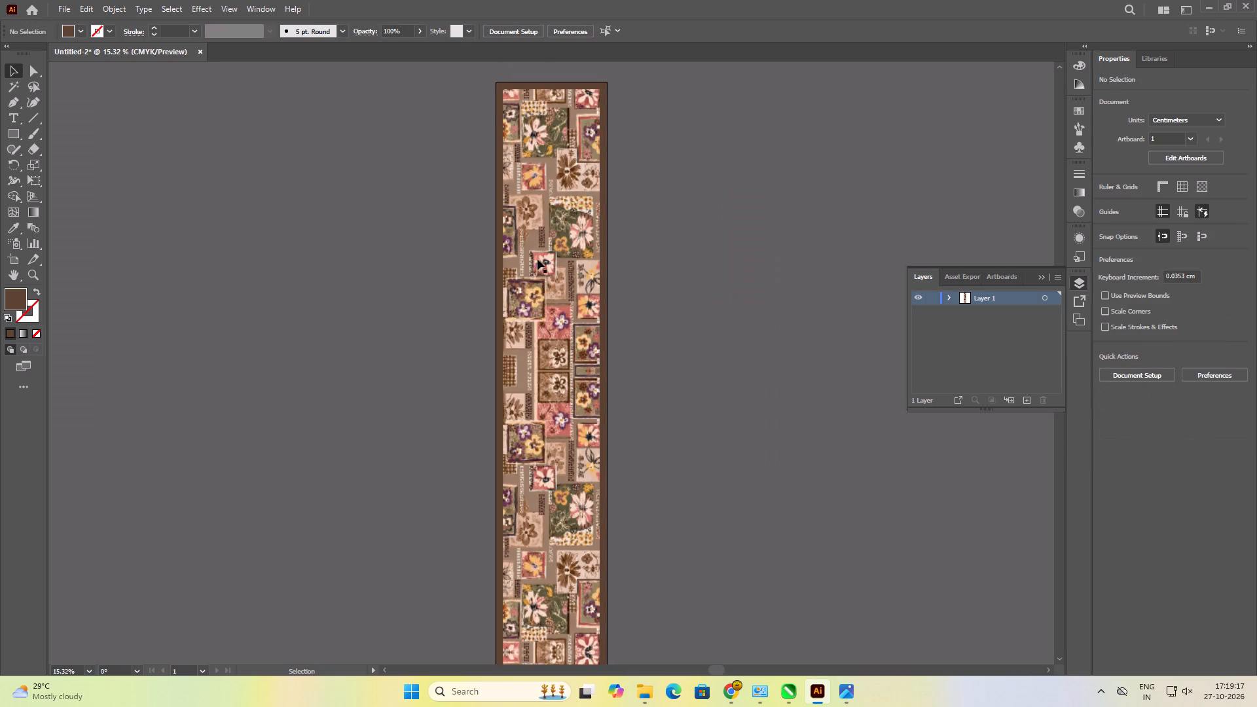
scroll(537, 259, up, 3)
scroll(537, 259, down, 5)
click(750, 316)
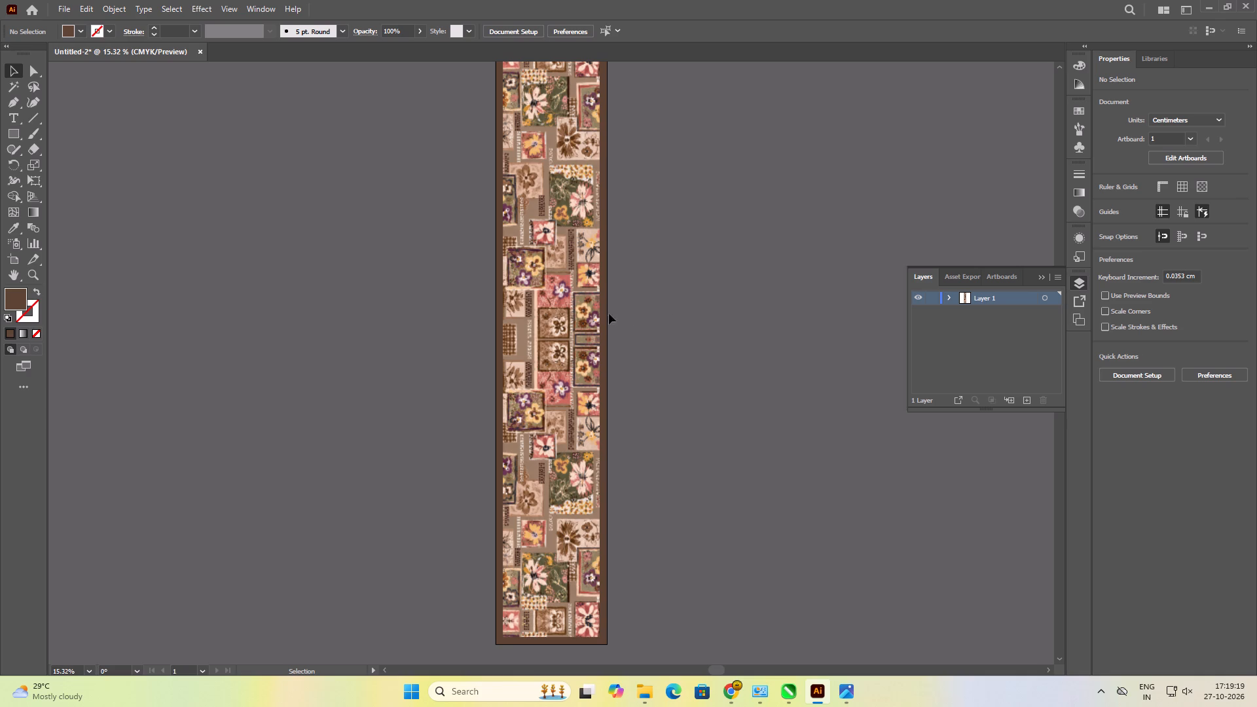
alt+scroll(560, 295, up, 4)
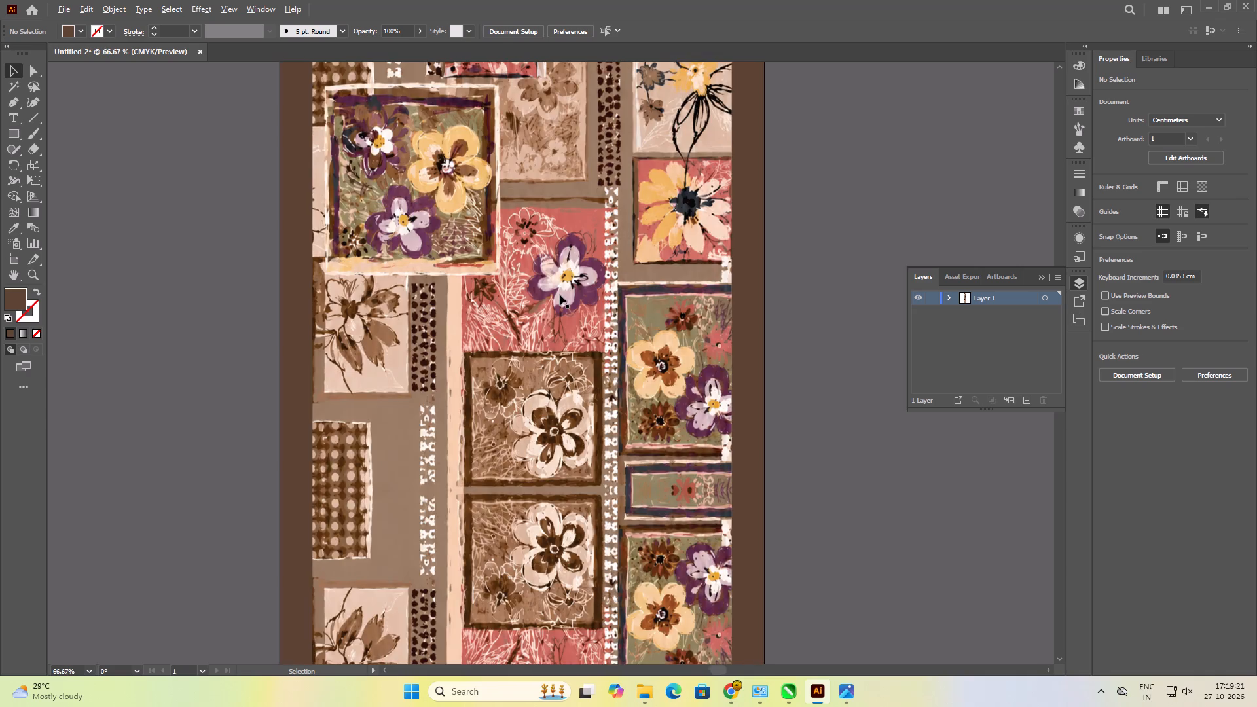
alt+scroll(560, 295, up, 3)
alt+scroll(560, 295, down, 5)
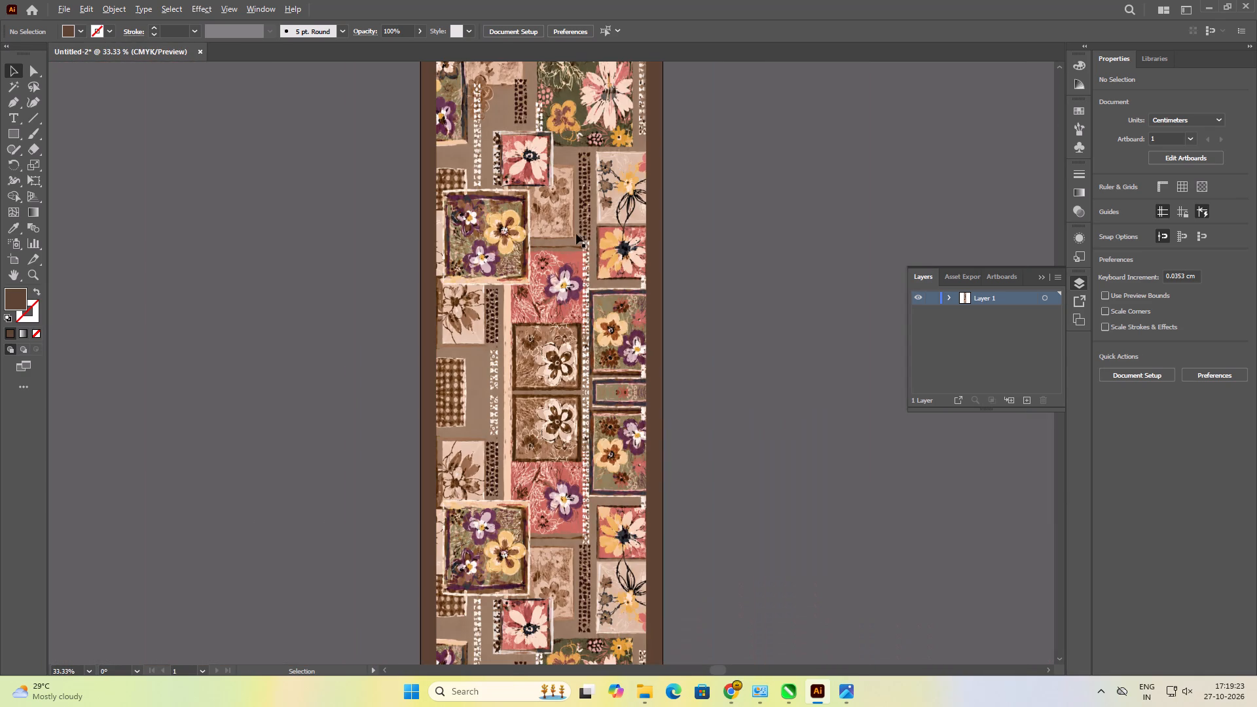
Examine the lower half of the bordered floral panel, from the patchwork pattern down to the brown bottom edge.
scroll(576, 234, down, 20)
alt+scroll(586, 361, up, 3)
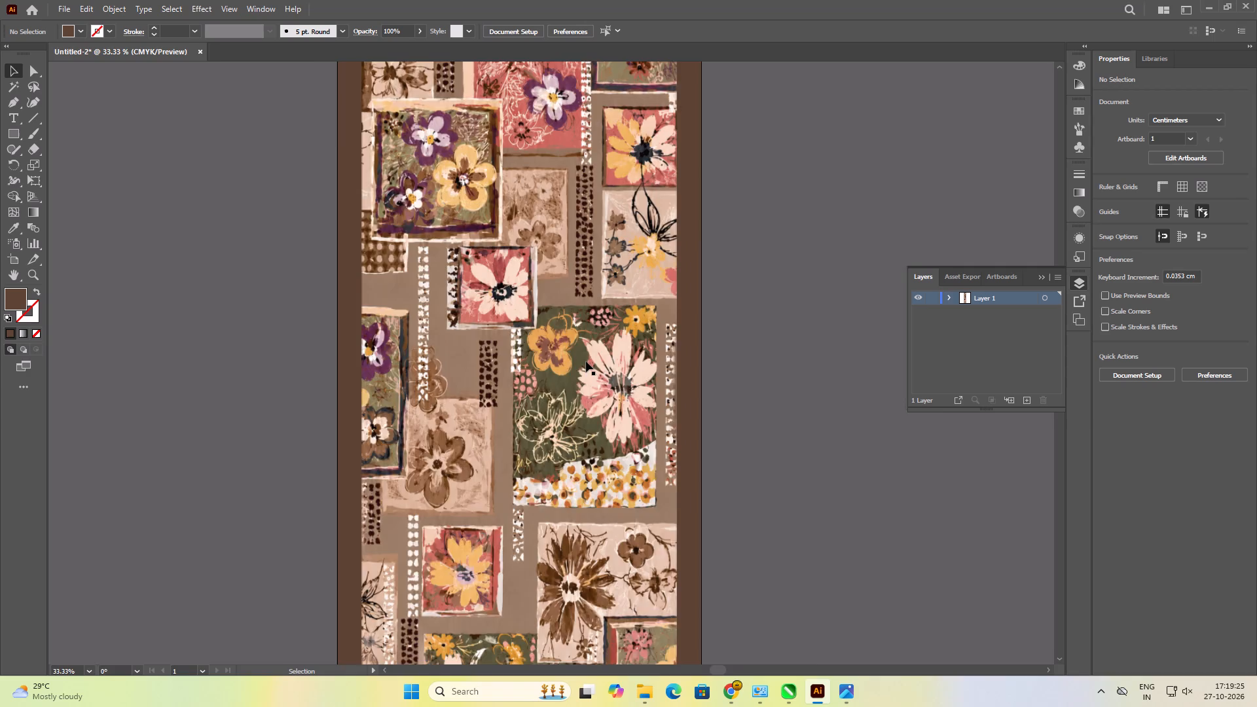
alt+scroll(586, 361, up, 4)
alt+scroll(586, 361, down, 5)
alt+scroll(585, 248, down, 1)
scroll(585, 248, down, 6)
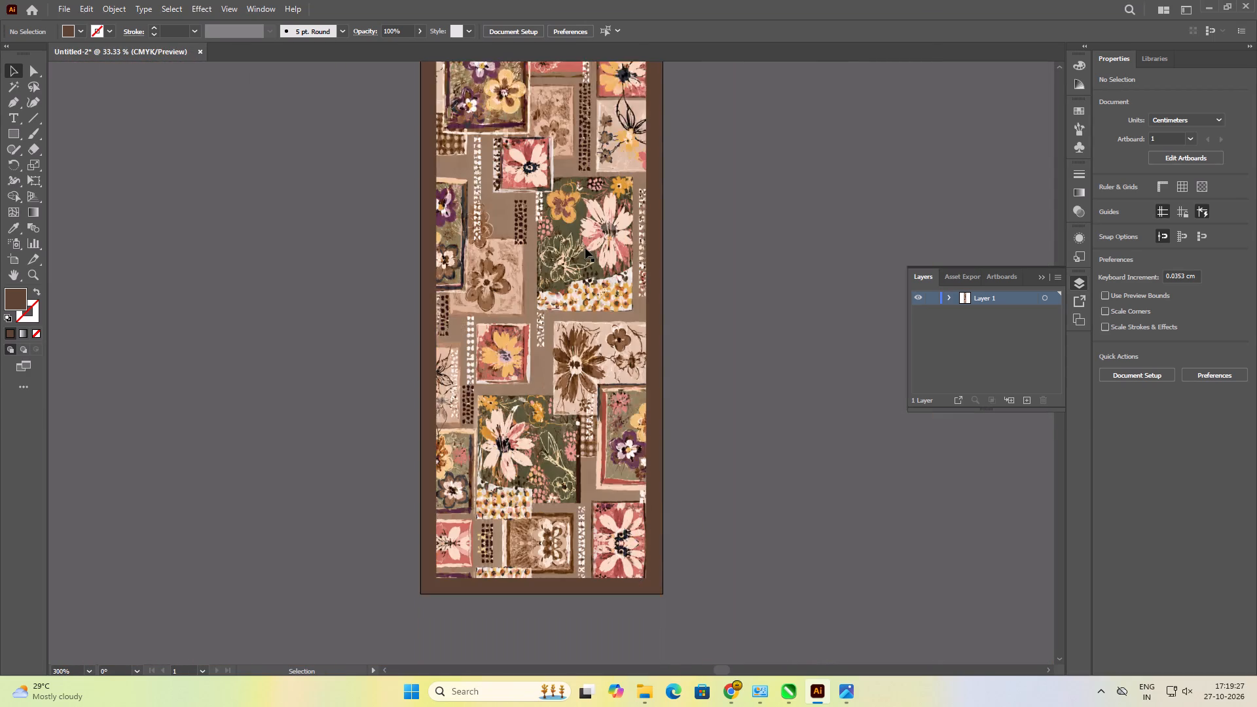
scroll(585, 248, down, 7)
scroll(537, 483, up, 1)
click(706, 479)
scroll(556, 463, up, 4)
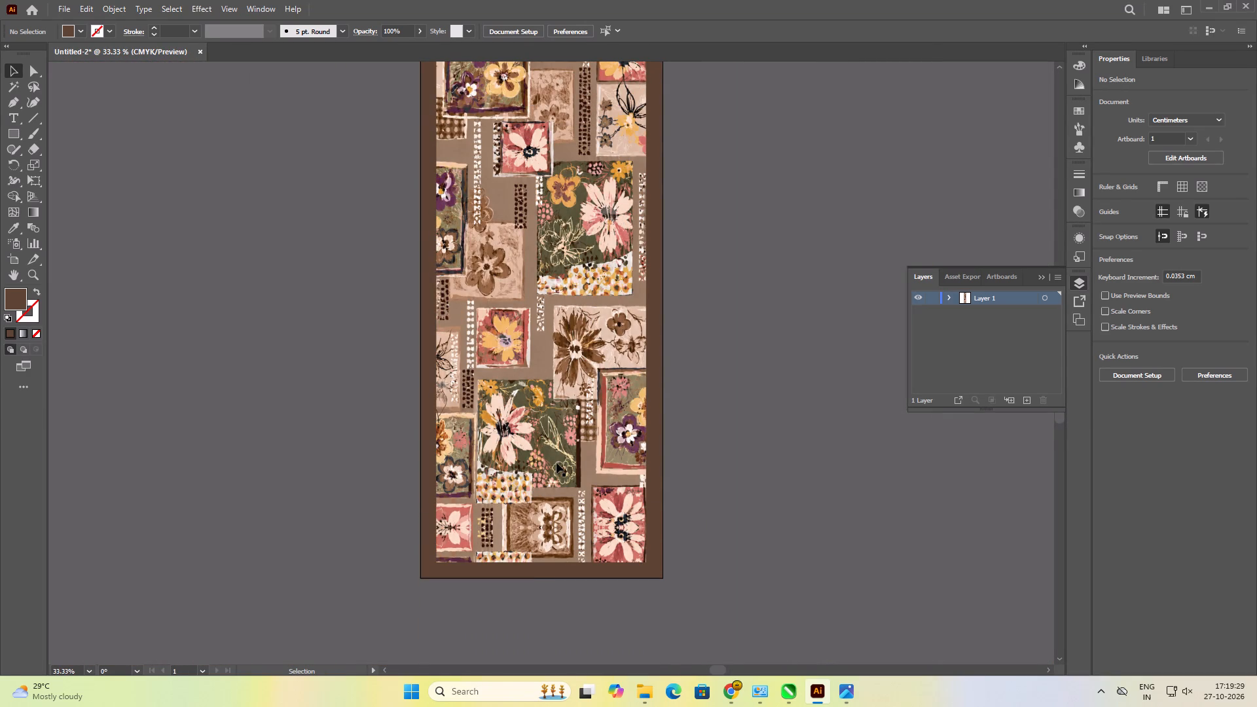
scroll(556, 463, up, 1)
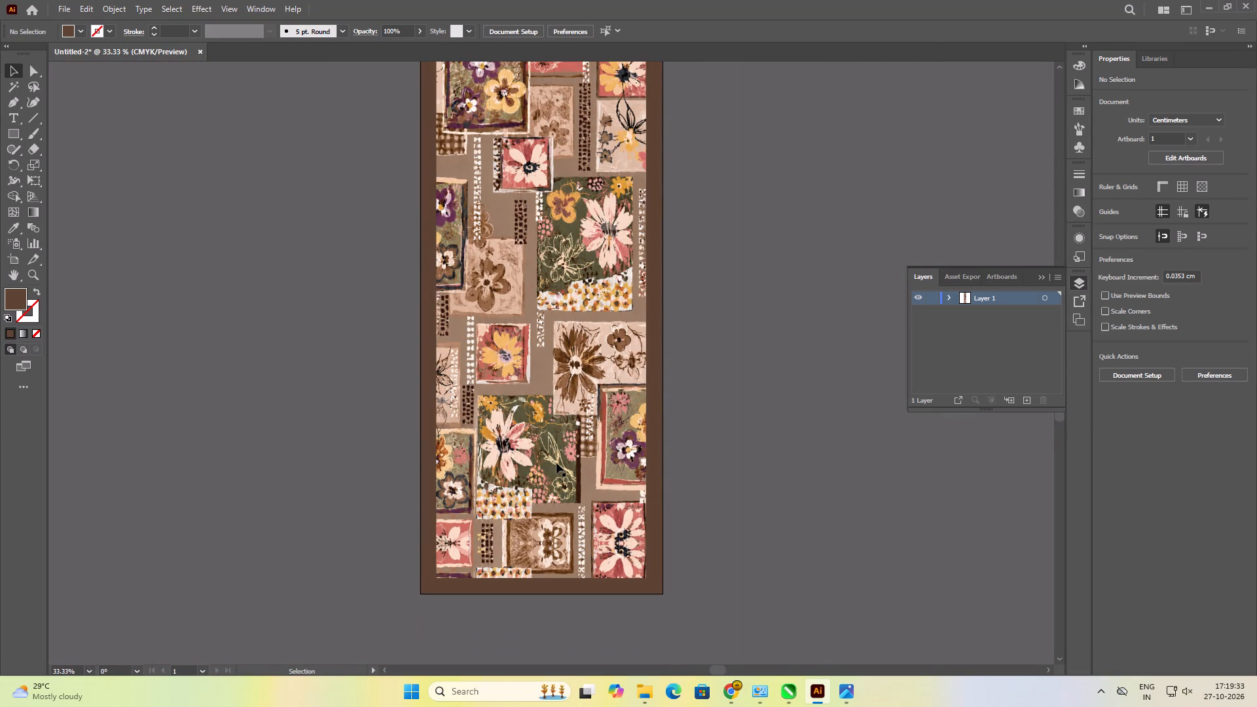
scroll(556, 463, up, 1)
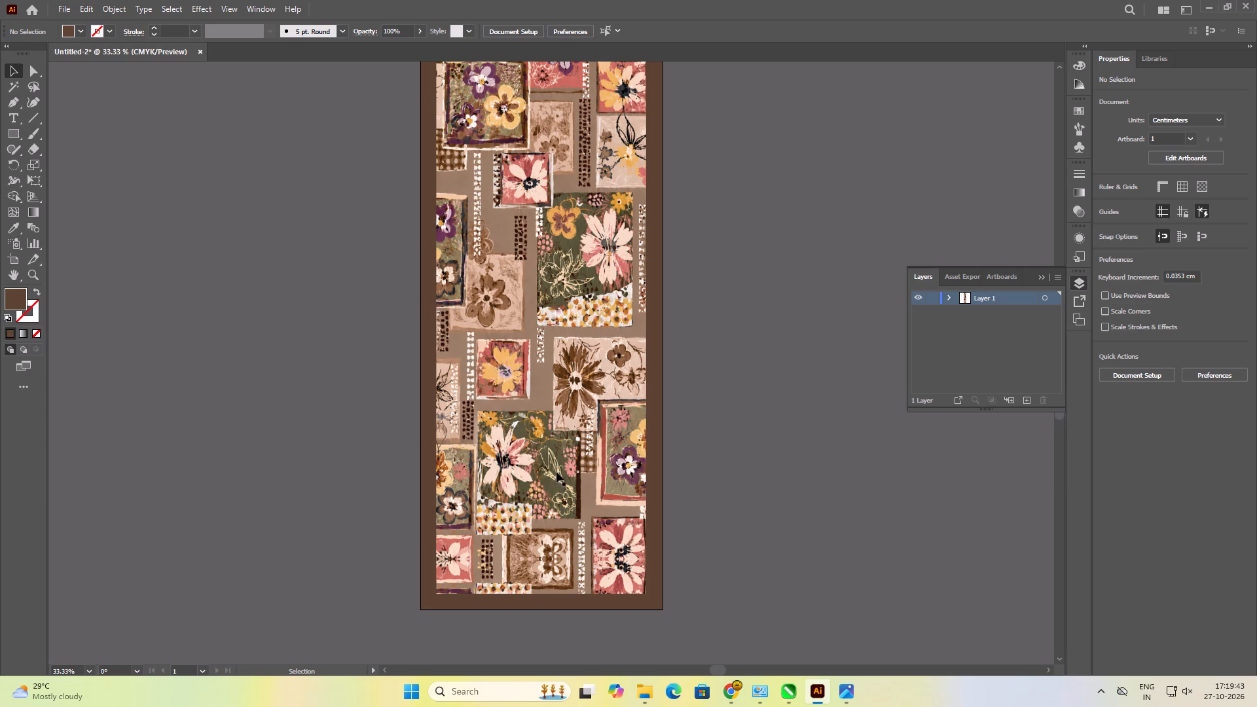
Check the dimensions of the floral image and the brown border rectangle by selecting each in turn, and deselect.
click(646, 594)
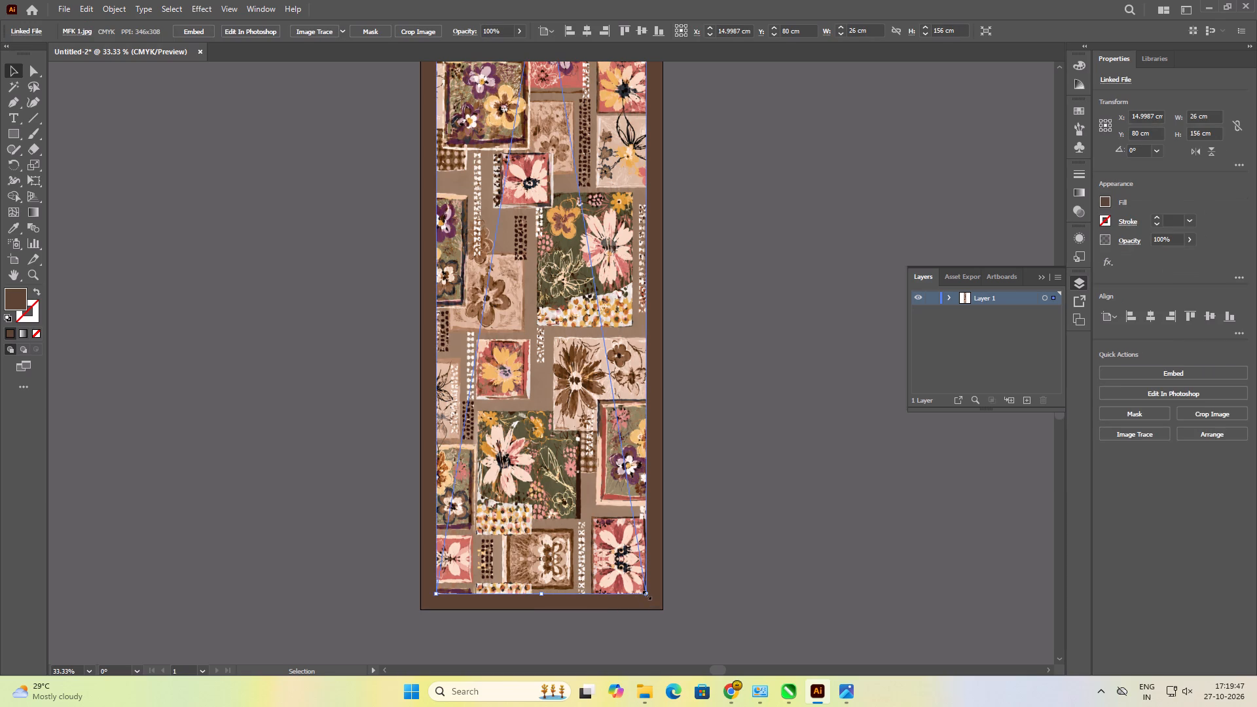
click(659, 609)
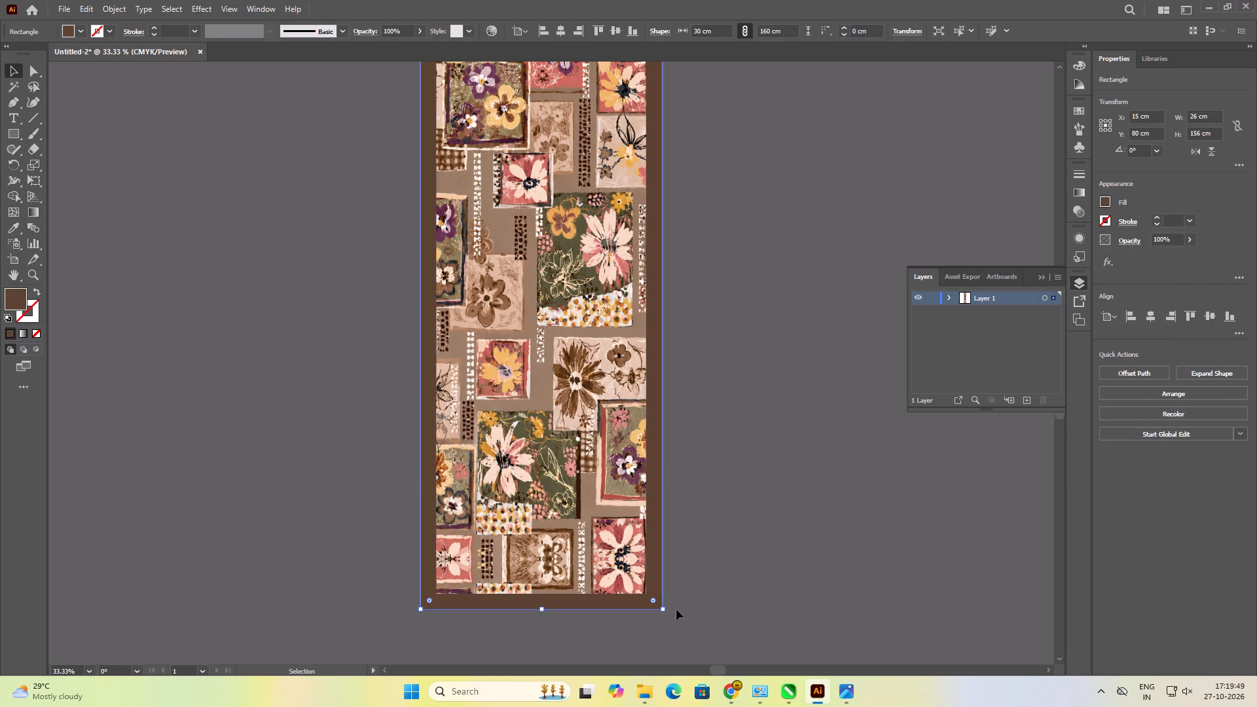
click(676, 609)
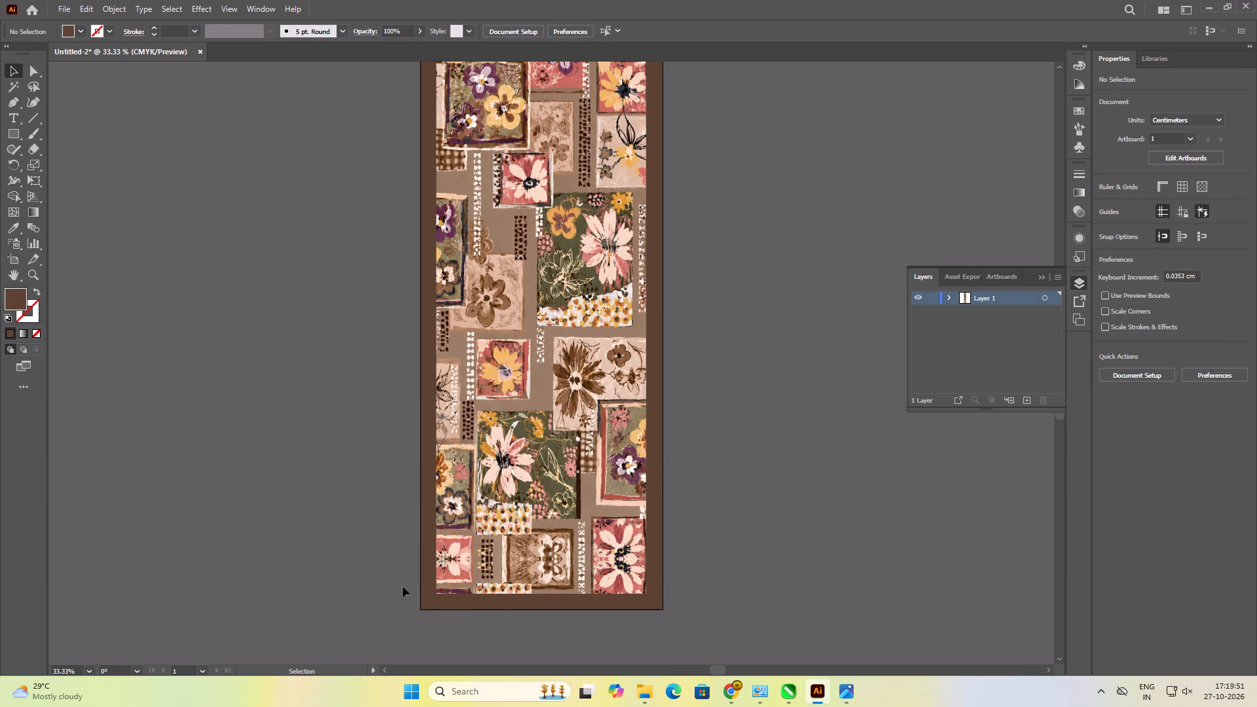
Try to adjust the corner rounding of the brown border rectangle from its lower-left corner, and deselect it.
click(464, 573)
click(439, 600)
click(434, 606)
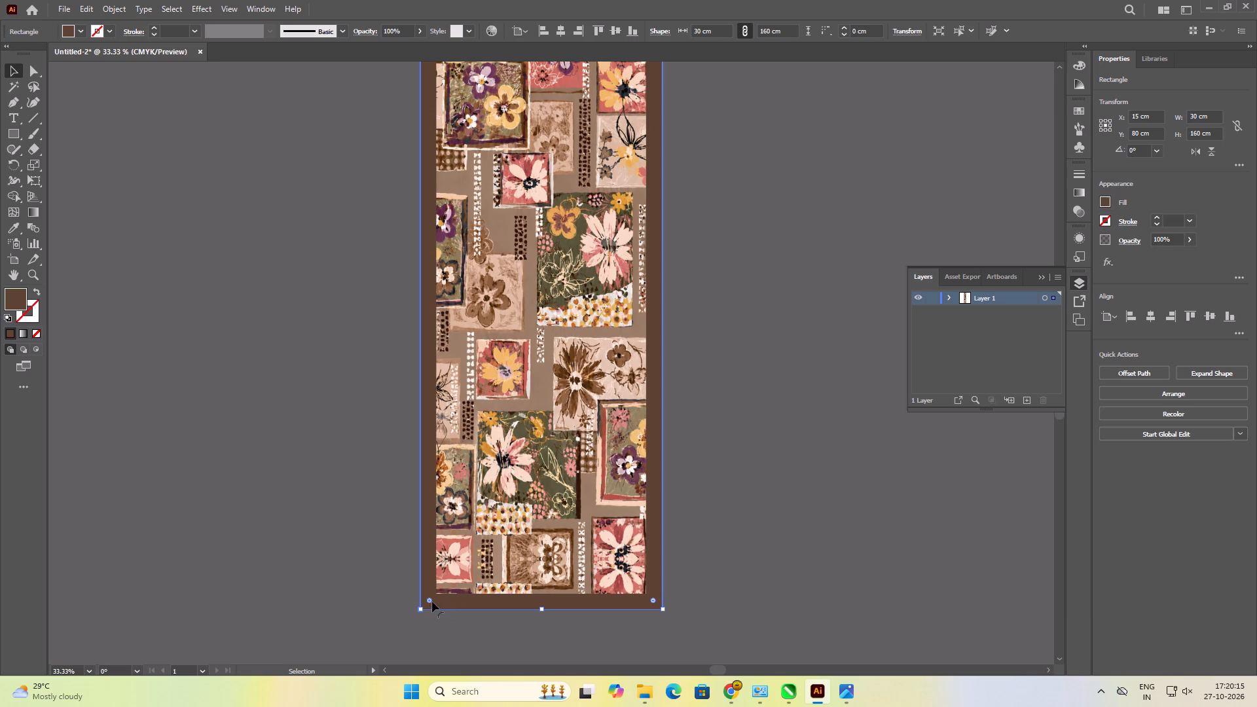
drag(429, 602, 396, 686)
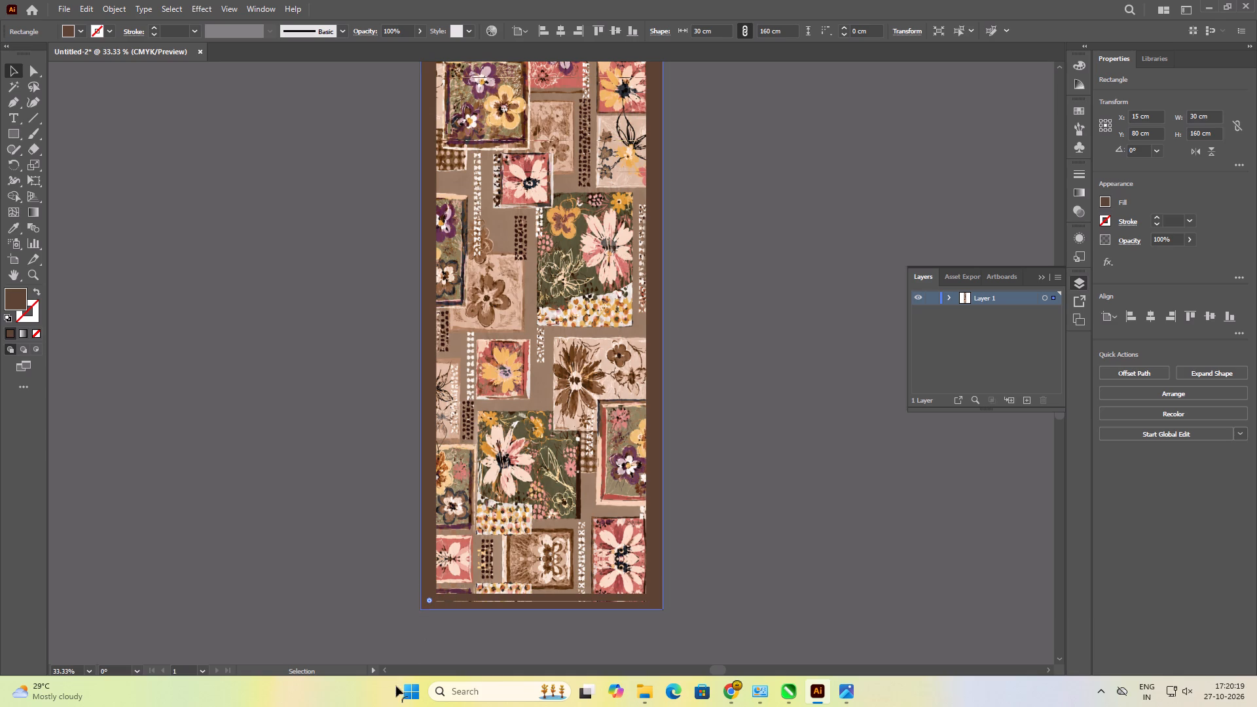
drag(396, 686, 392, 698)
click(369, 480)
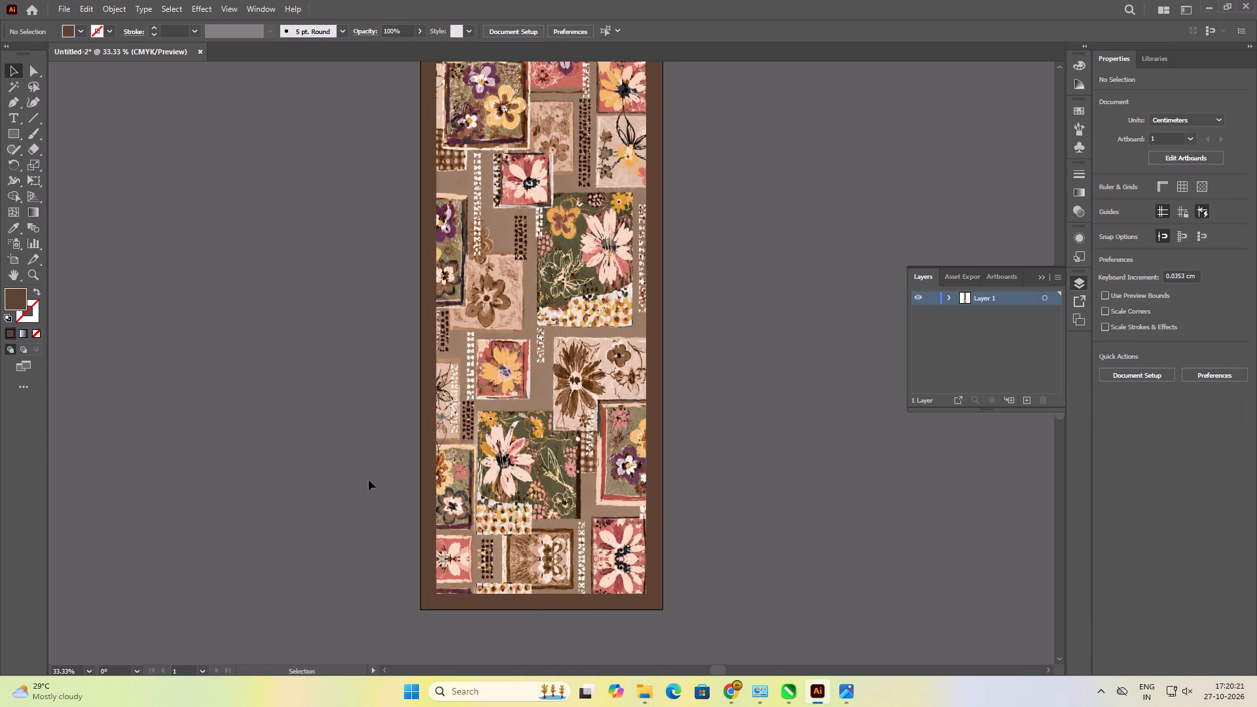
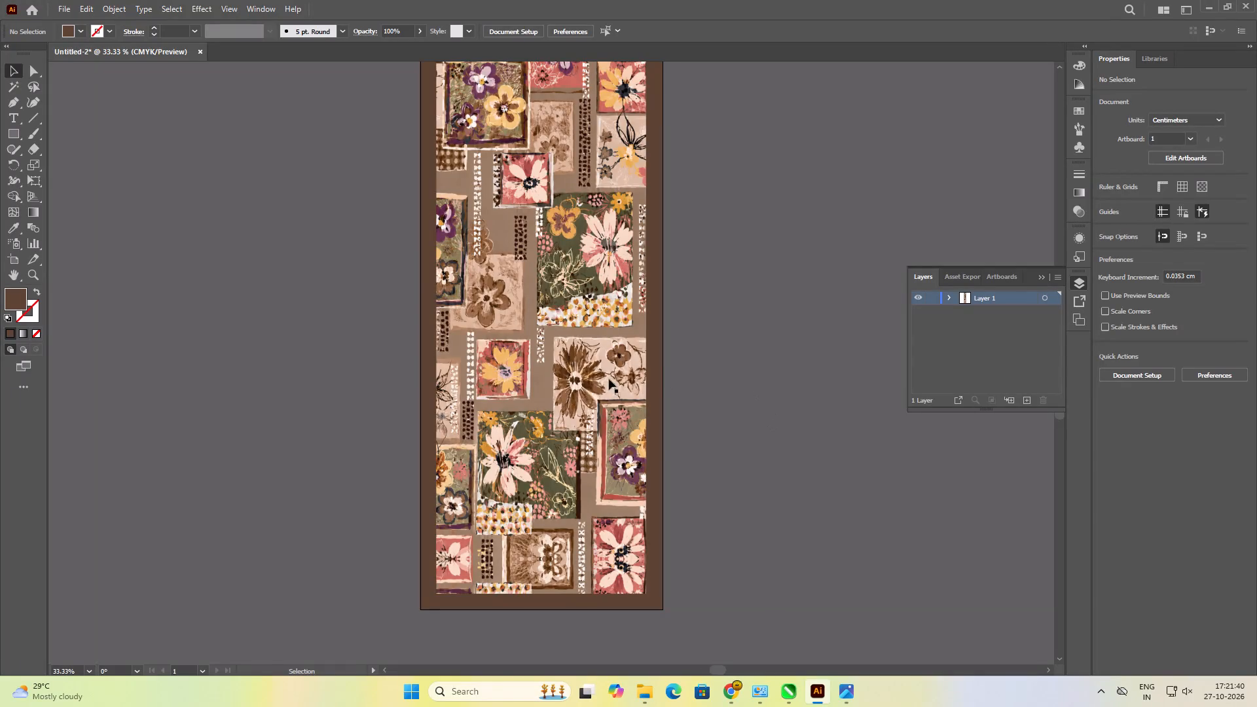
Image Trace the 26 x 156 cm floral image with the High Fidelity Photo preset.
click(585, 382)
click(696, 452)
click(522, 460)
scroll(522, 462, down, 5)
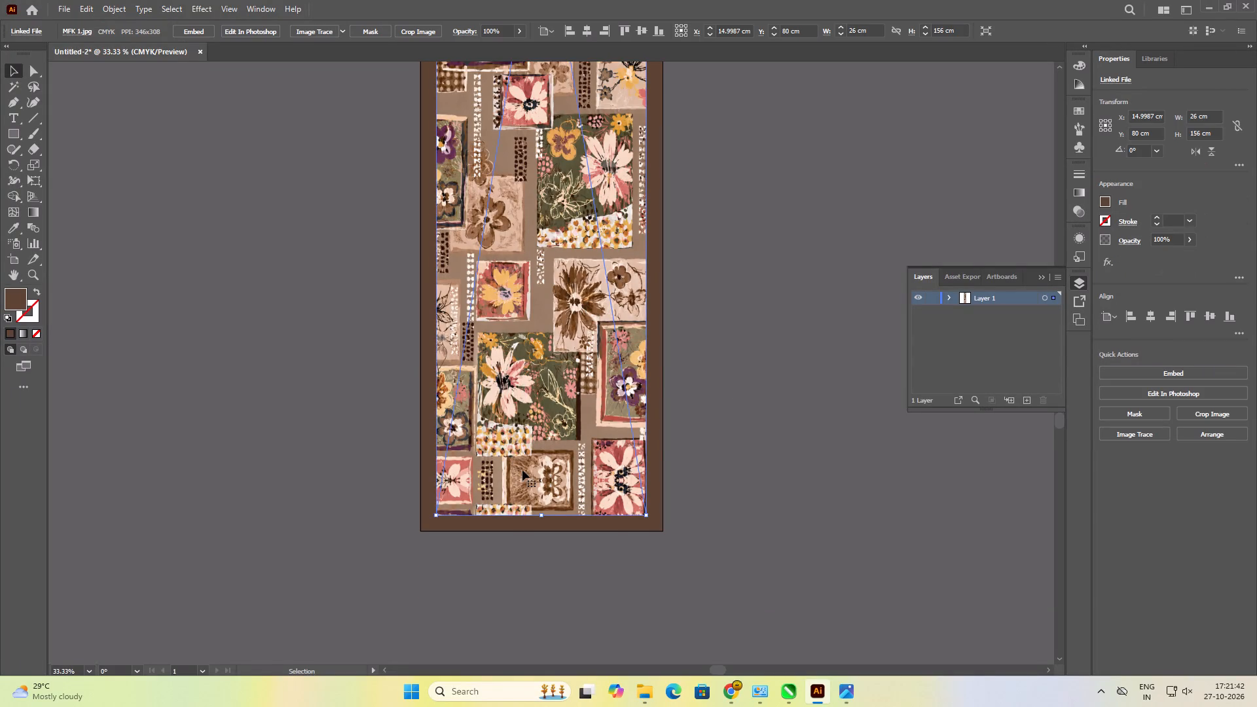
scroll(522, 470, down, 6)
scroll(531, 425, up, 20)
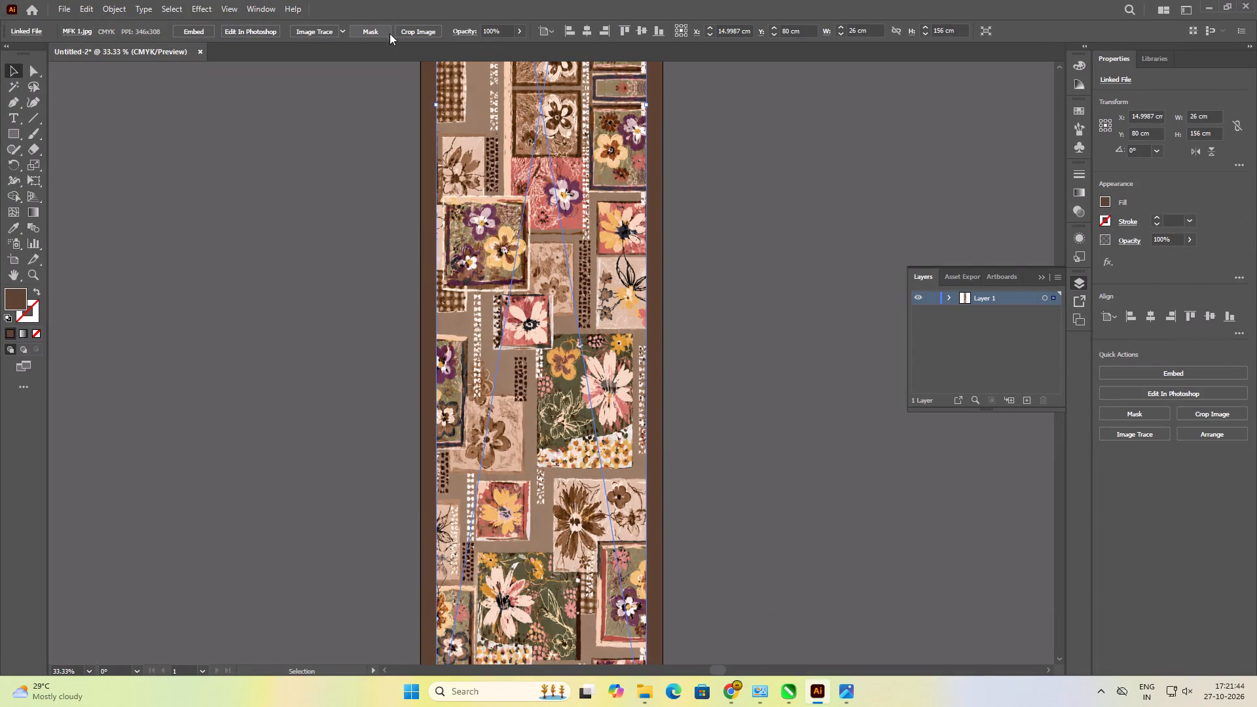
click(346, 31)
click(368, 75)
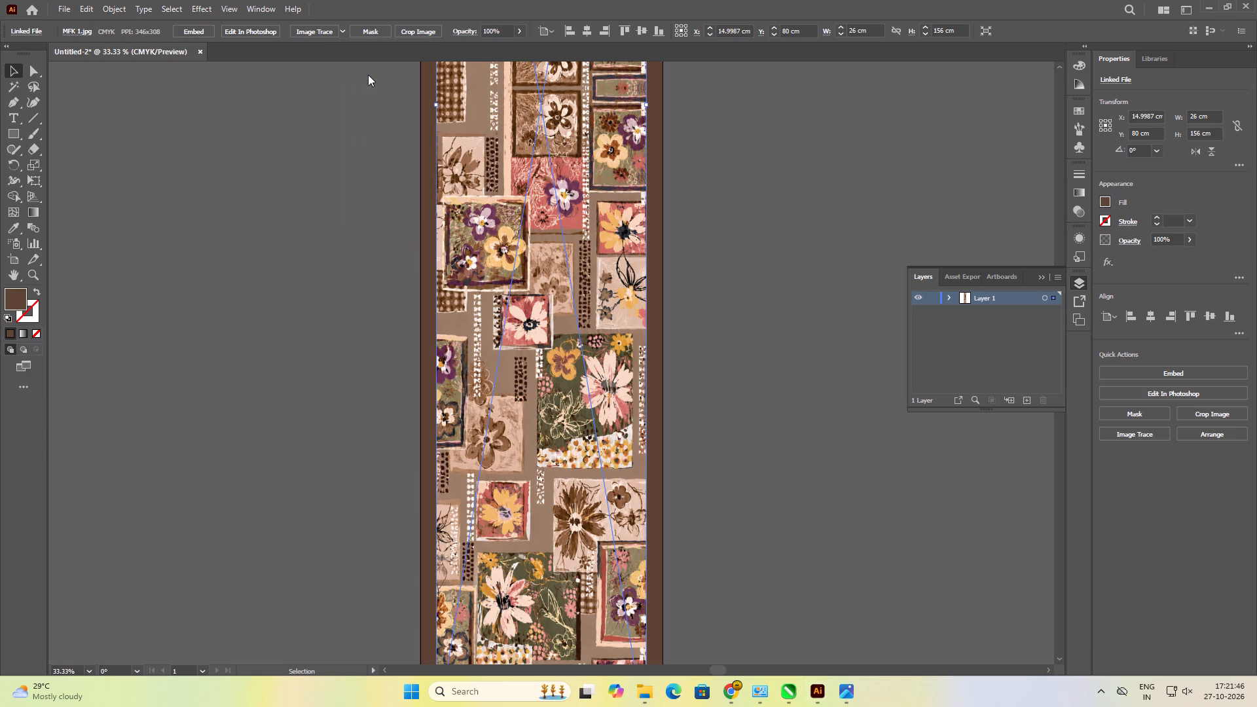
click(715, 361)
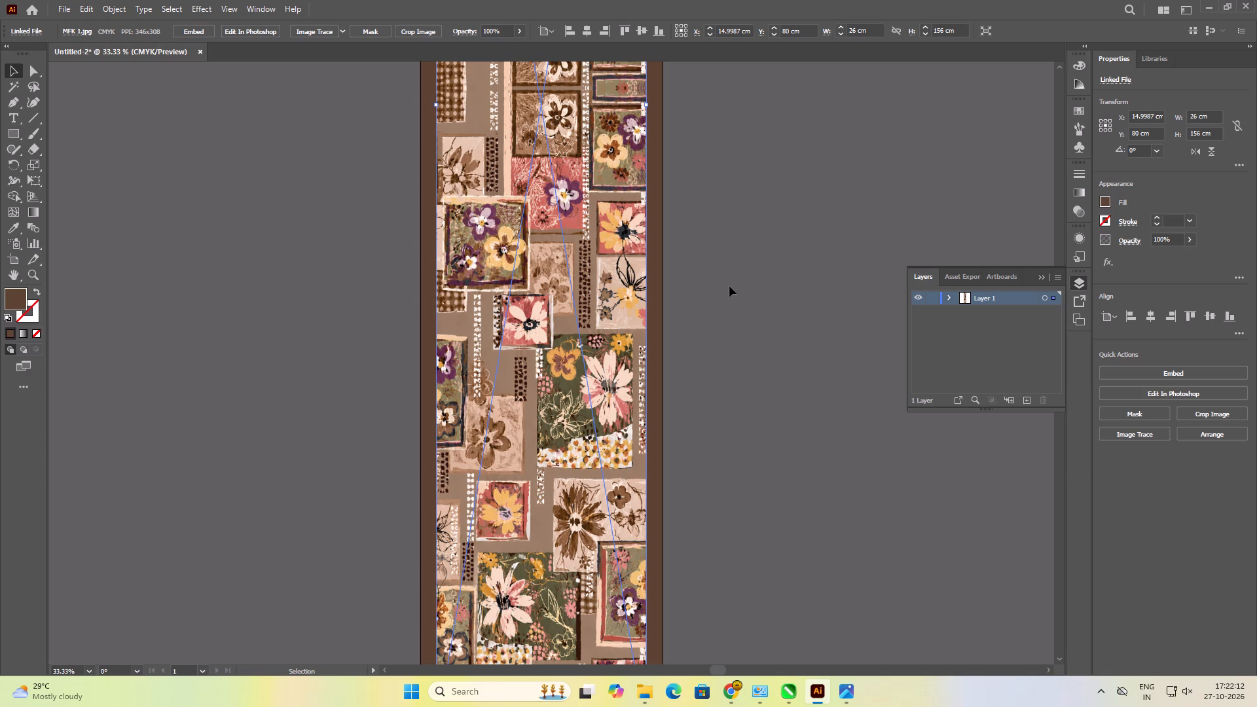
scroll(531, 281, up, 4)
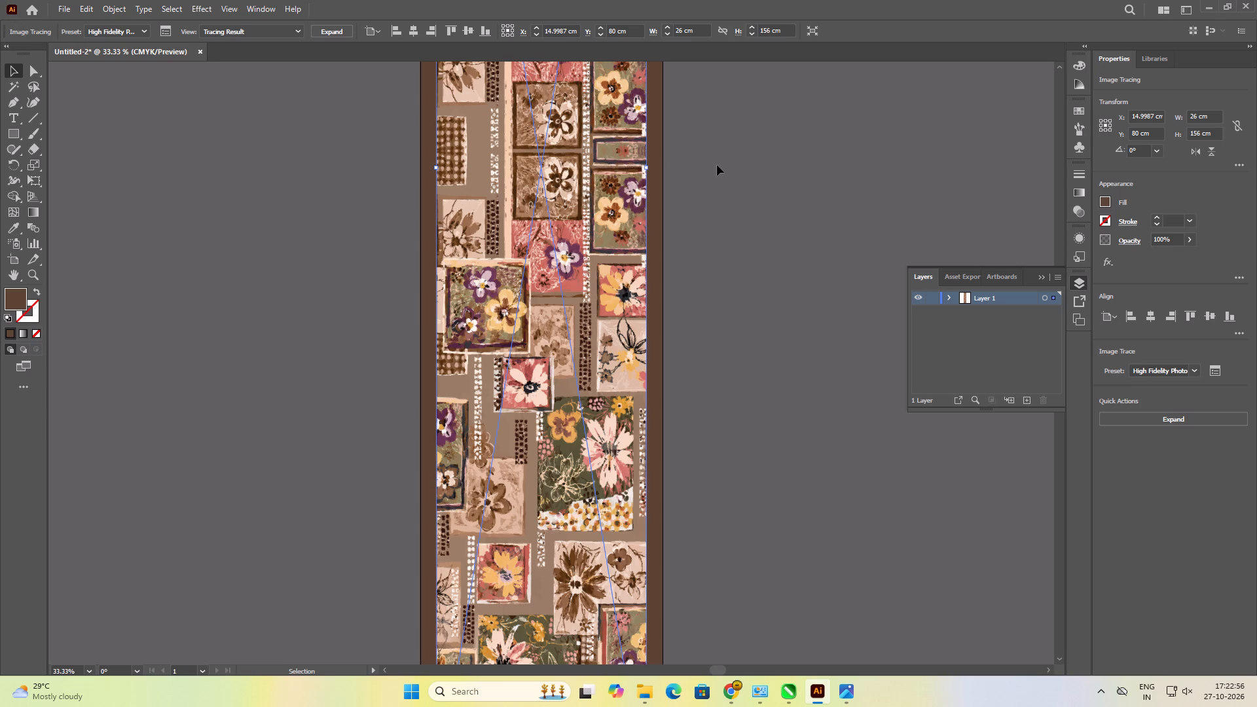
Switch to Chrome and browse the related lace pattern vectors on Vecteezy, opening the rose lace doily design and returning to the previous page.
click(727, 689)
scroll(321, 348, down, 1)
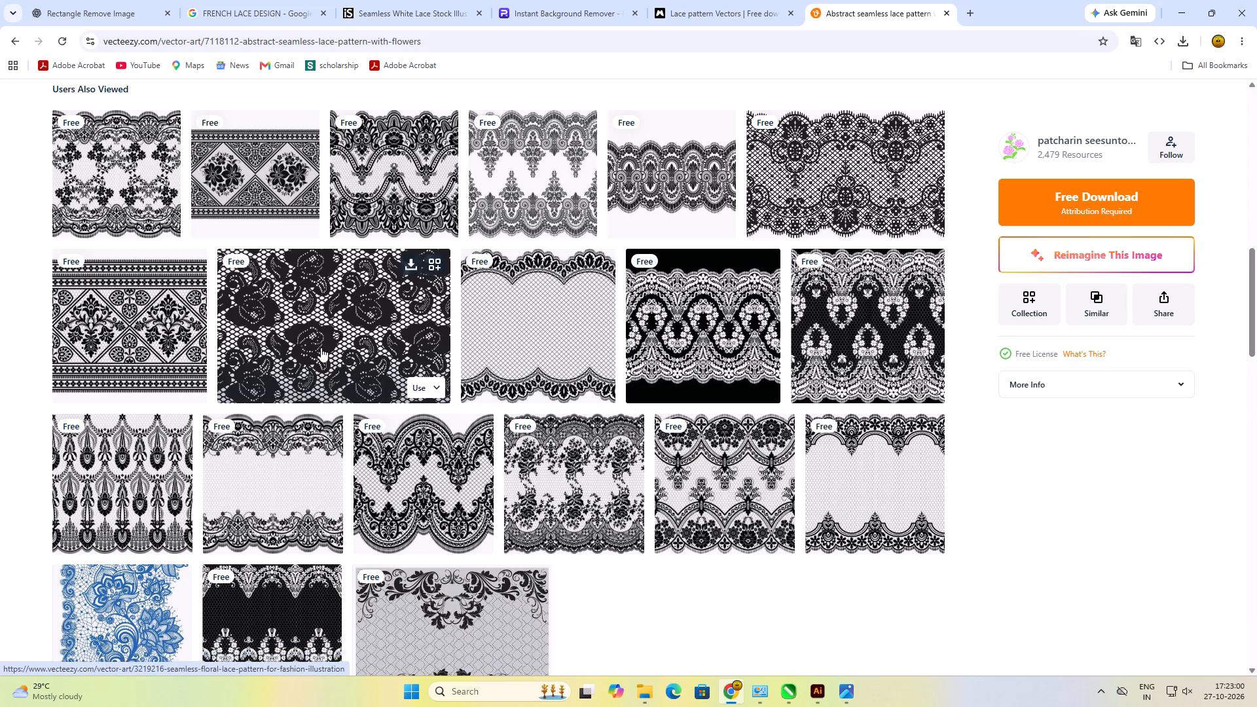
scroll(321, 348, down, 4)
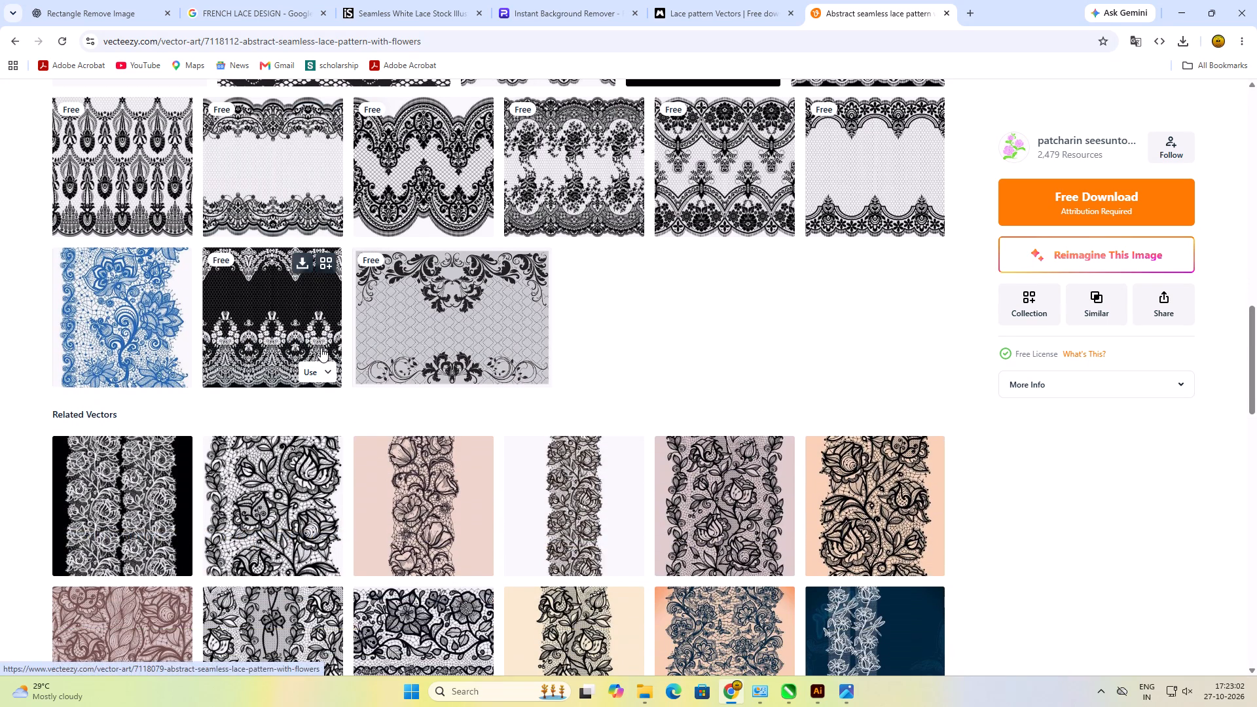
scroll(321, 348, down, 2)
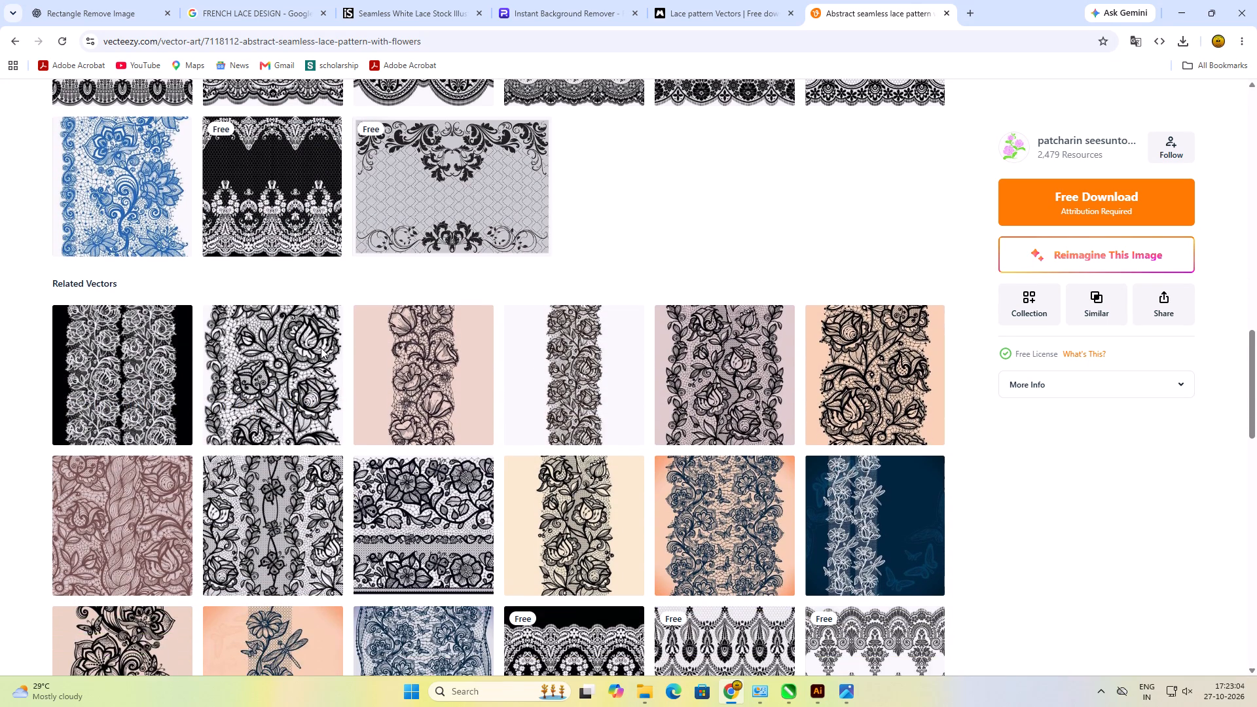
scroll(321, 348, down, 4)
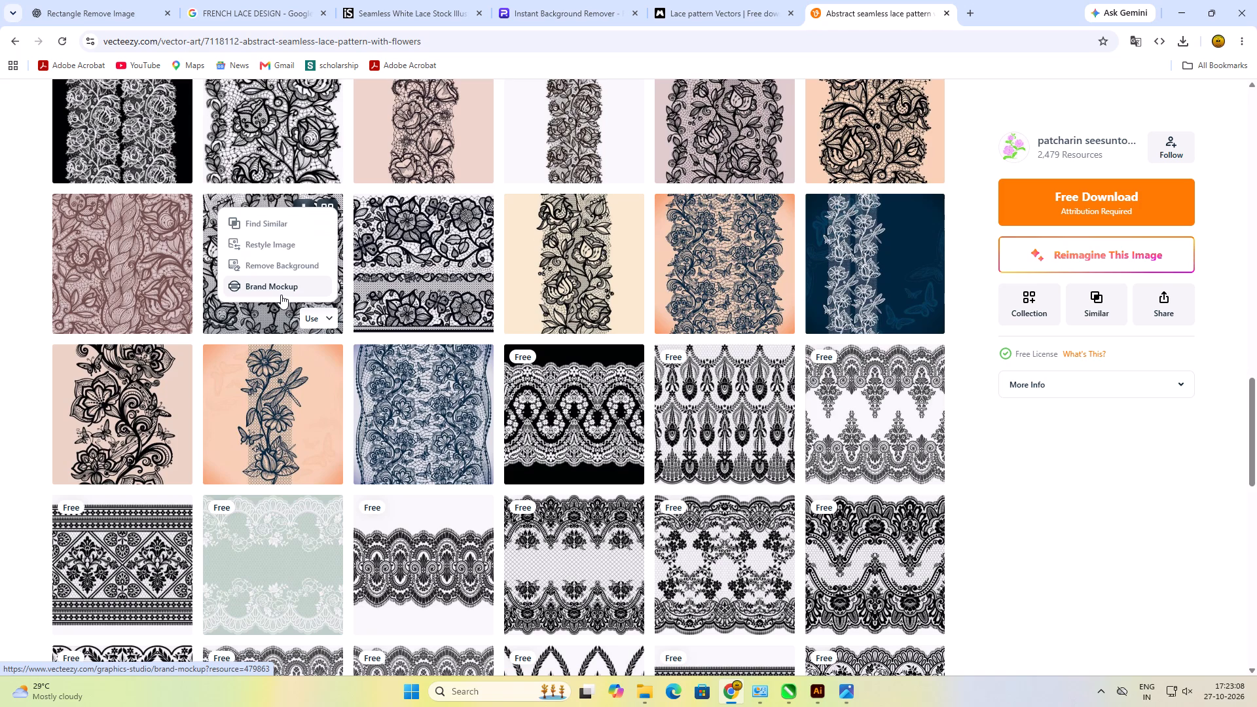
scroll(541, 296, up, 2)
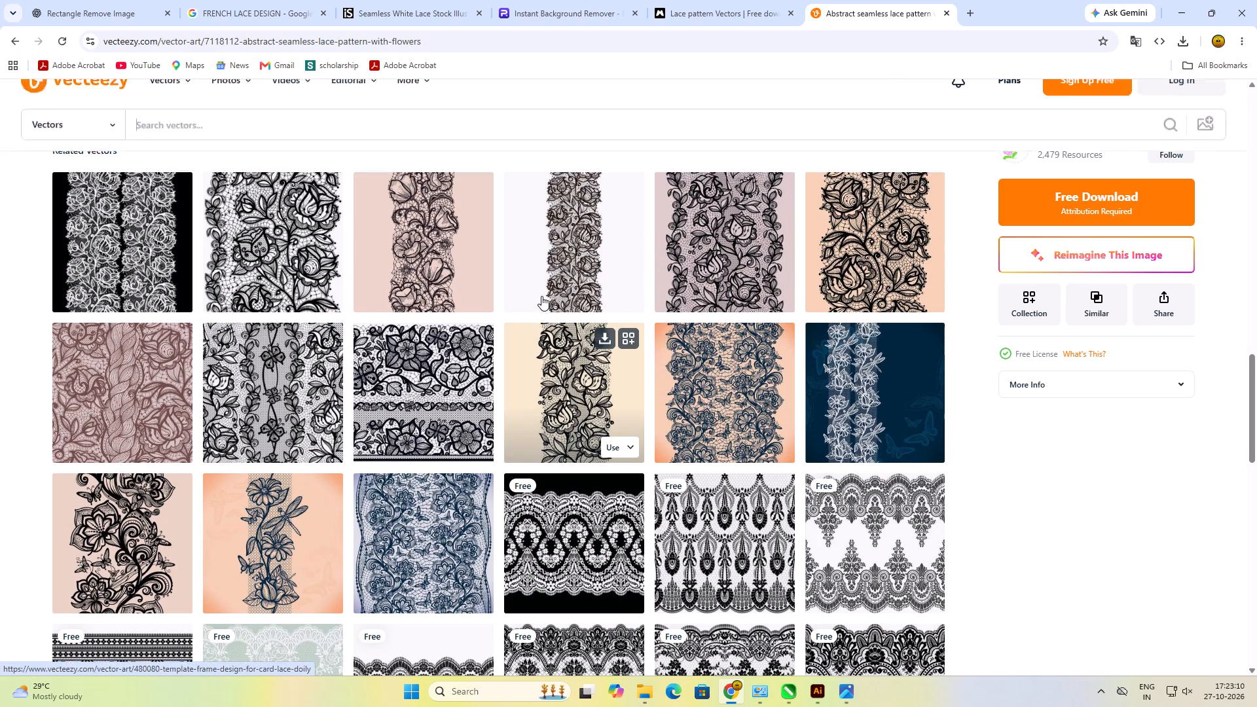
click(723, 270)
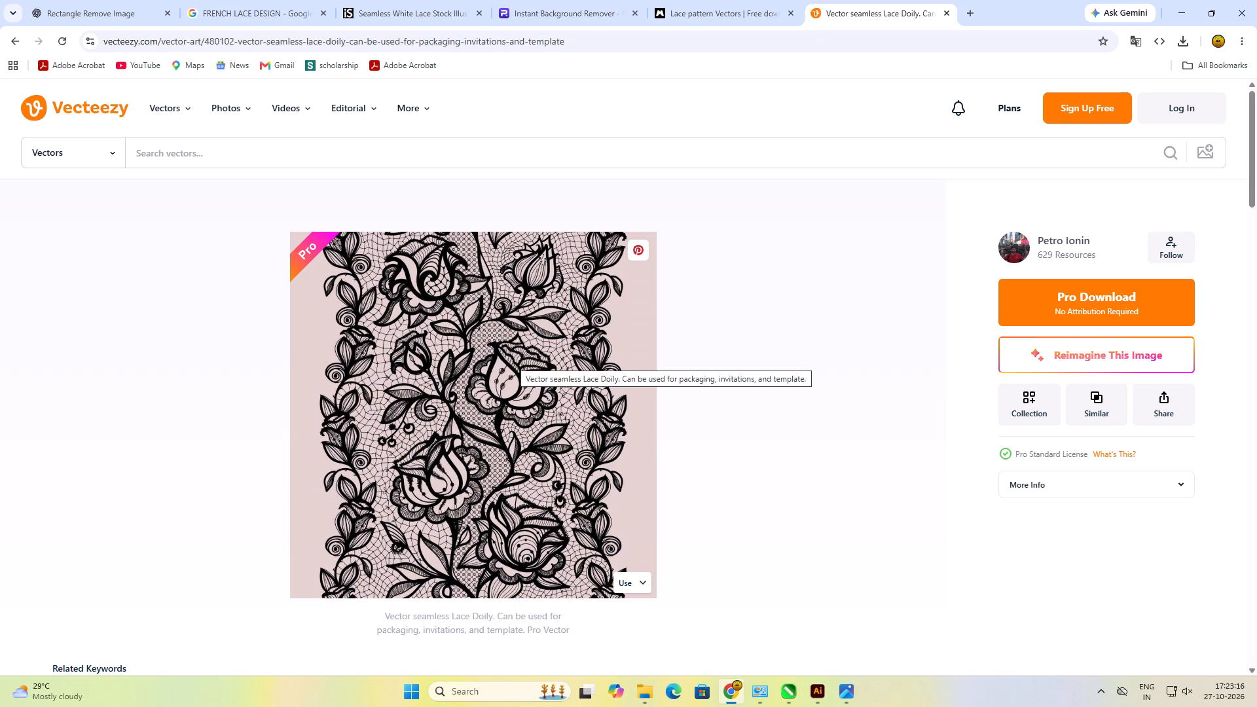
click(14, 37)
scroll(756, 335, up, 4)
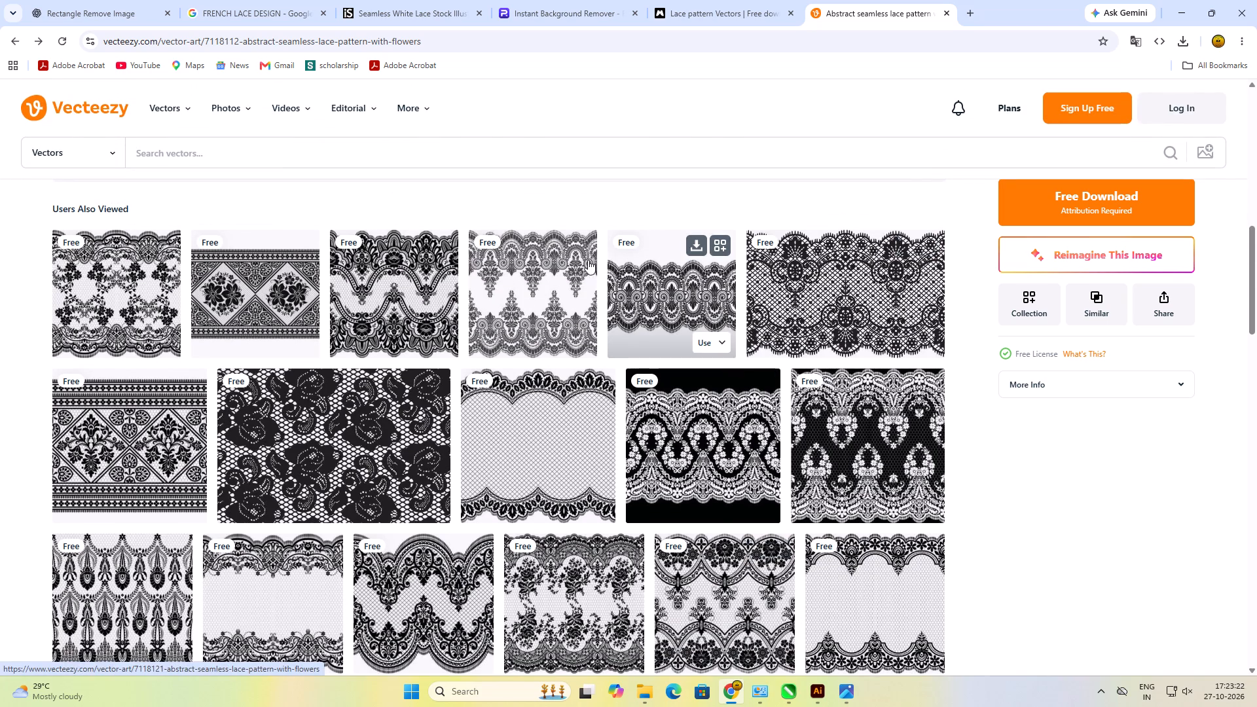
Switch back to Illustrator, deselect the traced floral image, and examine the bordered panel from its bottom edge to its top.
click(809, 697)
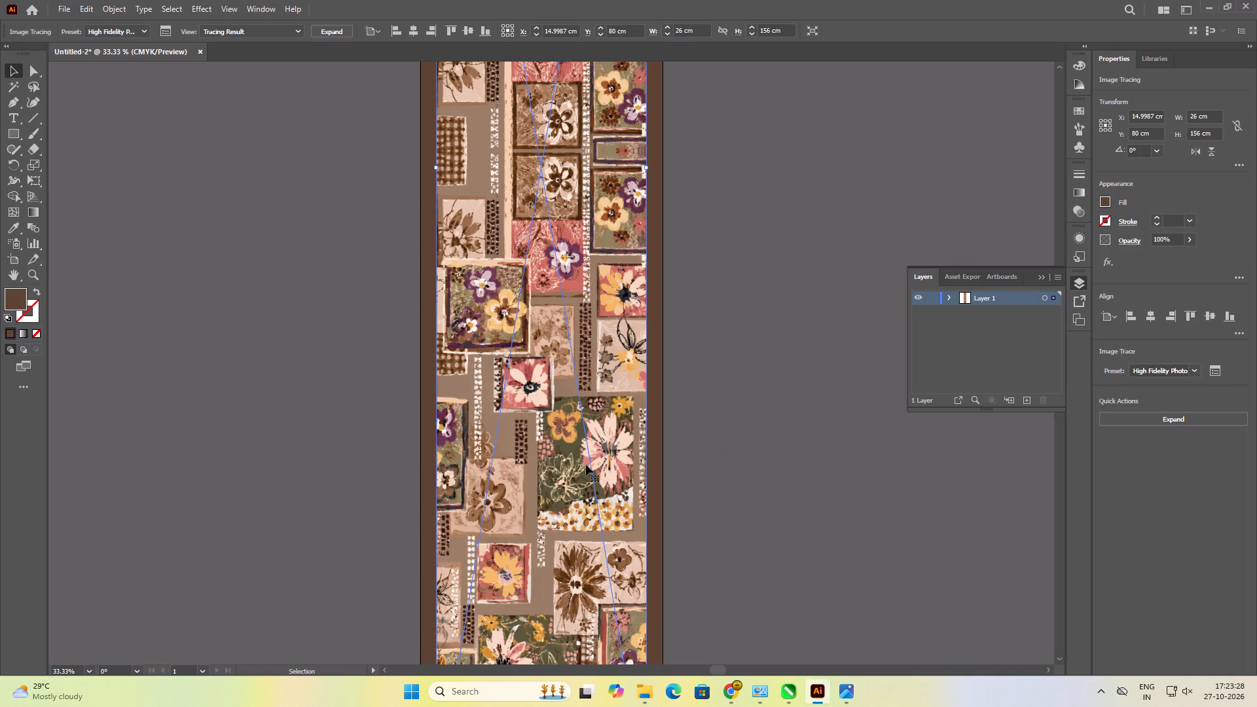
scroll(586, 465, down, 15)
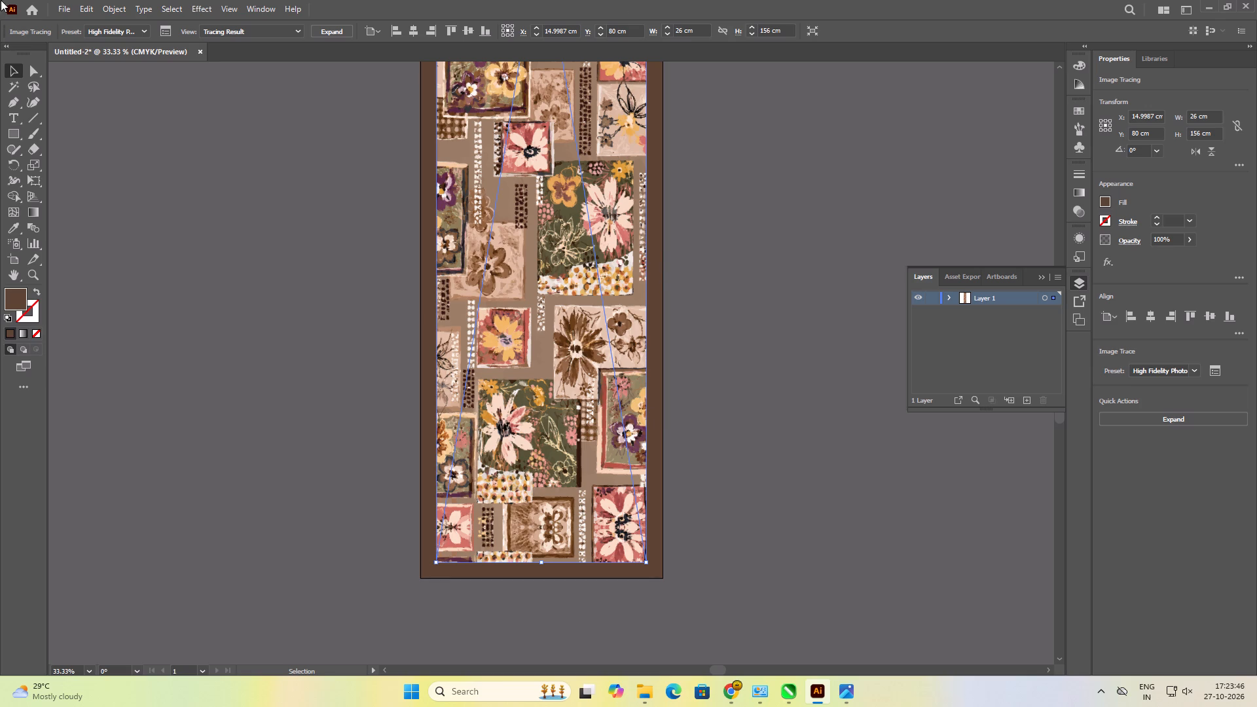
click(801, 521)
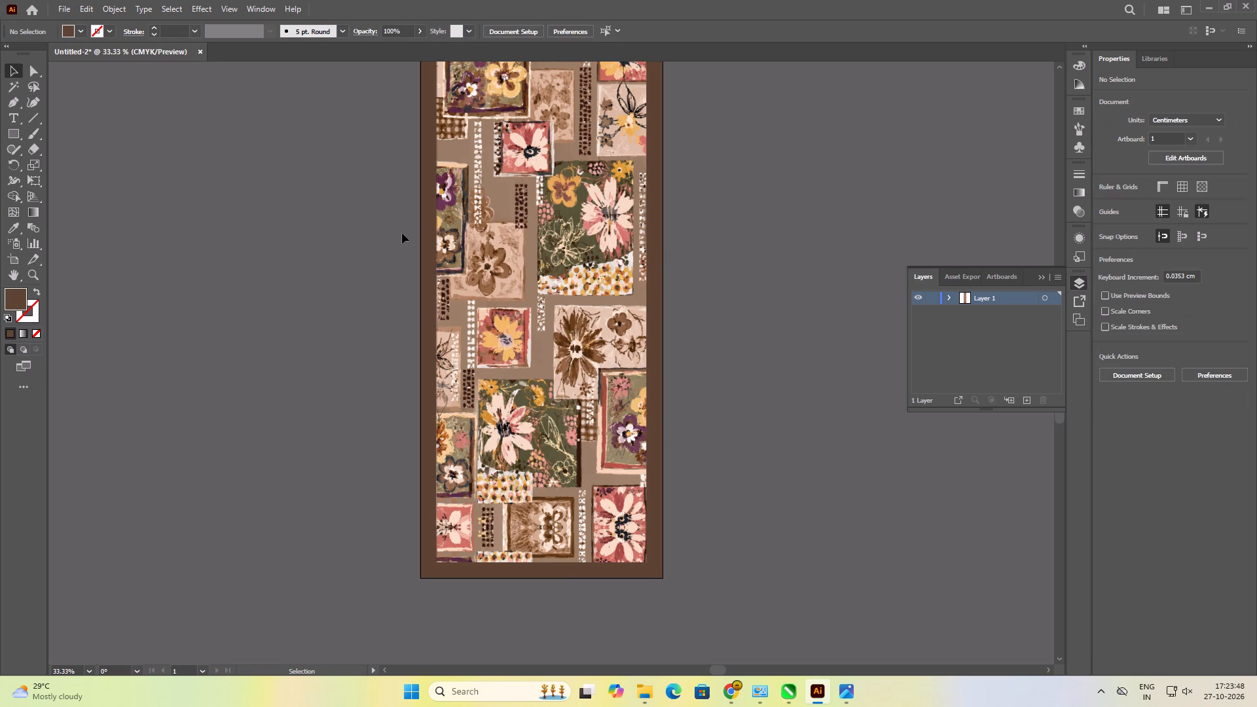
scroll(402, 233, up, 18)
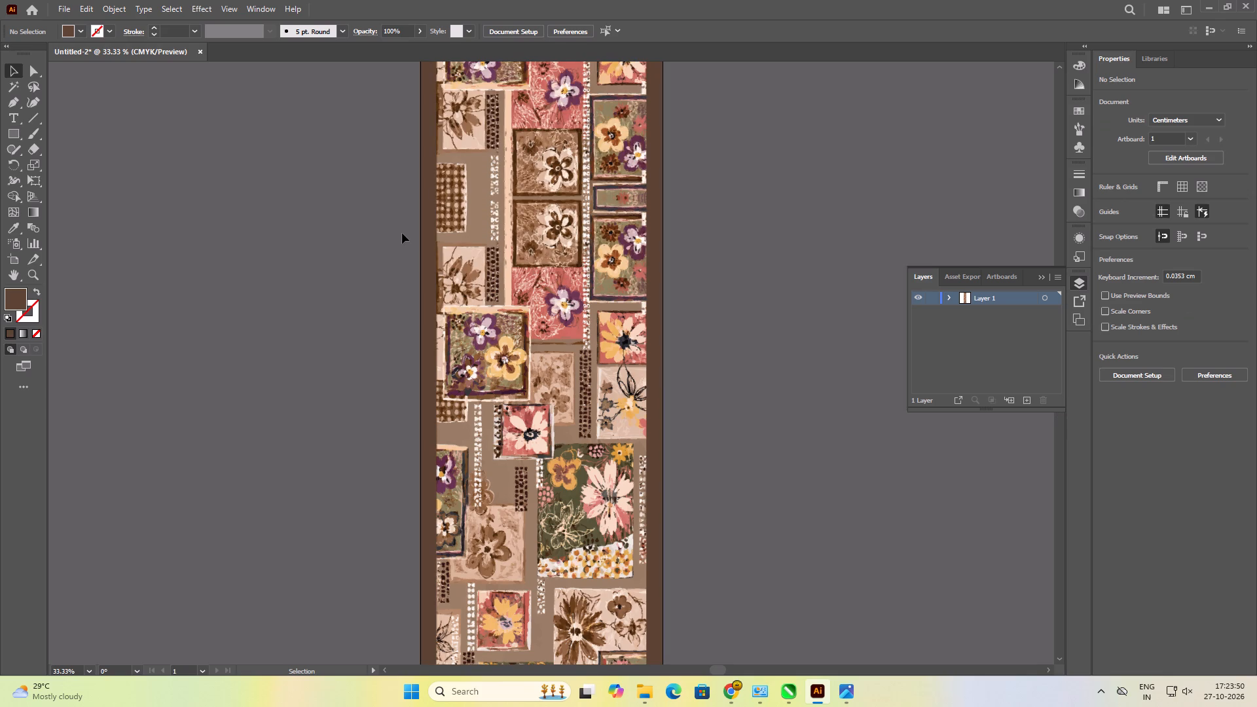
scroll(402, 233, up, 6)
scroll(402, 233, up, 19)
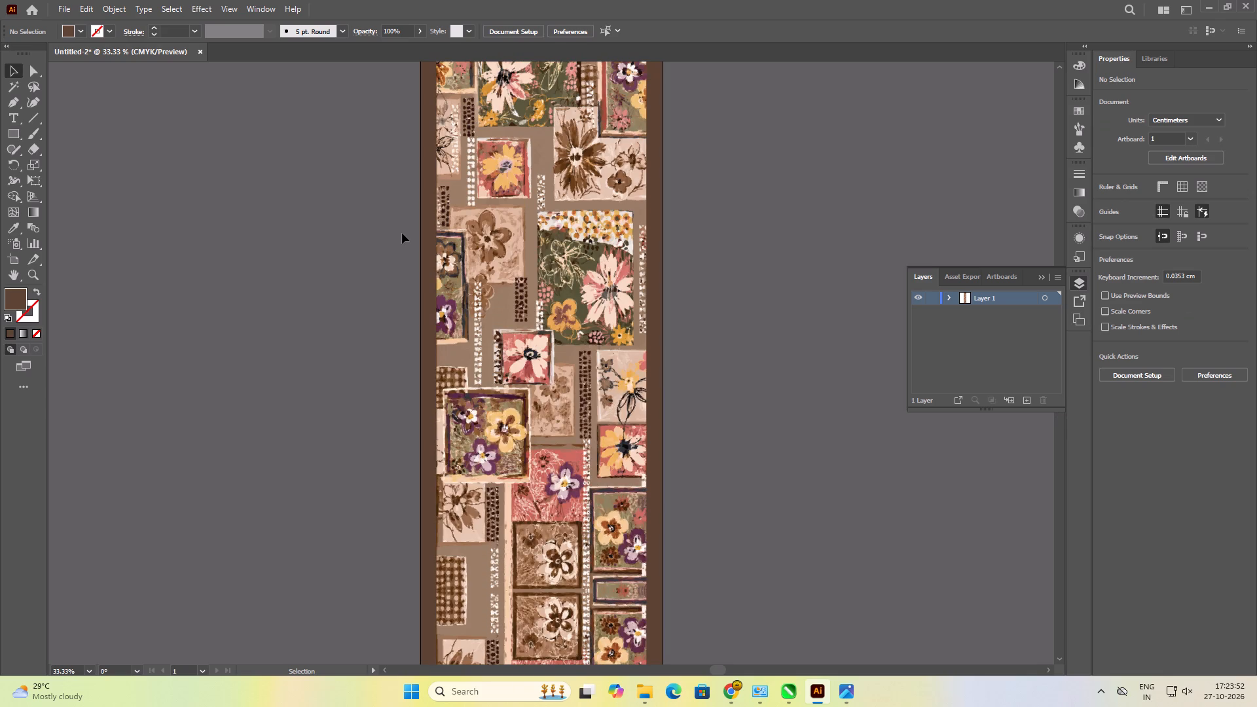
scroll(402, 233, up, 10)
scroll(402, 233, down, 1)
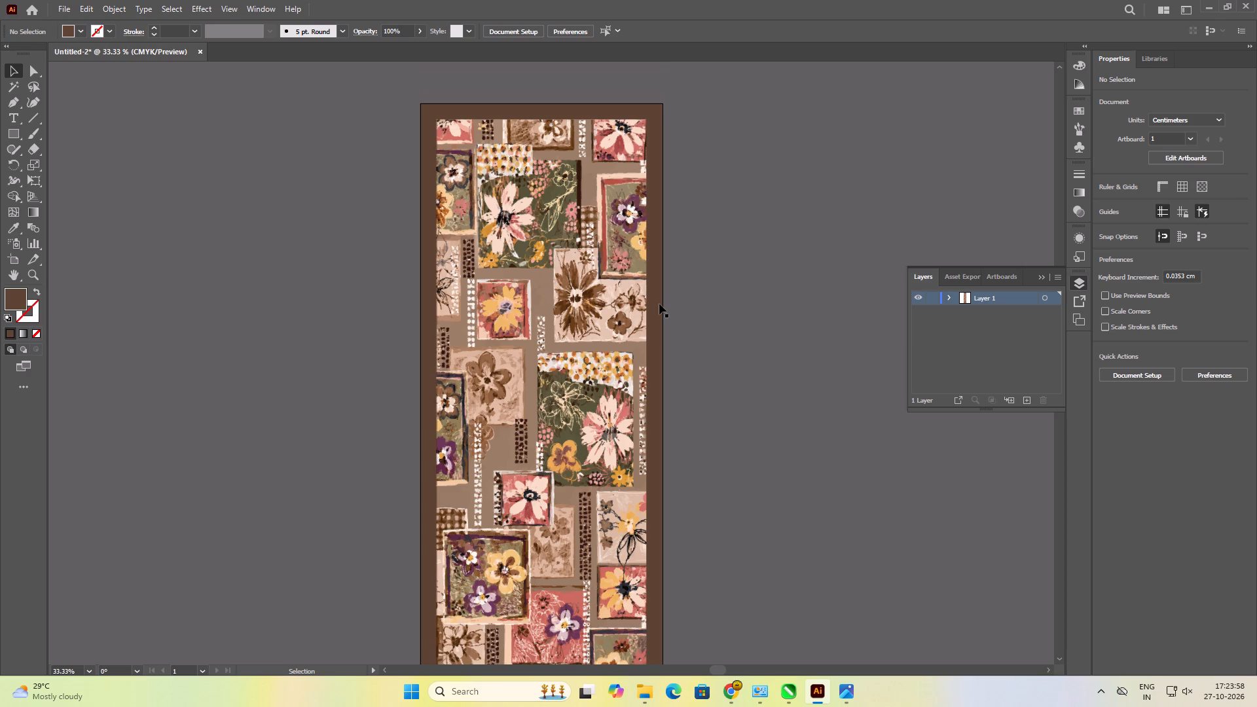
scroll(447, 122, up, 3)
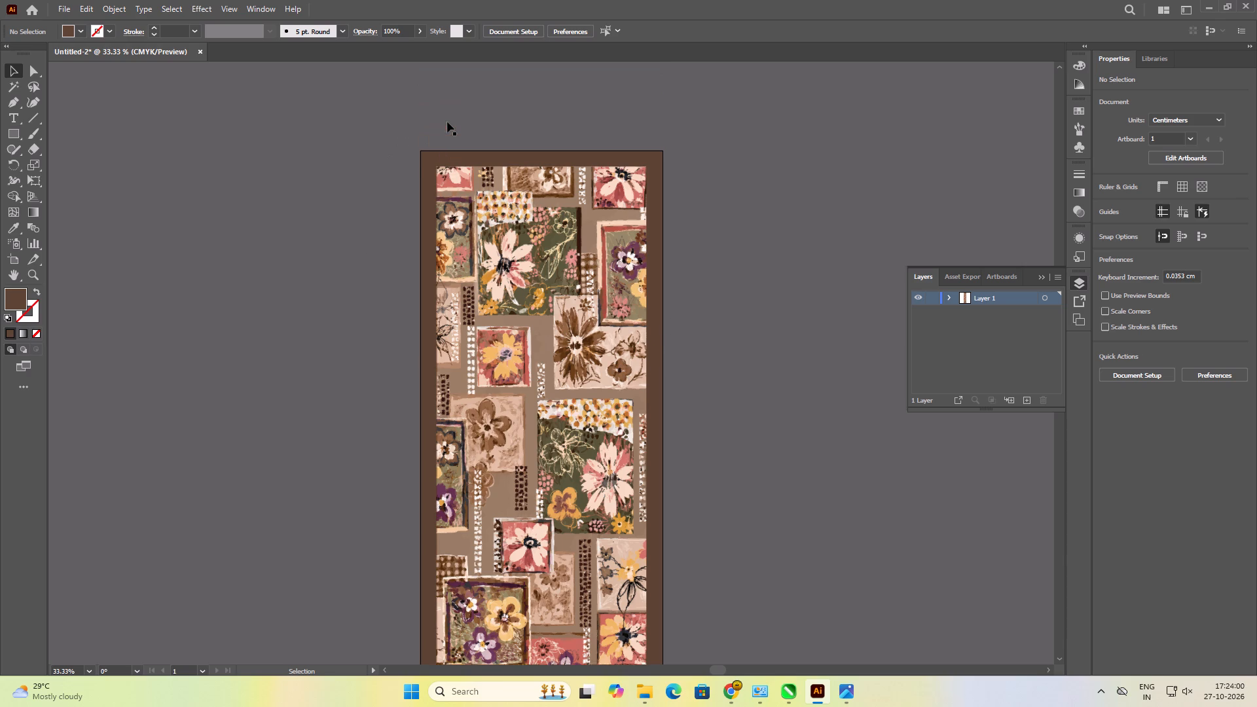
scroll(447, 122, up, 1)
scroll(447, 122, down, 1)
Inspect the traced floral artwork and brown border around the panel's upper-left corner up close, and deselect the artwork.
click(691, 198)
click(566, 177)
click(587, 157)
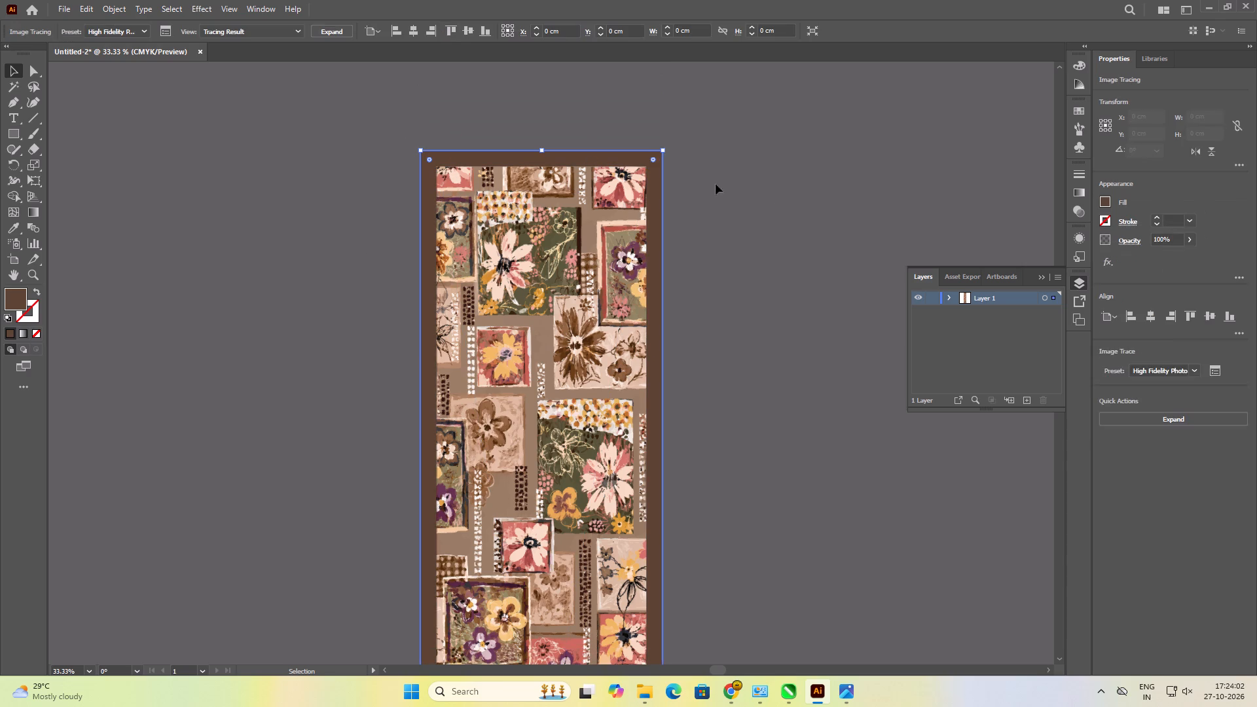
click(780, 193)
click(501, 208)
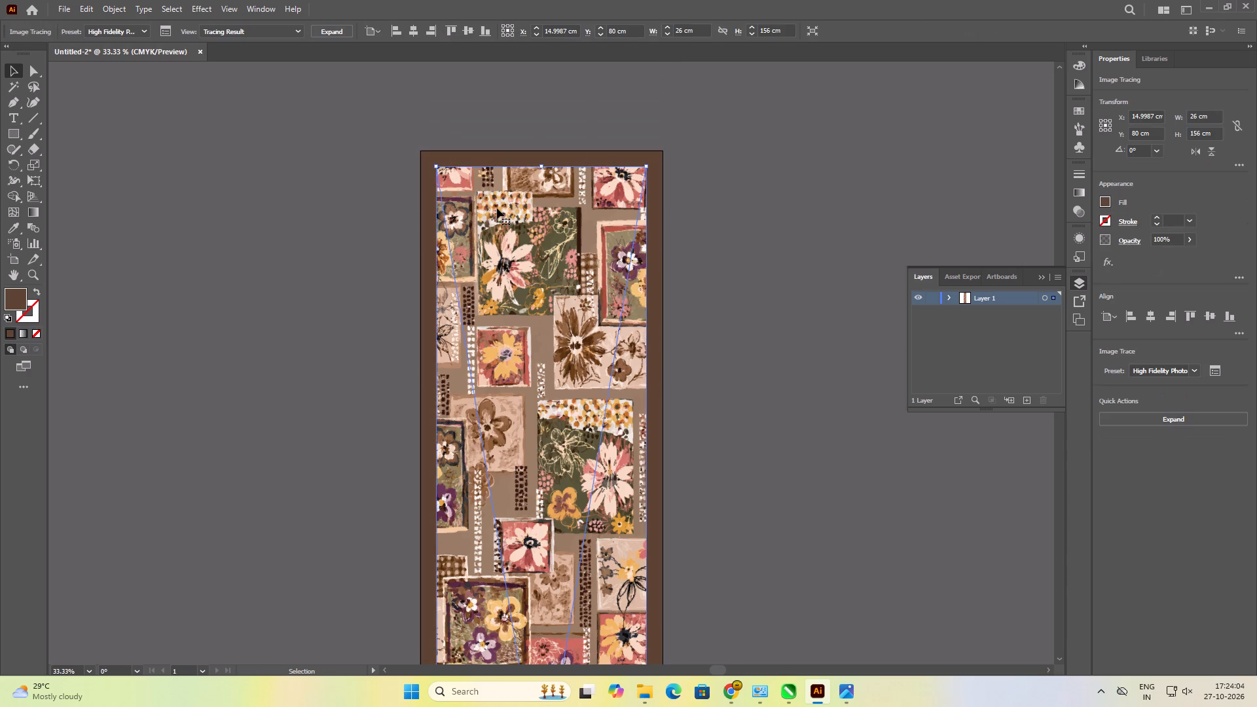
ctrl+alt+scroll(477, 147, up, 4)
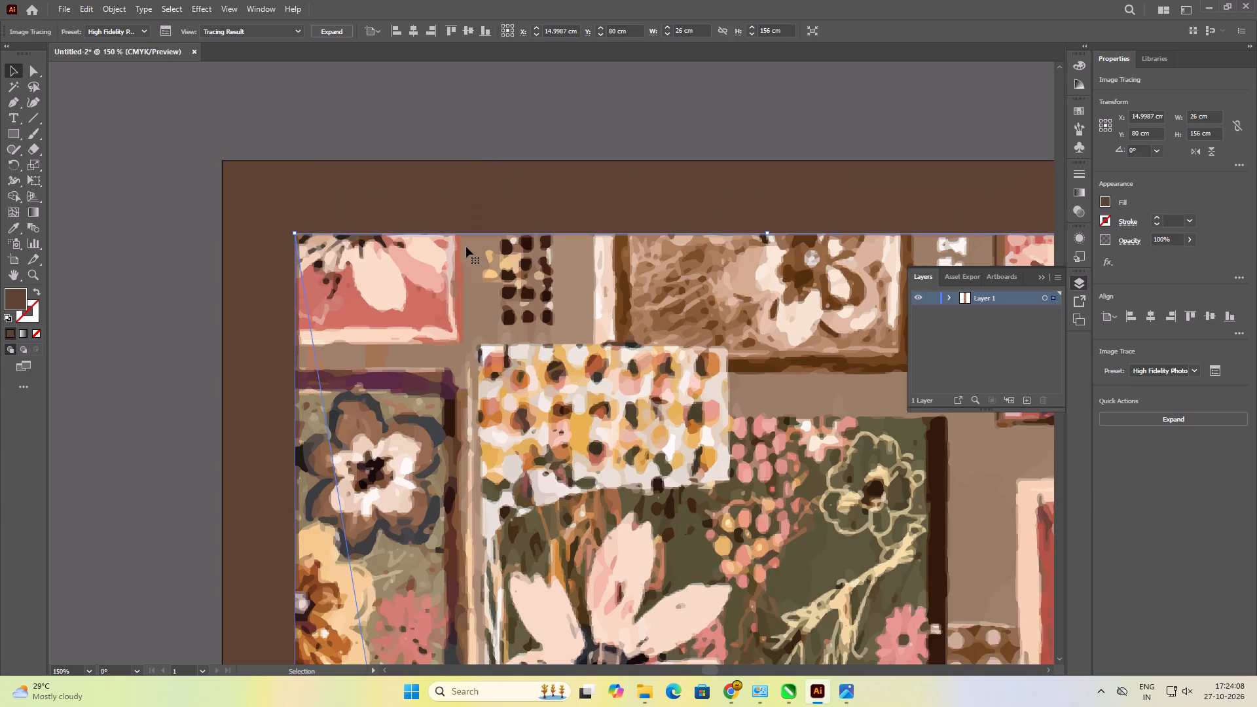
scroll(347, 245, down, 6)
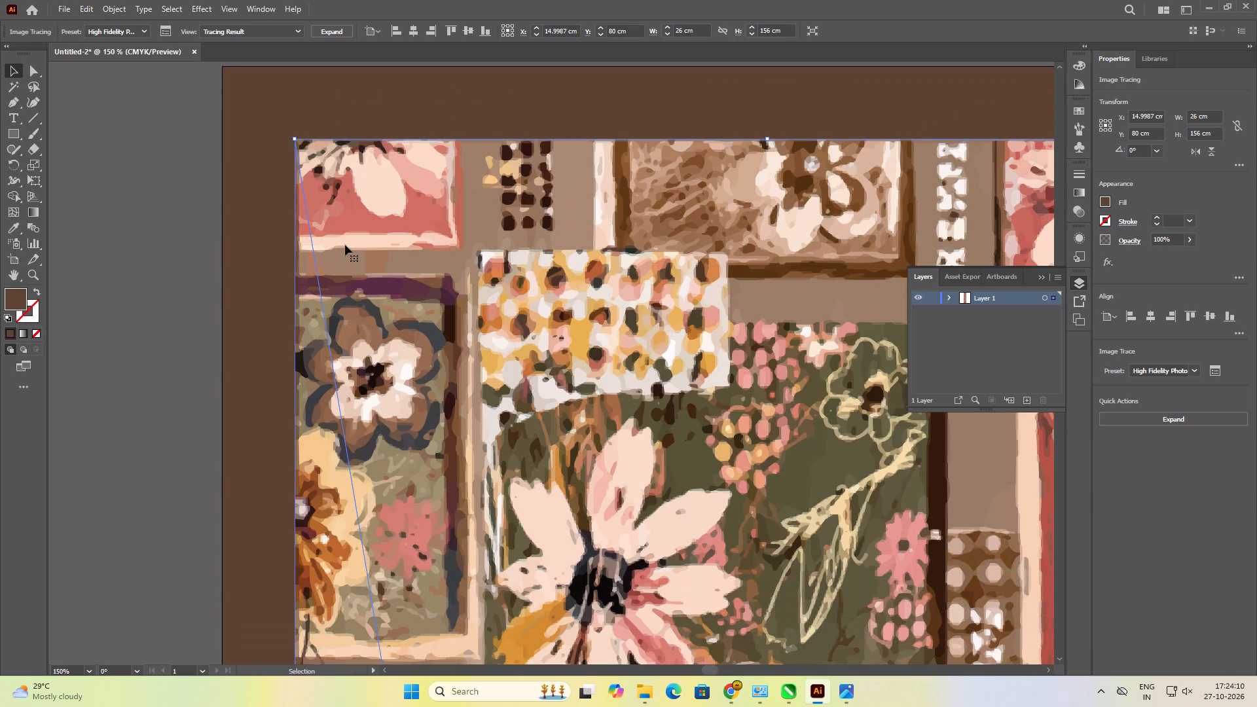
scroll(345, 245, down, 5)
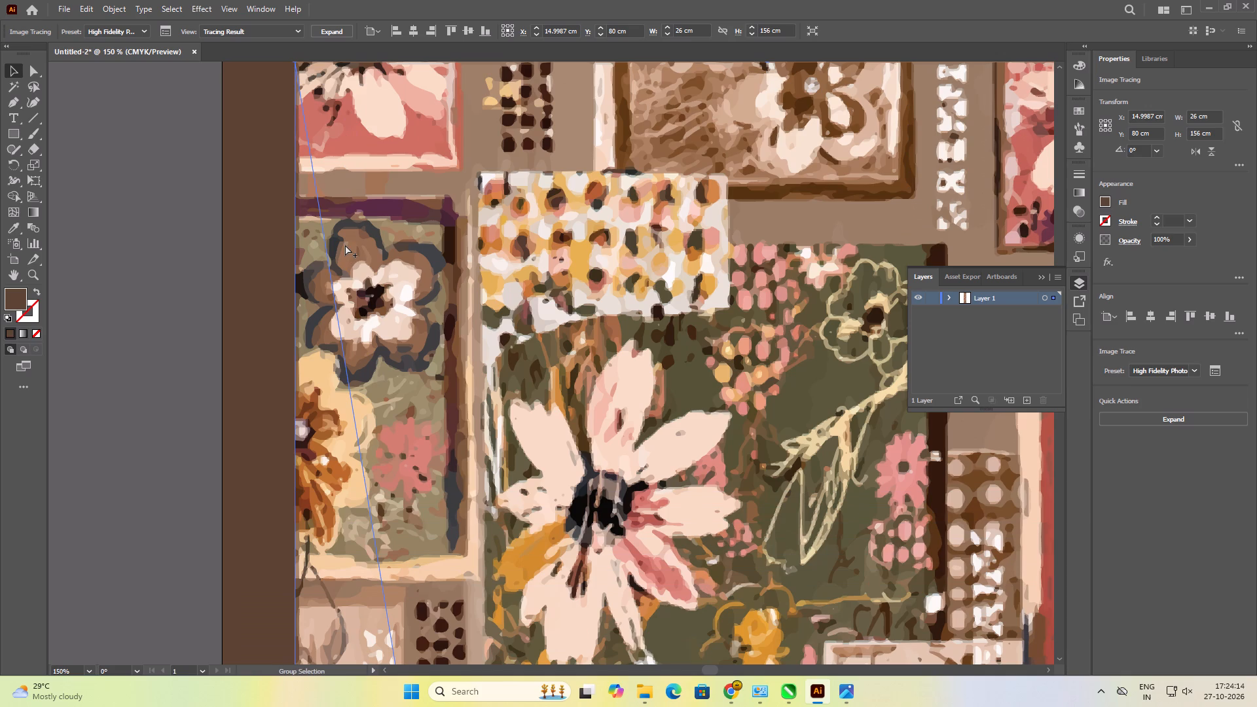
ctrl+alt+scroll(345, 245, down, 3)
ctrl+alt+scroll(345, 245, up, 1)
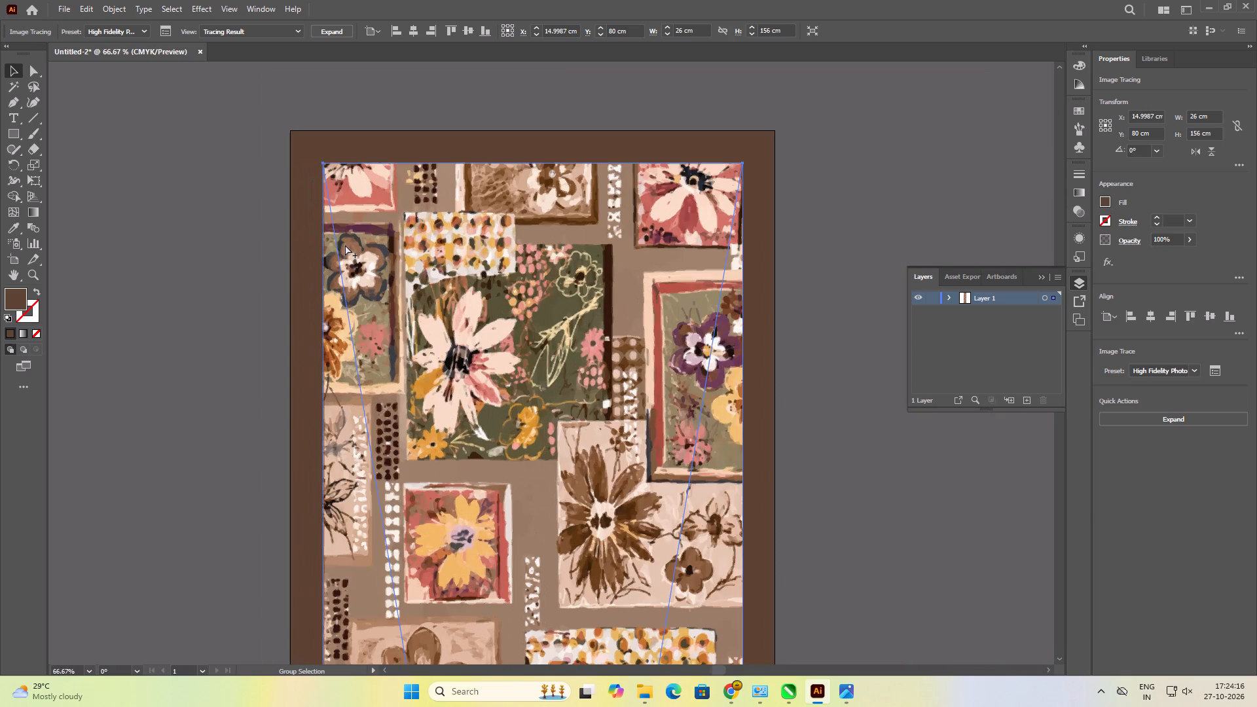
click(798, 333)
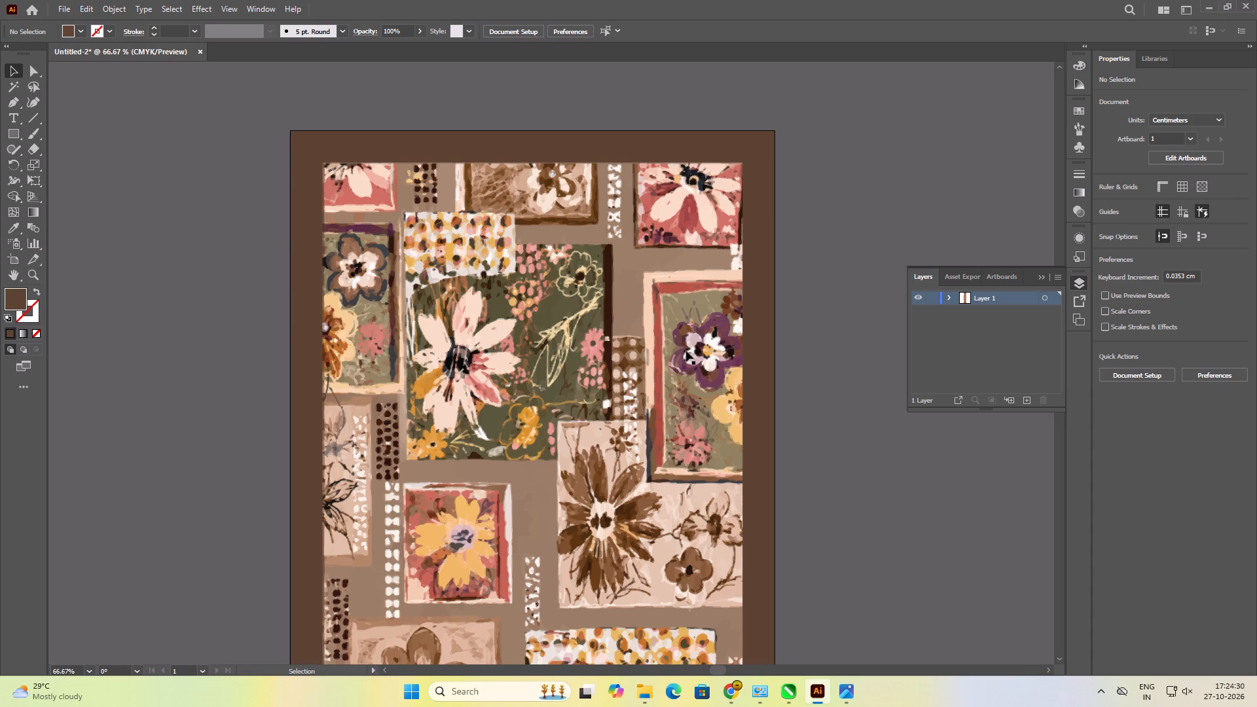
Examine the traced patchwork pattern and side borders from the panel's top edge down toward its middle.
scroll(676, 354, down, 6)
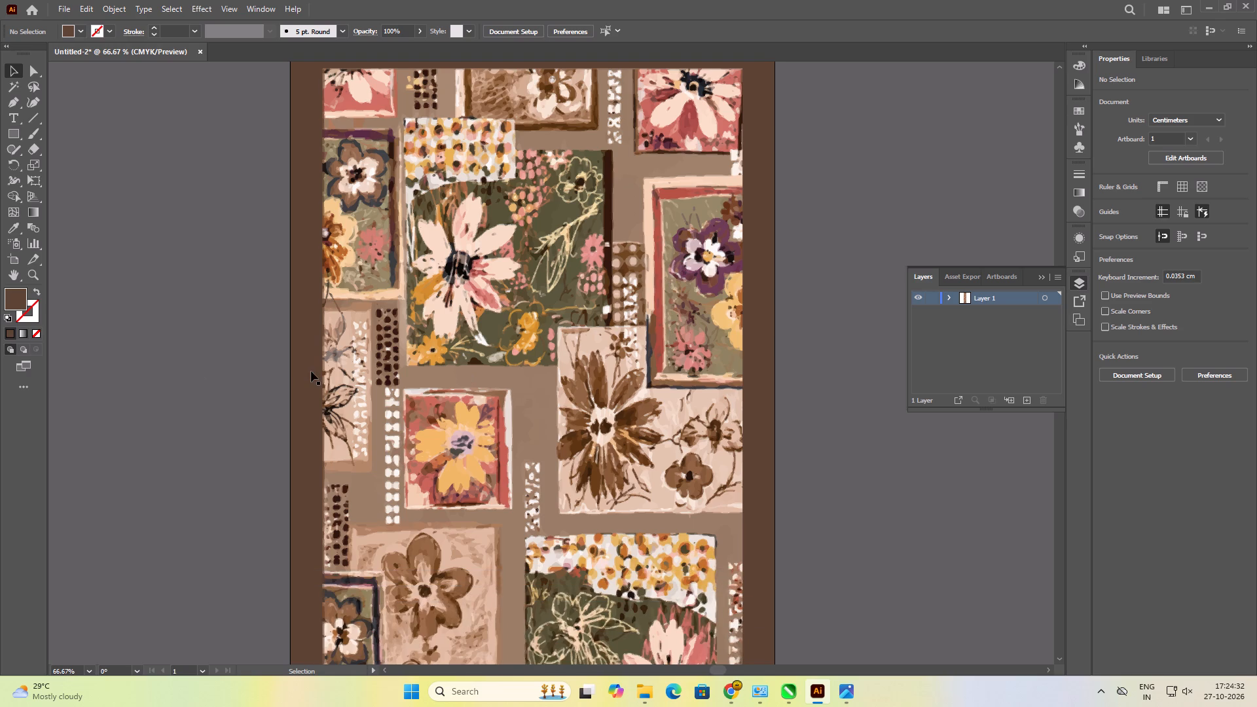
scroll(311, 371, down, 7)
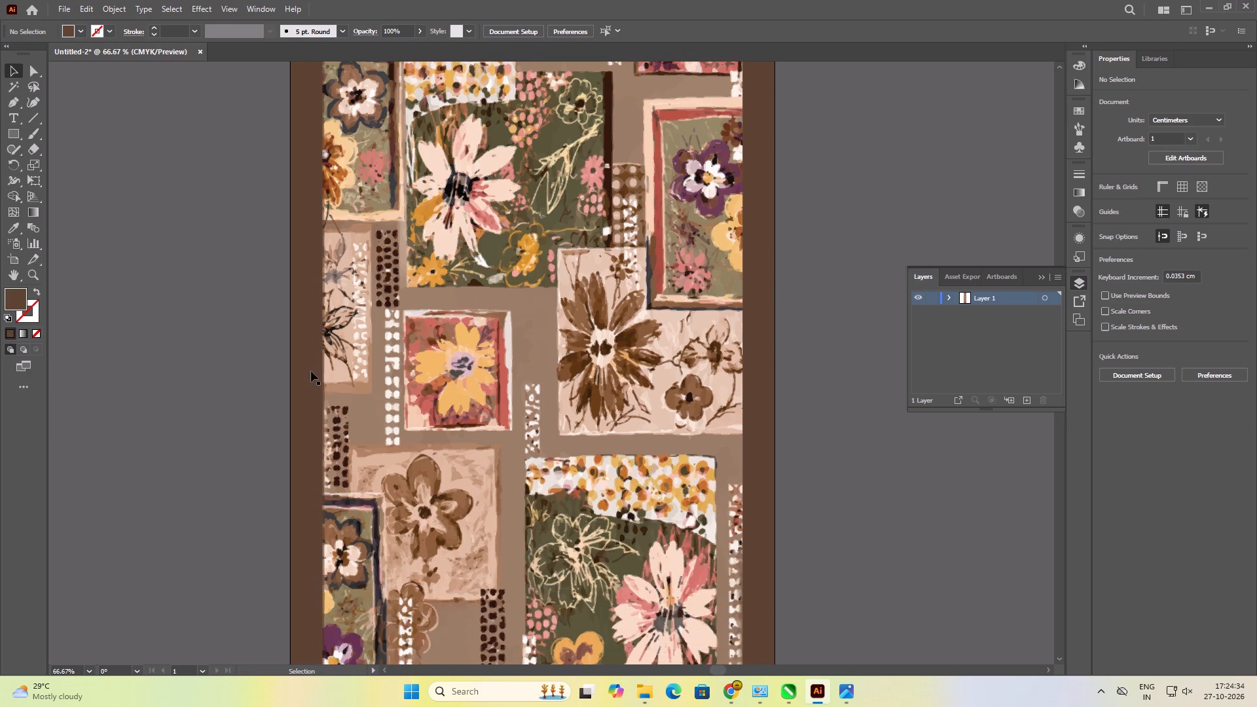
scroll(311, 371, down, 3)
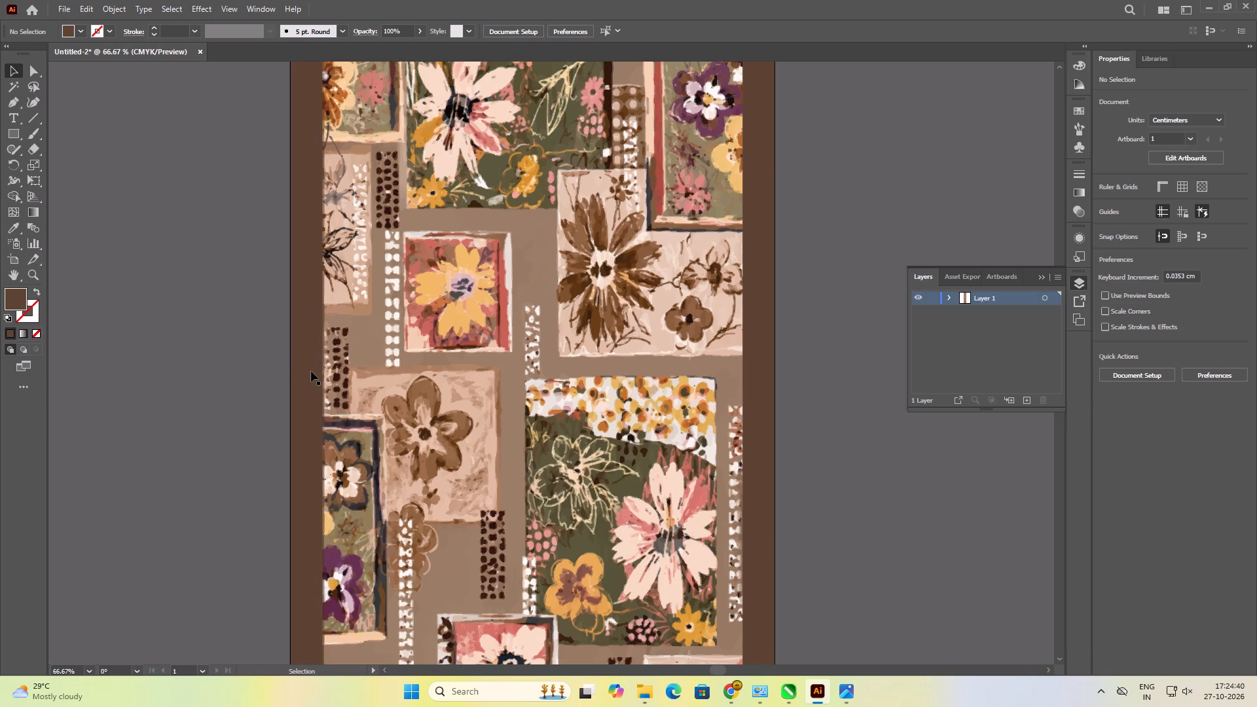
scroll(311, 371, down, 1)
scroll(524, 322, down, 5)
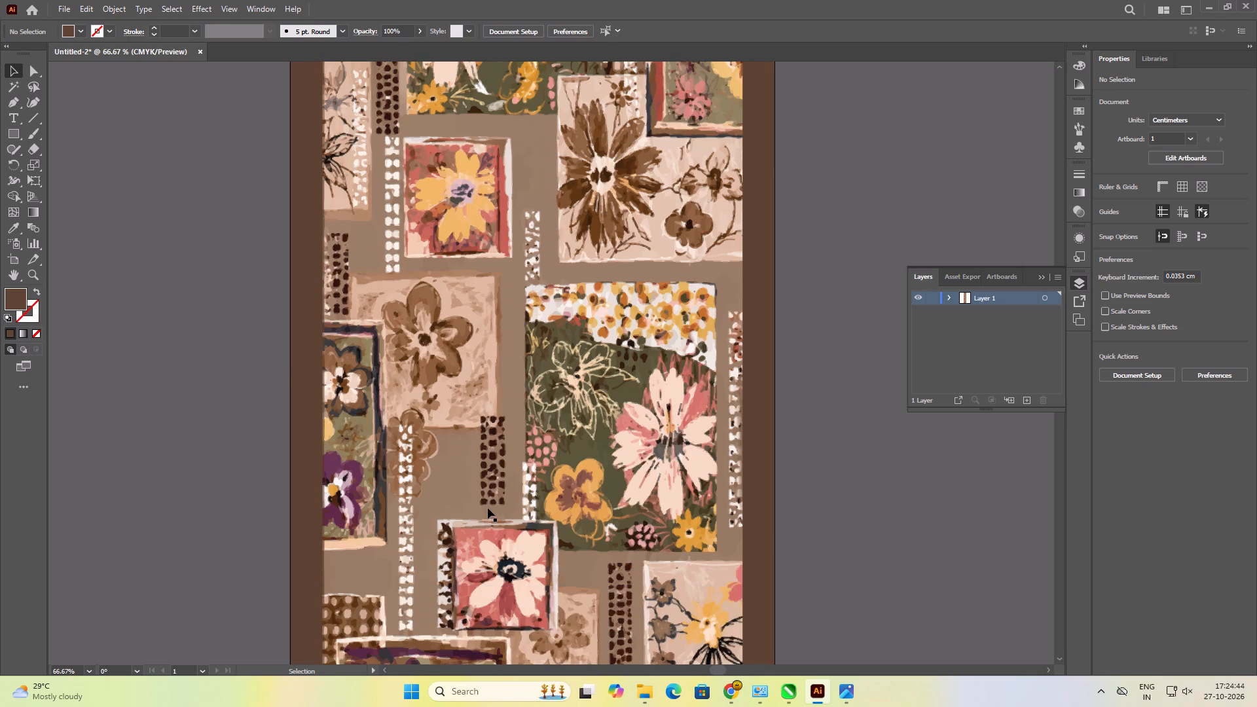
scroll(500, 435, down, 4)
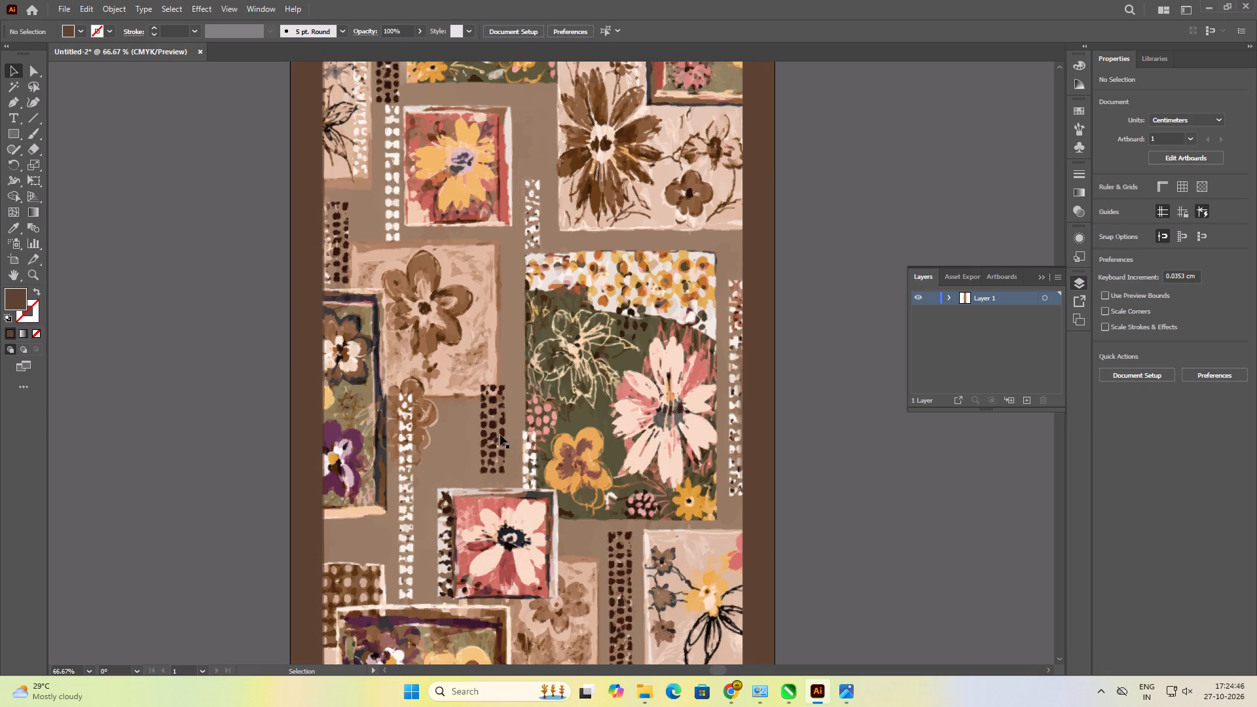
scroll(500, 435, down, 4)
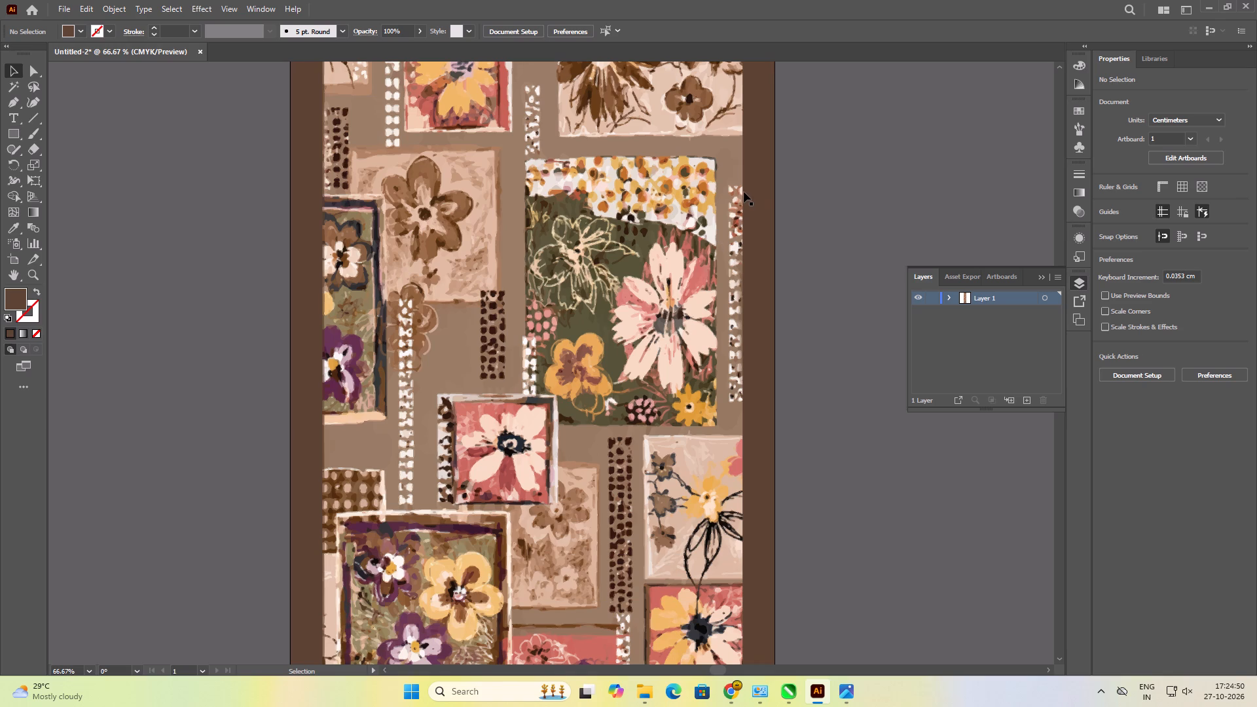
scroll(718, 418, down, 3)
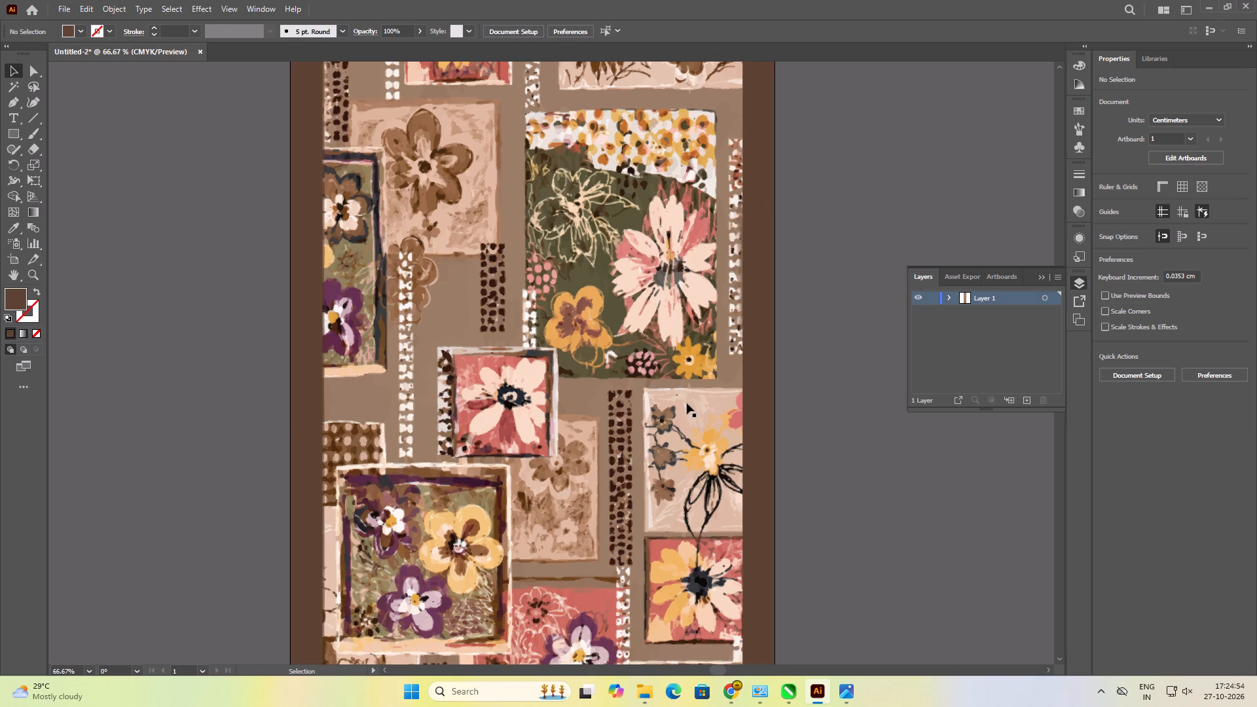
Examine the traced patchwork and side borders from the upper section down to the mirrored join at the panel's middle.
scroll(579, 431, down, 5)
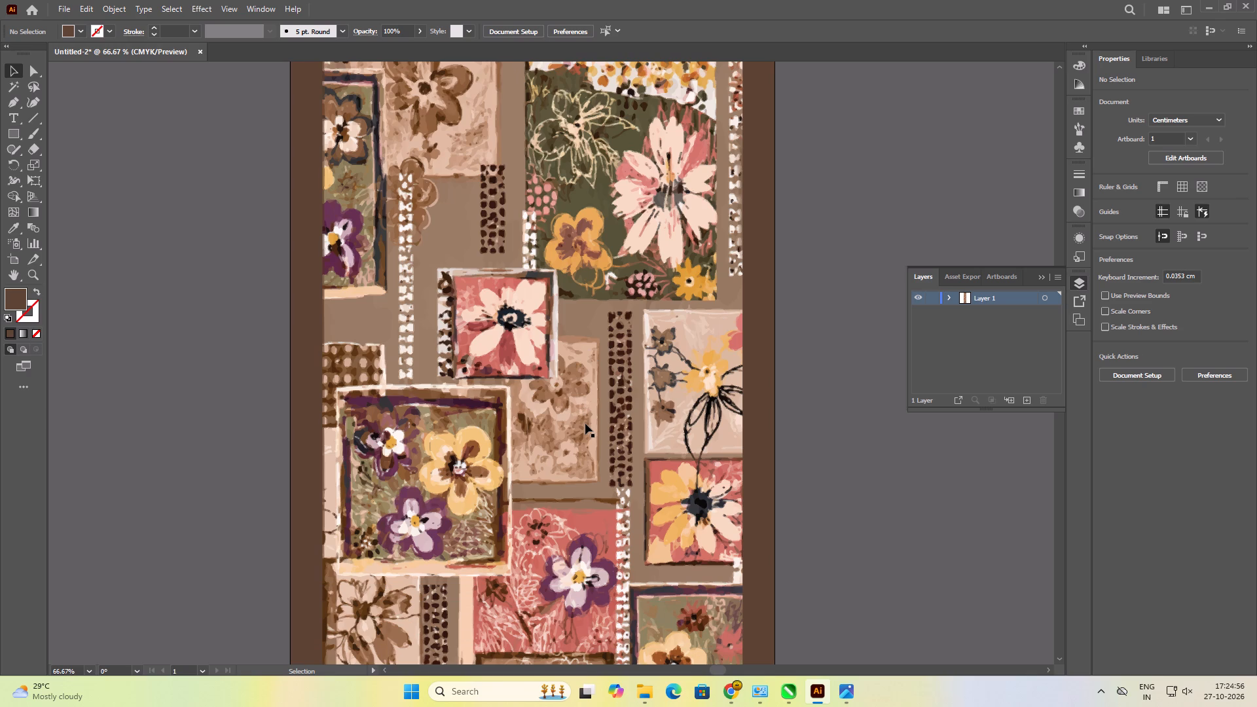
scroll(585, 424, down, 4)
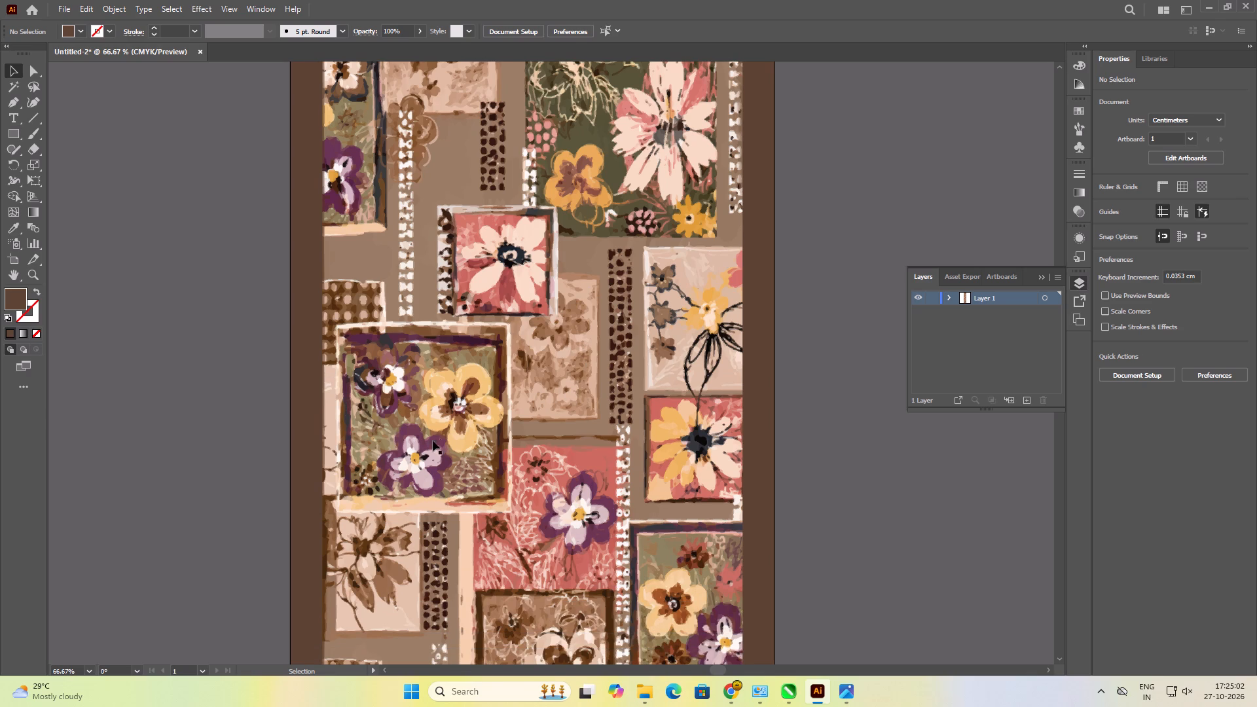
scroll(469, 435, down, 4)
scroll(657, 399, down, 1)
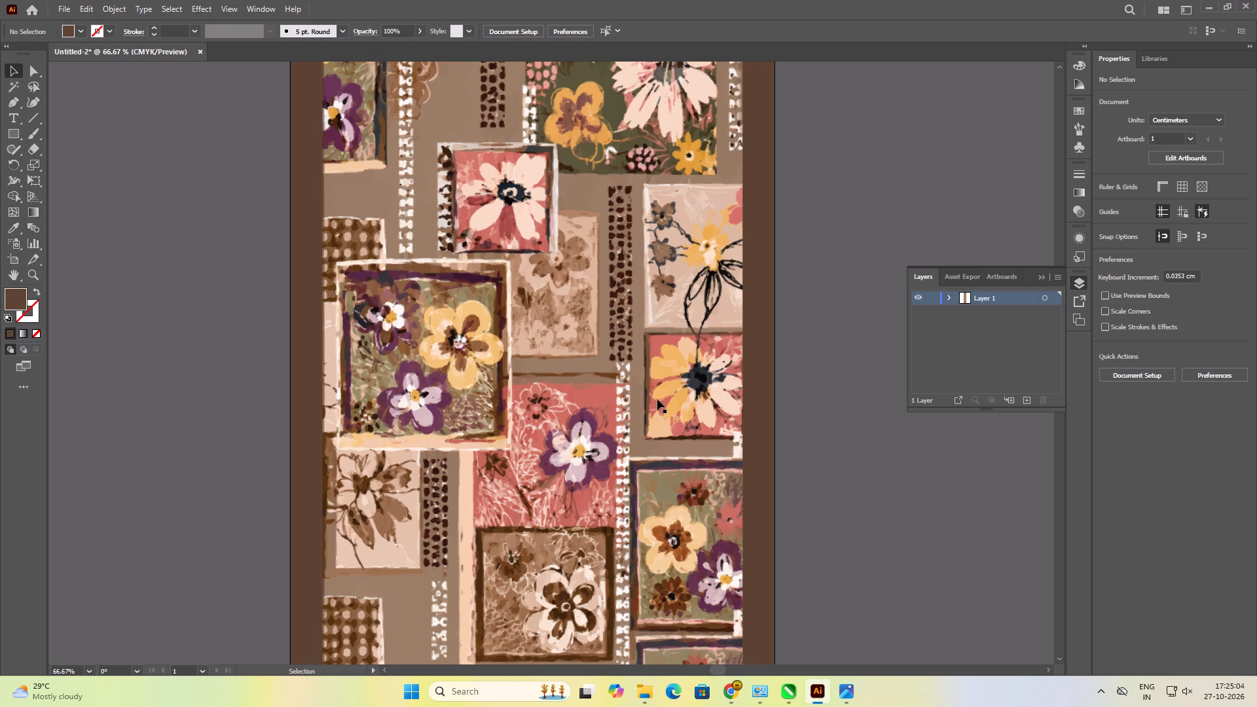
scroll(657, 399, down, 2)
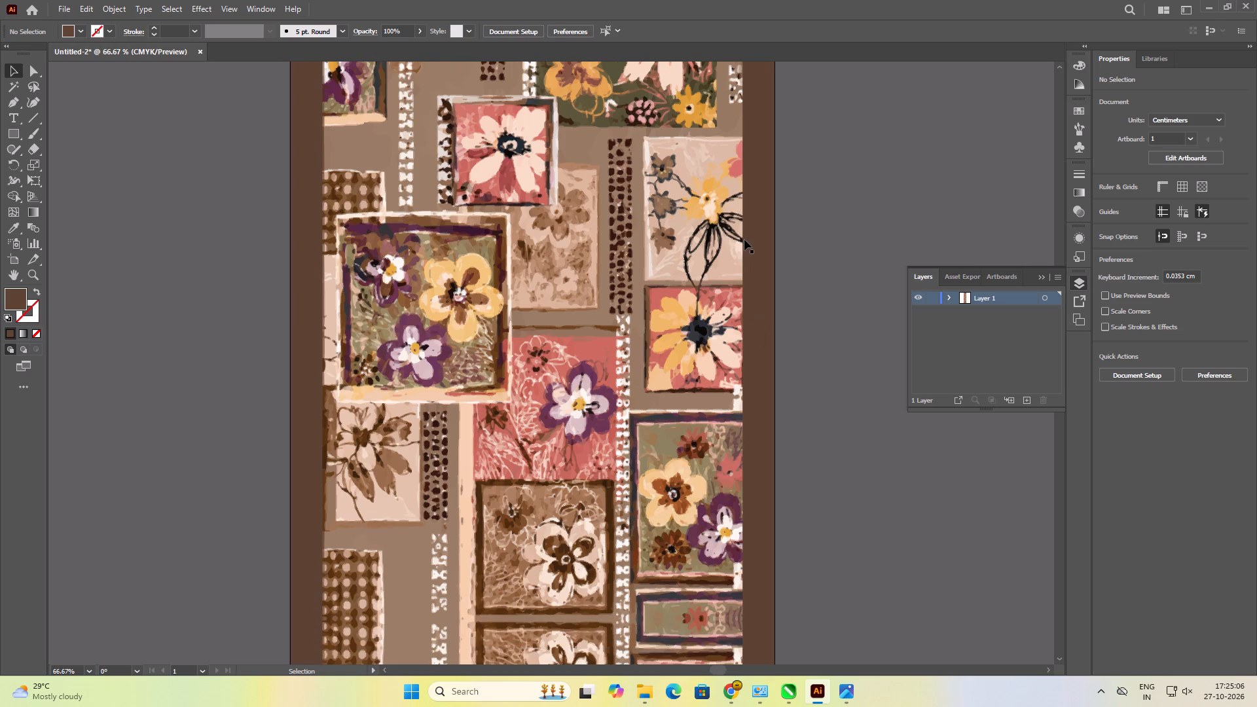
scroll(744, 240, down, 1)
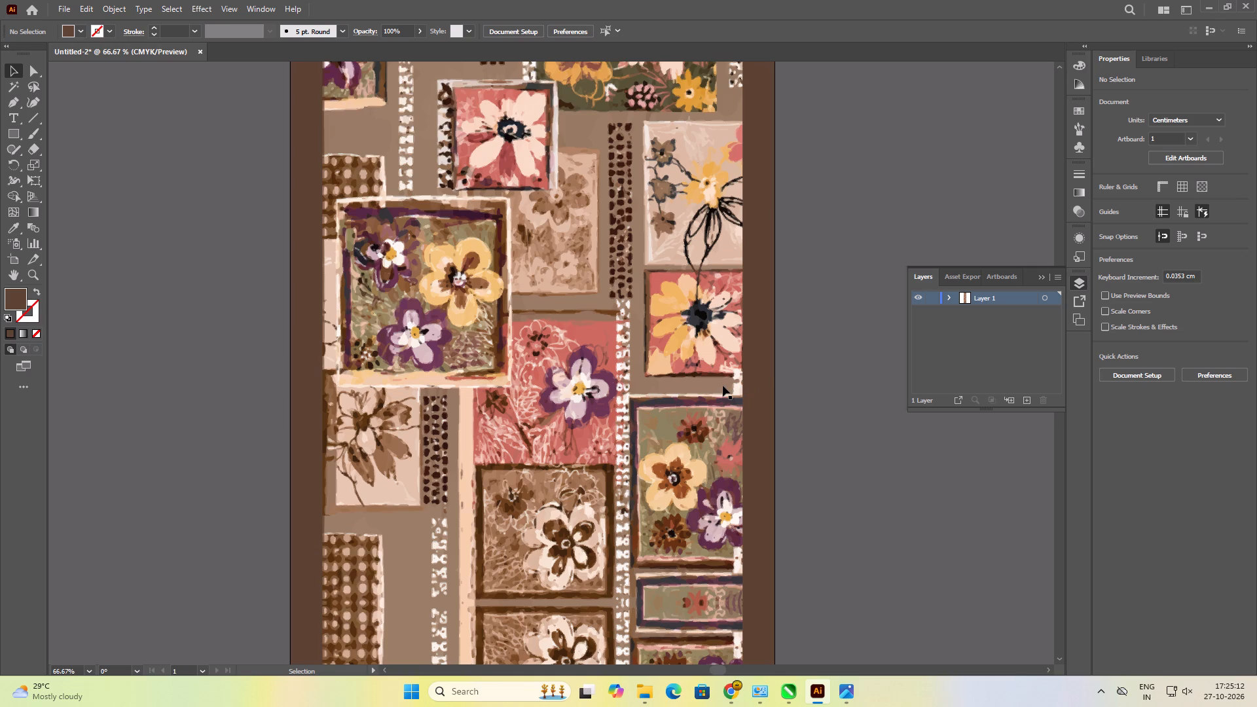
scroll(723, 386, down, 7)
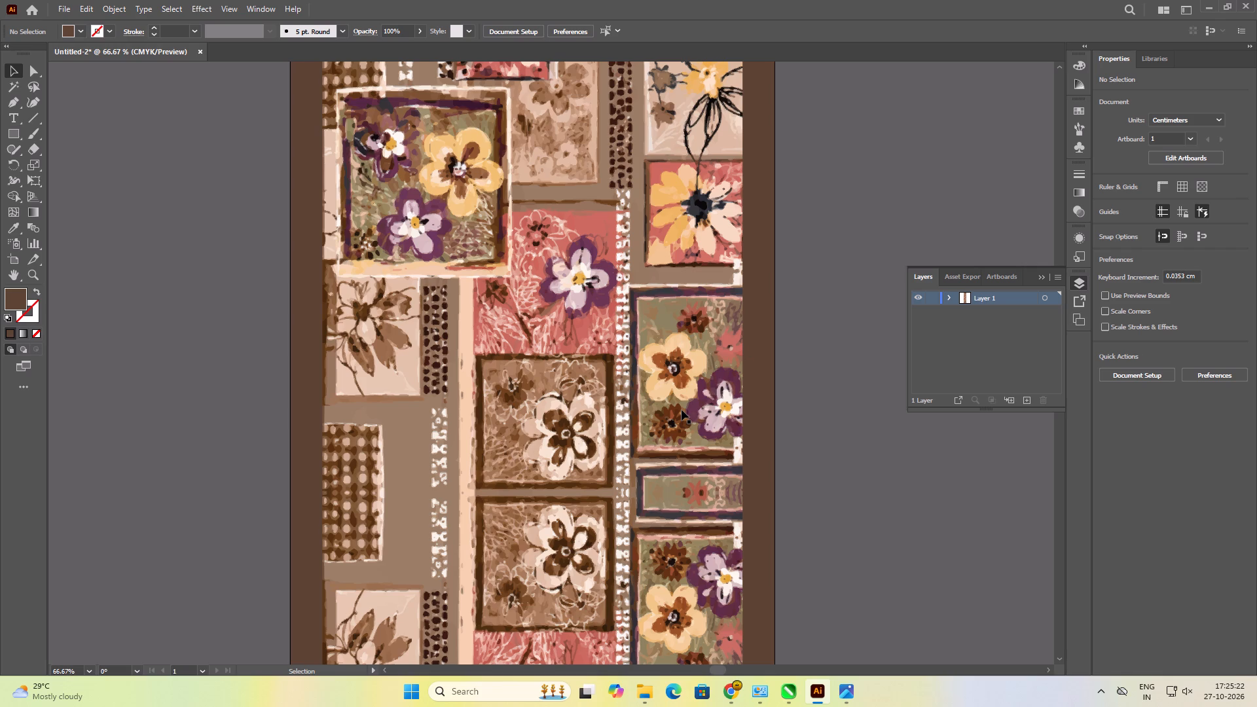
scroll(714, 339, down, 5)
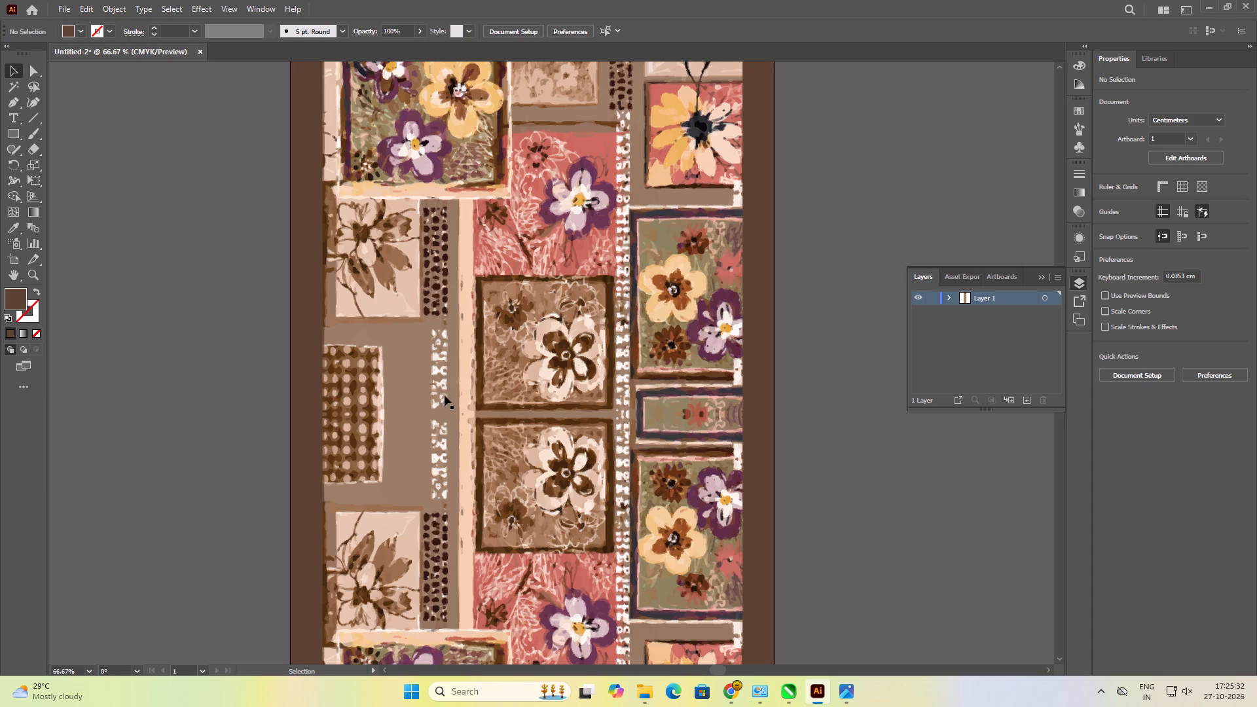
Re-examine the patchwork squares and left border from the panel's middle back up to the upper section.
scroll(445, 395, up, 5)
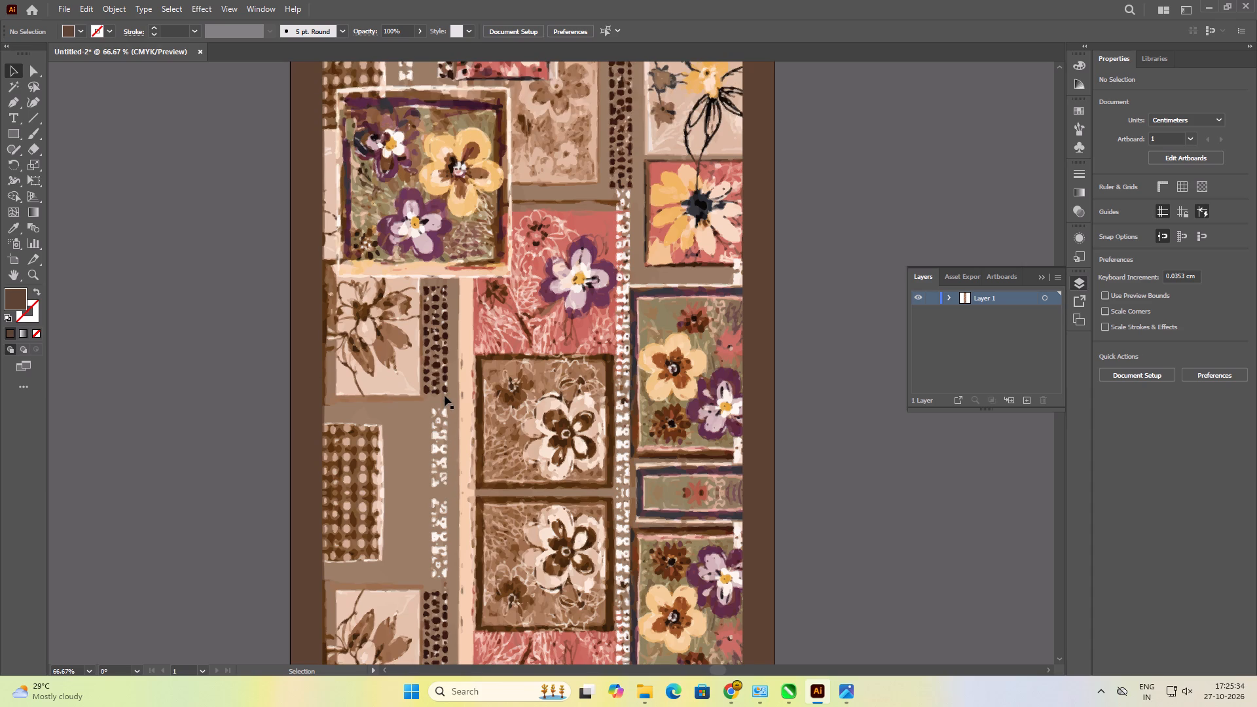
scroll(329, 353, up, 3)
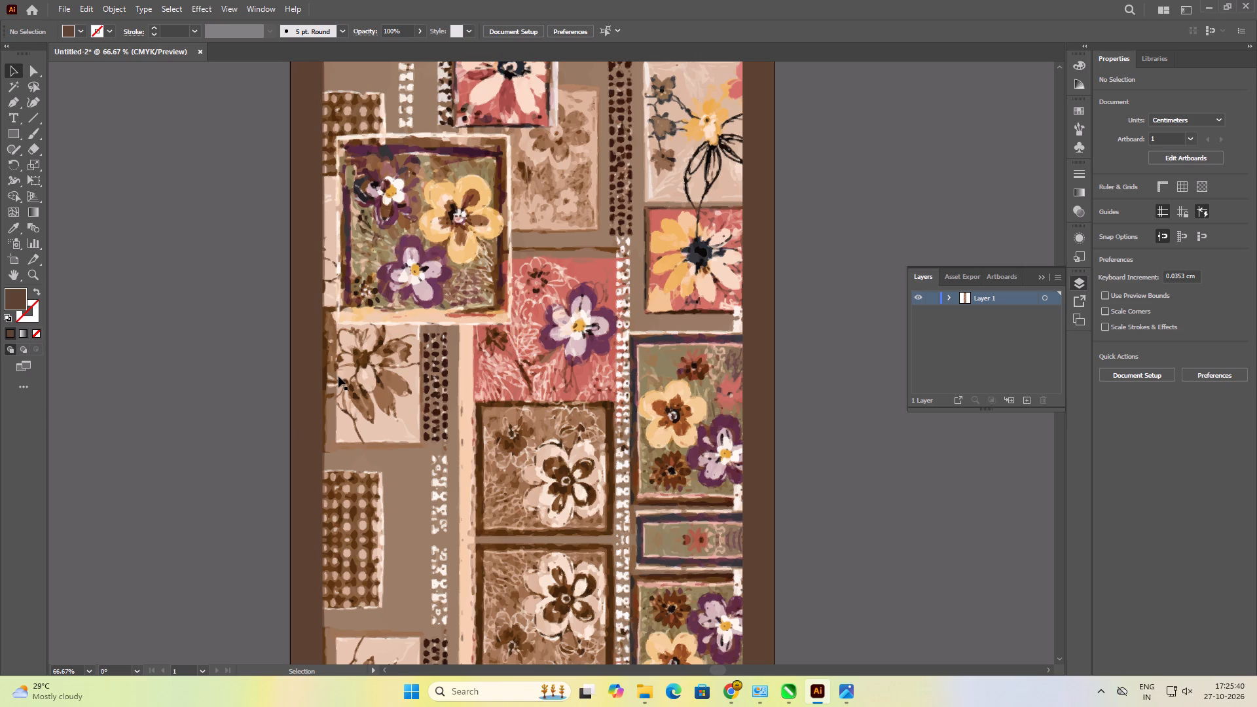
scroll(342, 259, up, 4)
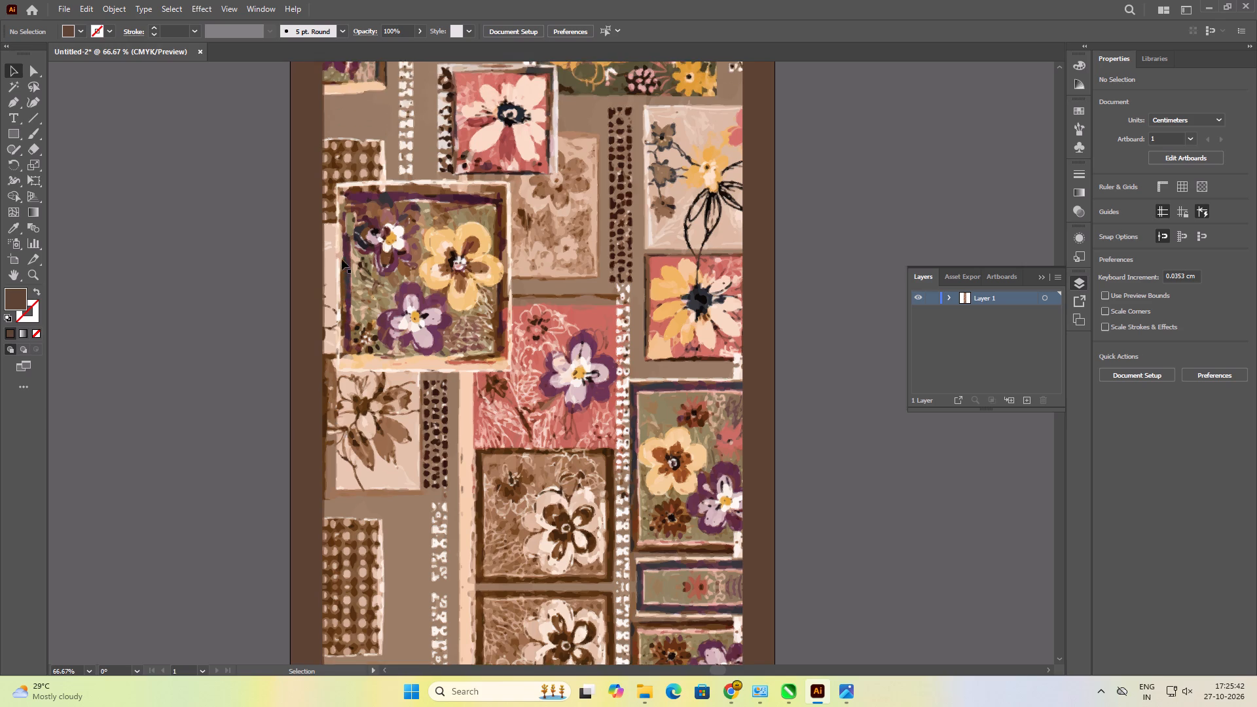
scroll(342, 259, up, 2)
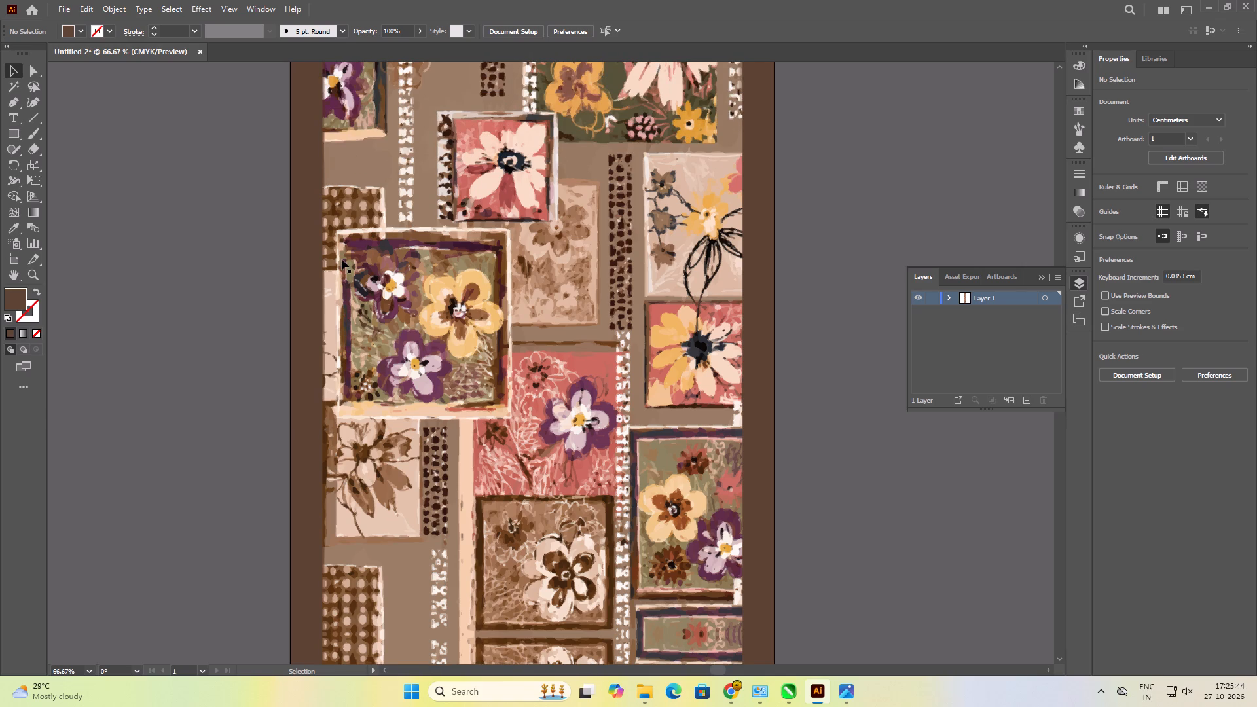
scroll(342, 259, up, 11)
scroll(342, 259, up, 13)
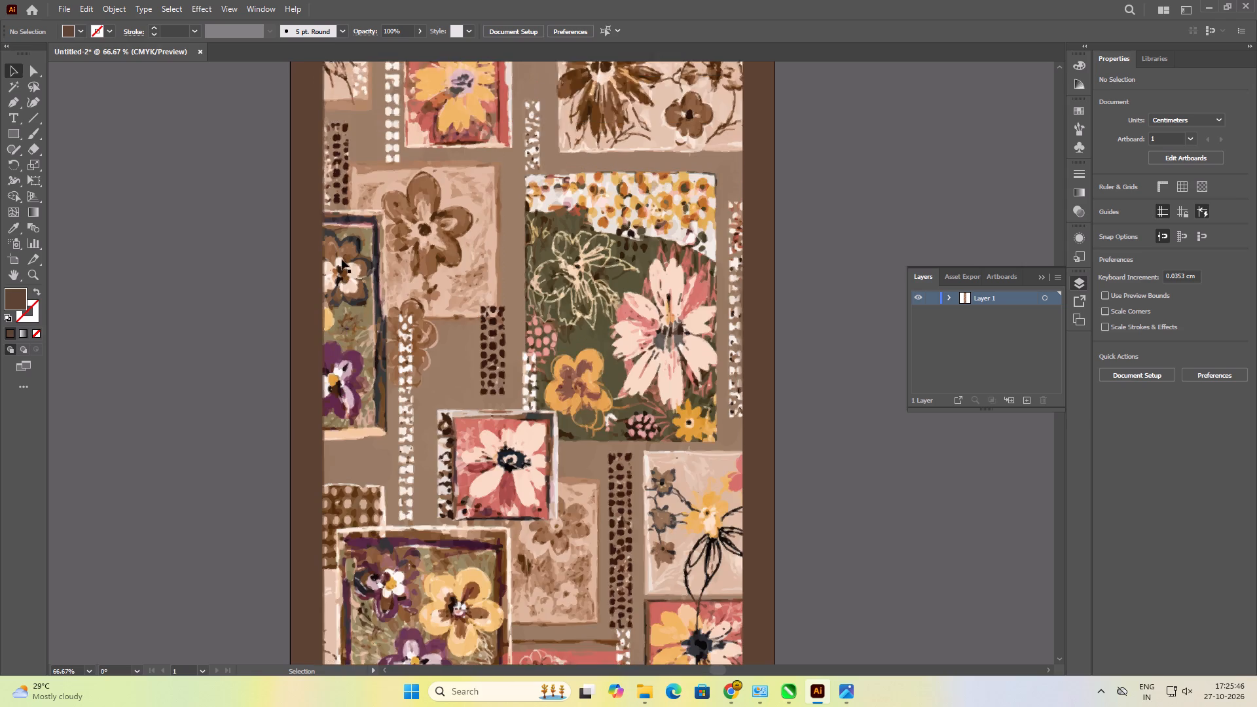
scroll(342, 259, up, 1)
Examine the traced pattern down to the panel's bottom border, select and deselect the traced image, and view the whole panel.
scroll(342, 259, down, 20)
scroll(342, 259, down, 6)
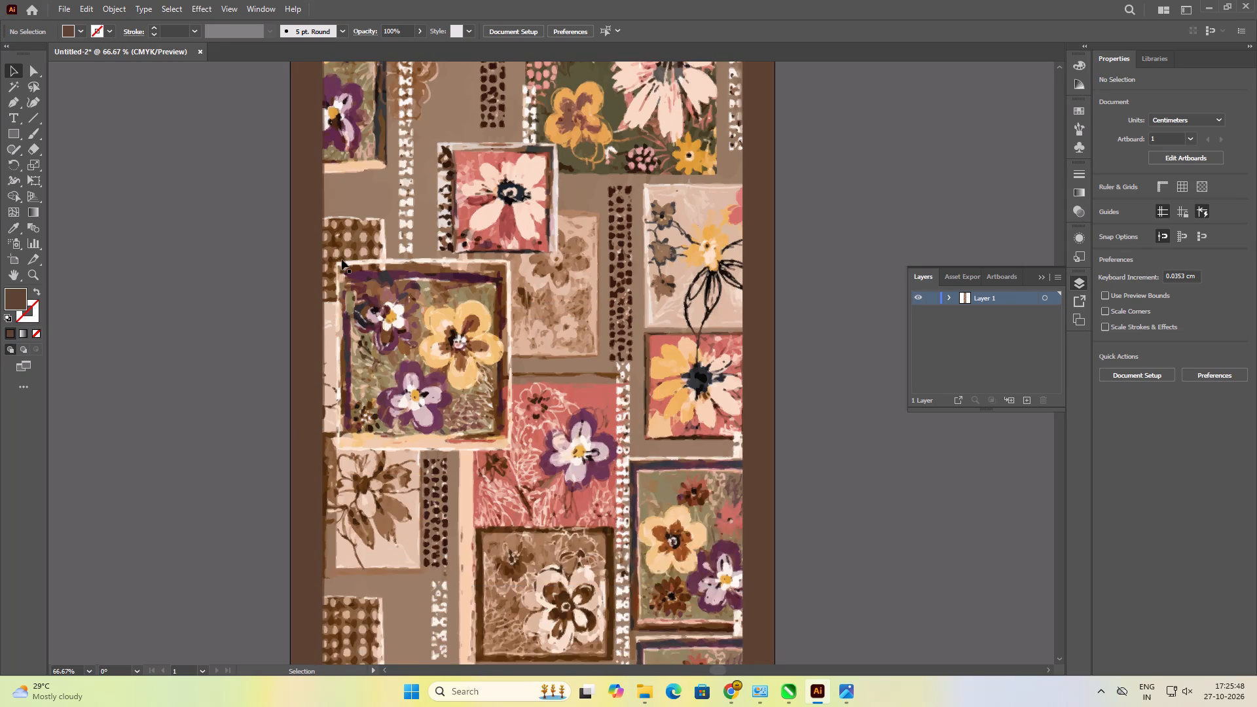
scroll(342, 259, down, 20)
scroll(342, 259, down, 18)
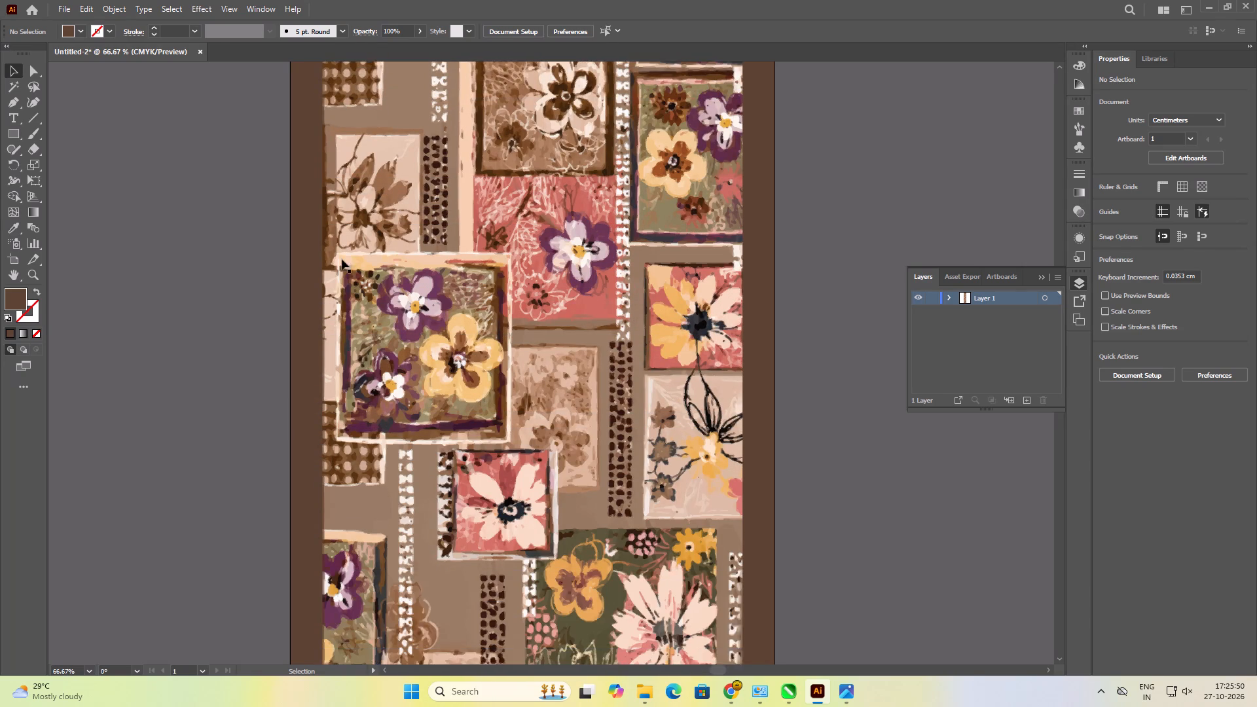
scroll(342, 259, down, 14)
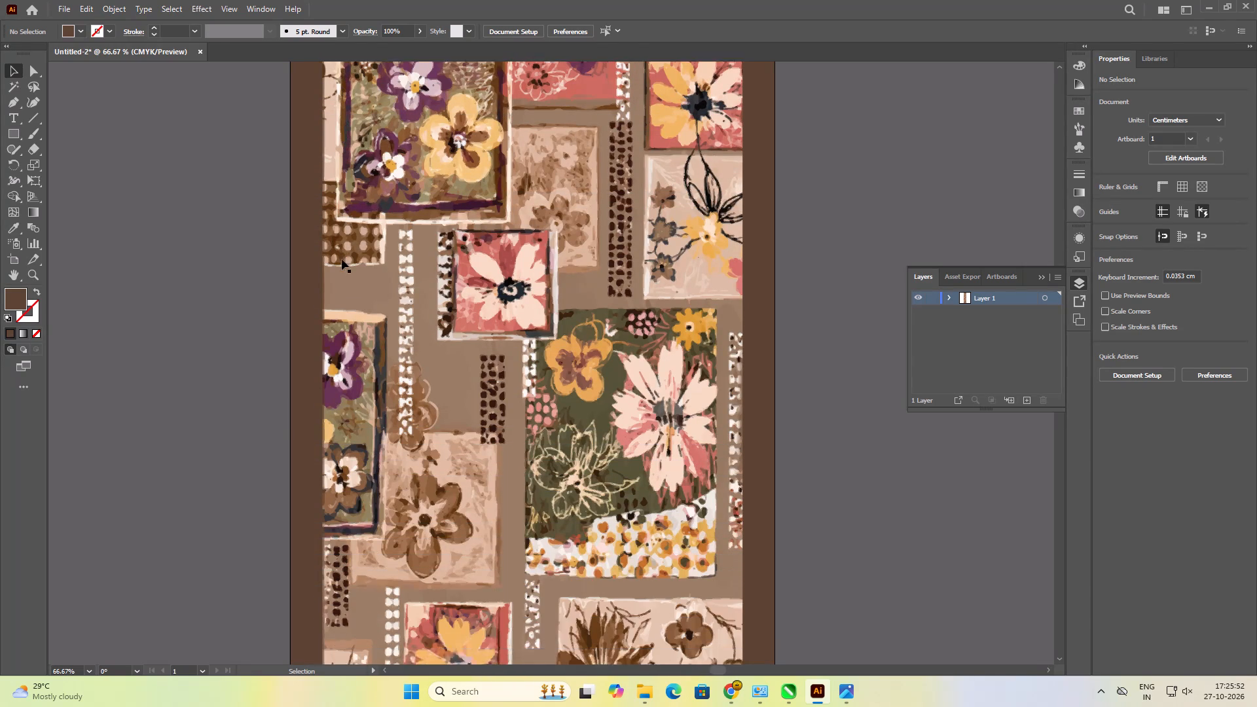
scroll(342, 259, down, 16)
scroll(342, 259, down, 11)
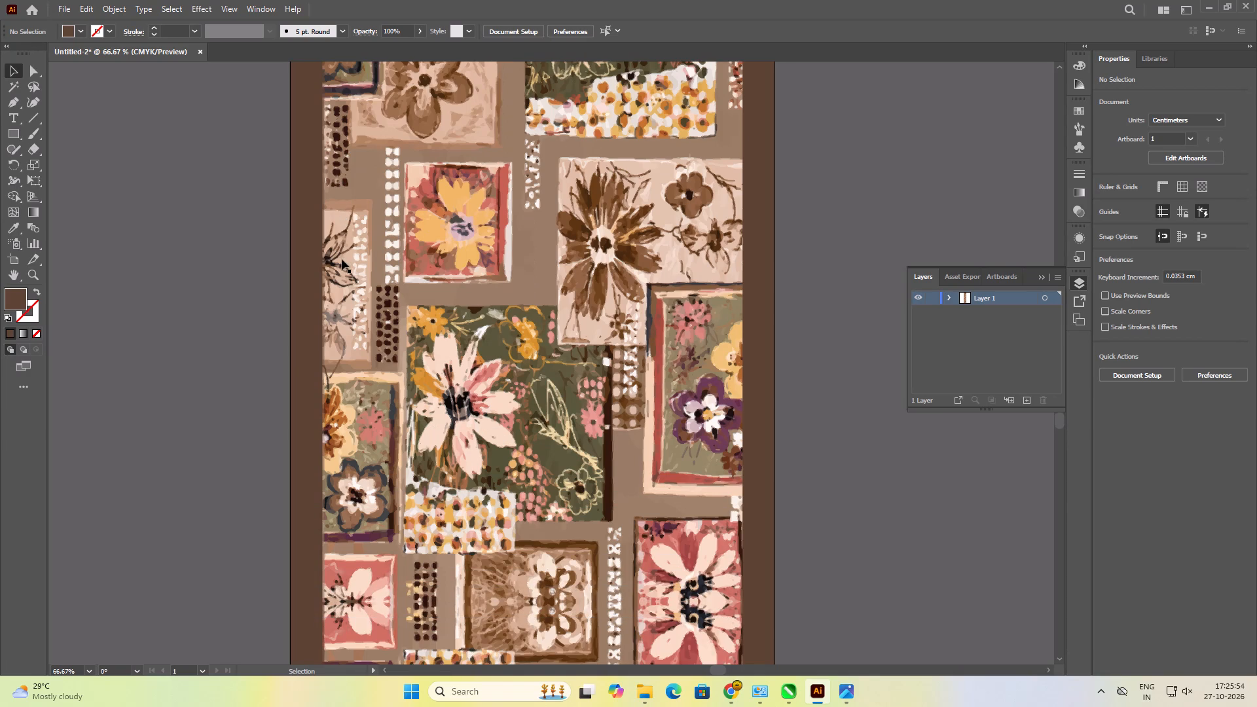
scroll(342, 259, down, 5)
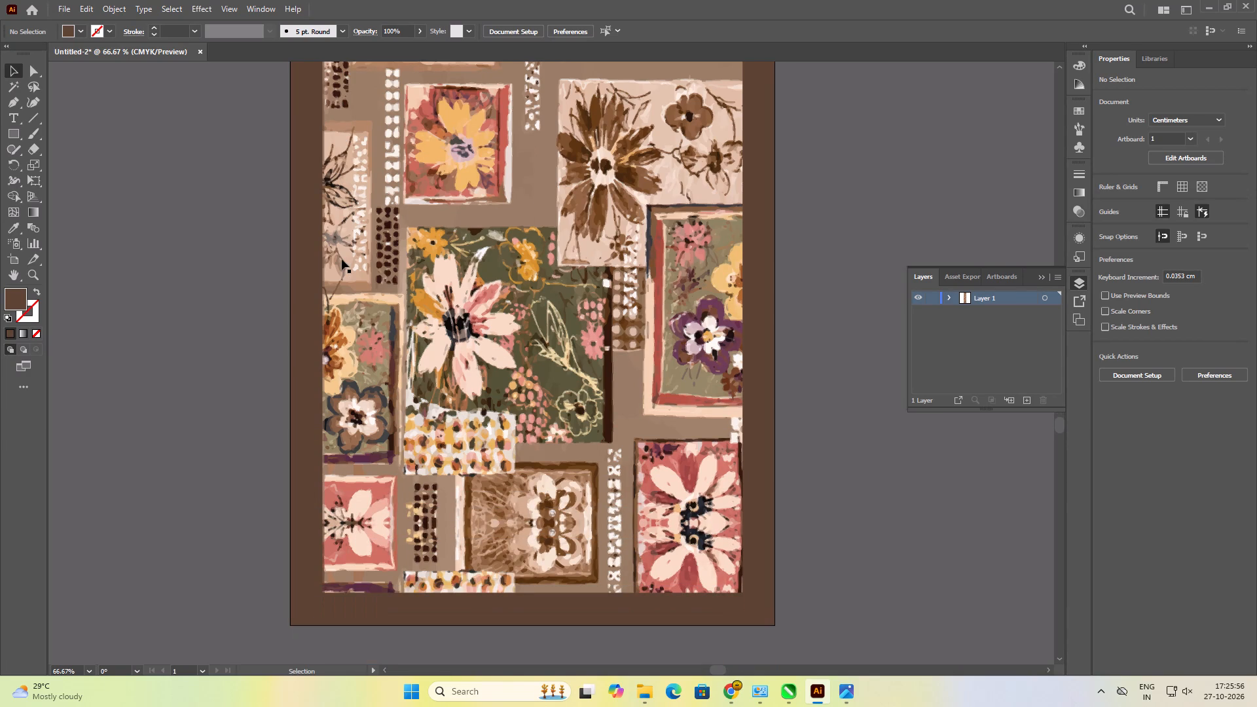
scroll(342, 259, down, 1)
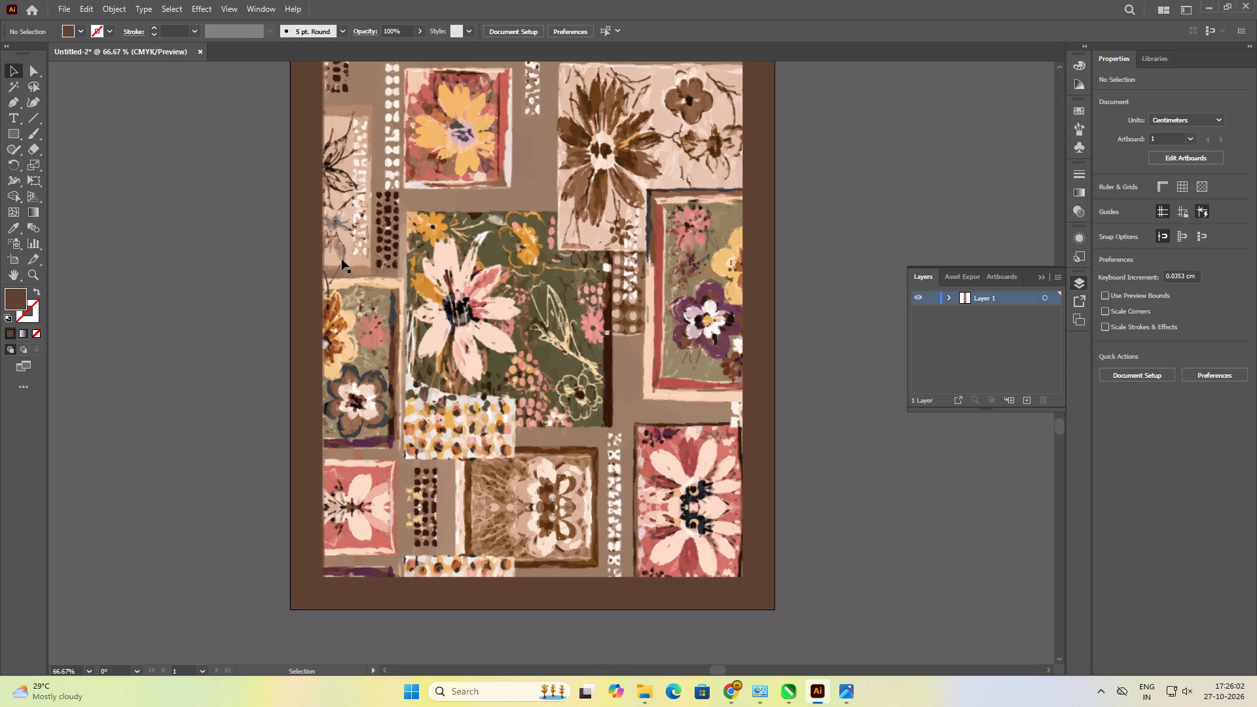
scroll(342, 259, down, 2)
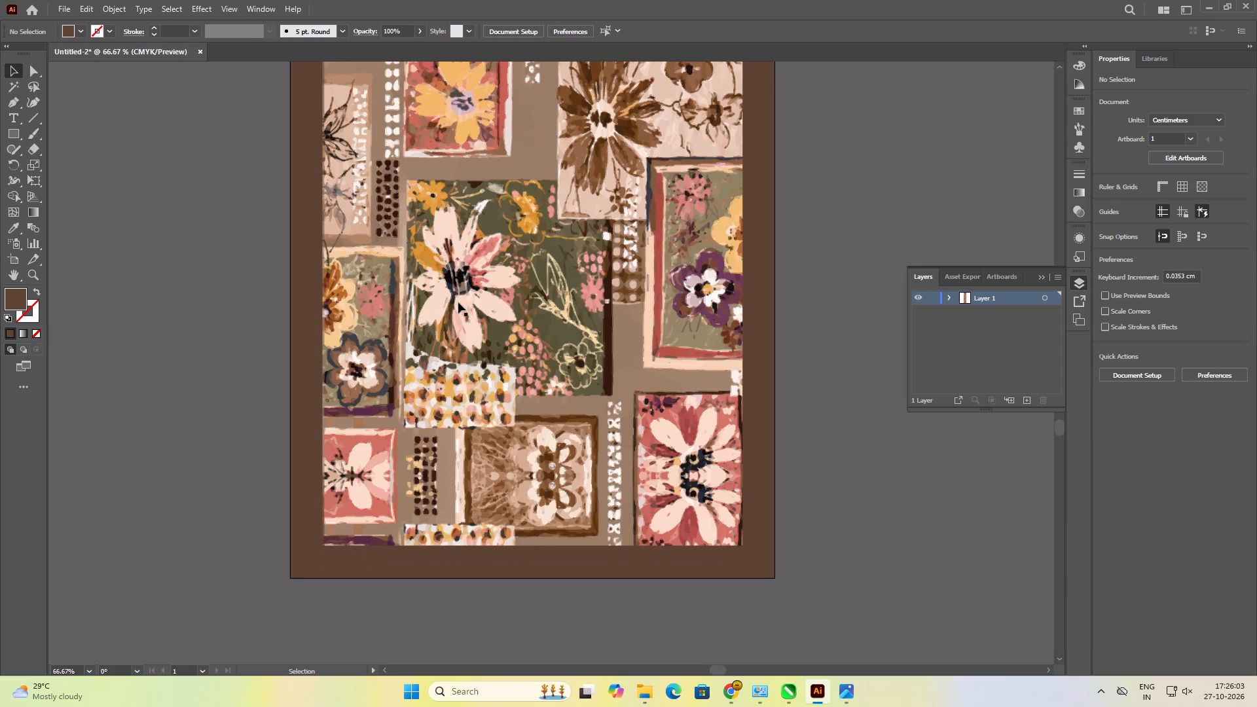
click(468, 407)
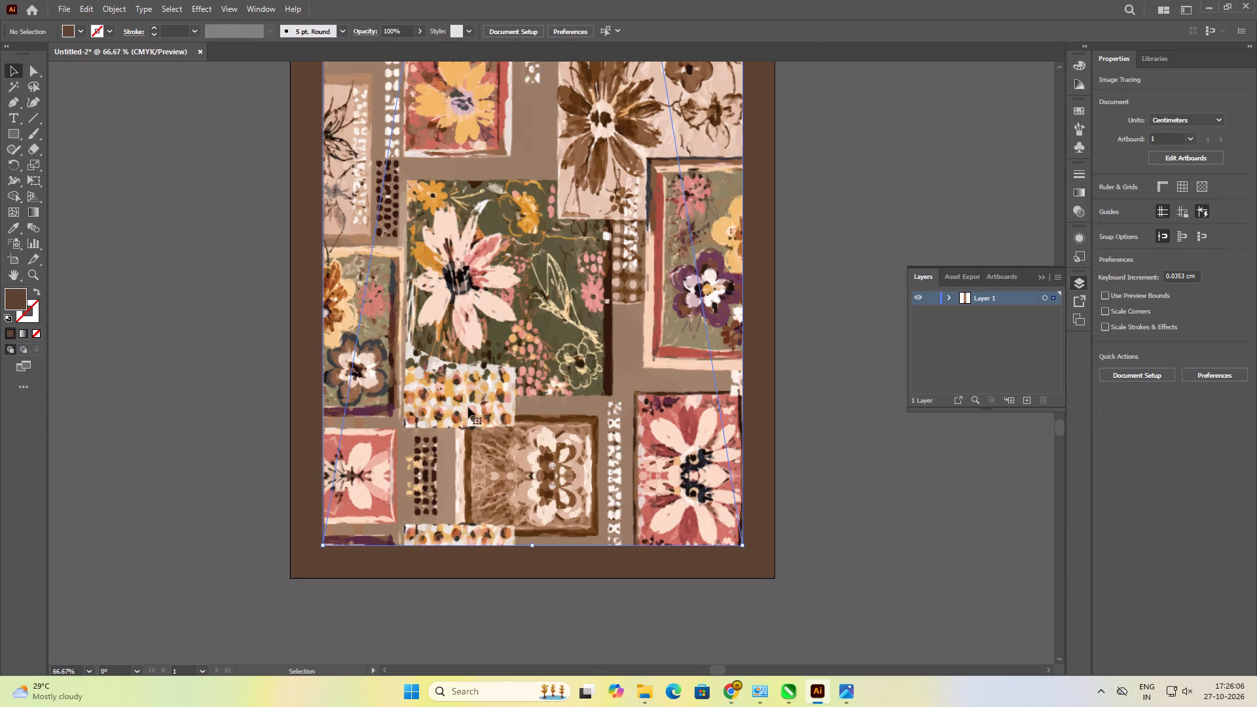
click(911, 562)
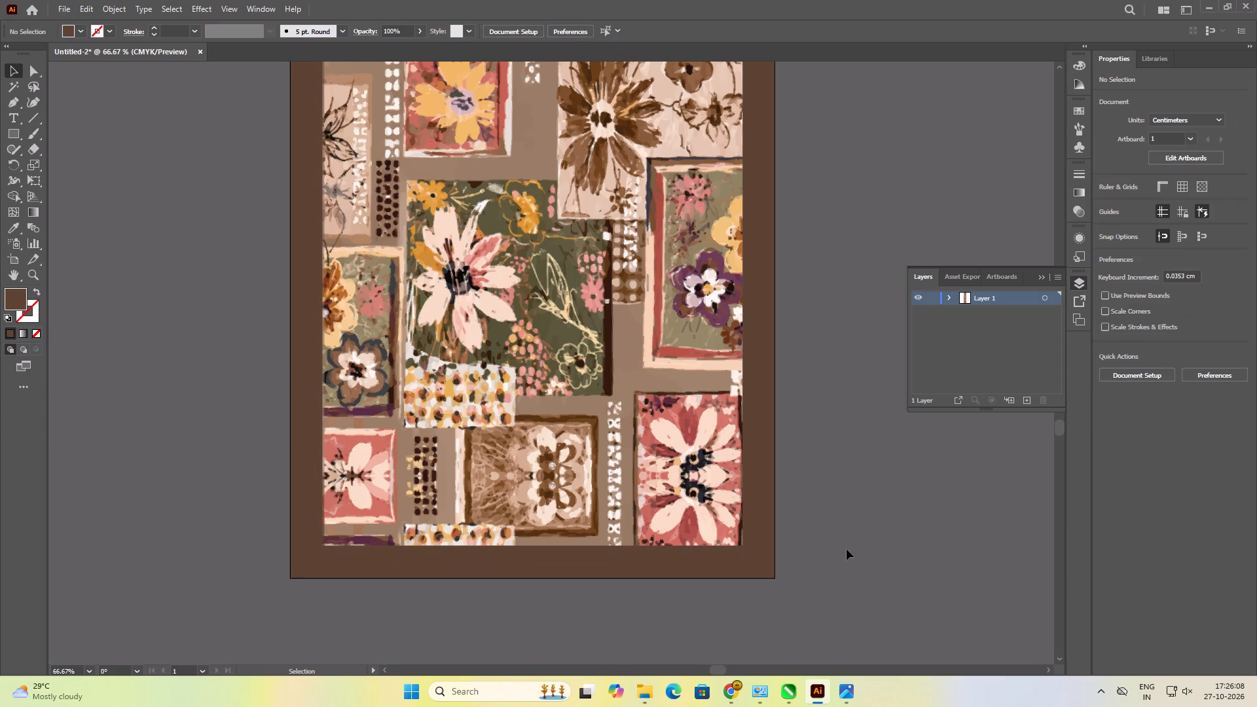
key(ctrl+0)
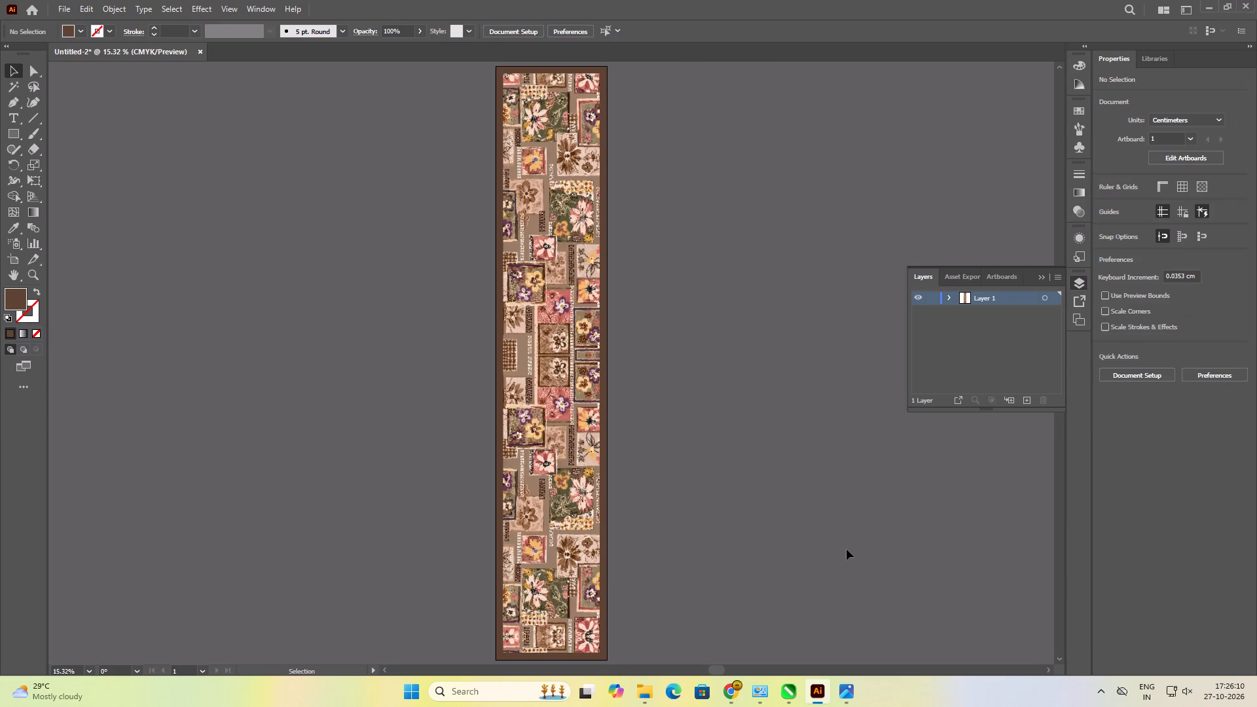
click(740, 397)
Save the panel as Illustrator file 0117br - 30x160 in the 21-10-2026 folder inside CAD FILE, checking the name in File Explorer and replacing the existing file.
key(ctrl+s)
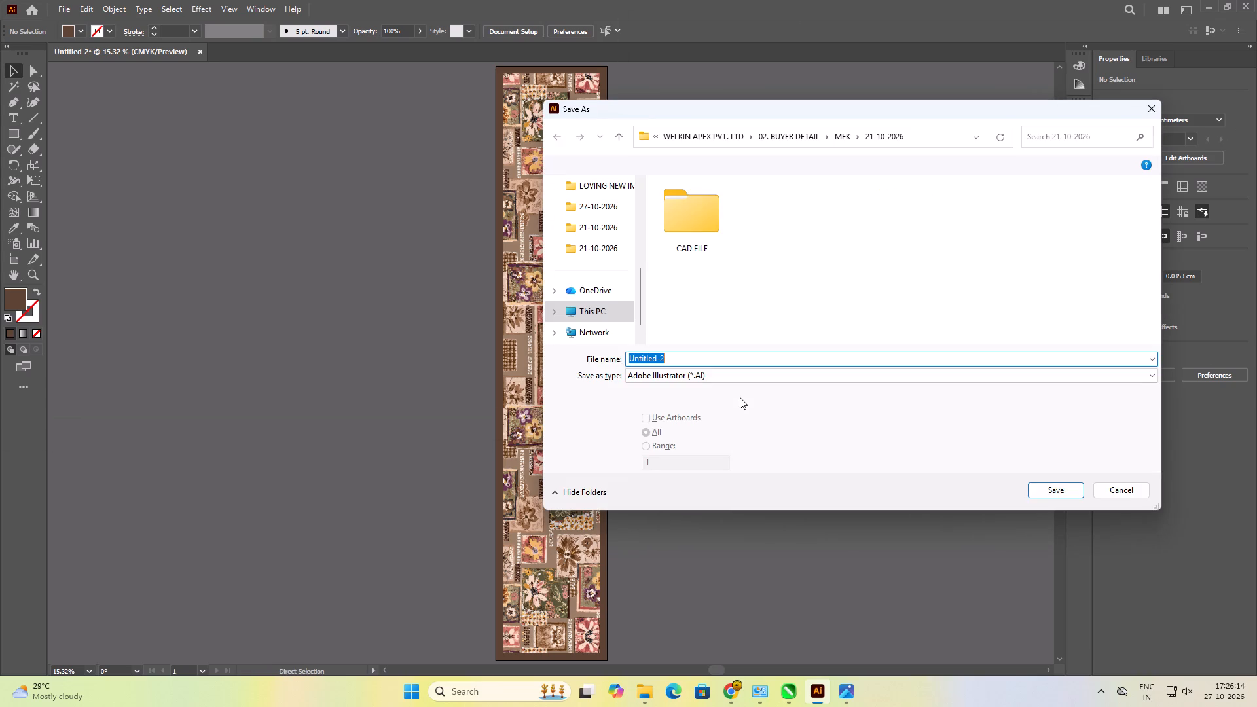
double_click(687, 225)
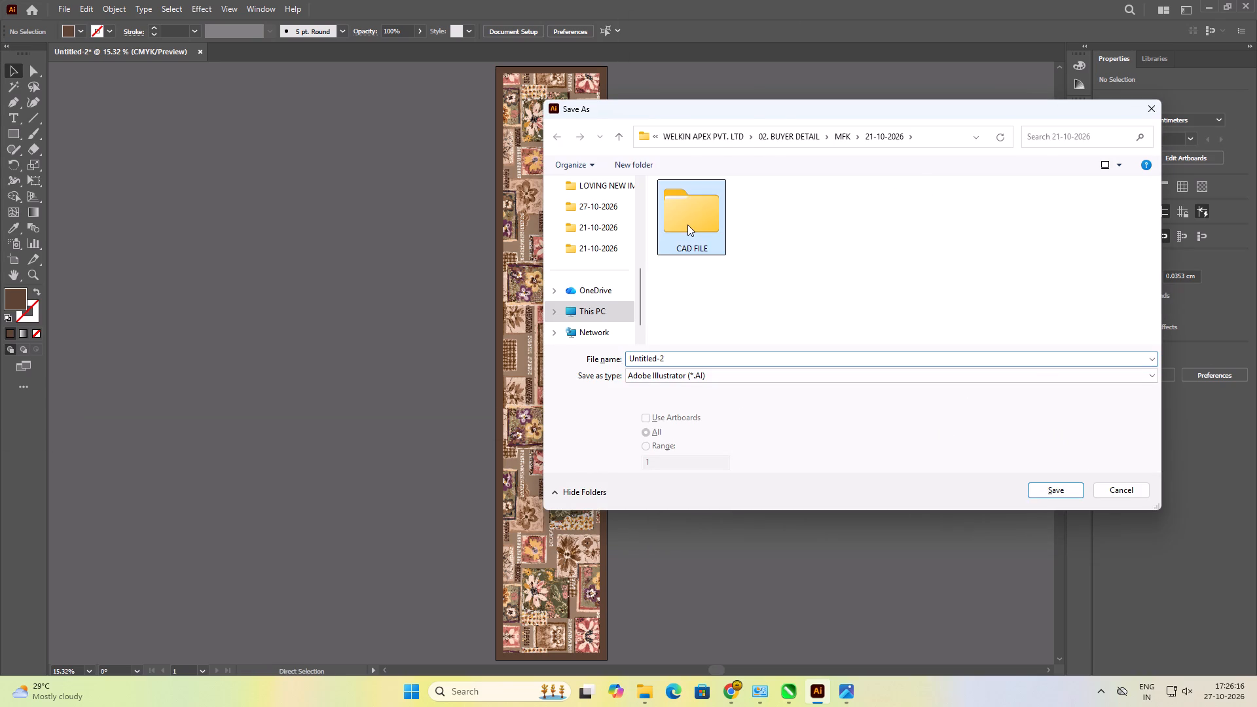
click(712, 213)
double_click(720, 202)
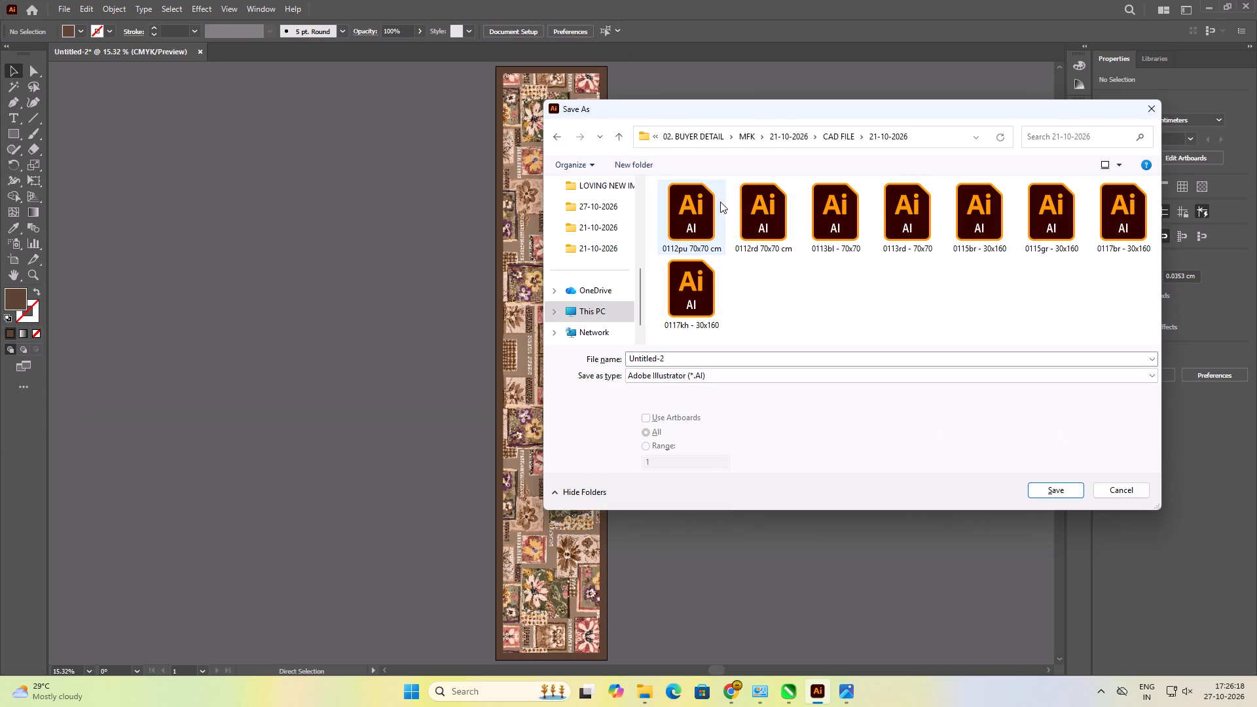
click(847, 309)
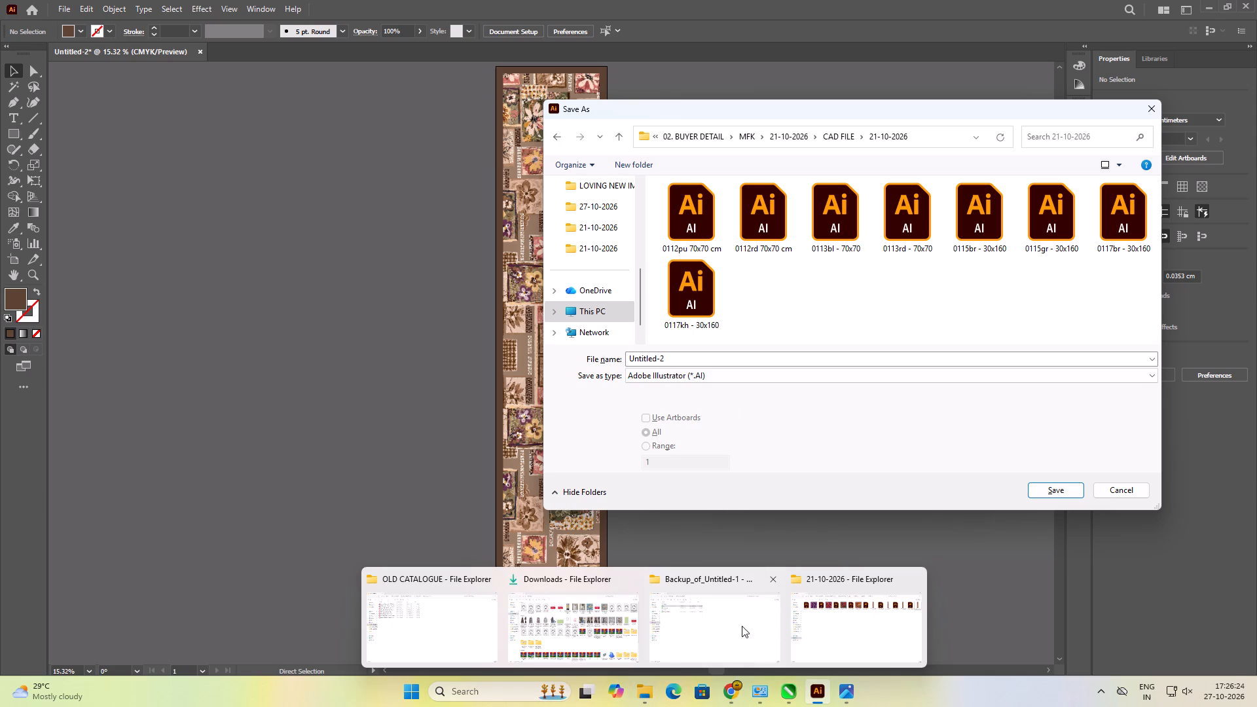
click(858, 630)
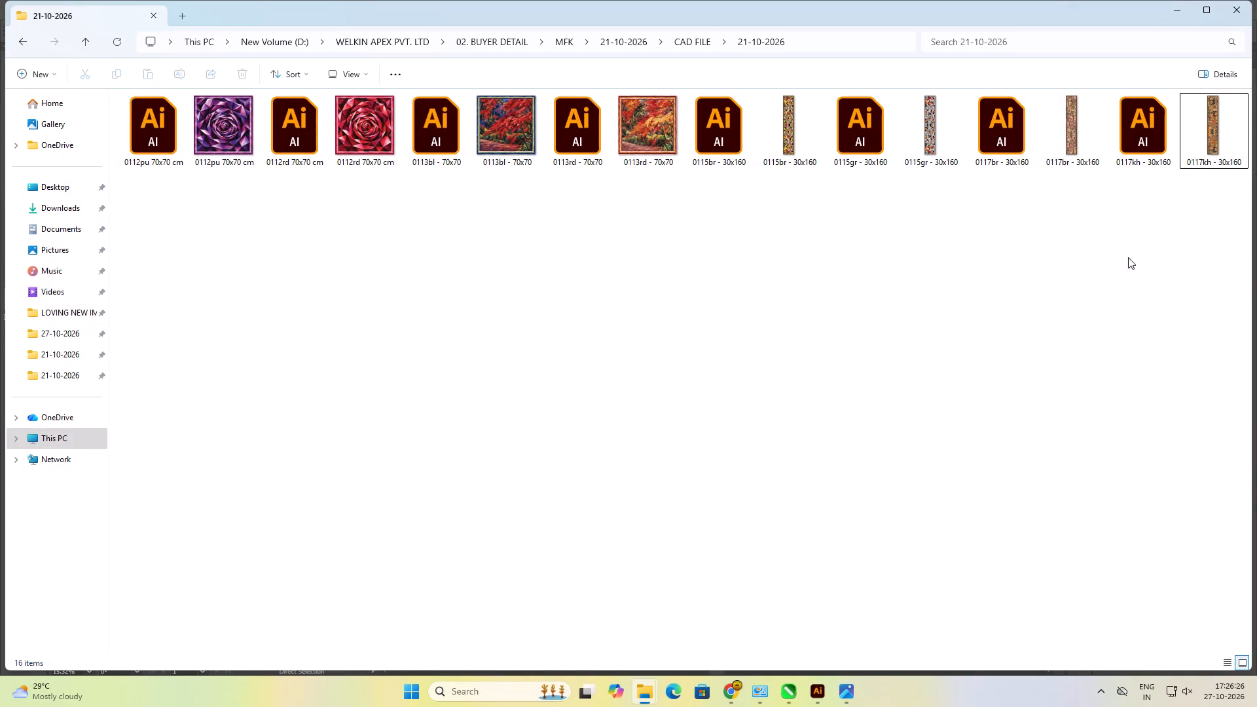
click(1149, 207)
click(1059, 170)
click(1067, 158)
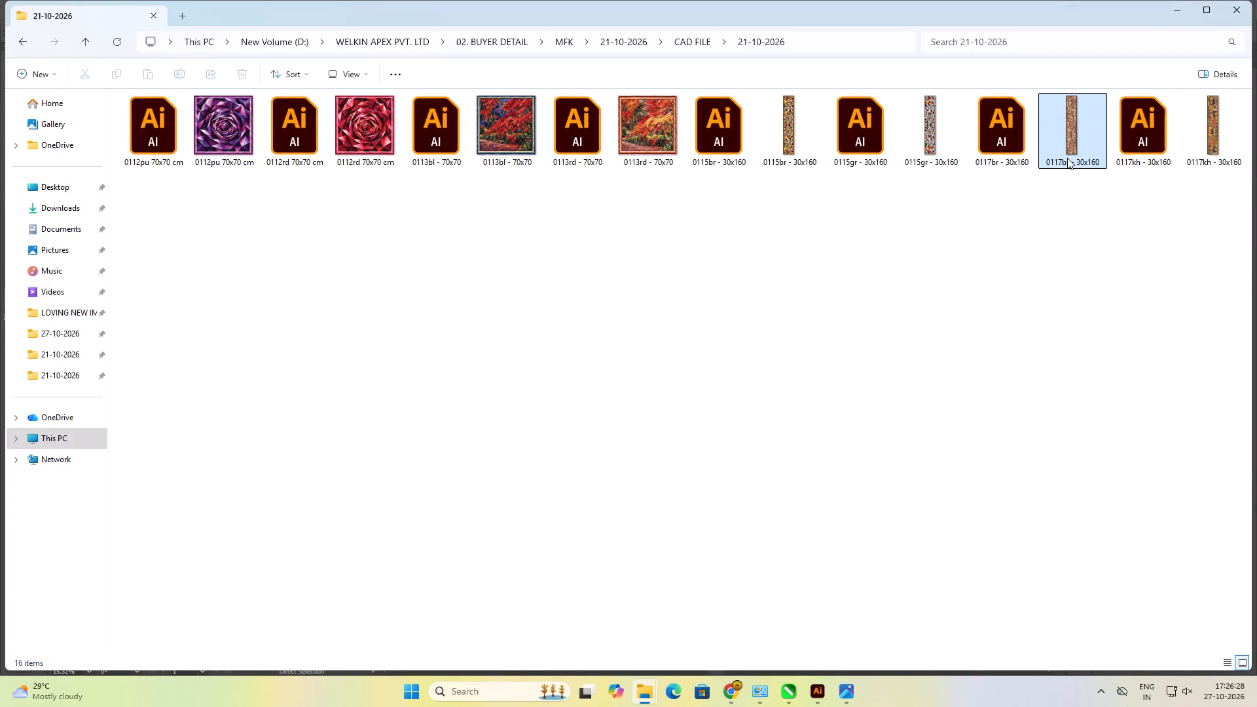
click(822, 693)
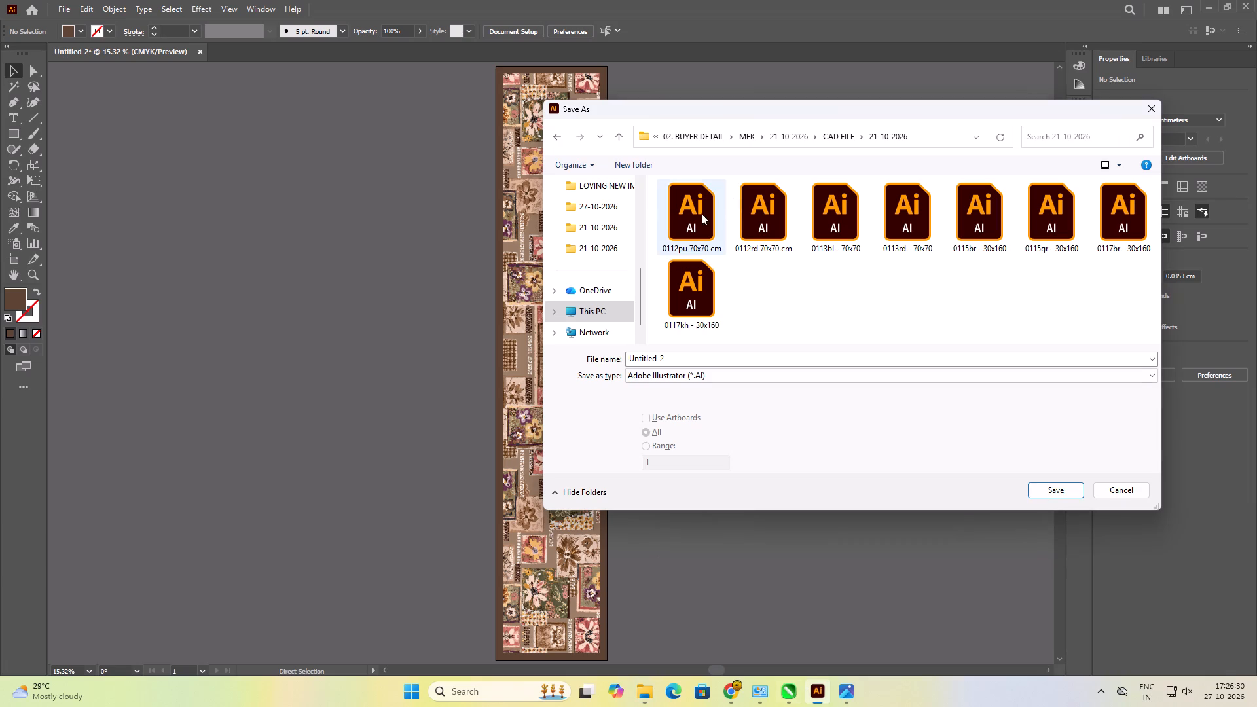
click(1112, 237)
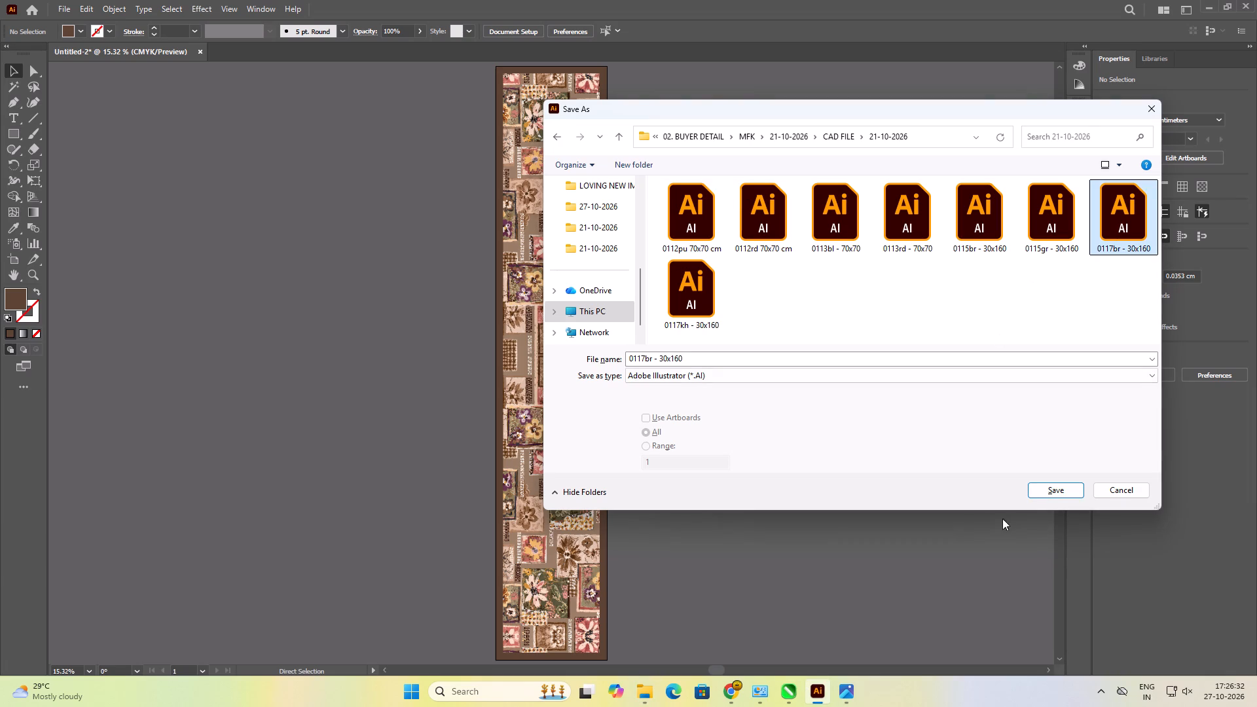
click(1039, 494)
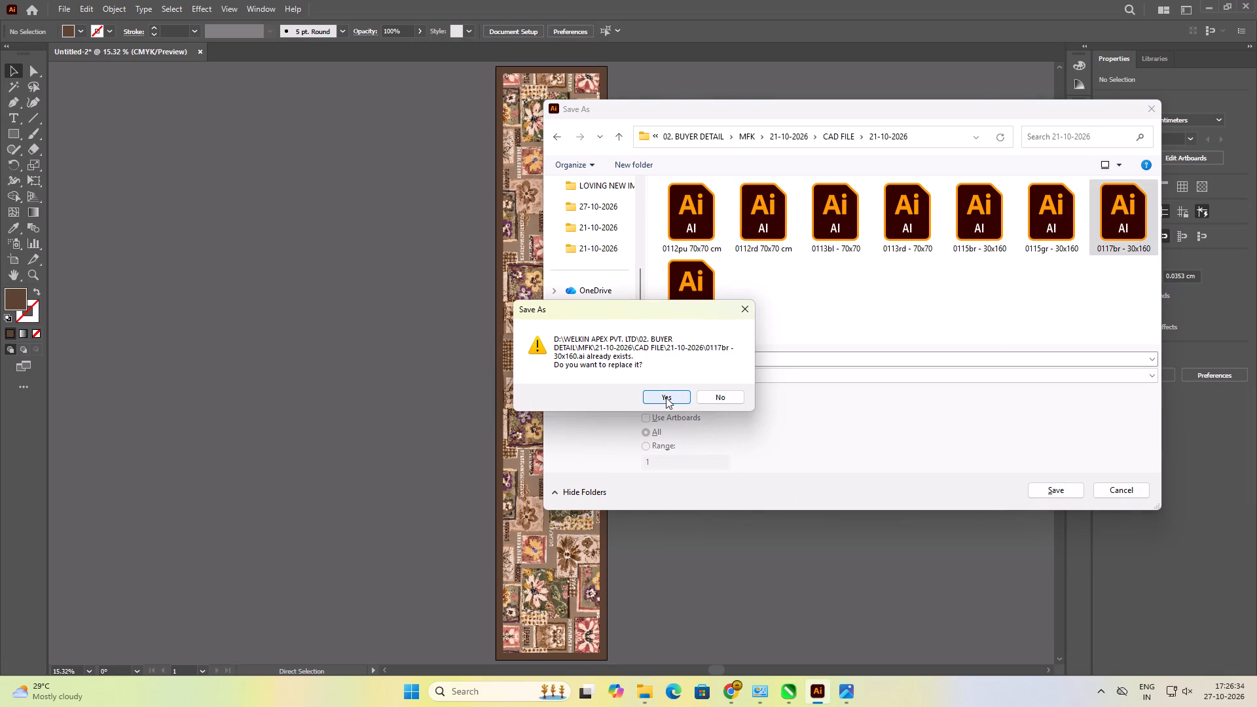
click(666, 397)
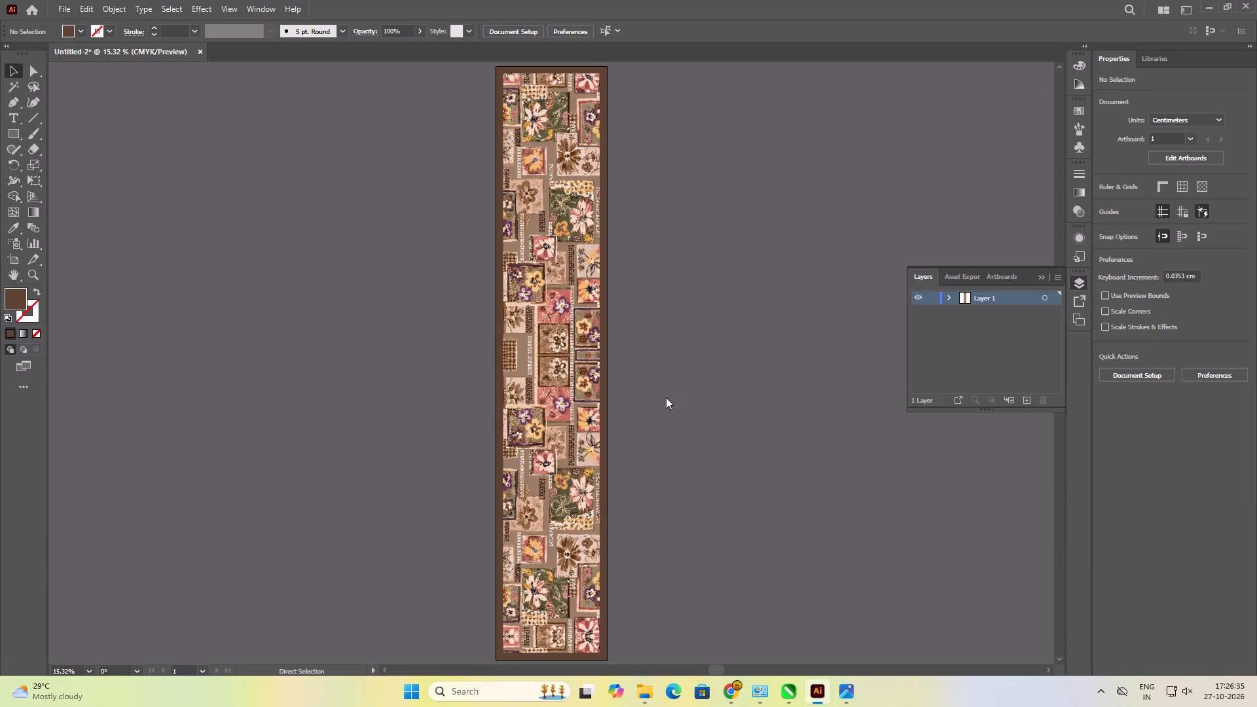
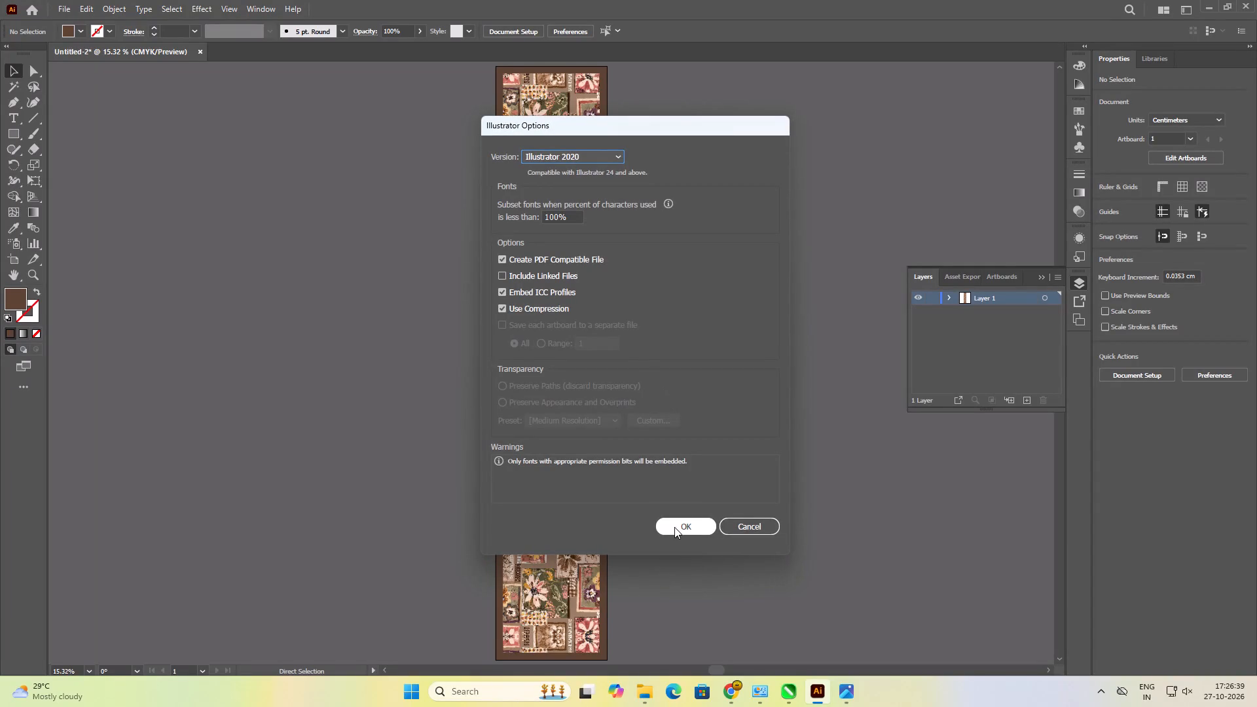
Finish saving the panel in Illustrator 2020 format with PDF compatibility, embedded ICC profiles and compression.
click(674, 527)
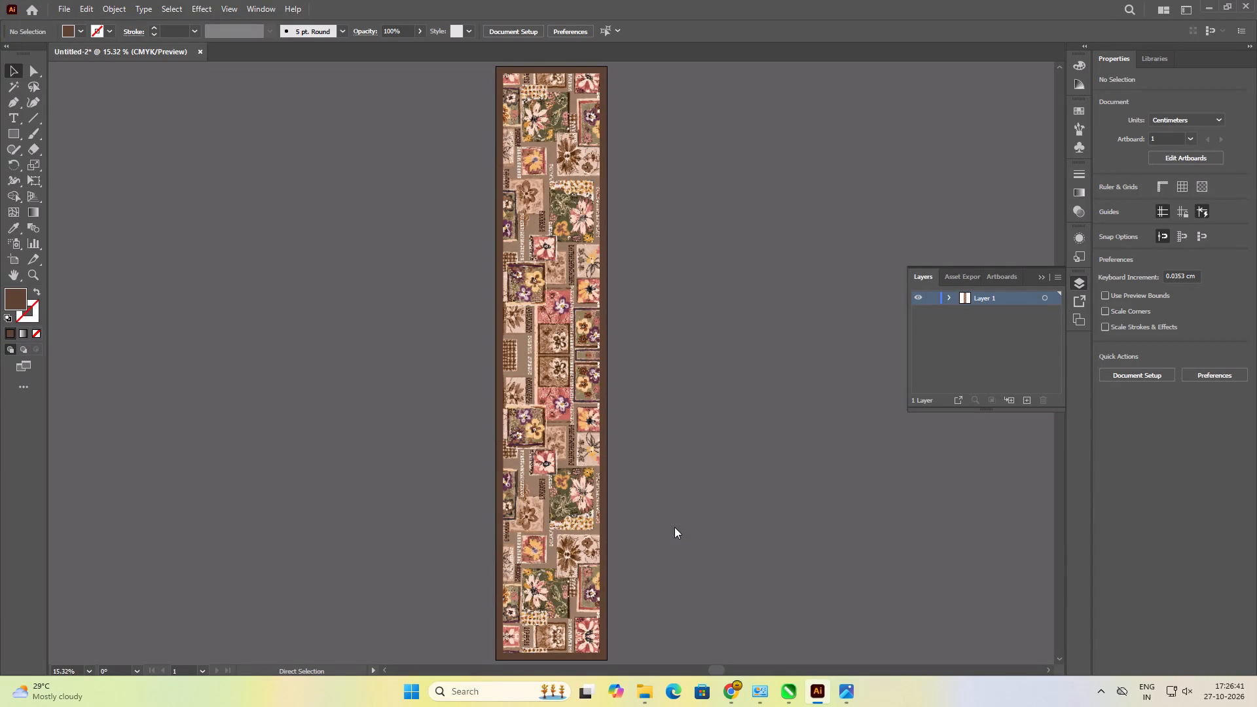
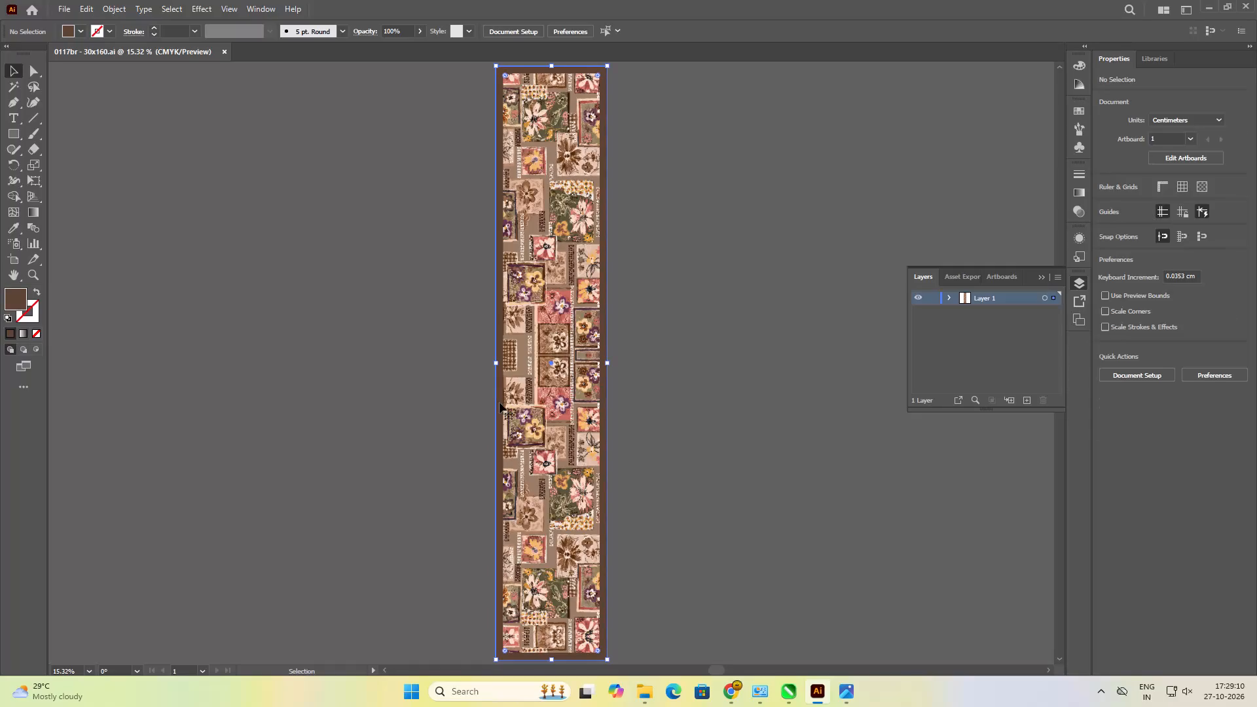
Inspect the finished 0117br panel's brown border and floral patchwork along its full height.
click(644, 374)
click(499, 213)
click(537, 164)
click(682, 164)
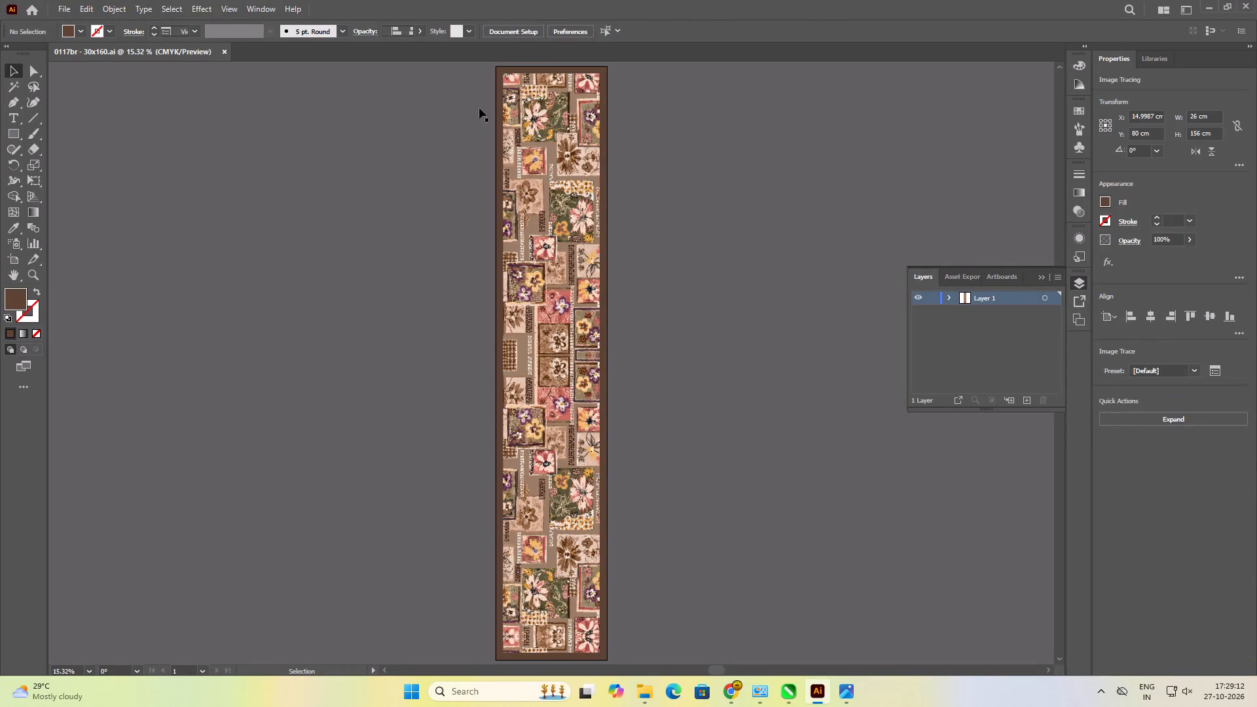
click(408, 111)
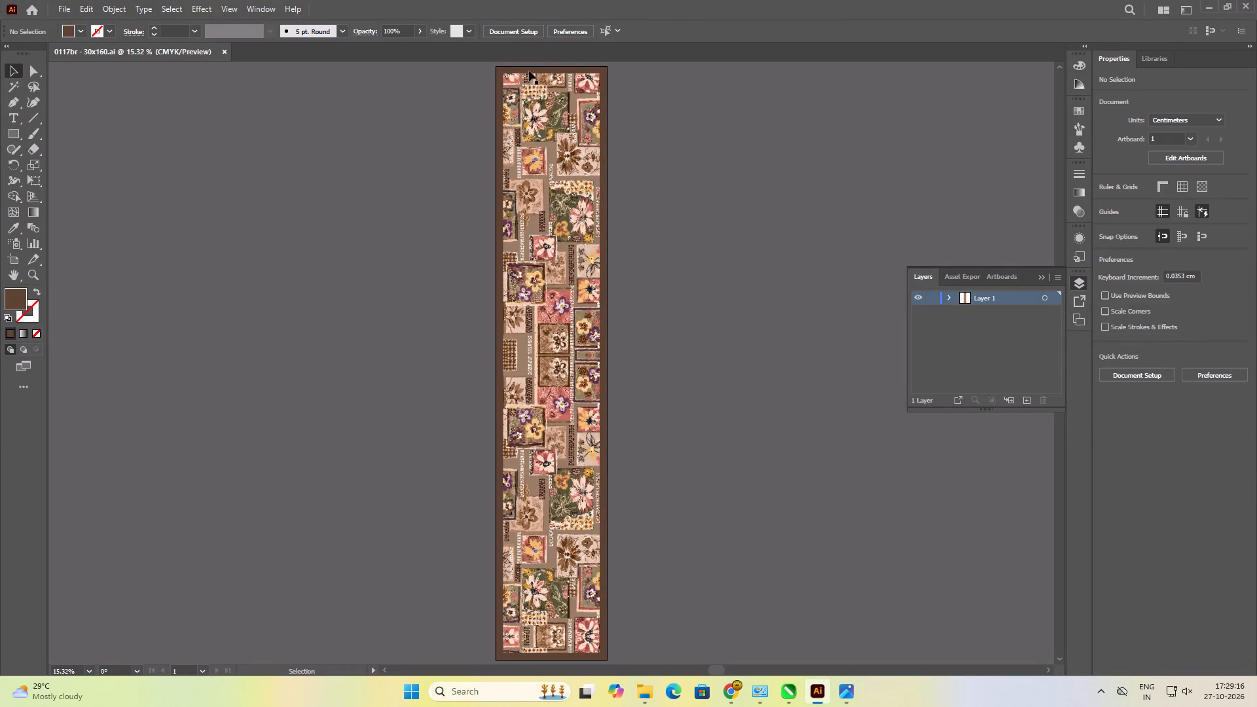
scroll(529, 71, up, 5)
alt+scroll(519, 158, up, 6)
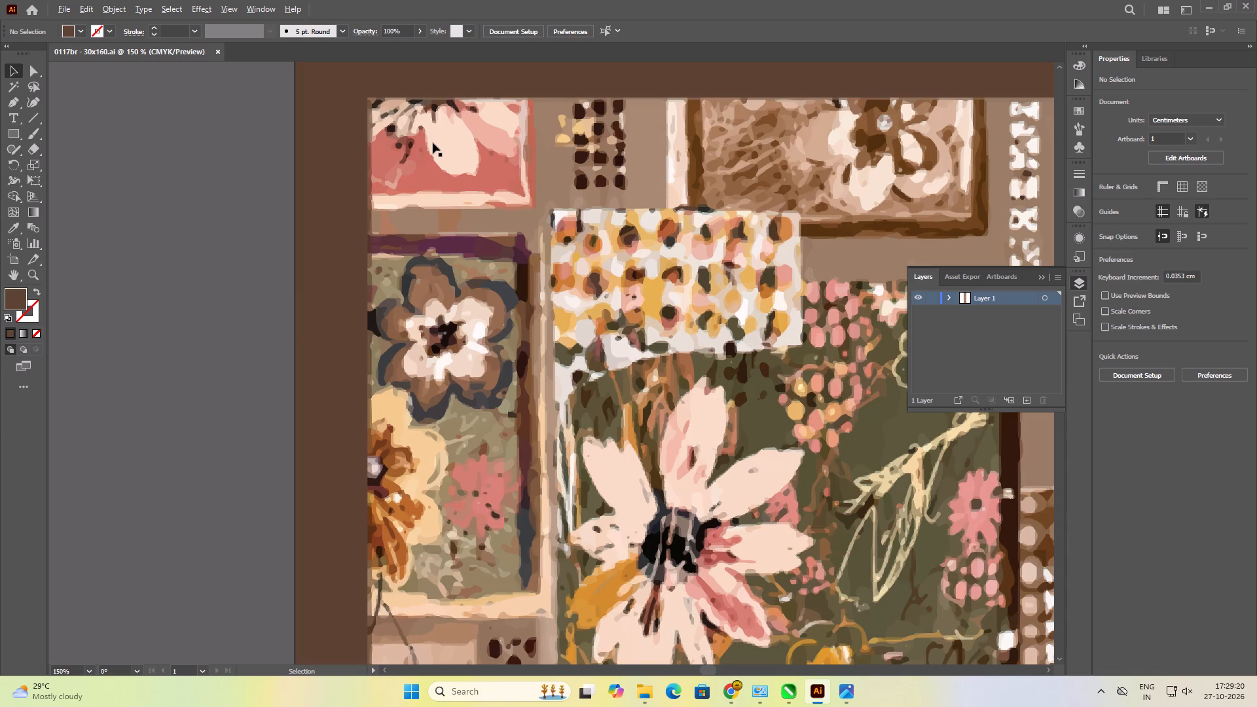
alt+scroll(433, 143, down, 6)
click(611, 209)
scroll(526, 210, down, 2)
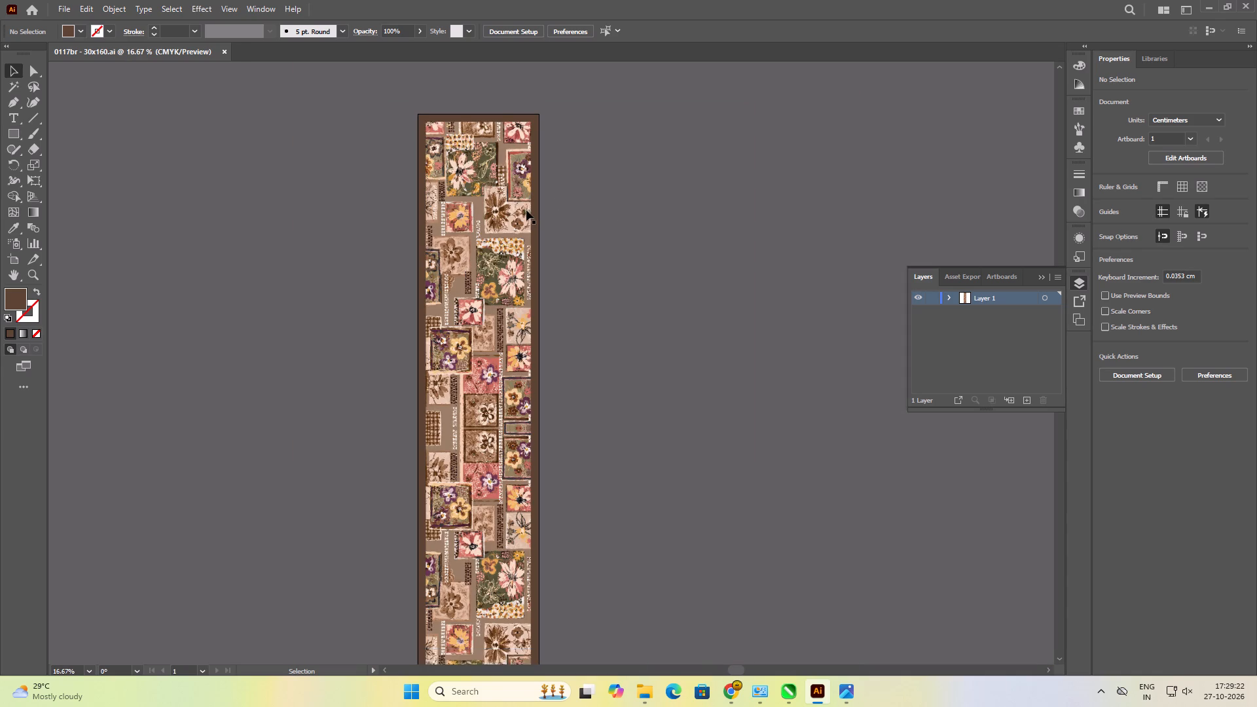
scroll(526, 210, down, 2)
click(599, 241)
scroll(572, 285, down, 6)
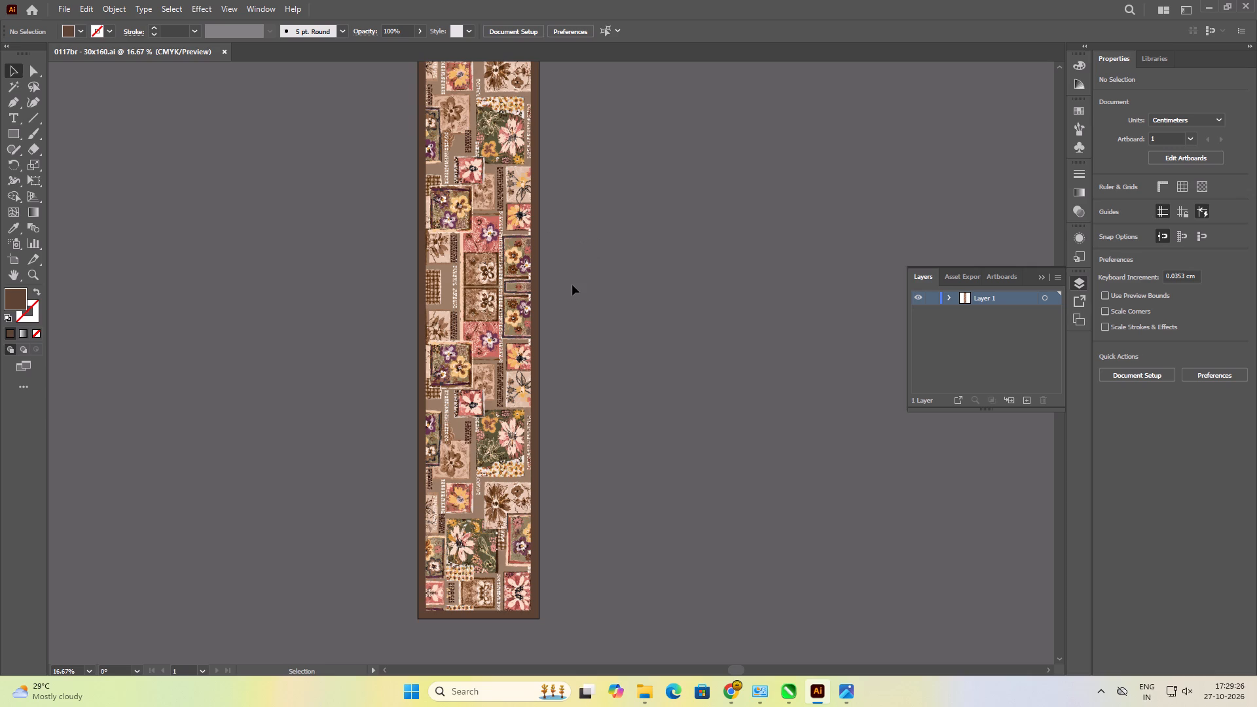
Save a copy of the panel as an Adobe PDF named 0117br - 30x160 in the 21-10-2026 CAD folder.
key(ctrl+shift+s)
click(720, 377)
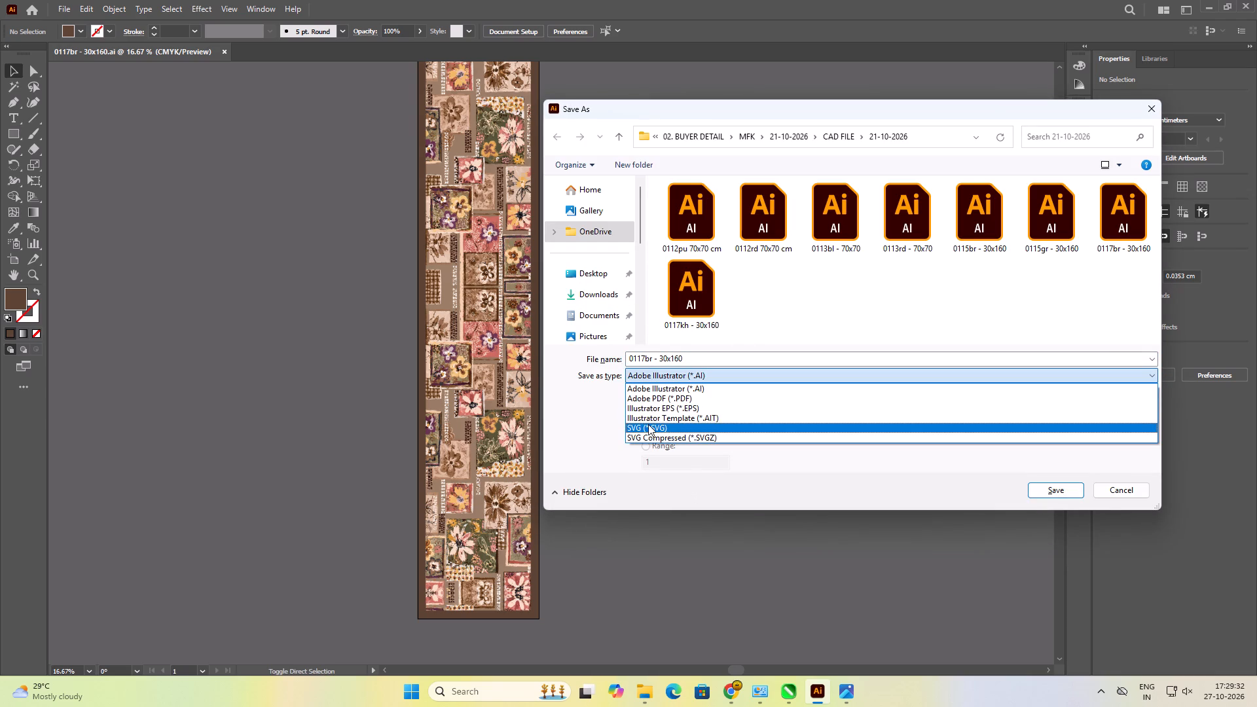
click(648, 399)
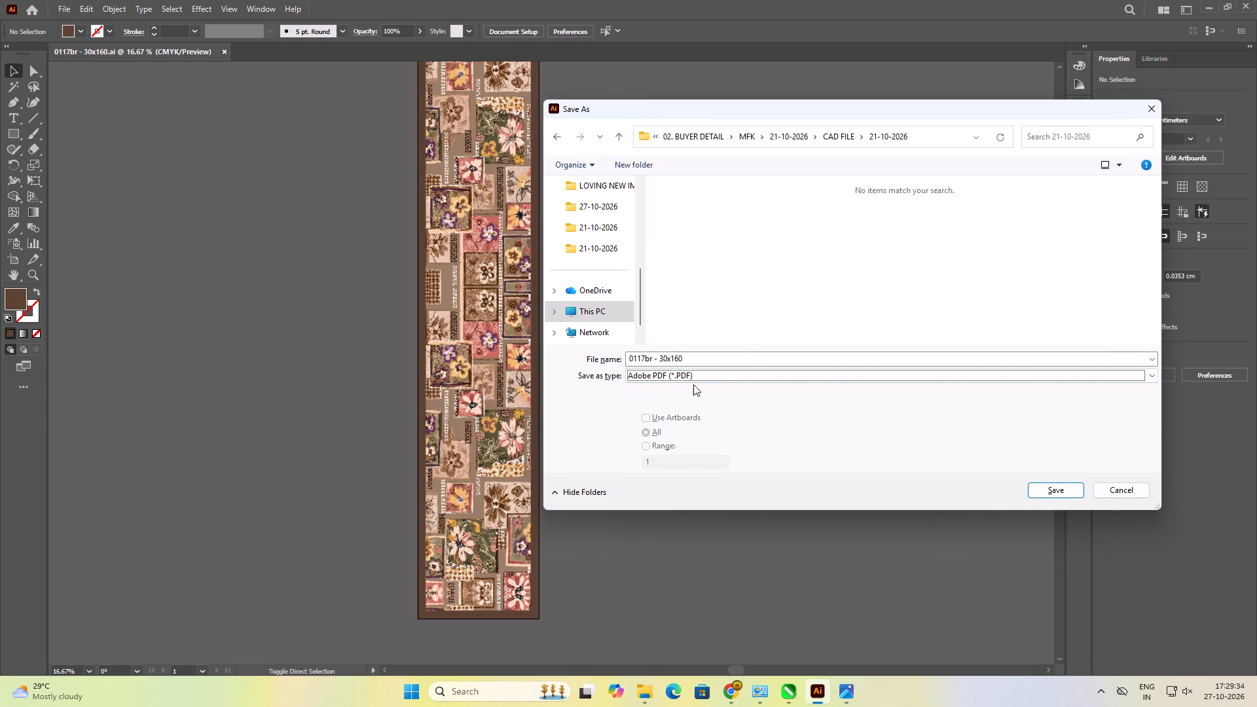
click(1040, 492)
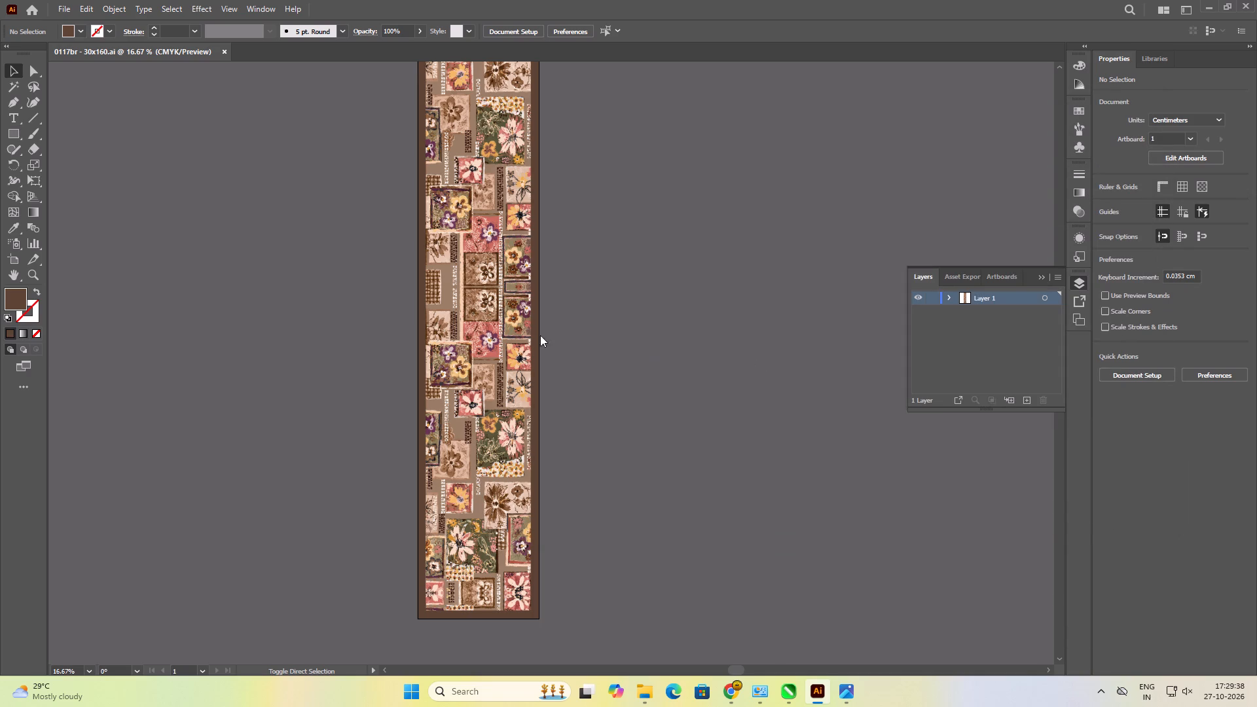
click(784, 702)
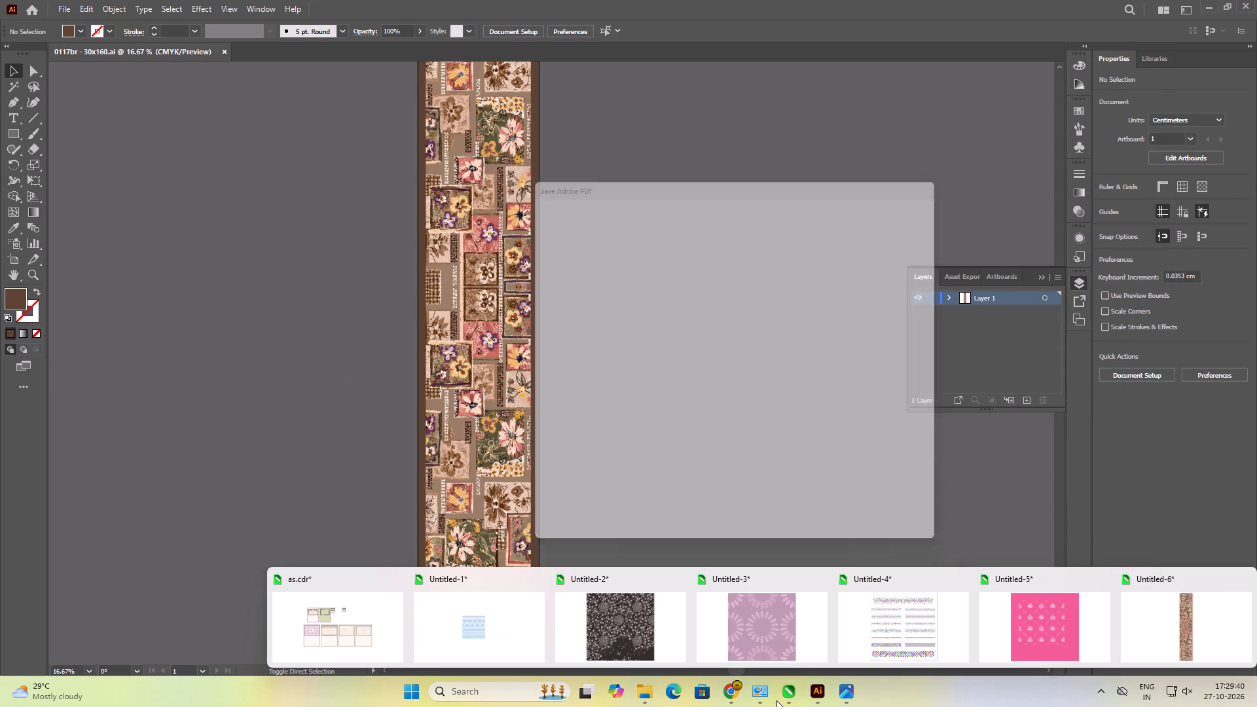
click(846, 534)
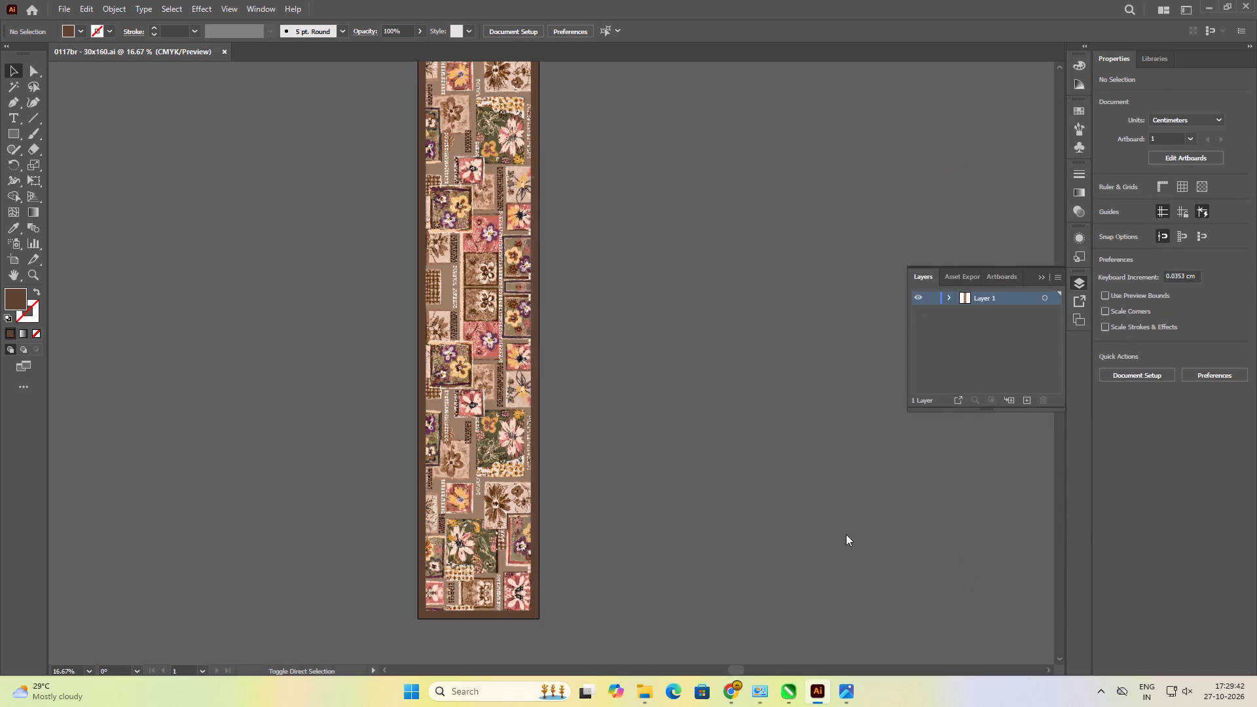
Switch to the Untitled-6 document in CorelDRAW and duplicate the 30 x 160 cm patchwork panel just to the right of the original.
click(784, 691)
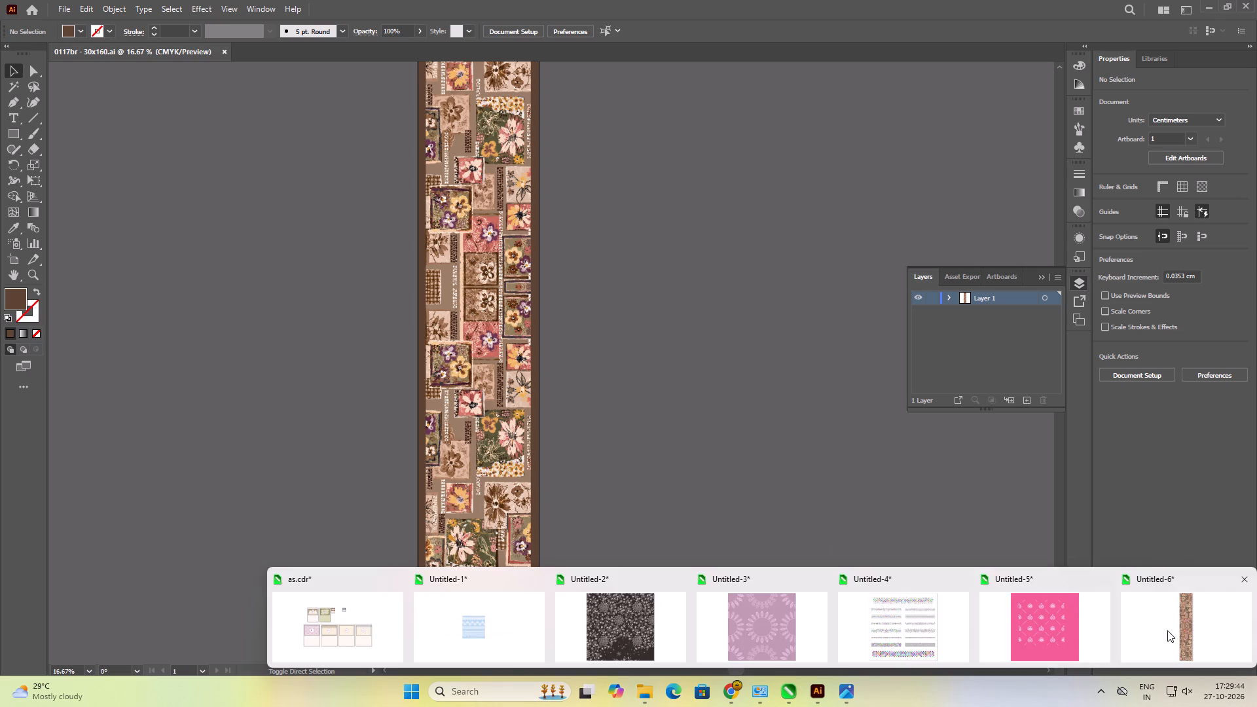
click(1167, 630)
click(853, 463)
scroll(207, 396, down, 5)
scroll(558, 331, up, 5)
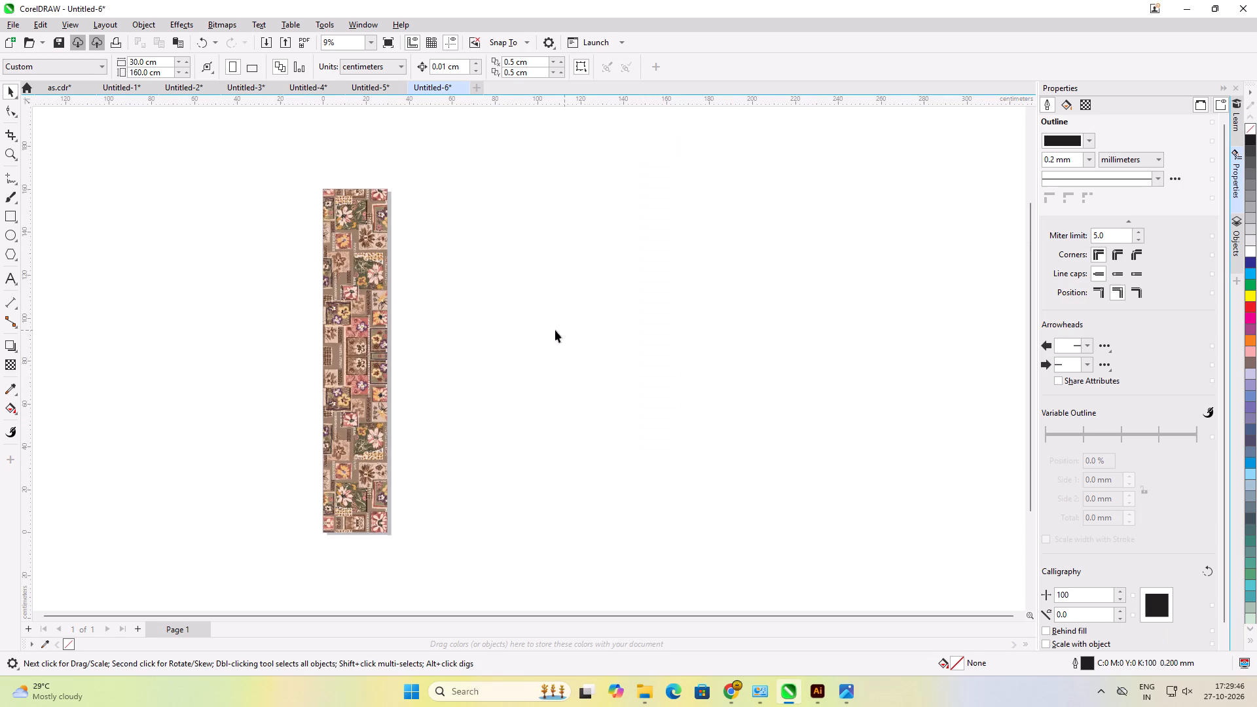
click(340, 334)
click(345, 343)
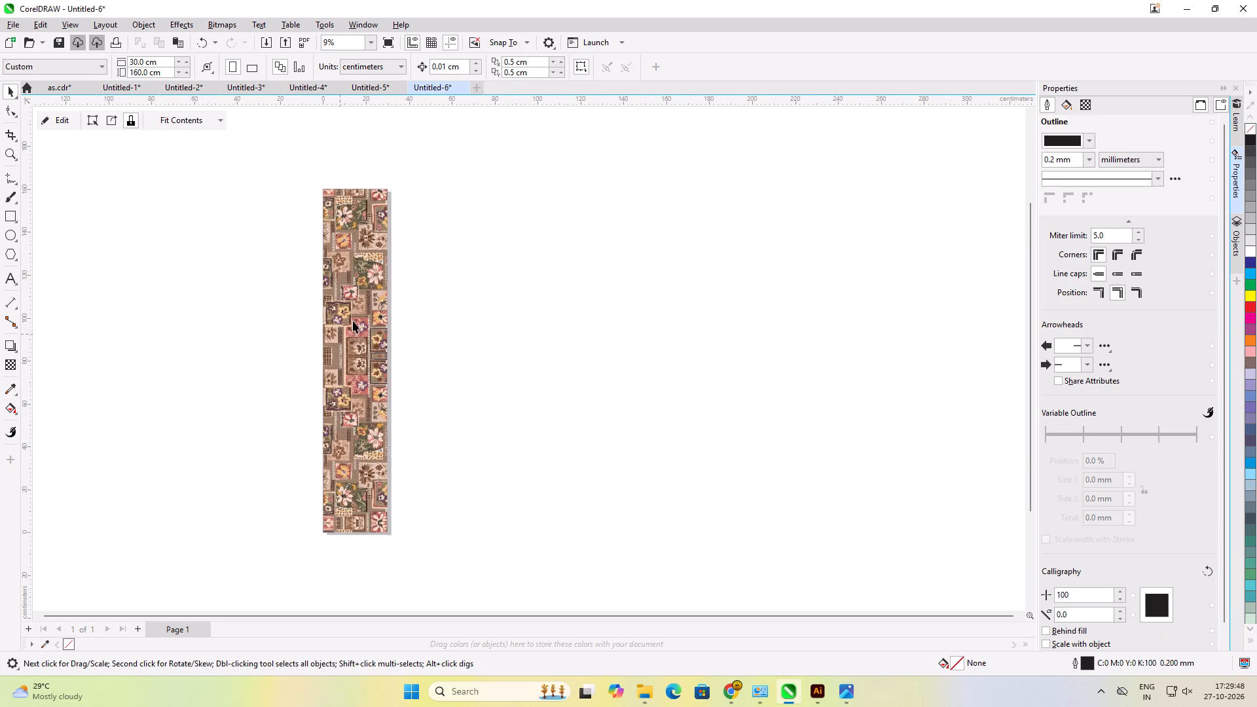
drag(354, 319, 417, 321)
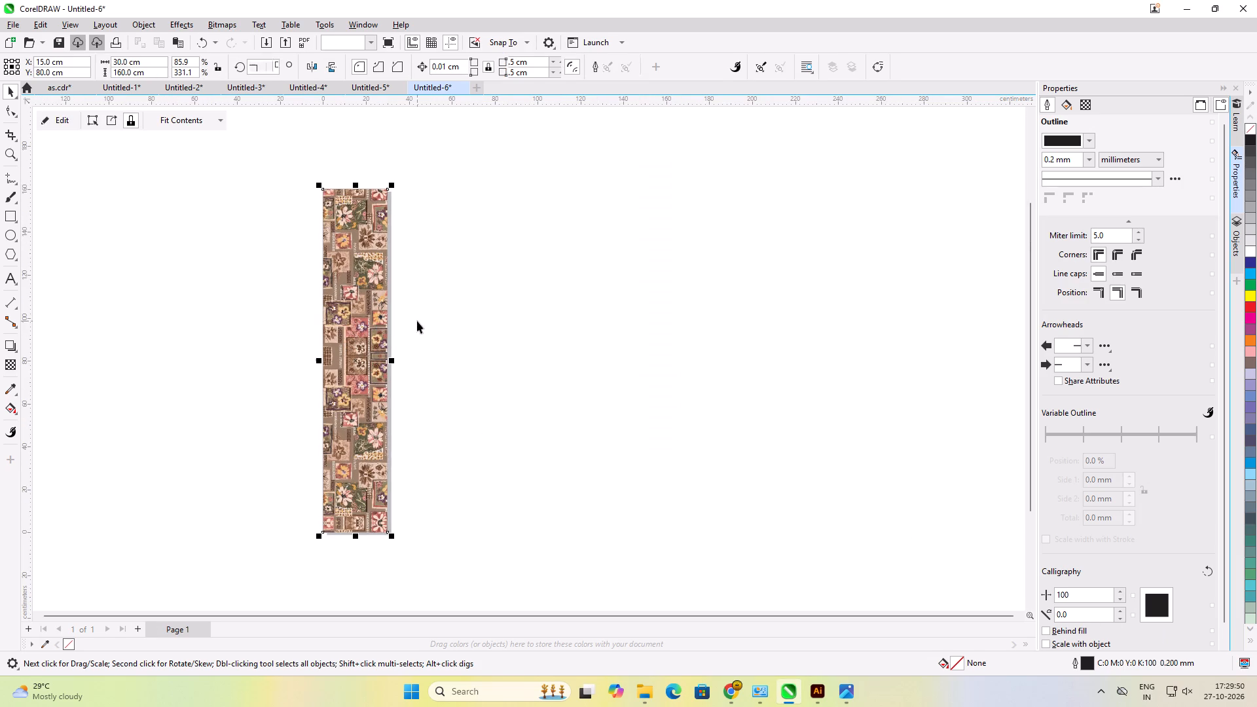
drag(355, 329, 440, 330)
shift+right_click(440, 330)
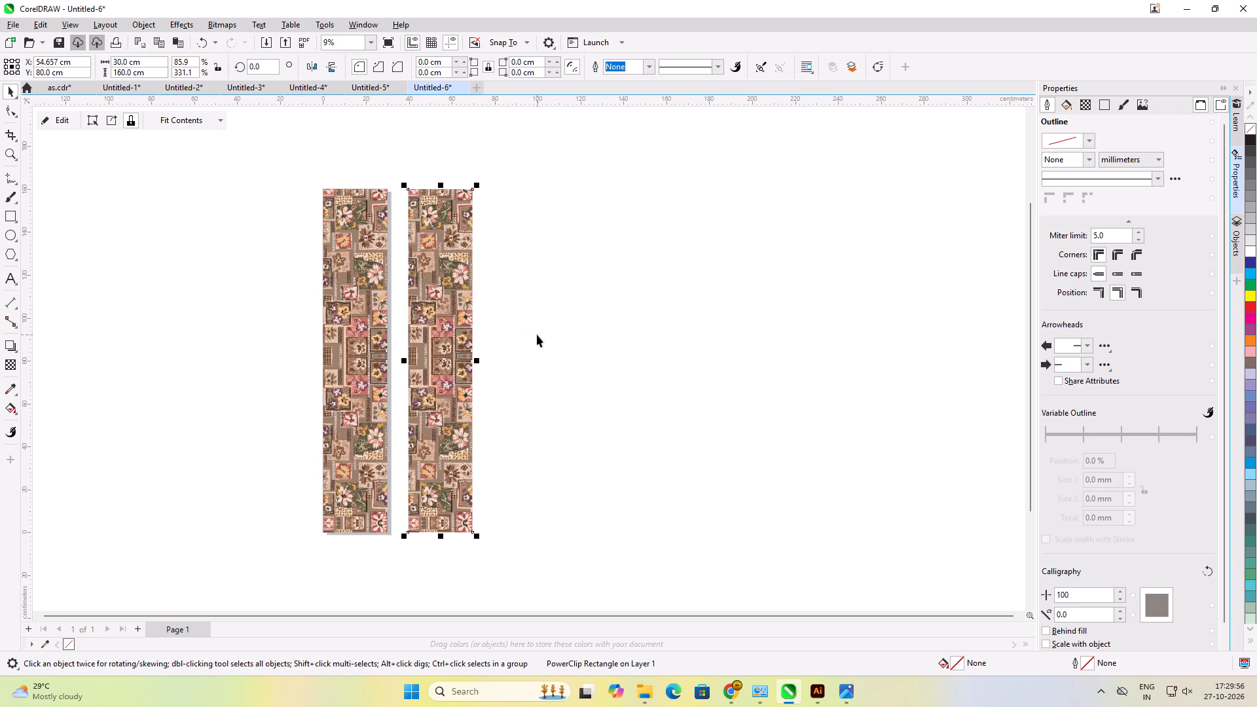
Import the 0117kh - 30x160 image and move it well clear of the panels, to about X 219.8 cm, Y 110.1 cm.
key(ctrl+i)
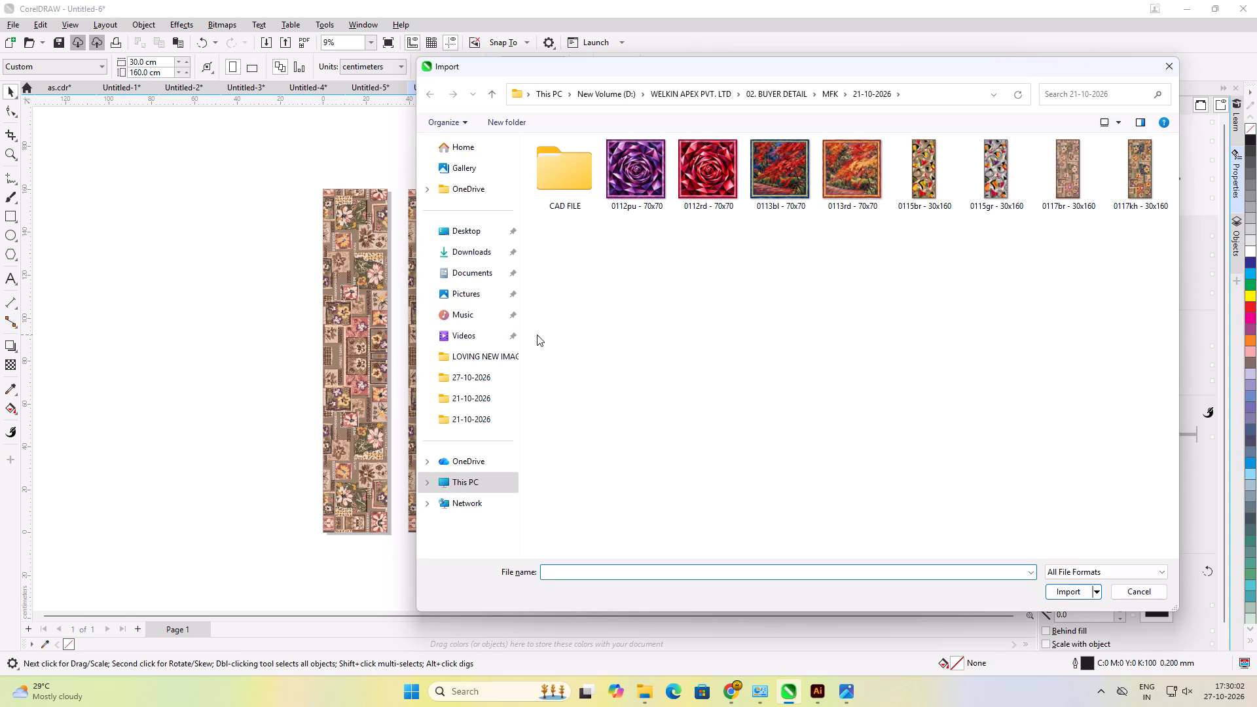
double_click(1126, 168)
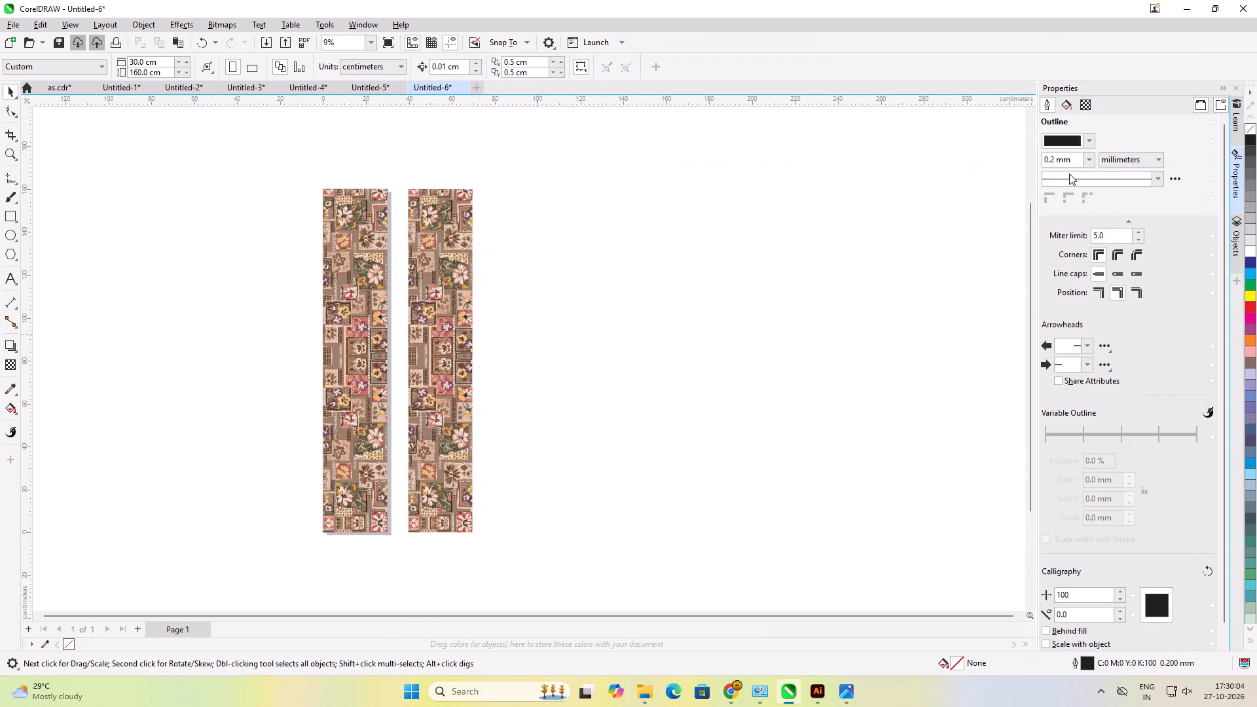
click(483, 190)
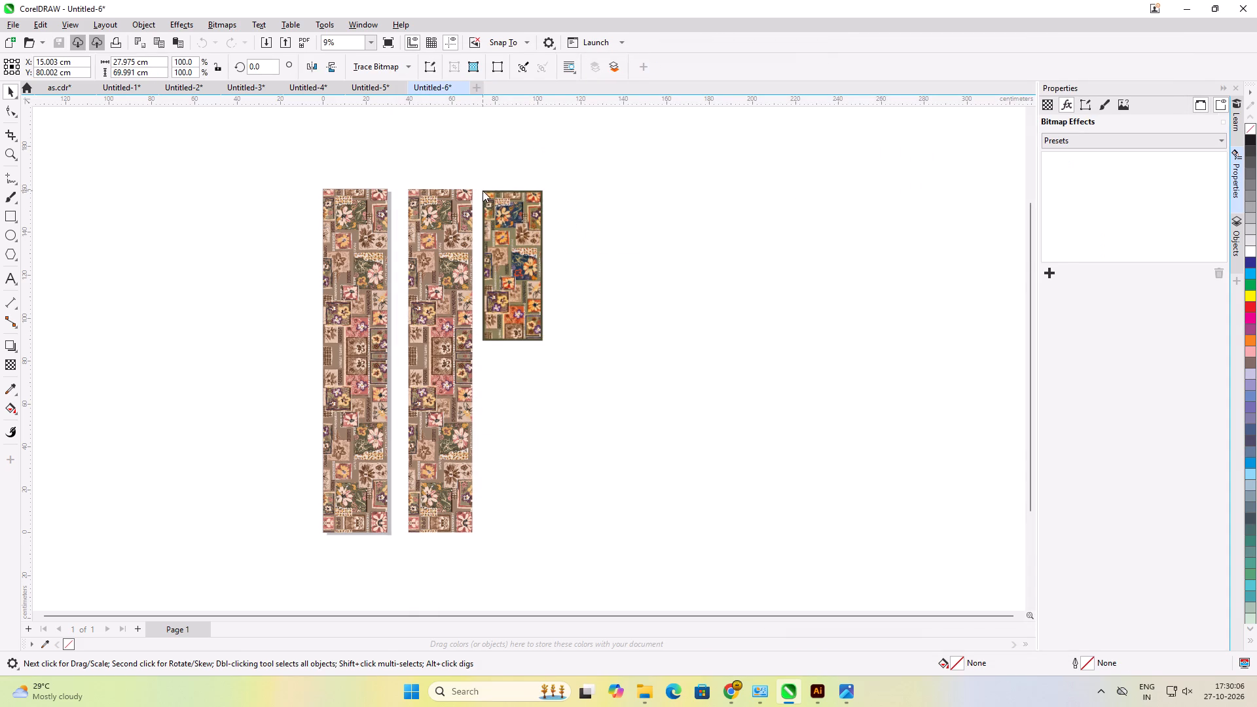
click(662, 262)
scroll(519, 243, up, 4)
drag(519, 243, 989, 294)
scroll(411, 281, down, 6)
scroll(839, 292, up, 5)
click(517, 294)
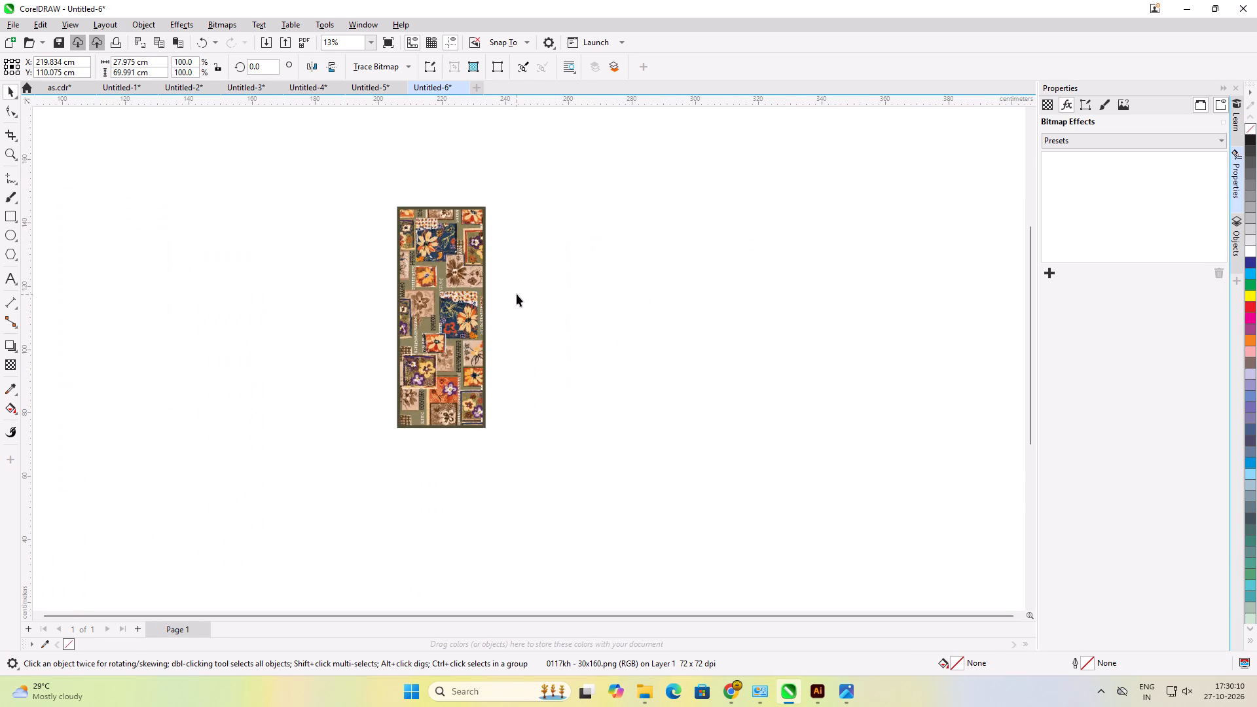
Start cropping the imported 0117kh image with a crop area of about 21.6 x 41.9 cm.
click(426, 280)
scroll(426, 280, up, 6)
scroll(380, 137, up, 3)
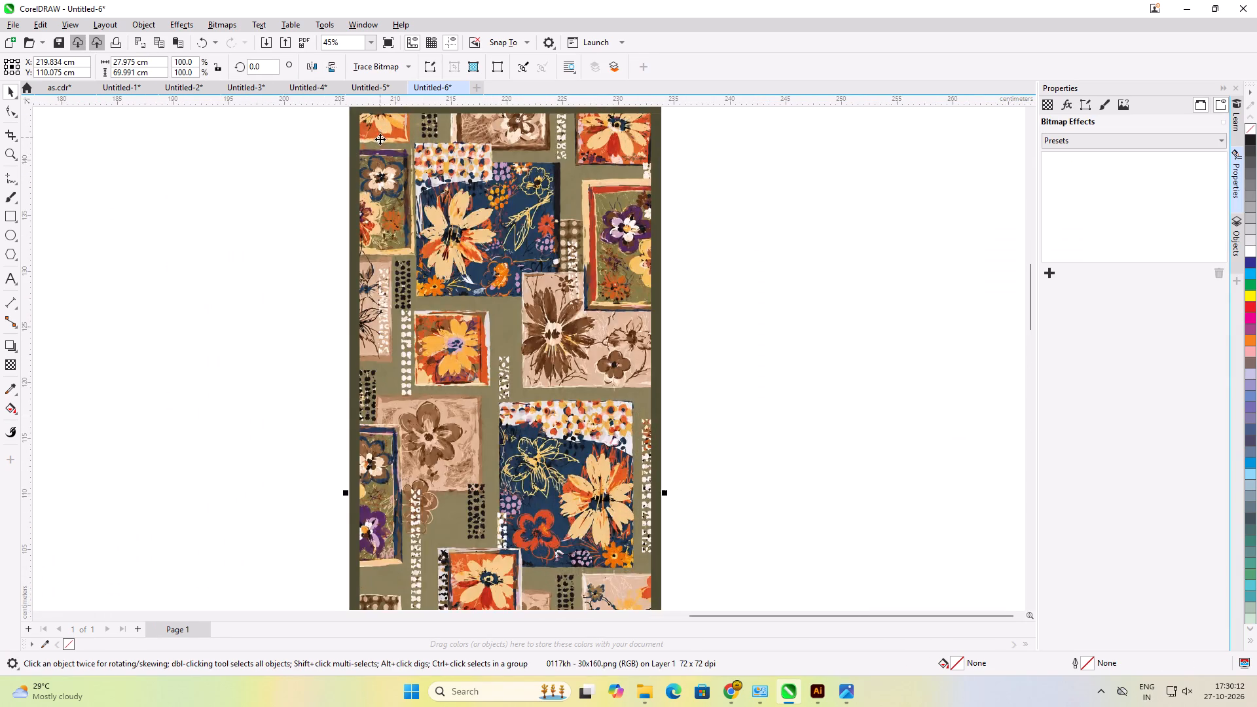
scroll(377, 173, down, 5)
click(4, 129)
drag(397, 222, 429, 306)
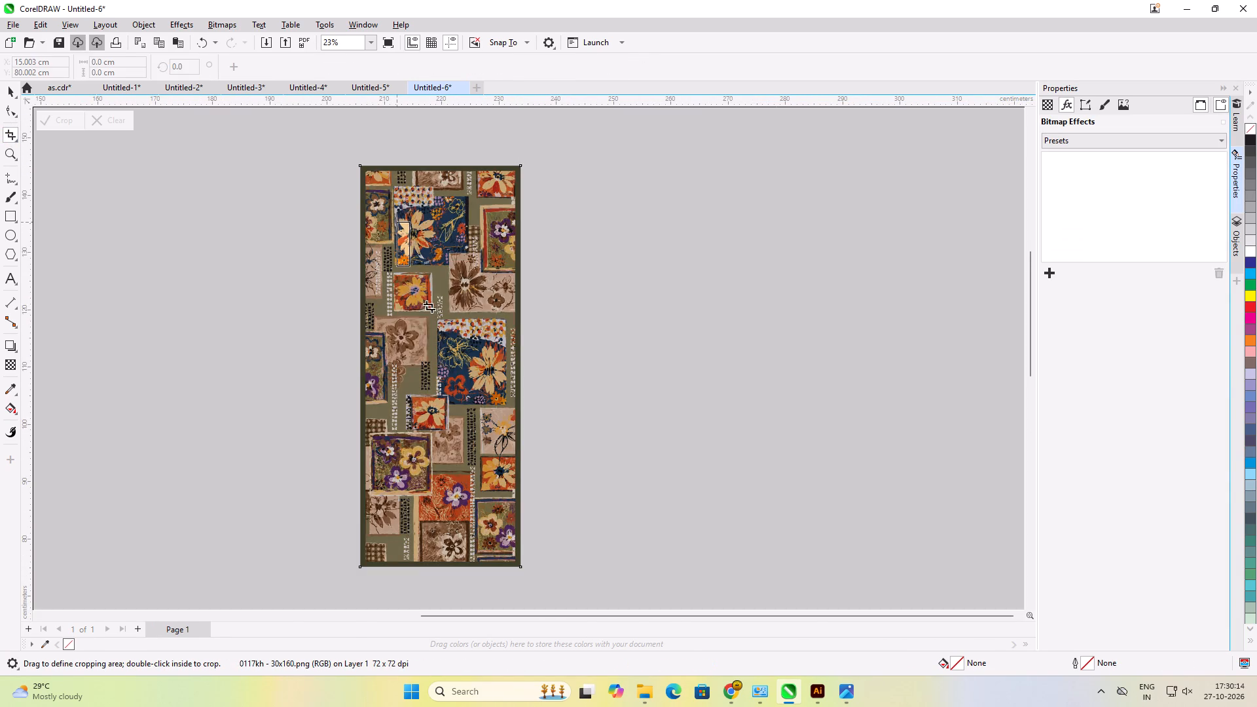
drag(429, 306, 522, 462)
Extend the crop area up and left toward the inside of the dark border, to about 27.2 x 50.8 cm.
scroll(415, 198, up, 7)
scroll(512, 338, down, 3)
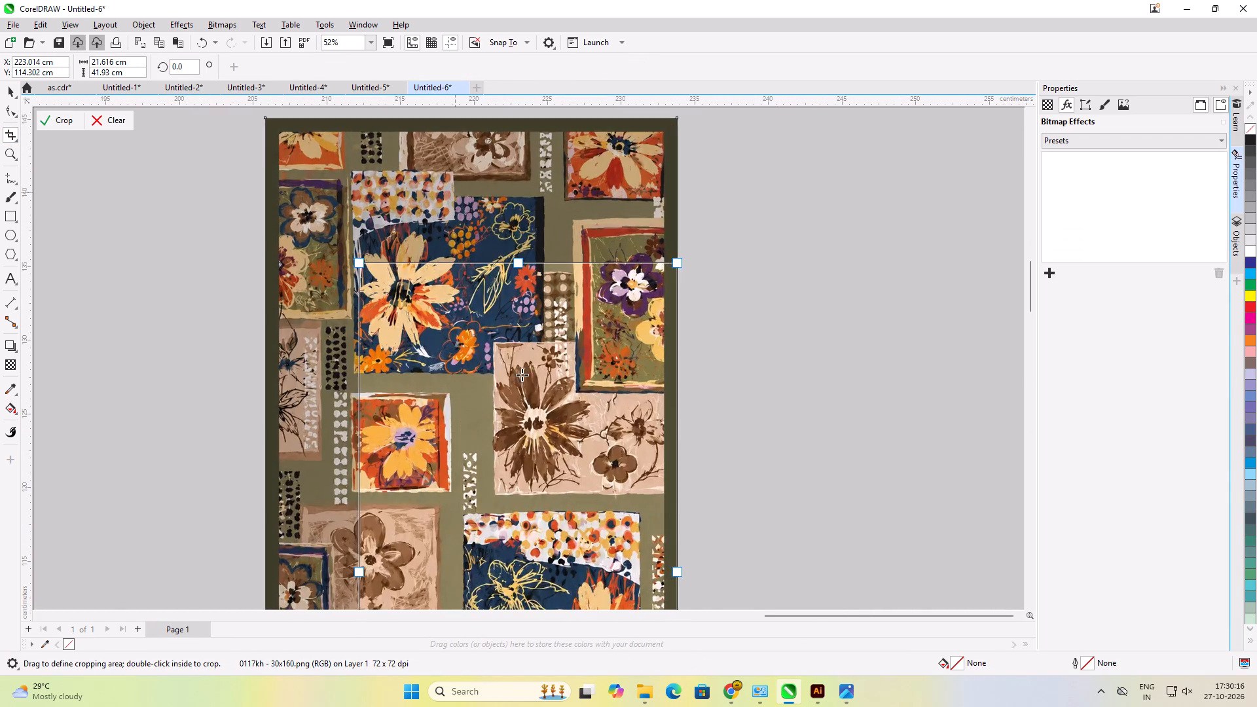
scroll(522, 374, down, 3)
scroll(486, 201, up, 5)
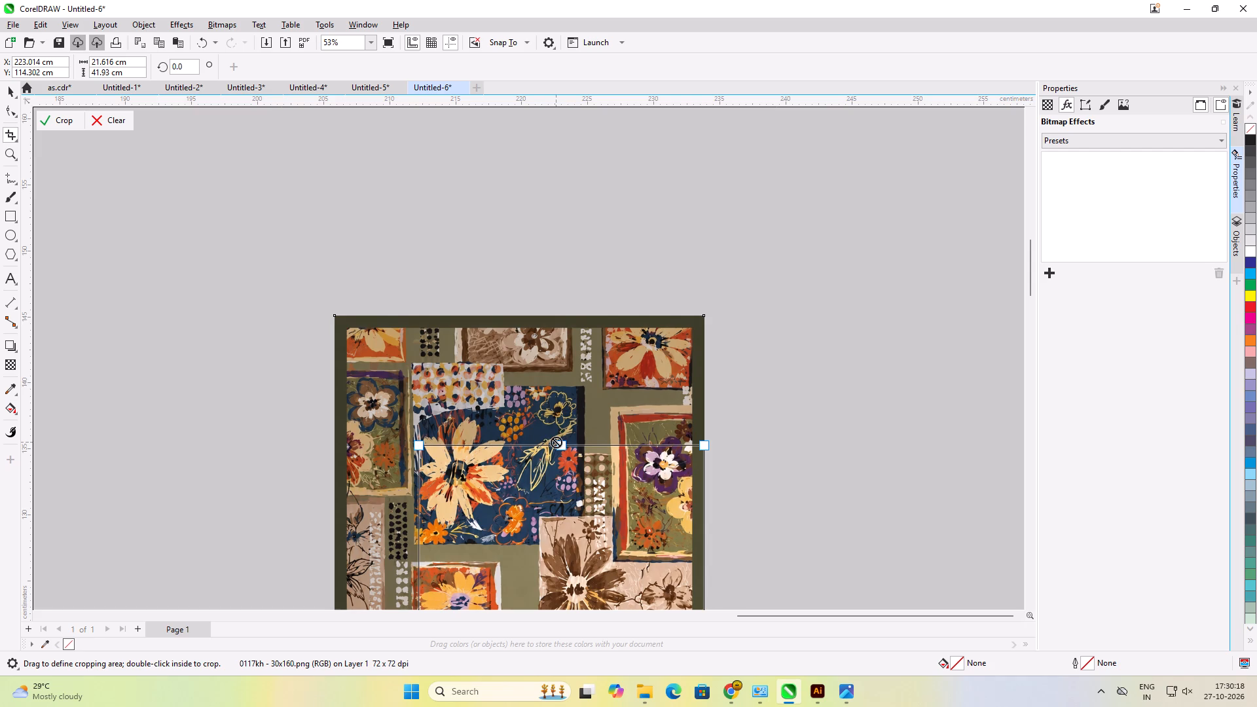
click(556, 442)
drag(559, 444, 512, 325)
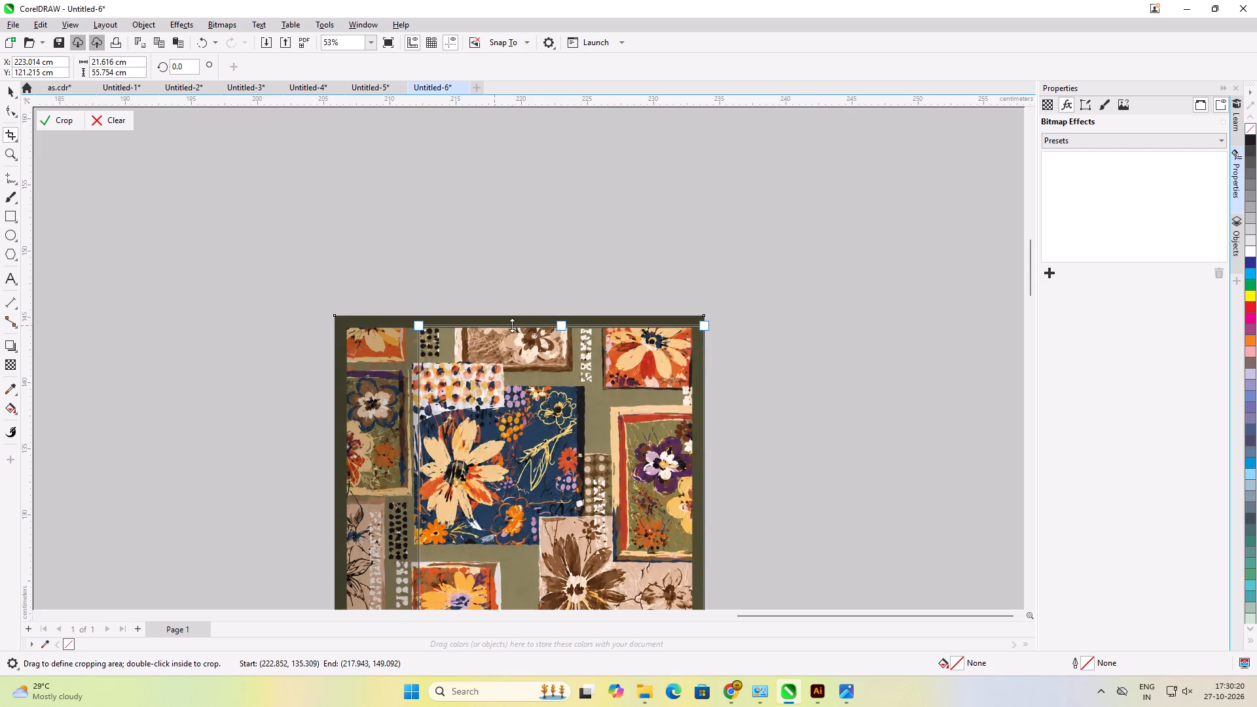
drag(512, 325, 512, 327)
scroll(590, 266, down, 7)
scroll(548, 483, up, 4)
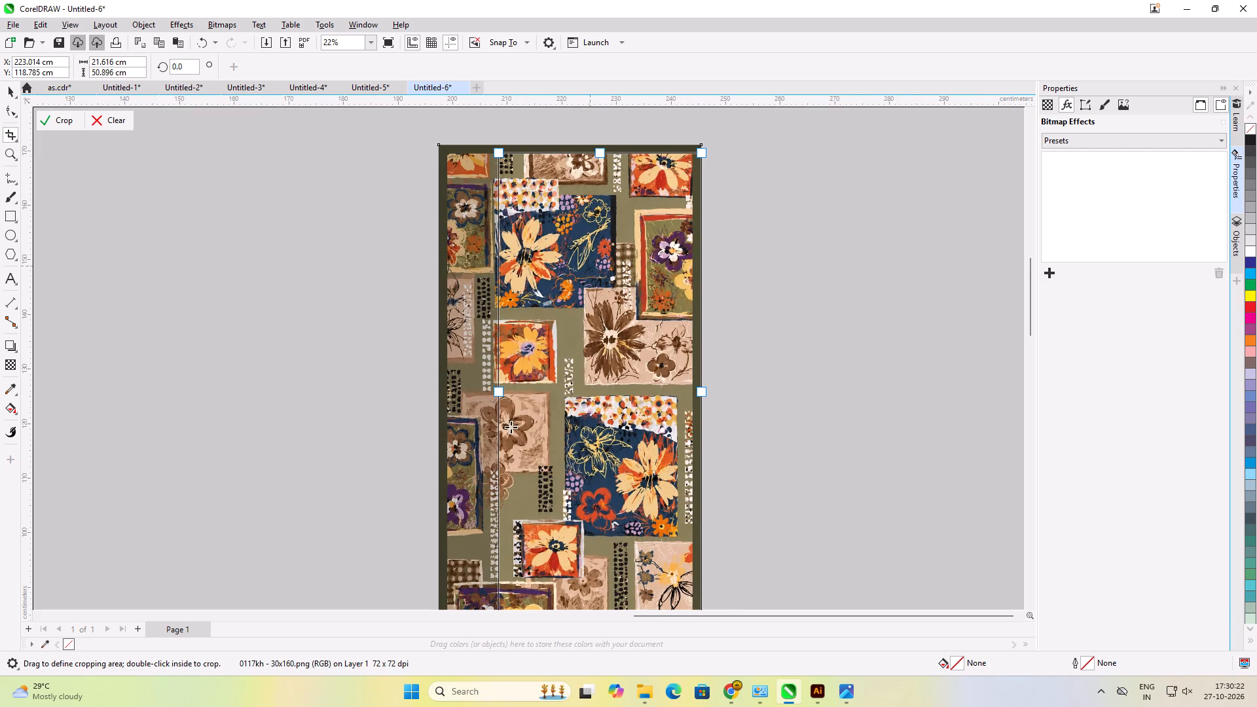
drag(496, 394, 446, 398)
scroll(578, 128, up, 20)
scroll(557, 331, up, 12)
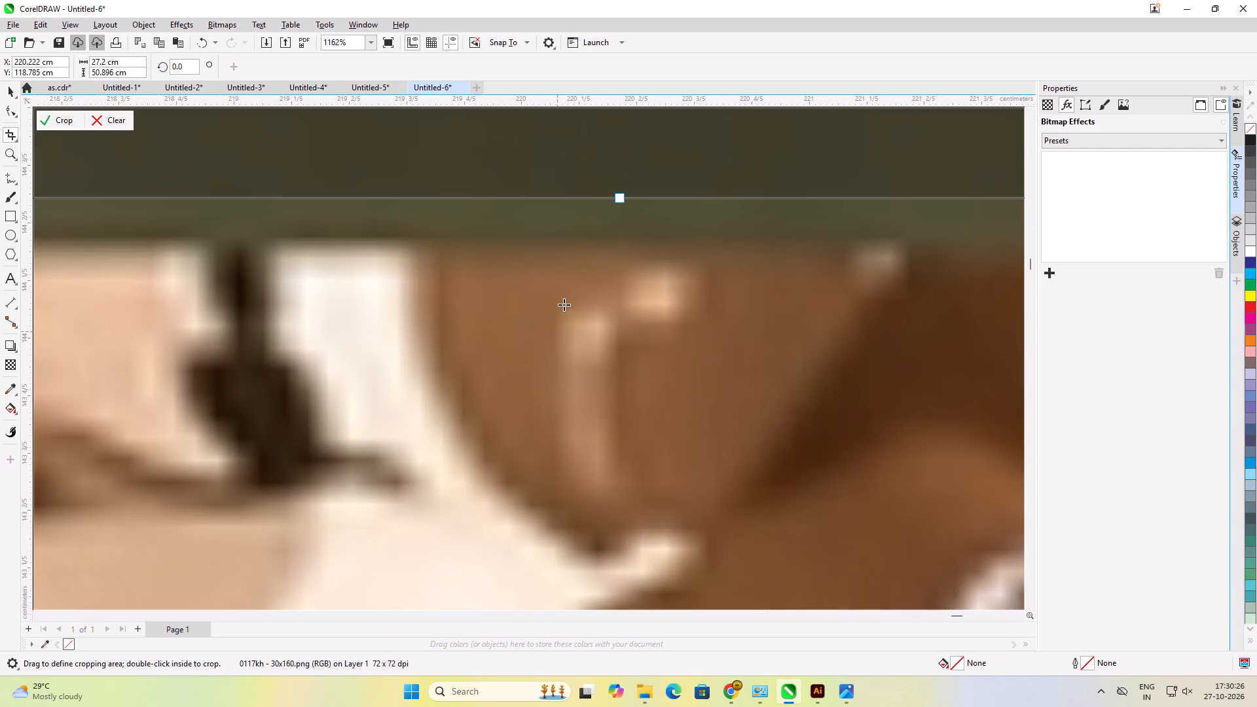
drag(622, 198, 613, 251)
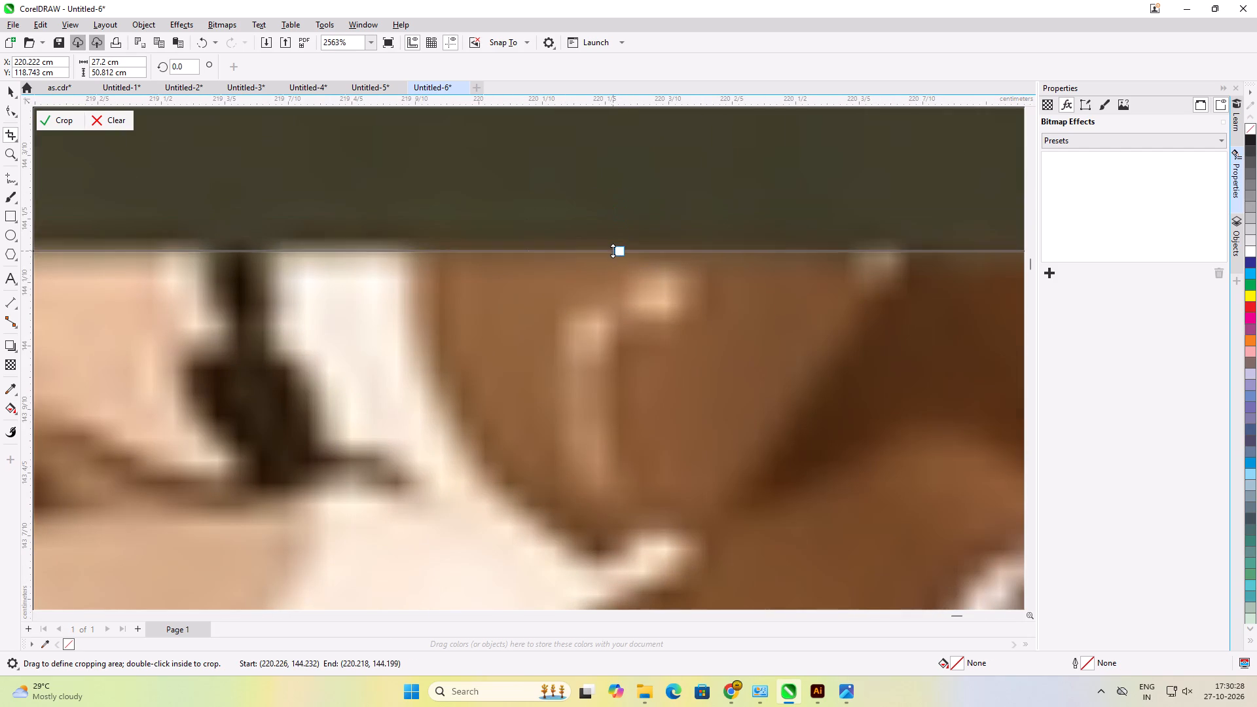
drag(613, 251, 613, 251)
Pull the crop area's right side in to the inner edge of the dark border, making it about 26.3 cm wide.
scroll(631, 213, down, 3)
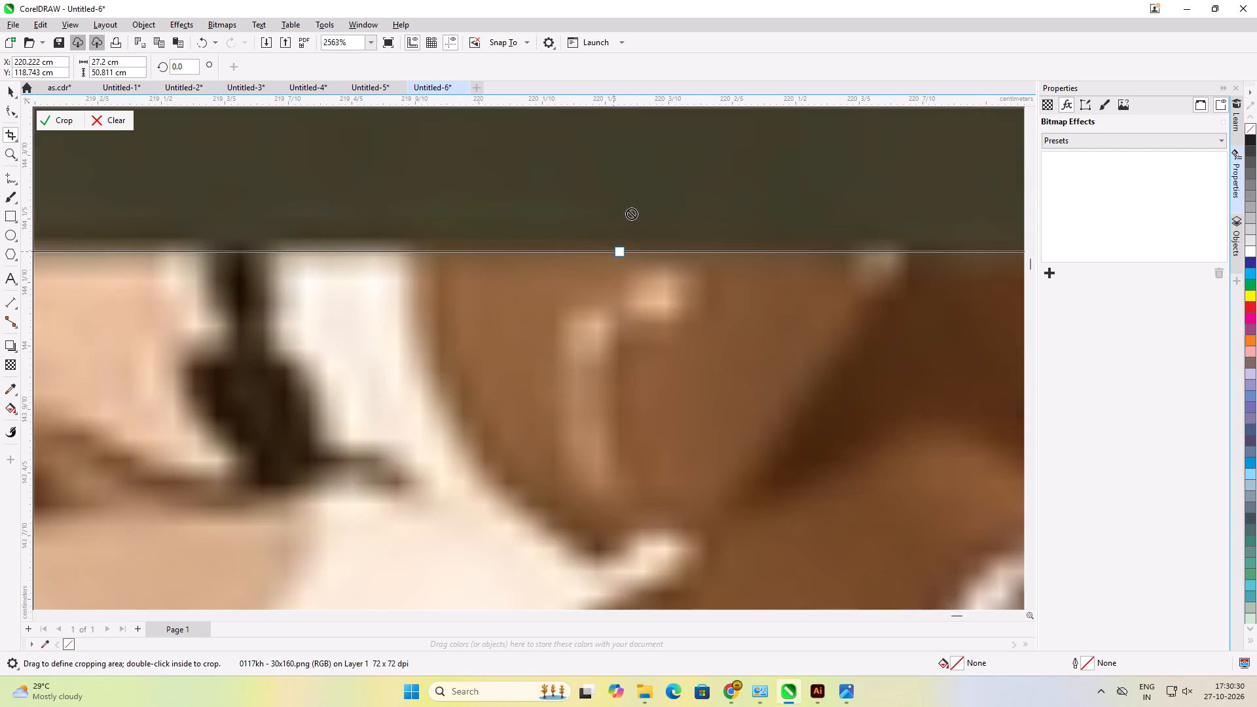
scroll(631, 213, down, 6)
scroll(528, 215, down, 15)
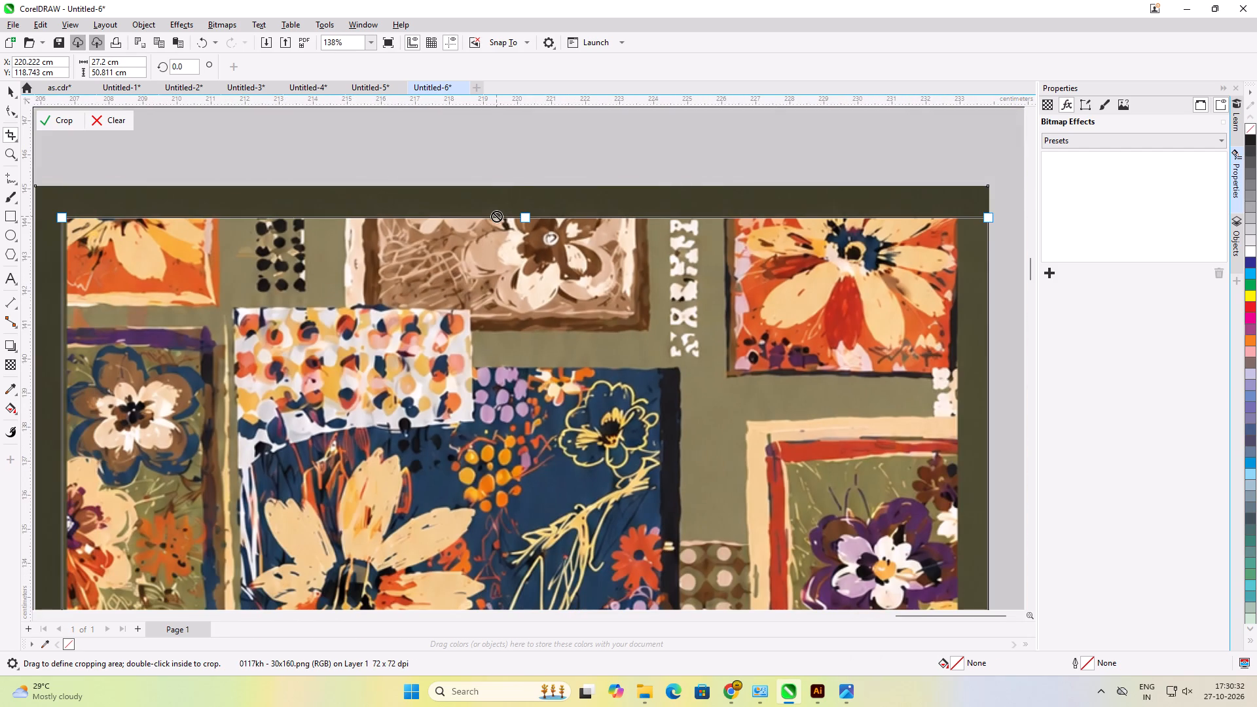
scroll(457, 171, down, 8)
scroll(642, 399, up, 8)
scroll(629, 212, down, 8)
scroll(617, 446, up, 9)
scroll(621, 321, down, 3)
scroll(630, 180, up, 6)
scroll(610, 276, up, 6)
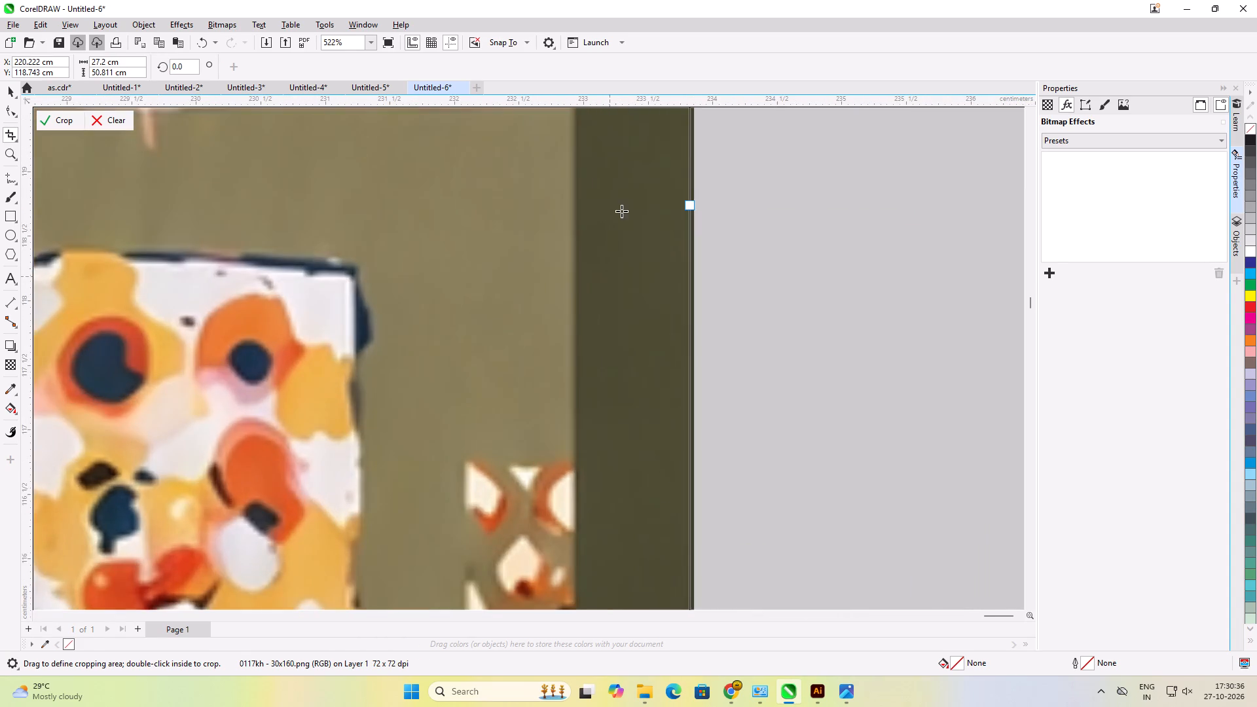
scroll(630, 174, up, 5)
drag(751, 237, 679, 243)
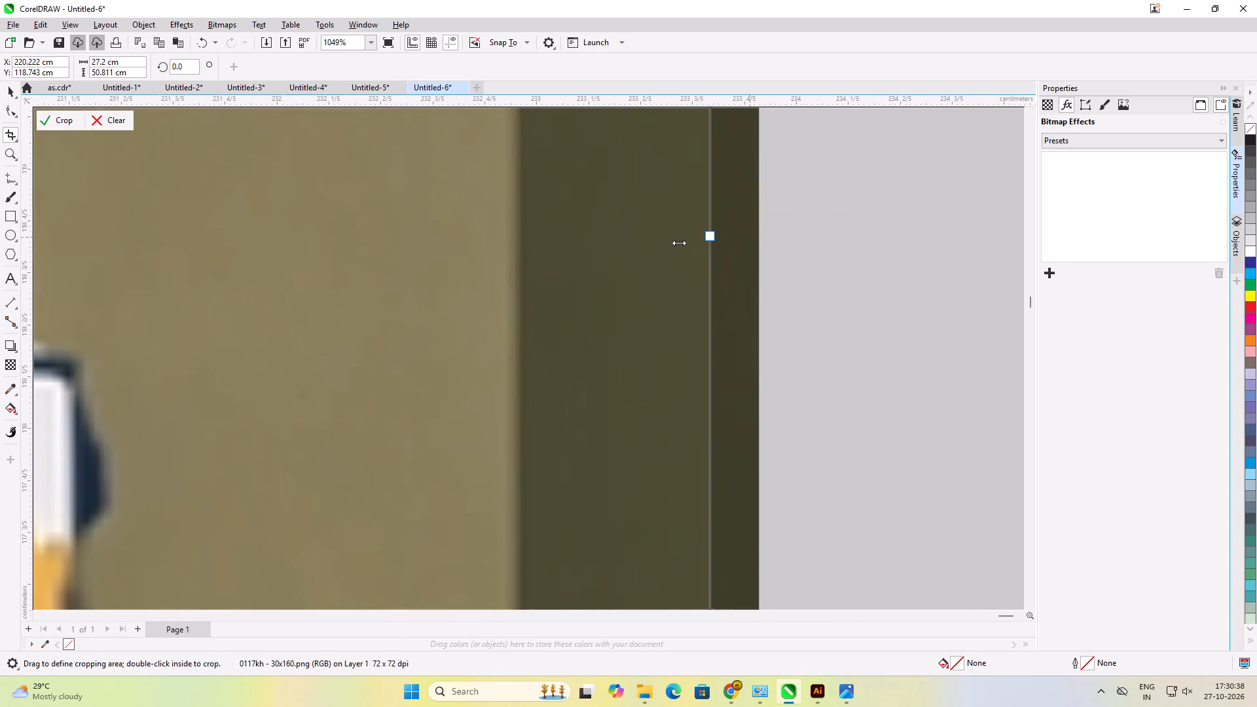
drag(679, 243, 507, 263)
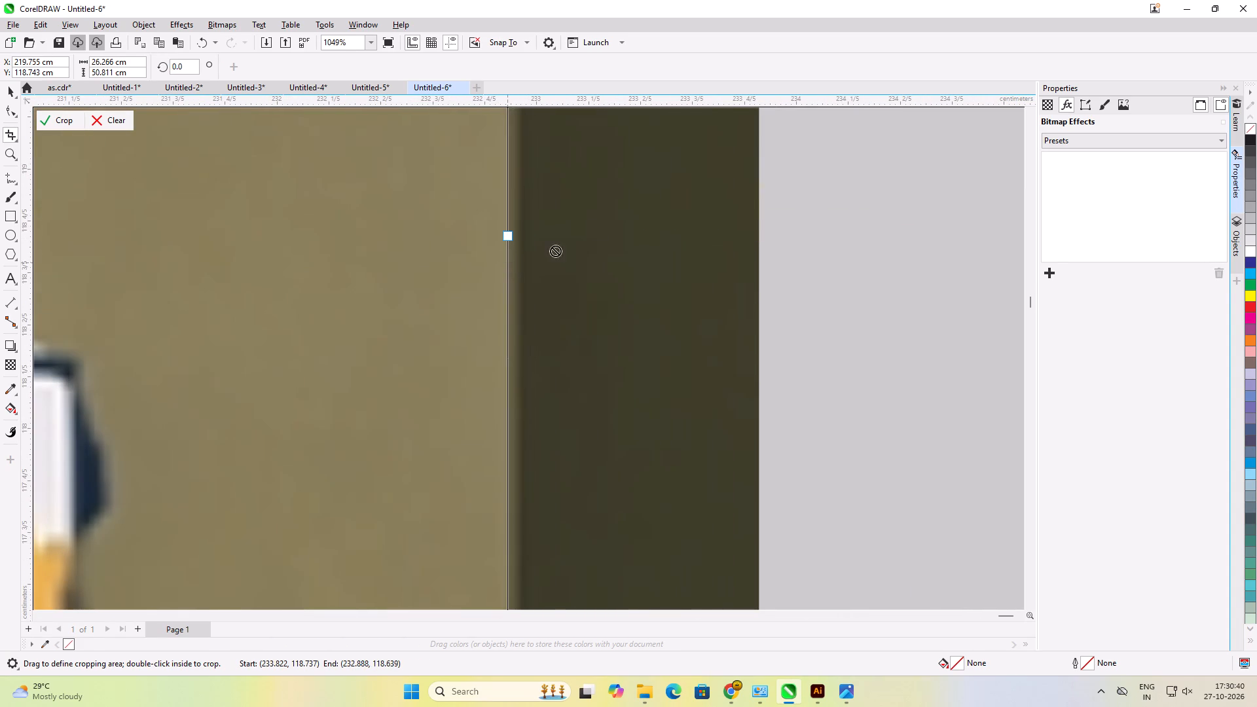
scroll(596, 230, down, 19)
scroll(596, 193, down, 3)
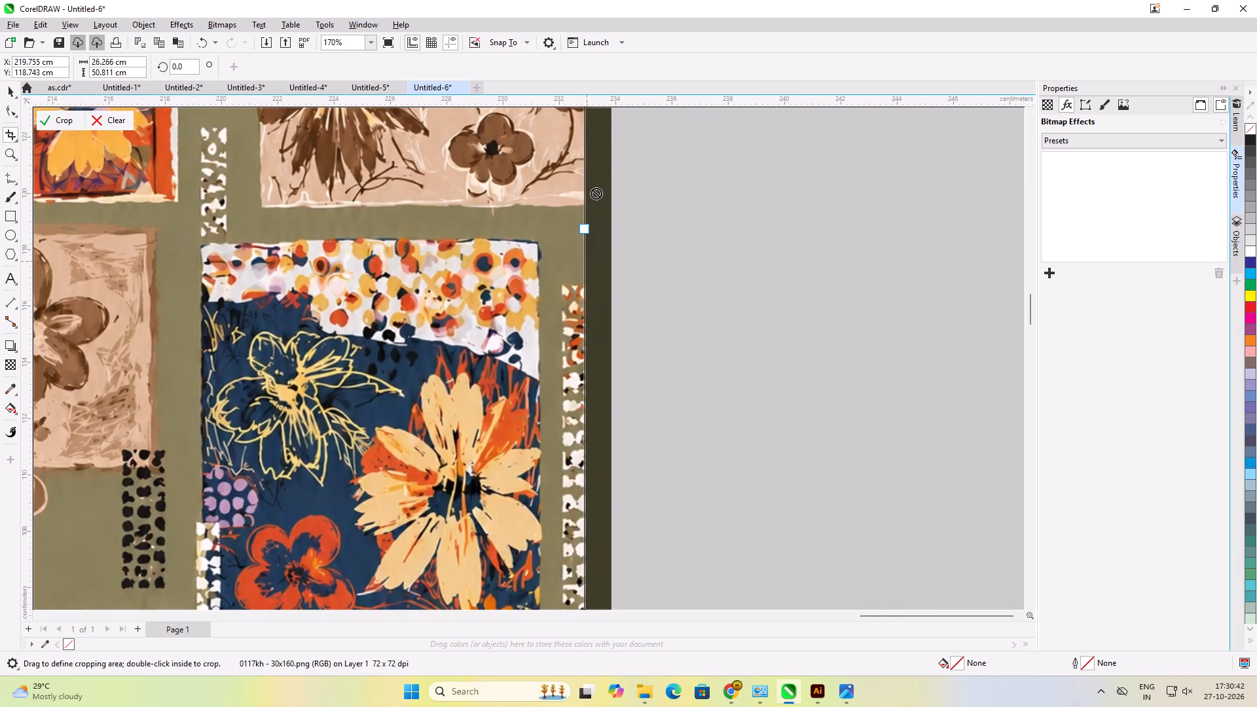
scroll(596, 193, down, 2)
scroll(608, 109, up, 7)
scroll(575, 185, up, 4)
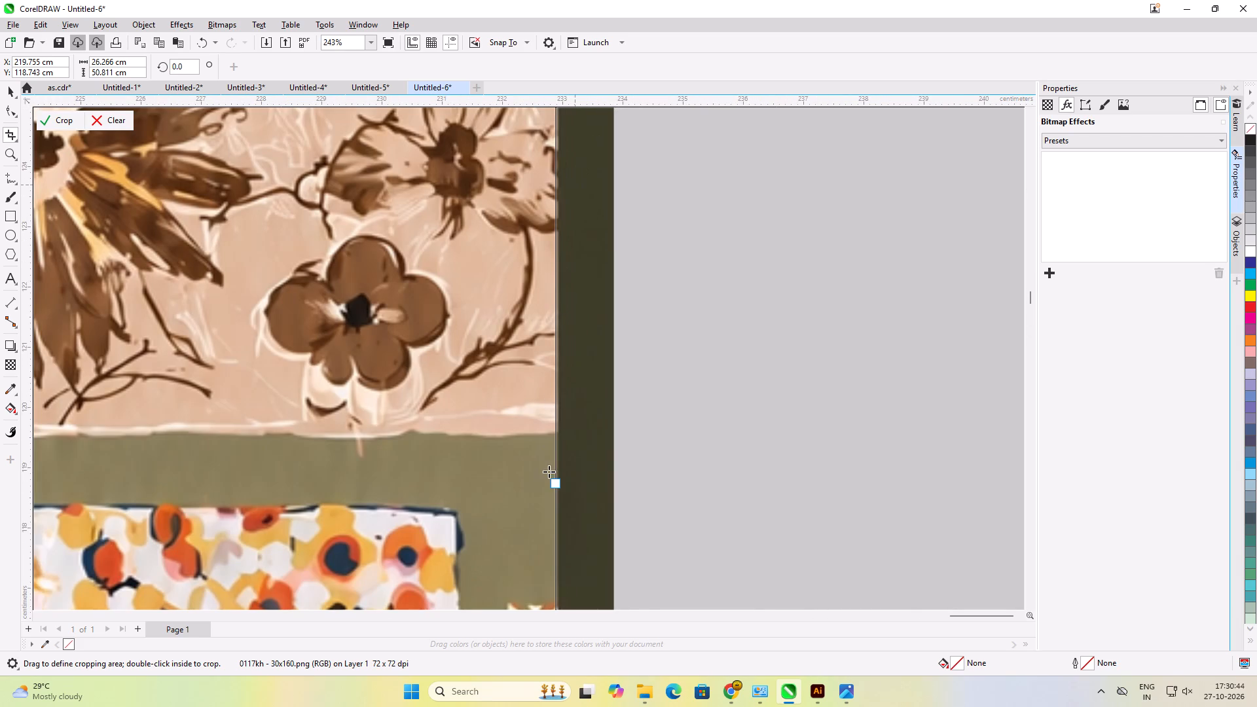
click(553, 484)
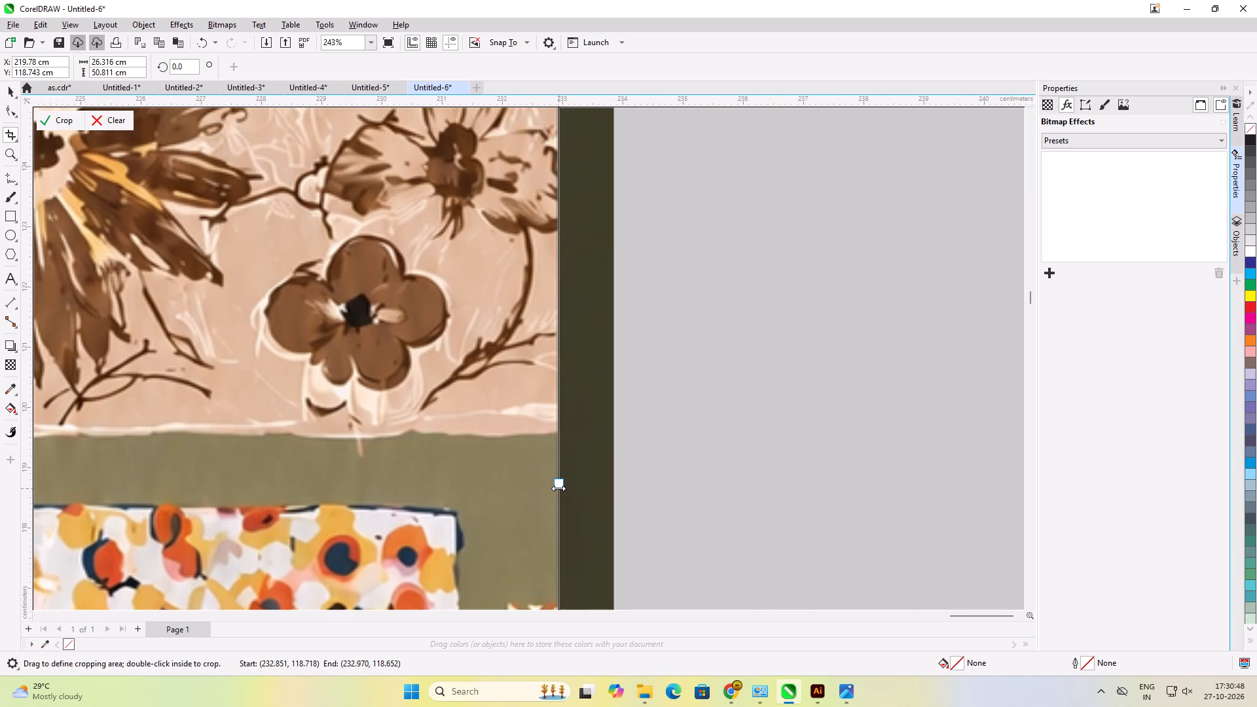
Pull the crop area's left side in to the inner edge of the dark border, making it about 26.2 cm wide.
scroll(587, 244, down, 15)
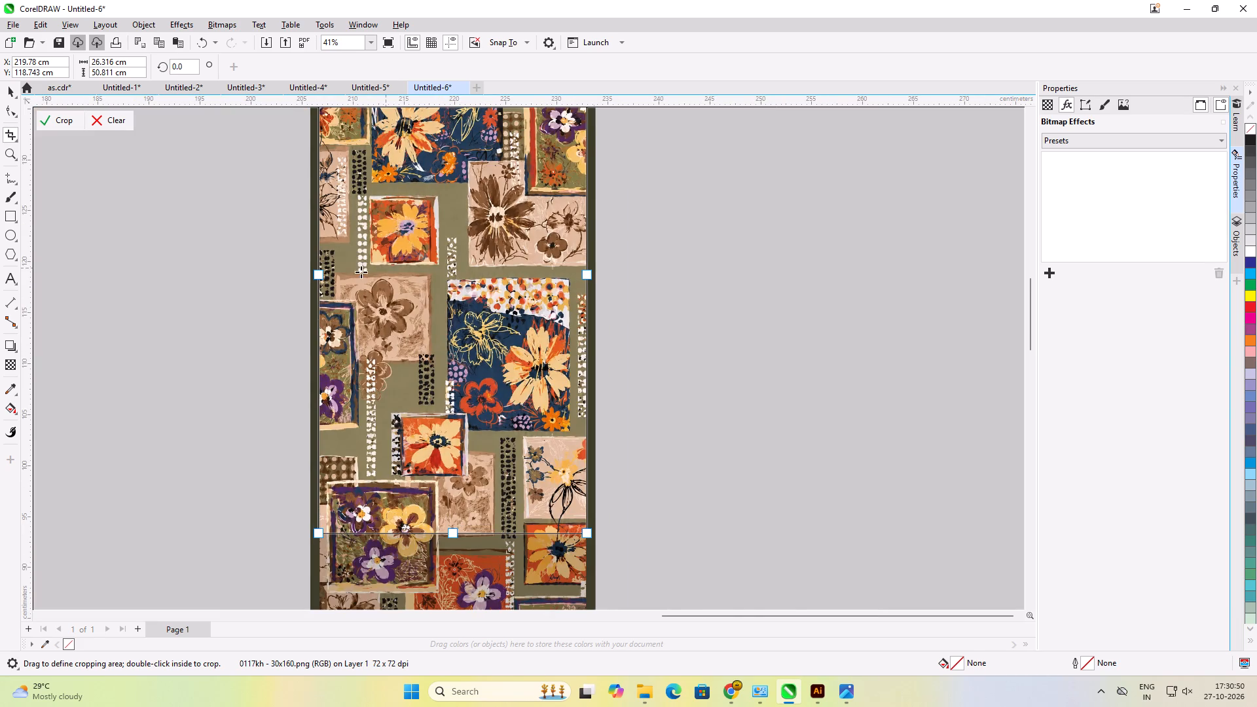
scroll(354, 274, up, 20)
scroll(354, 274, up, 13)
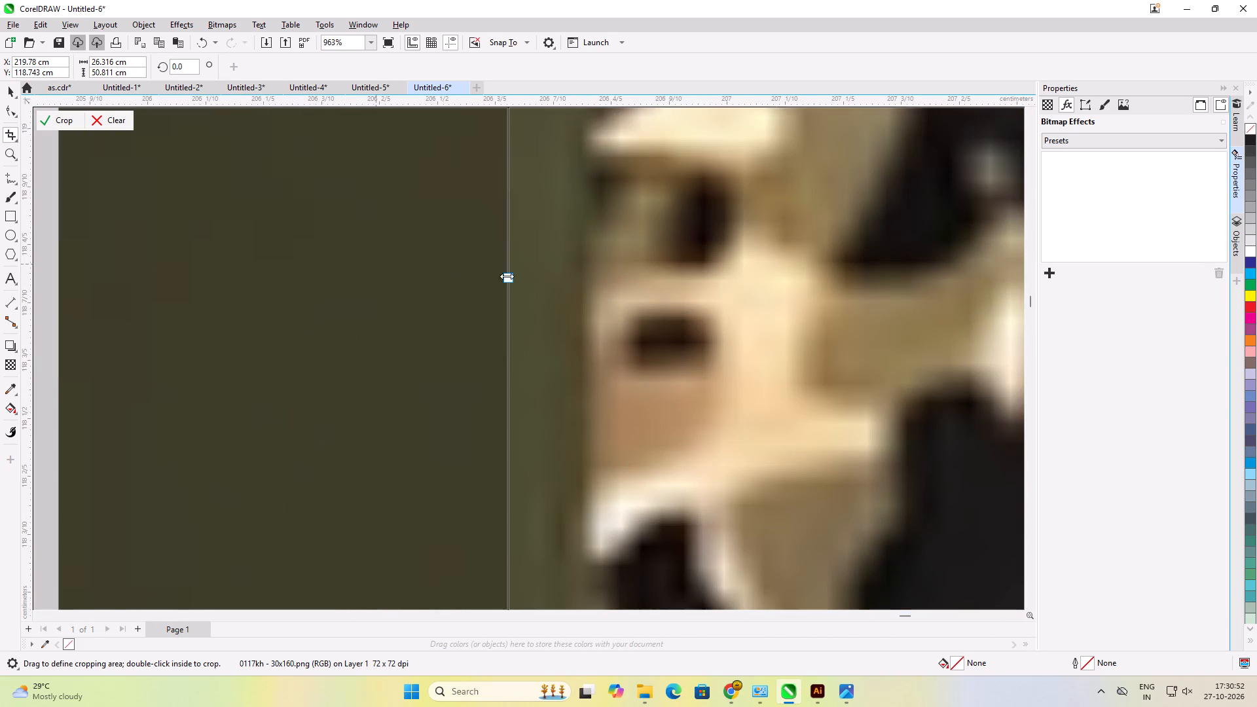
drag(511, 281, 582, 292)
scroll(651, 273, down, 14)
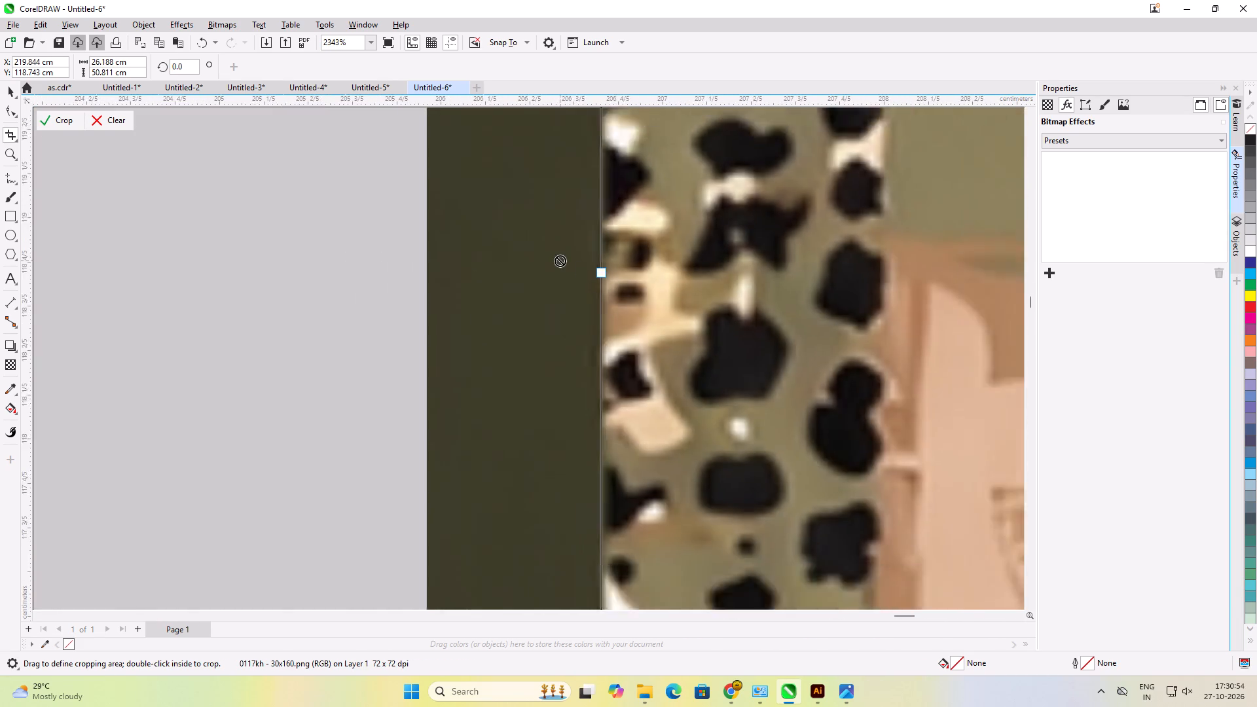
Extend the crop area down to the inner edge of the image's bottom border, making it about 68.1 cm high.
scroll(560, 252, down, 15)
scroll(611, 240, down, 7)
scroll(697, 428, down, 1)
scroll(711, 333, down, 5)
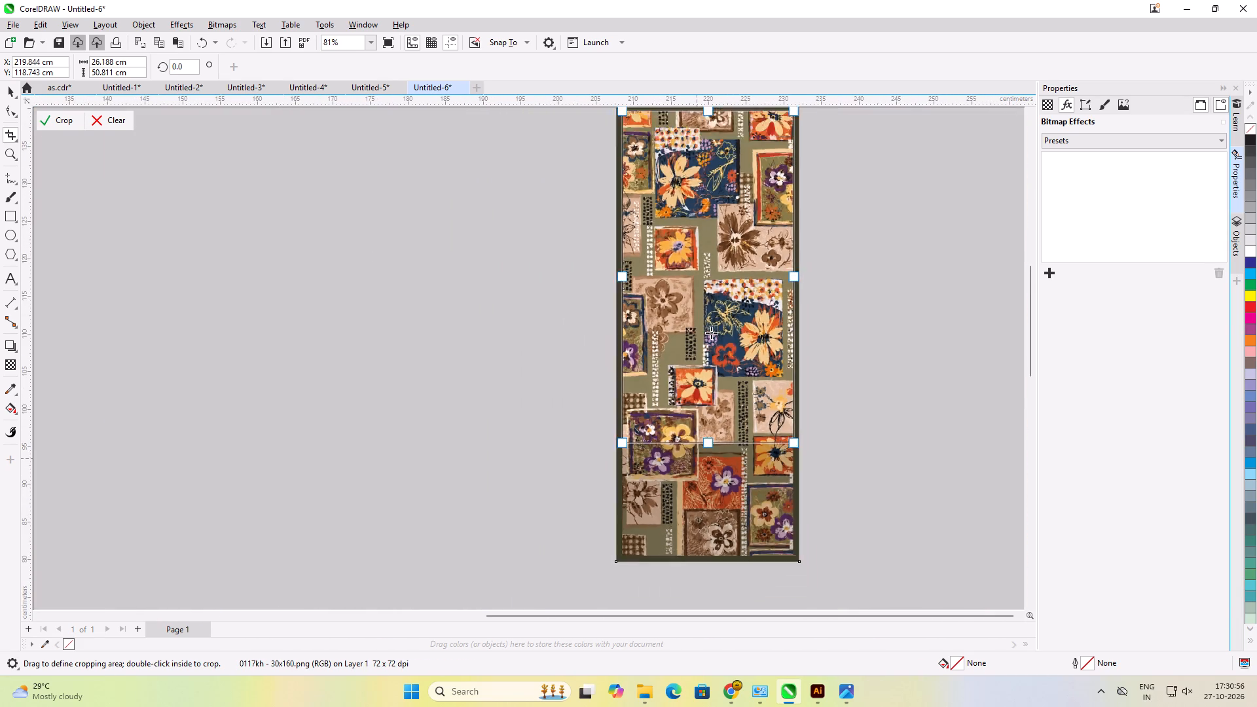
scroll(711, 333, down, 2)
scroll(696, 453, up, 9)
scroll(721, 357, up, 5)
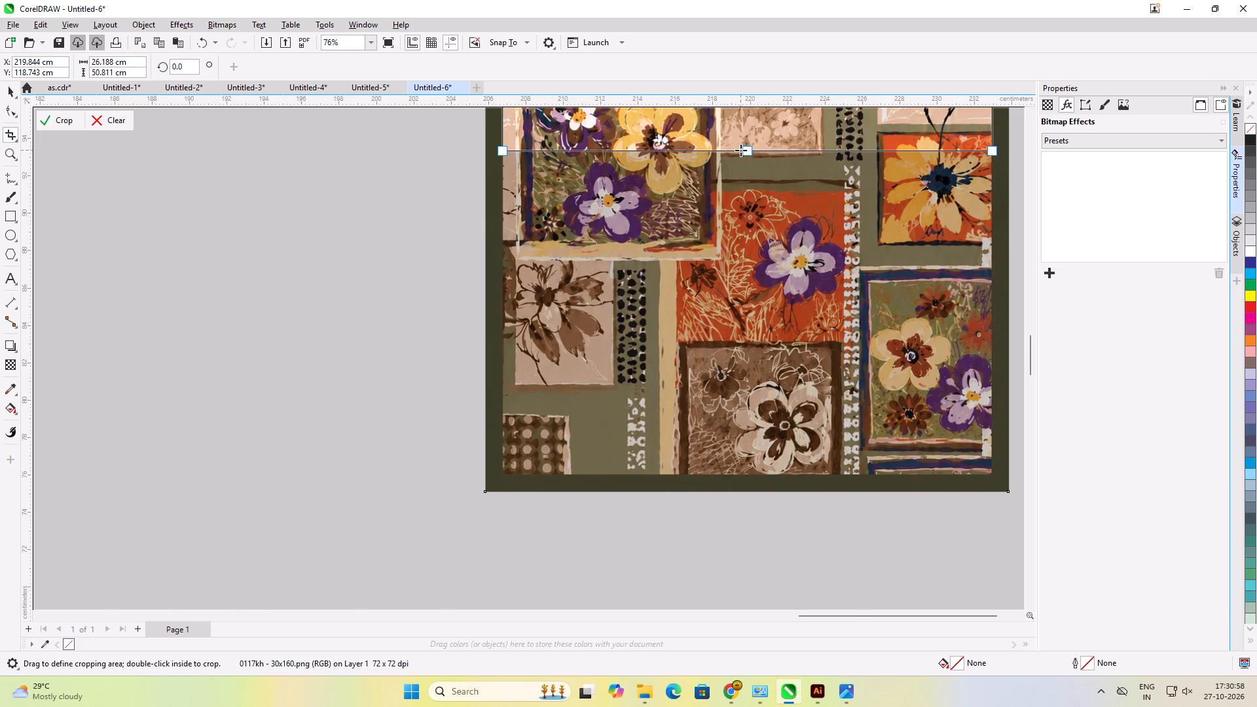
drag(748, 151, 739, 475)
scroll(739, 475, up, 20)
scroll(739, 475, up, 9)
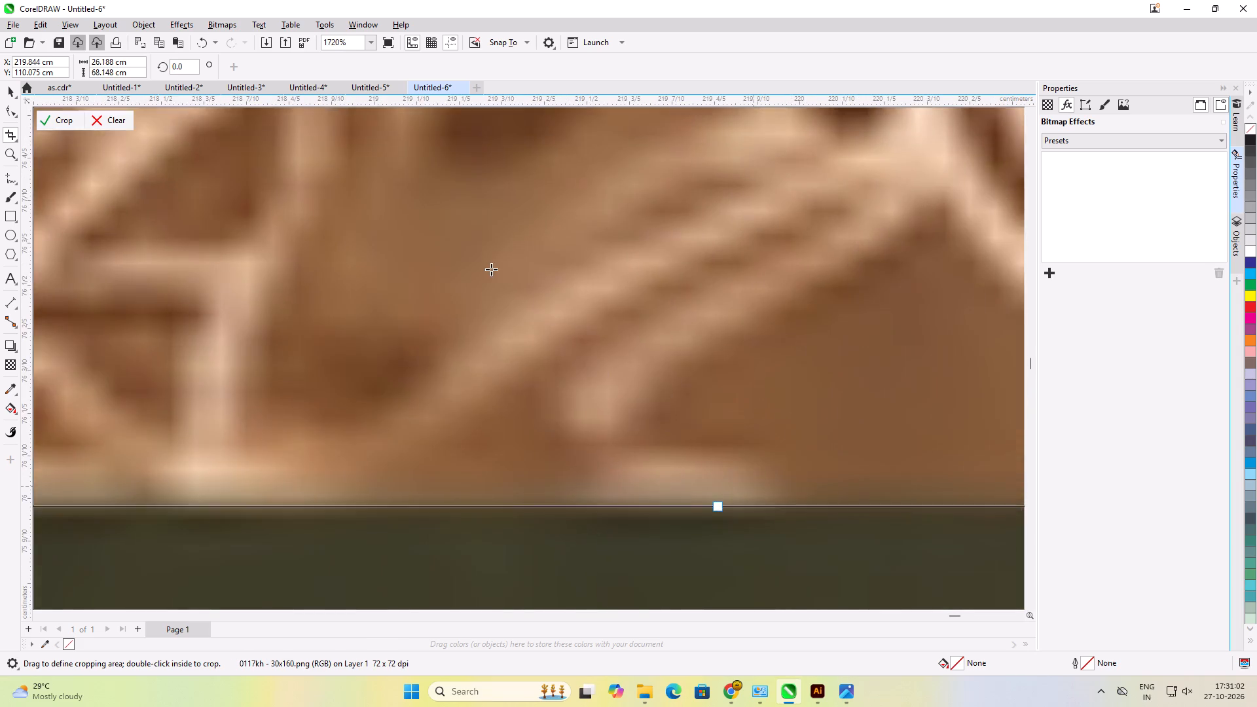
Check the crop area's bottom edge against the dark border and apply the crop to the 0117kh image.
scroll(491, 269, down, 15)
scroll(610, 391, down, 5)
scroll(521, 360, down, 6)
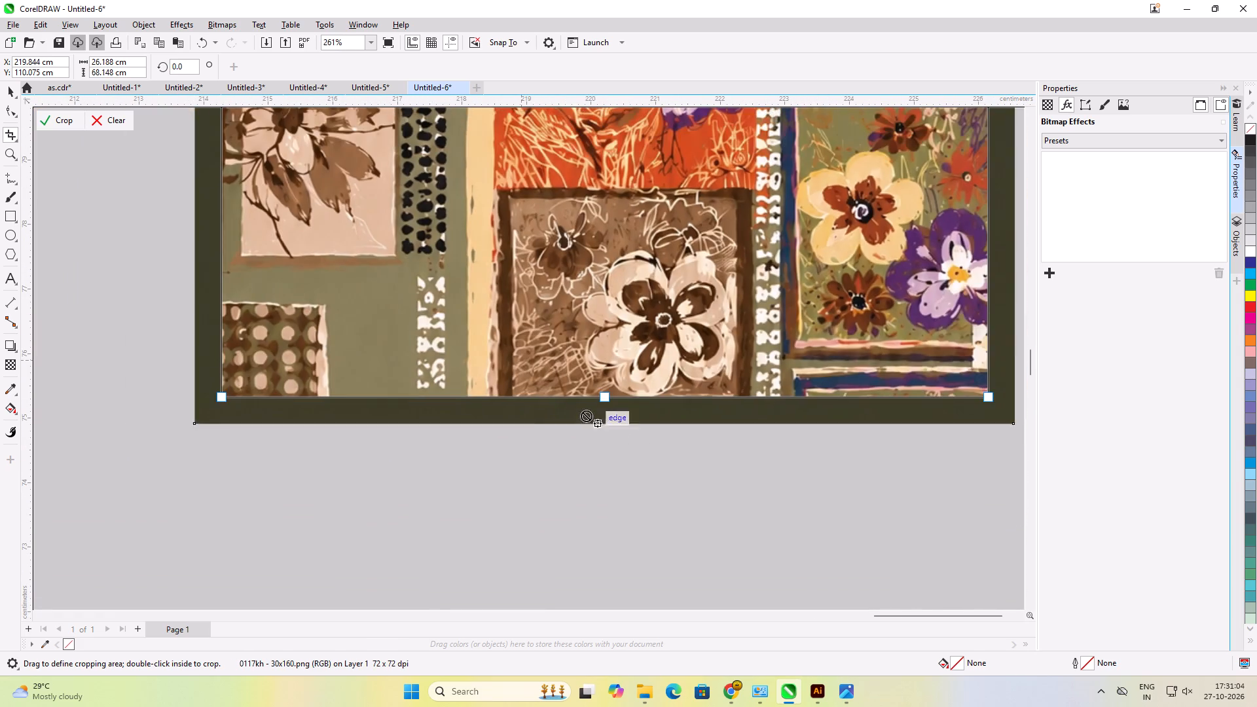
scroll(619, 409, up, 6)
scroll(545, 405, up, 20)
scroll(545, 405, up, 4)
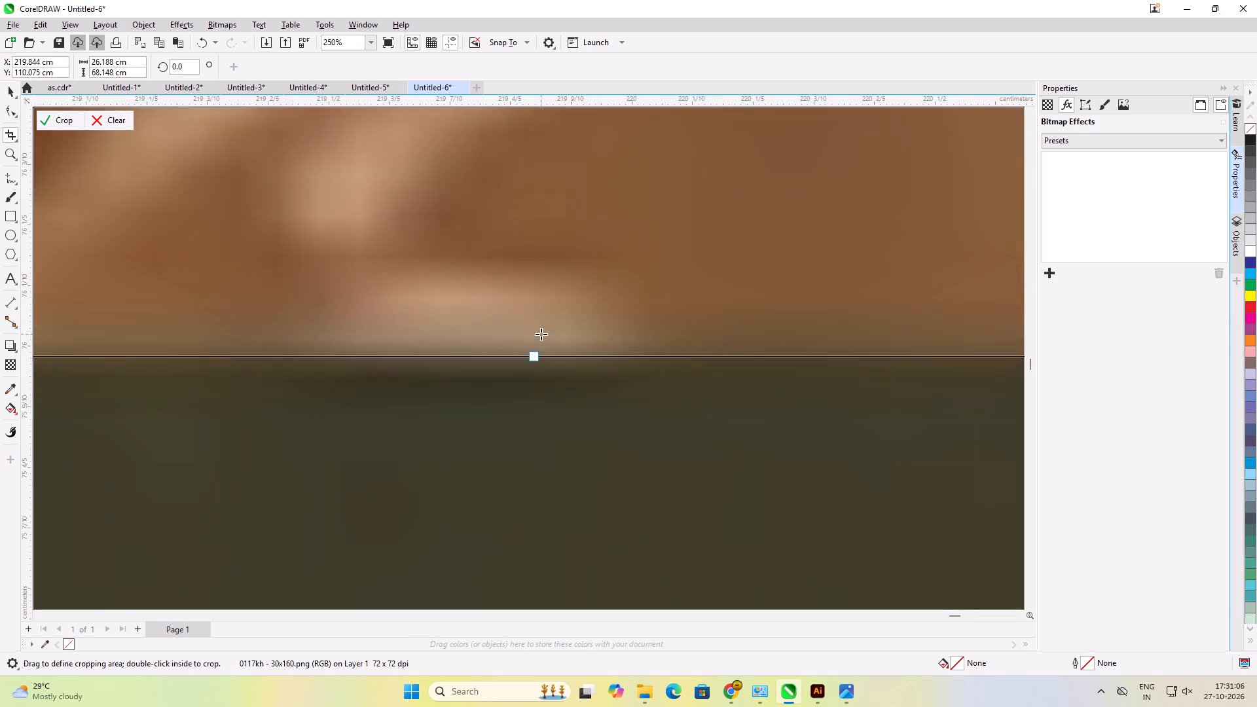
scroll(541, 334, up, 10)
scroll(534, 407, down, 20)
scroll(534, 407, down, 5)
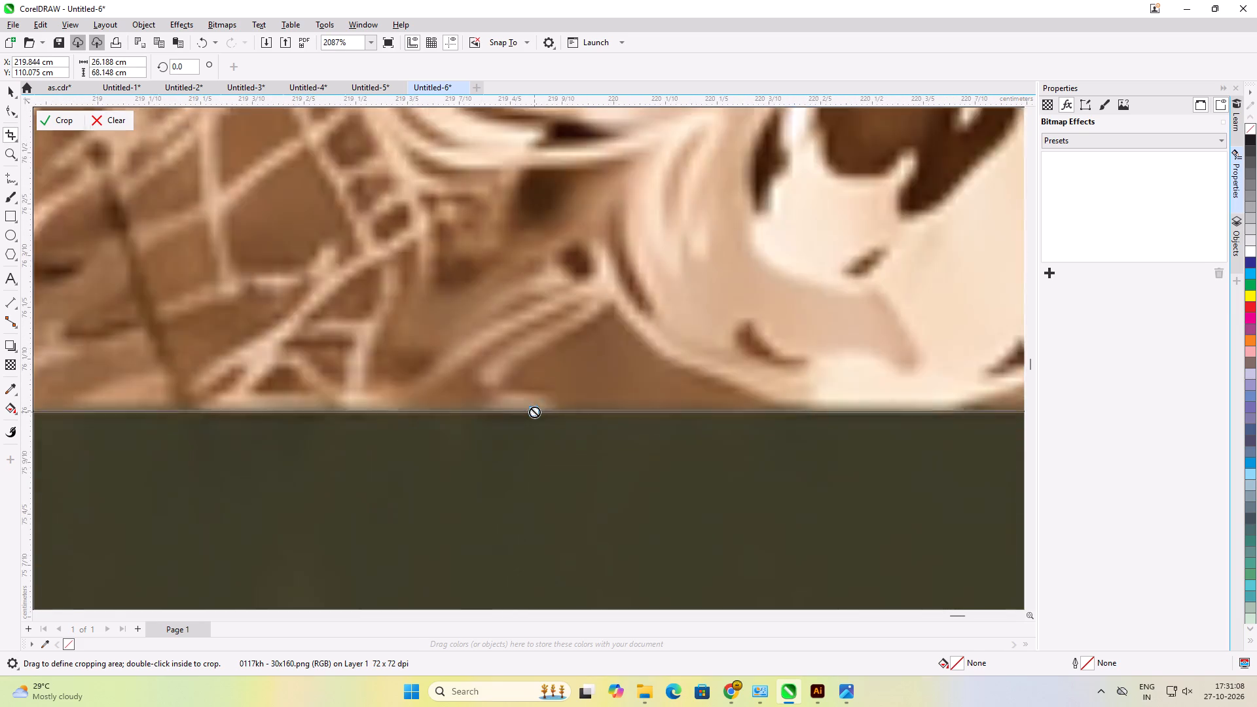
scroll(534, 412, down, 14)
click(60, 126)
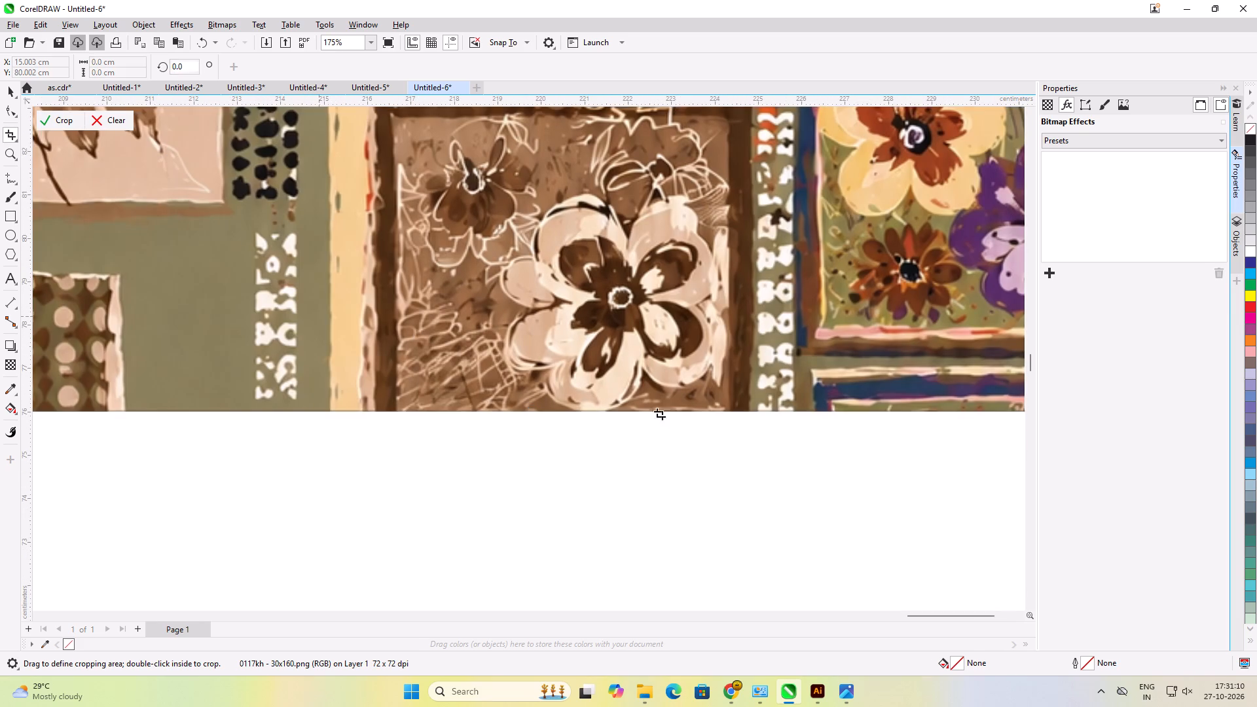
Align the cropped 0117kh image to the duplicate panel, centred horizontally and flush with its top edge.
scroll(674, 421, down, 20)
scroll(674, 421, down, 10)
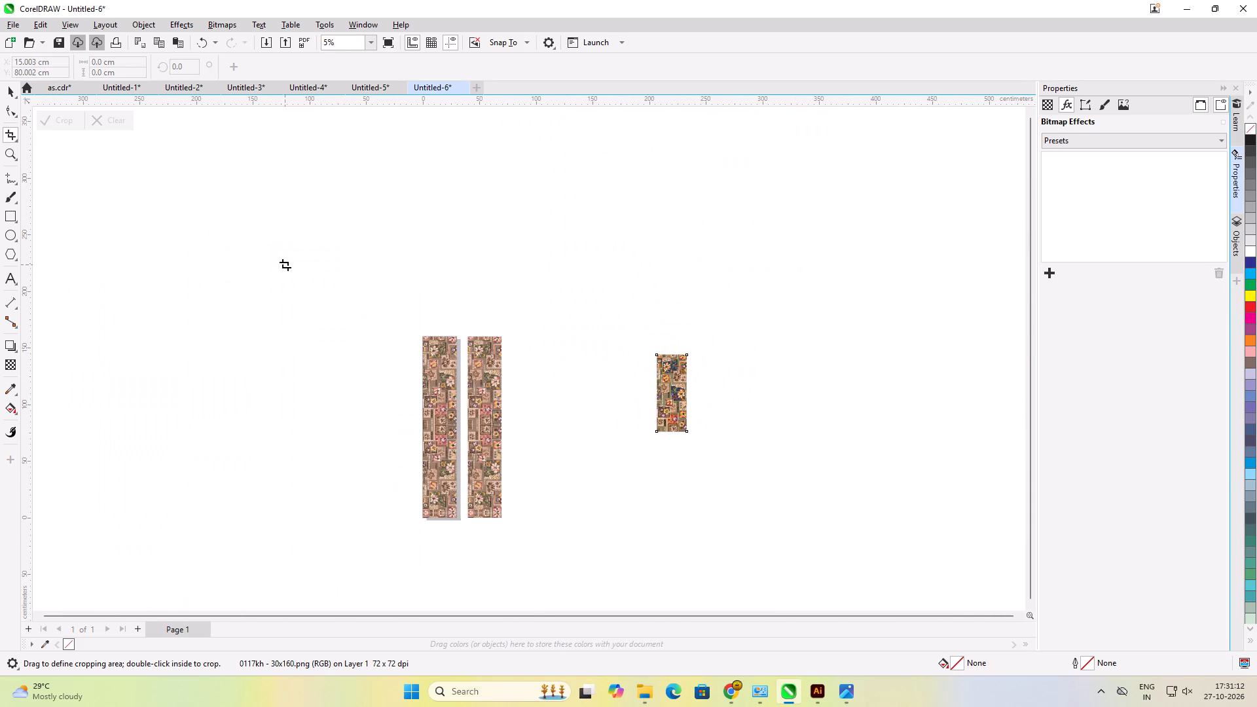
click(10, 88)
click(337, 245)
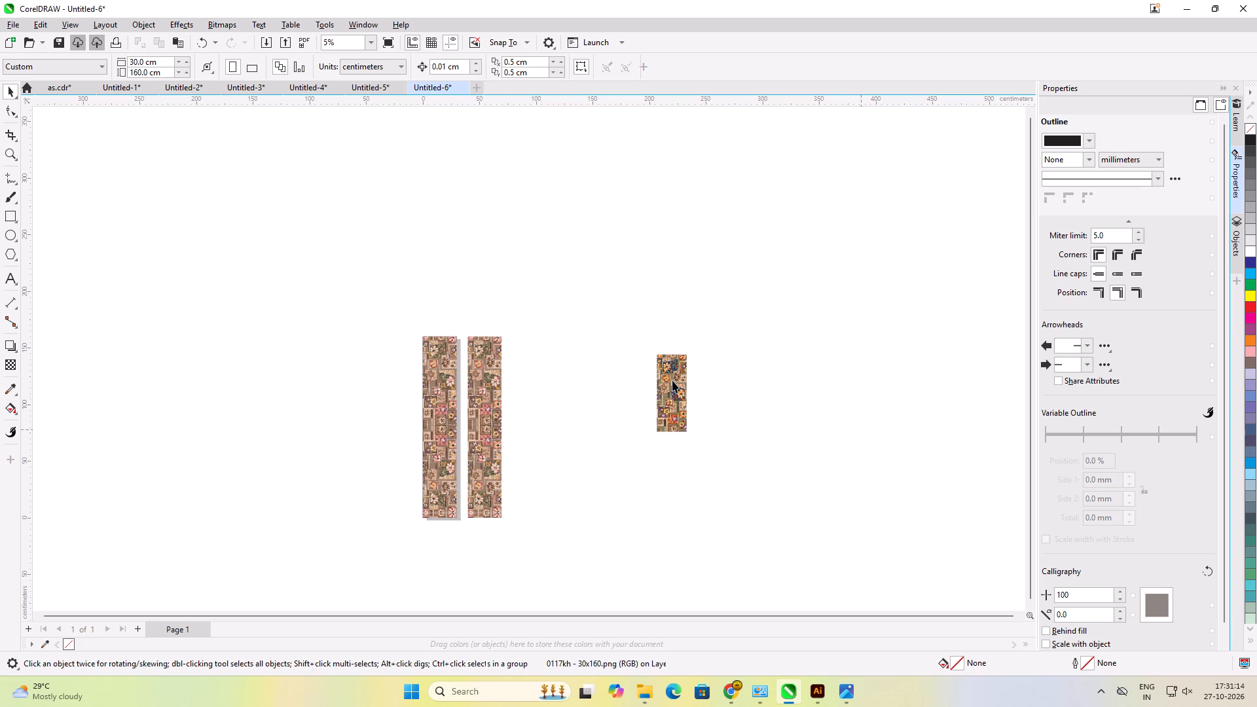
click(672, 380)
shift+click(477, 384)
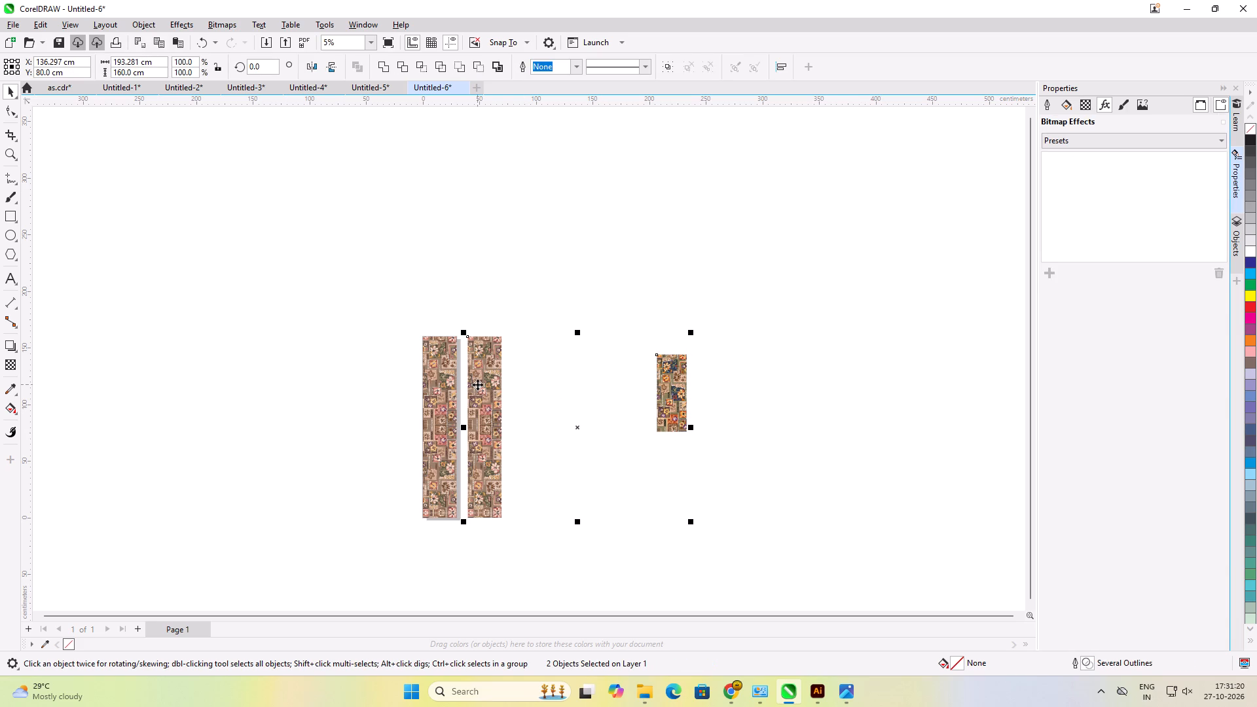
key(c)
key(t)
click(769, 382)
Enlarge the 0117kh image from its top edge to the duplicate panel's full 30 cm width, about 78.1 cm high.
scroll(497, 373, up, 4)
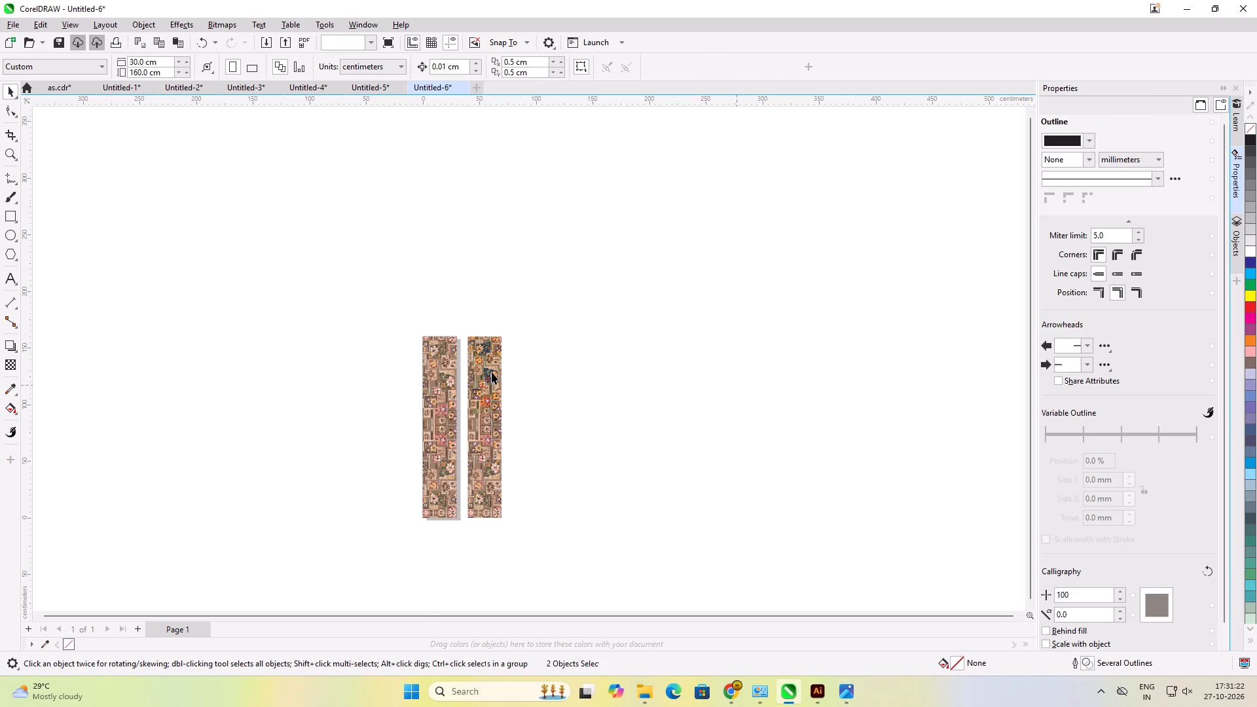
scroll(492, 372, up, 10)
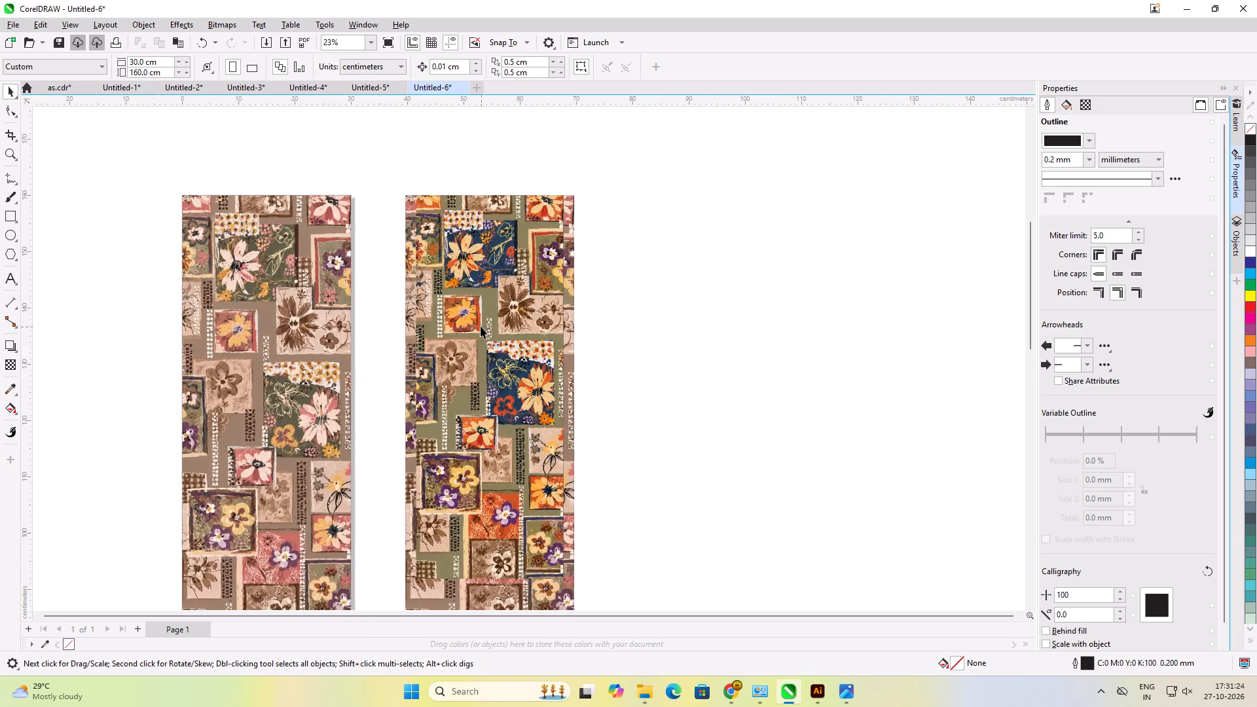
scroll(481, 326, up, 1)
click(481, 326)
scroll(490, 155, down, 7)
scroll(502, 266, up, 2)
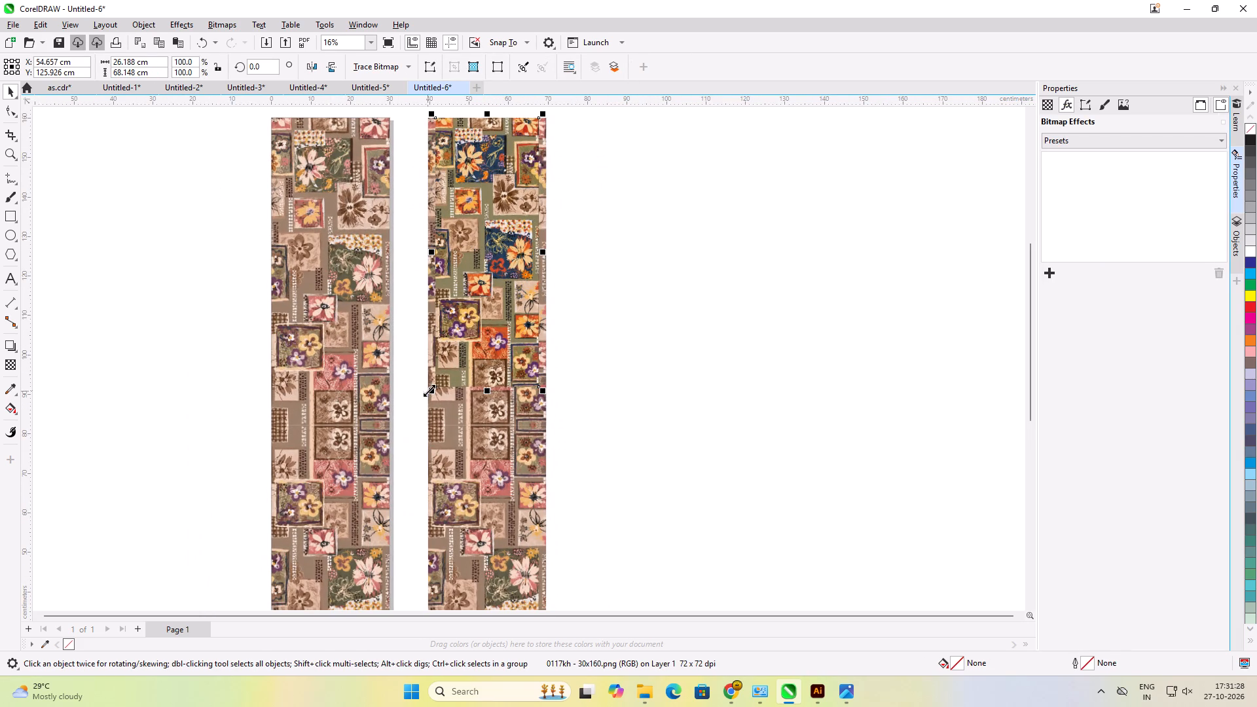
drag(429, 390, 419, 435)
click(486, 369)
click(604, 399)
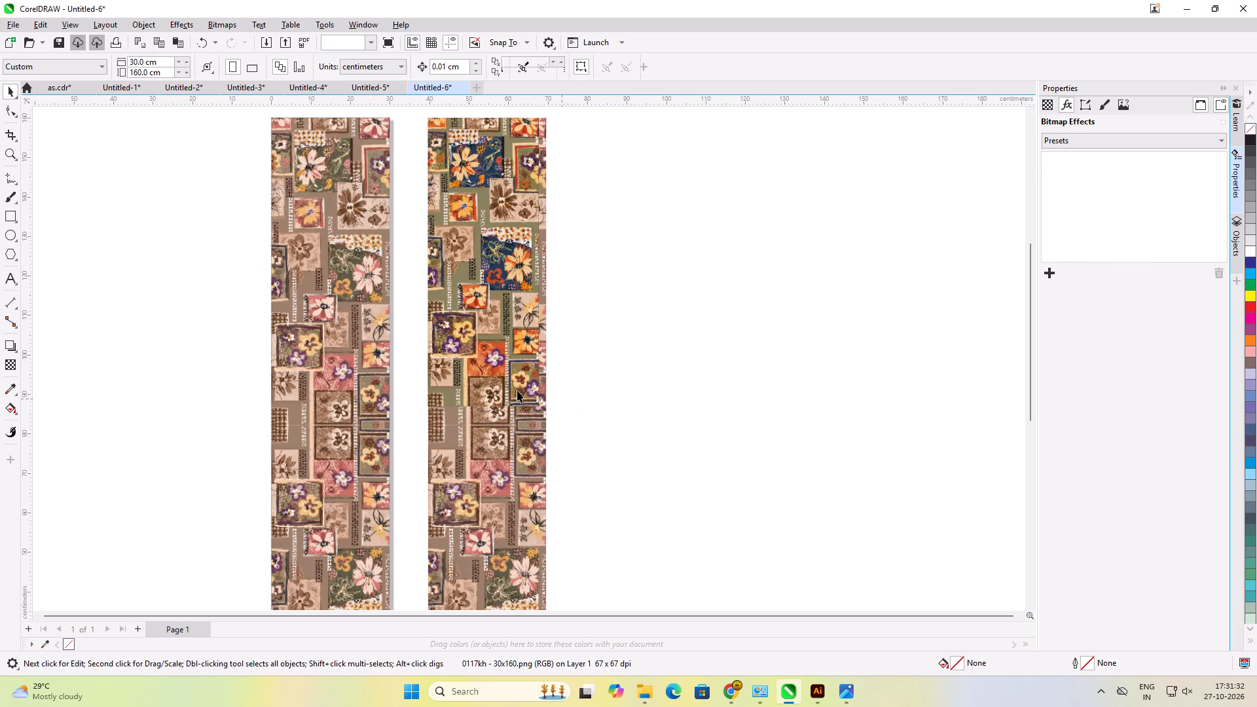
click(517, 390)
drag(546, 414, 554, 439)
click(616, 441)
Examine how the enlarged 0117kh image fits the duplicate panel at its lower seam and along the top edge.
scroll(414, 423, up, 7)
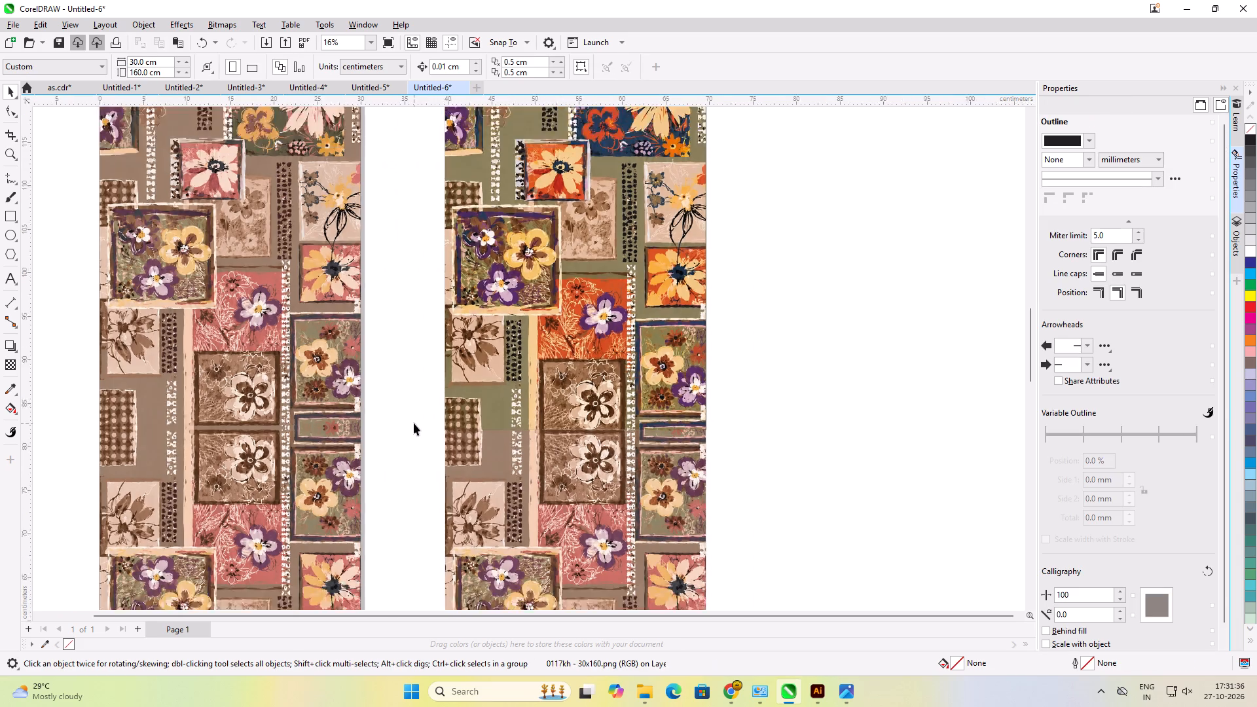
scroll(604, 427, up, 1)
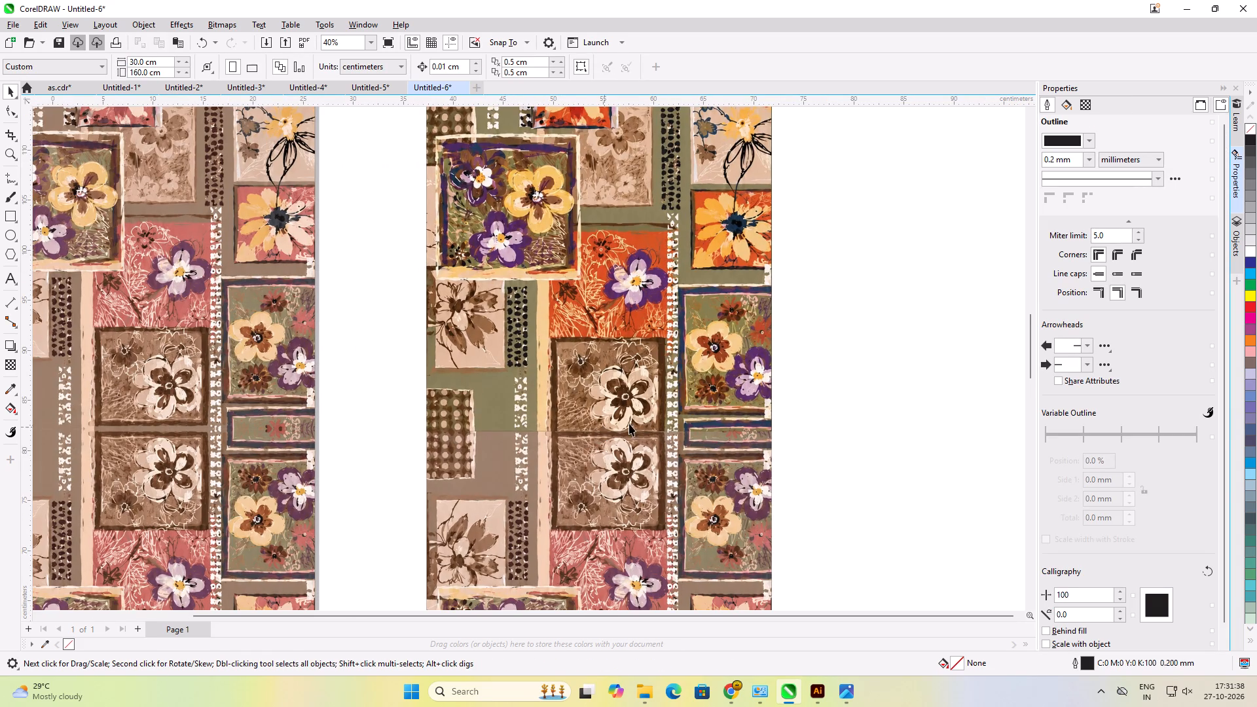
scroll(640, 423, up, 1)
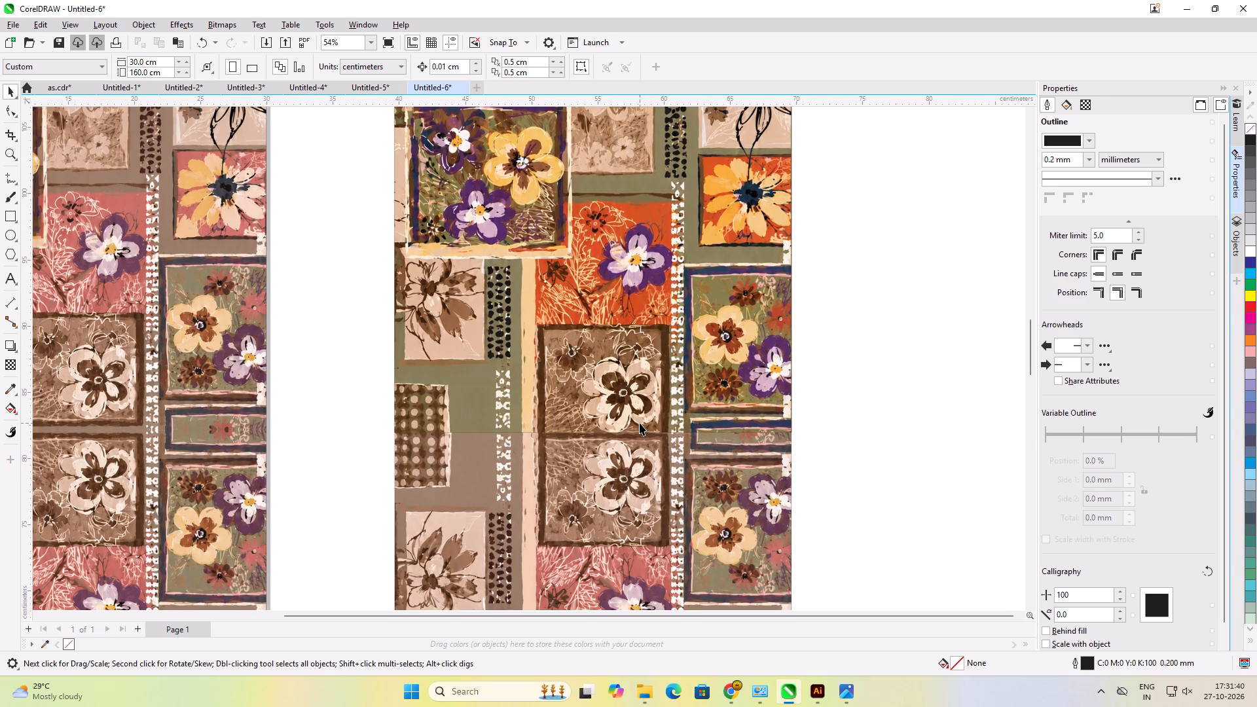
scroll(640, 423, down, 13)
scroll(621, 223, up, 5)
scroll(558, 181, up, 11)
scroll(558, 181, down, 5)
scroll(876, 213, up, 2)
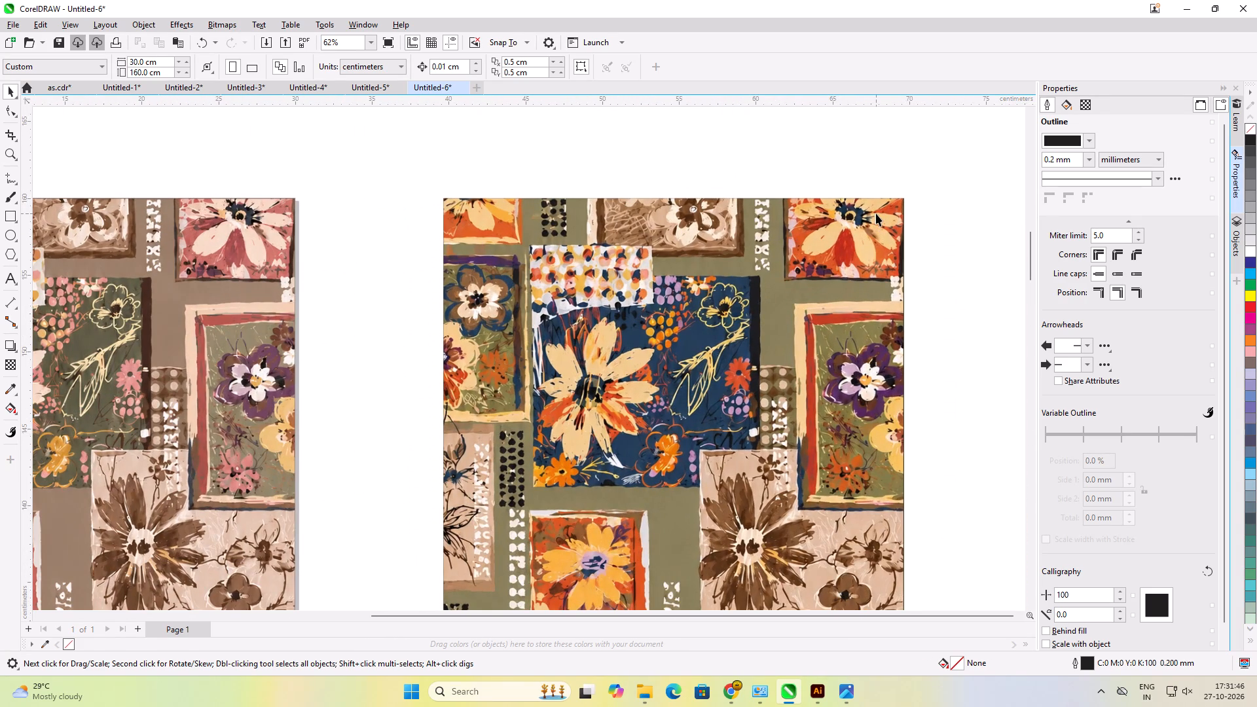
scroll(876, 213, down, 14)
scroll(685, 240, down, 7)
scroll(828, 322, up, 6)
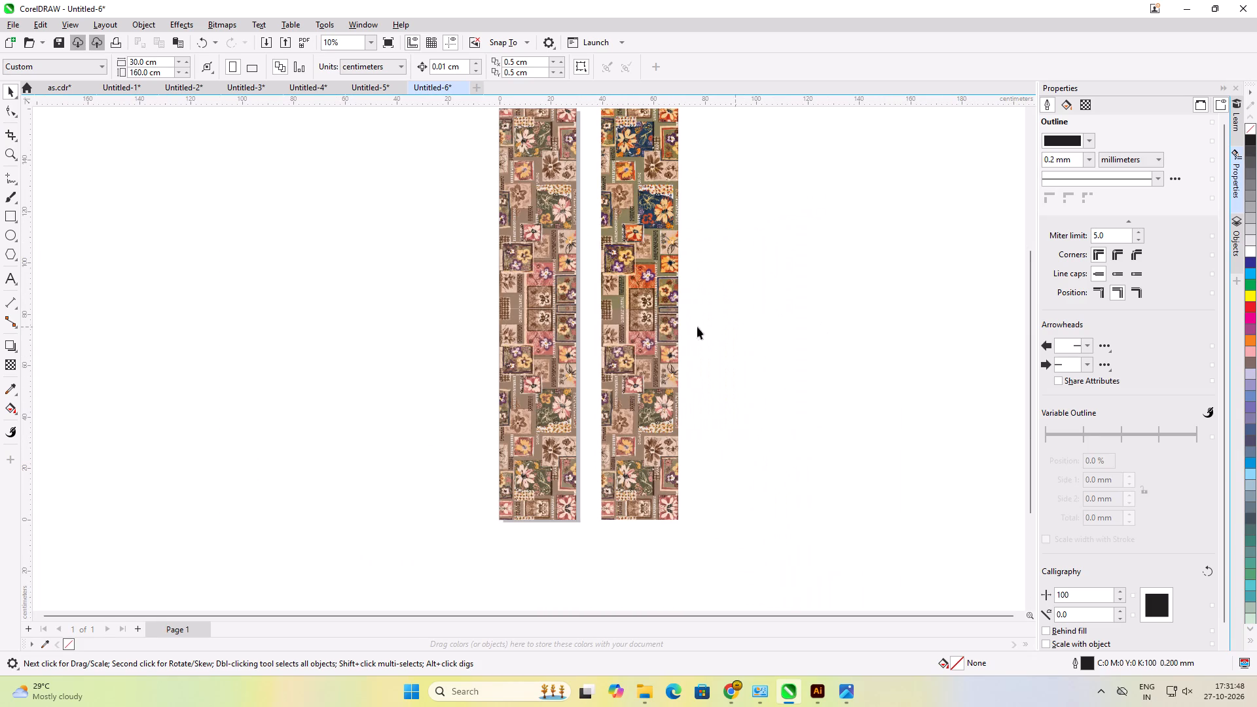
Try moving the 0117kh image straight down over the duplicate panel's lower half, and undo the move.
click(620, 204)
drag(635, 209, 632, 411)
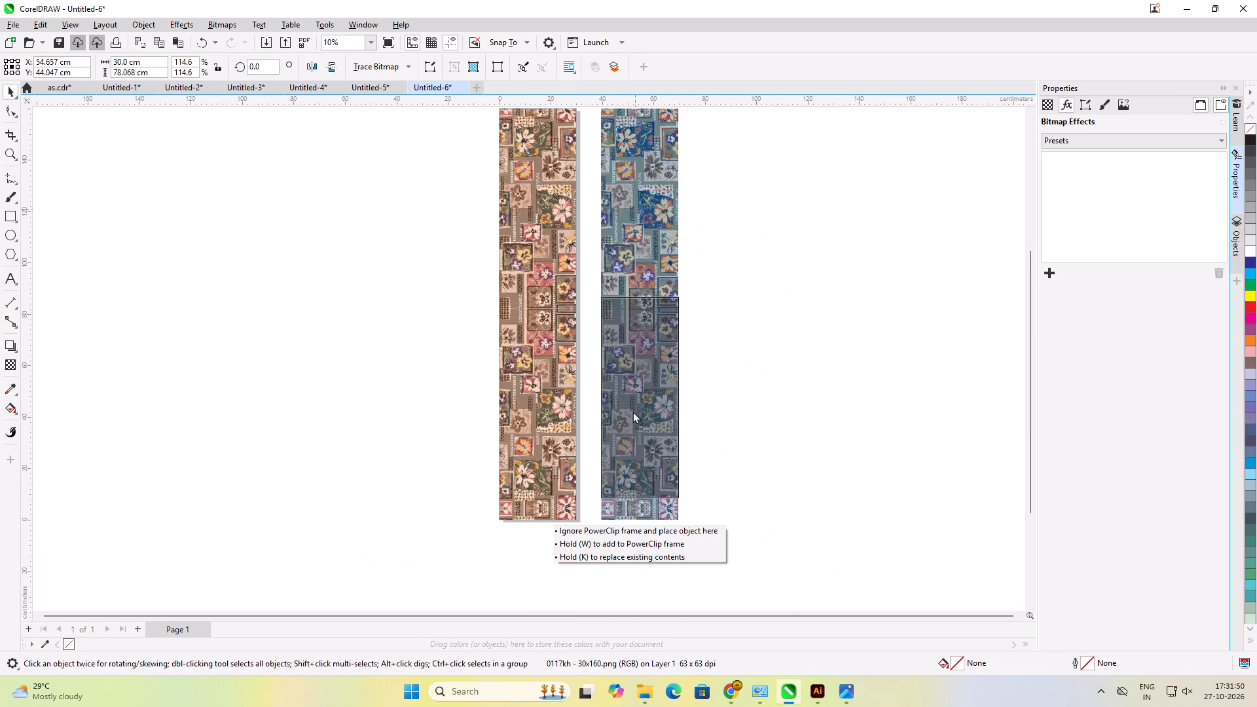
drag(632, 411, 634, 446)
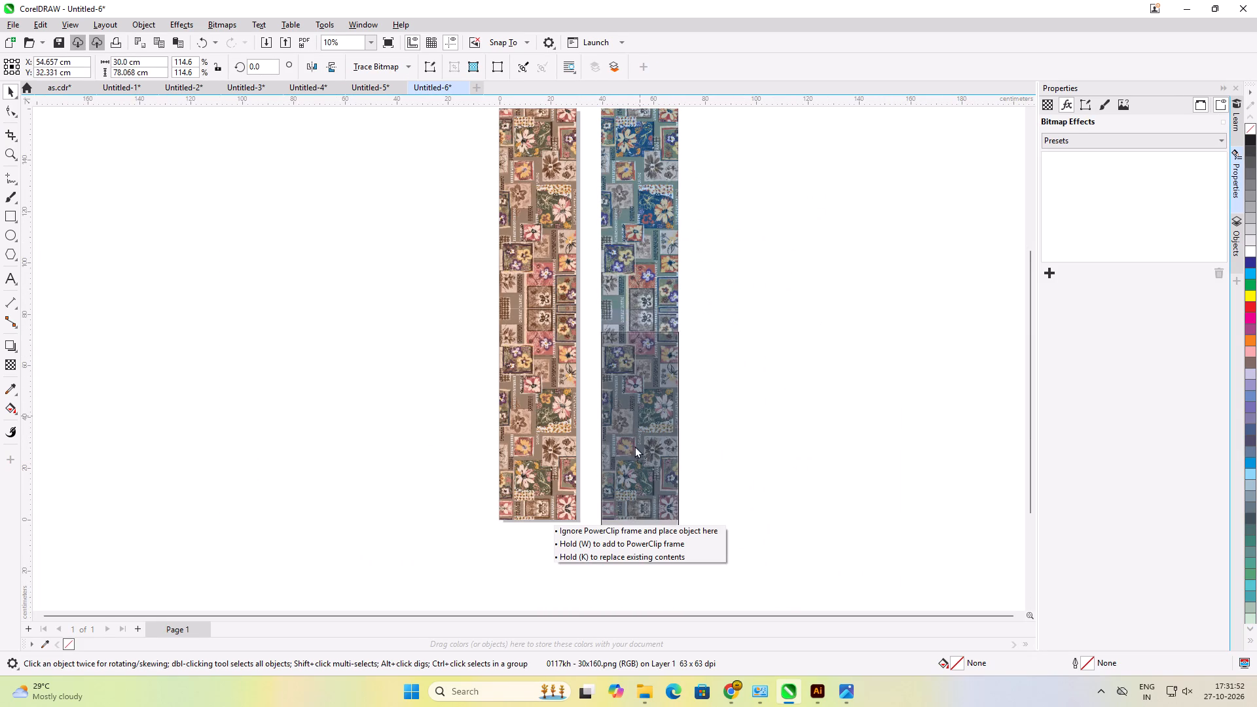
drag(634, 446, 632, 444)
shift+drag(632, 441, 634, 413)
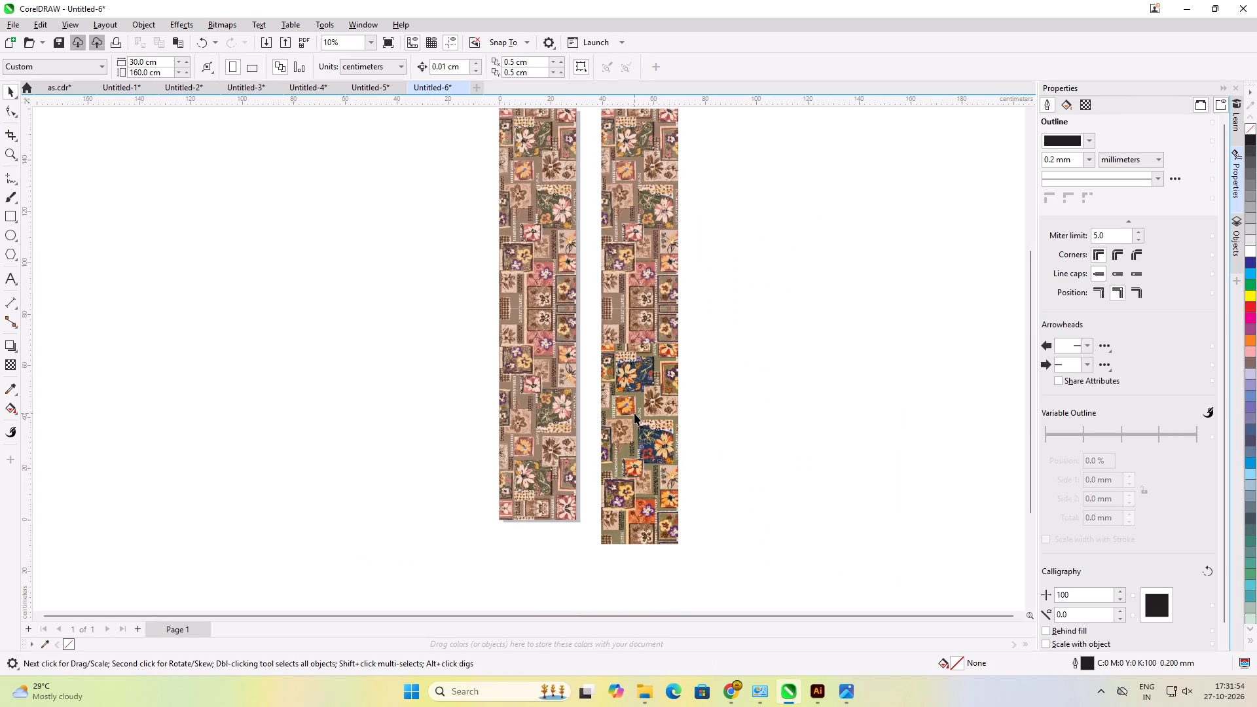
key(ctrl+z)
Copy the 0117kh image straight down onto the duplicate panel's lower half, centred at about Y 43.28 cm.
ctrl+click(725, 401)
click(625, 227)
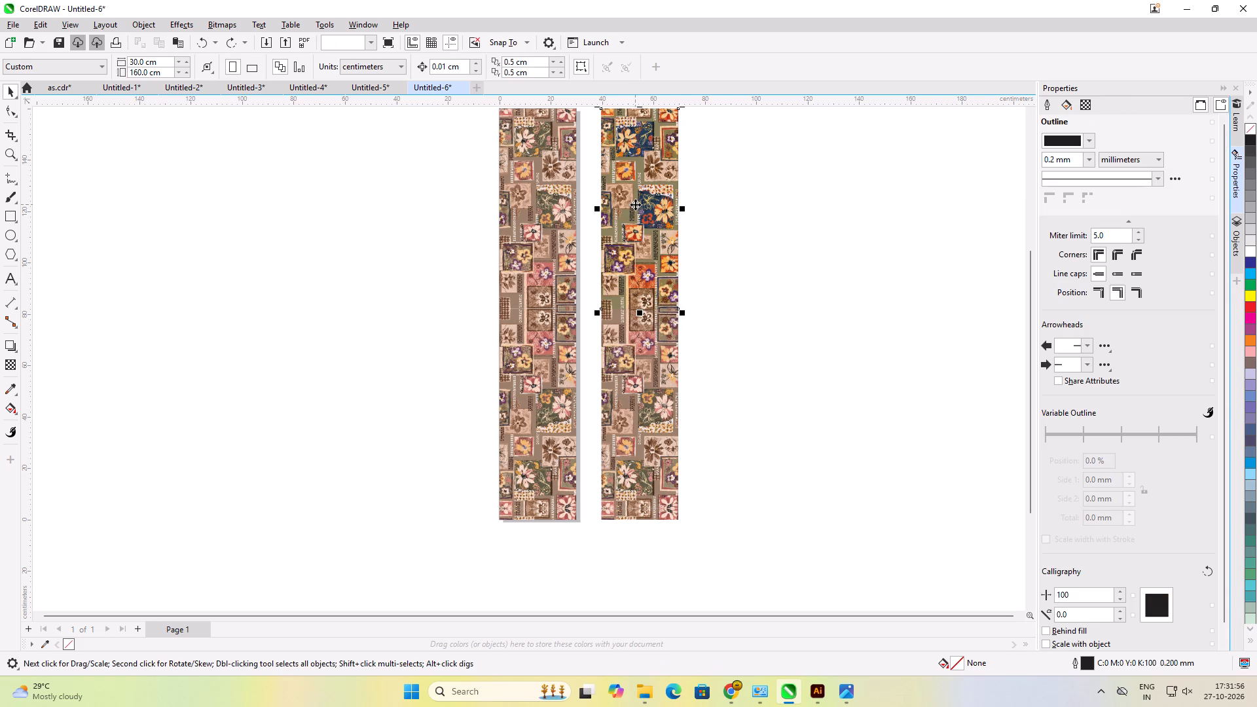
drag(635, 204, 640, 397)
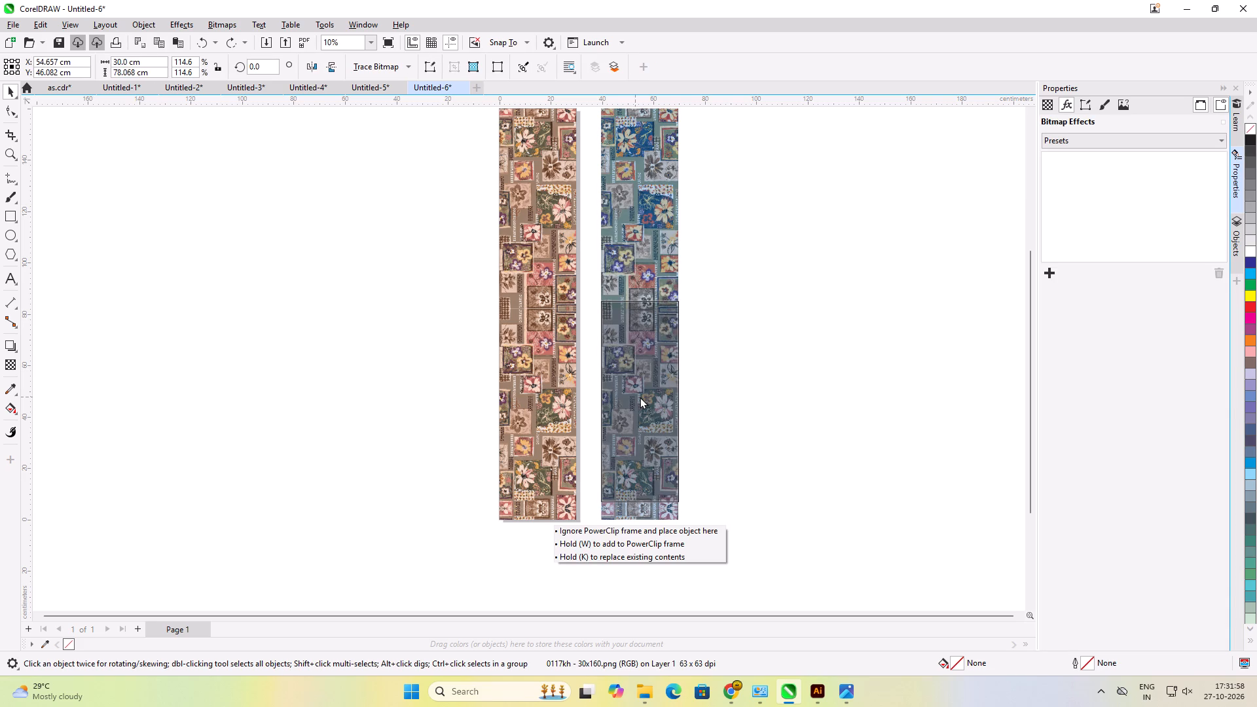
drag(640, 397, 640, 404)
shift+right_click(640, 404)
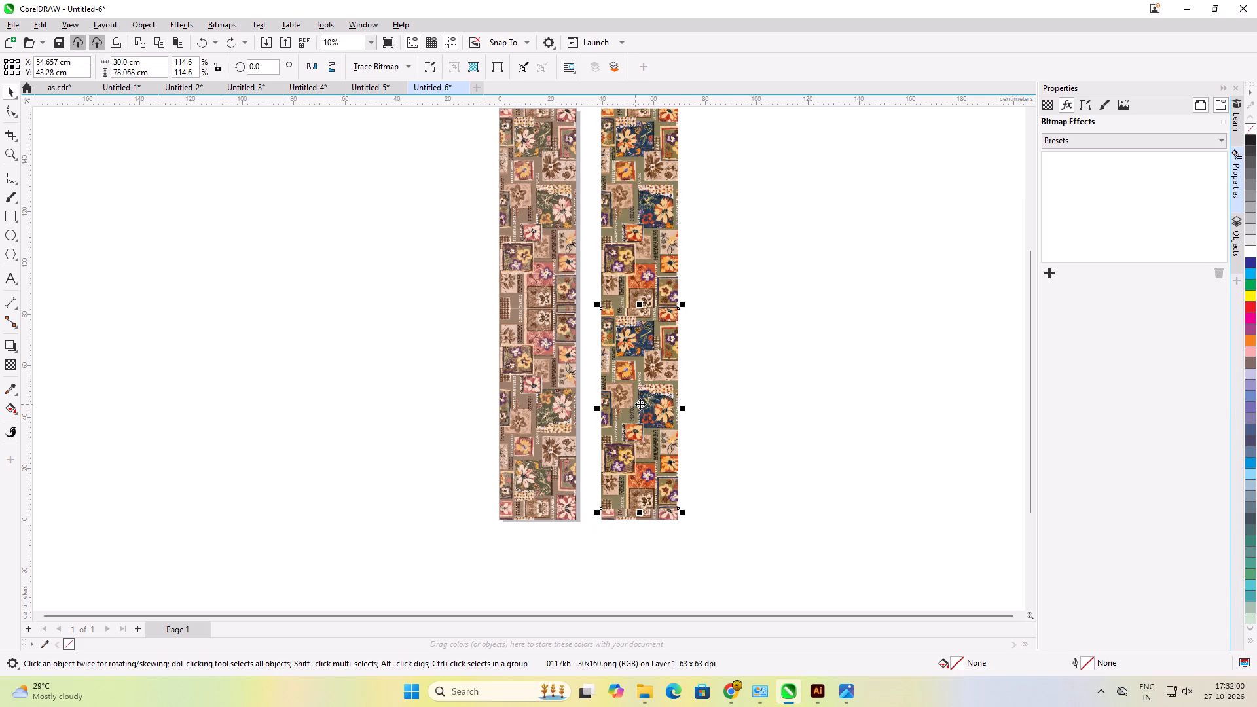
click(752, 364)
Mirror the lower 0117kh copy vertically so its pattern reflects the upper image.
scroll(646, 342, up, 7)
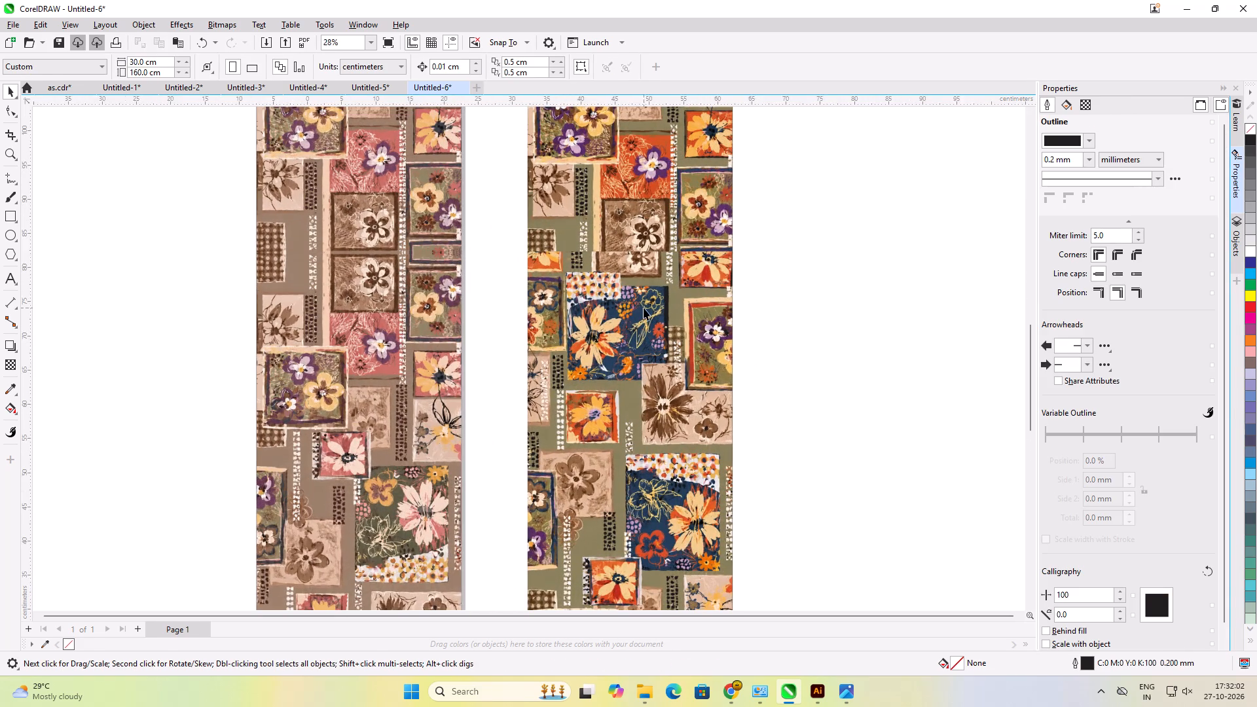
click(644, 308)
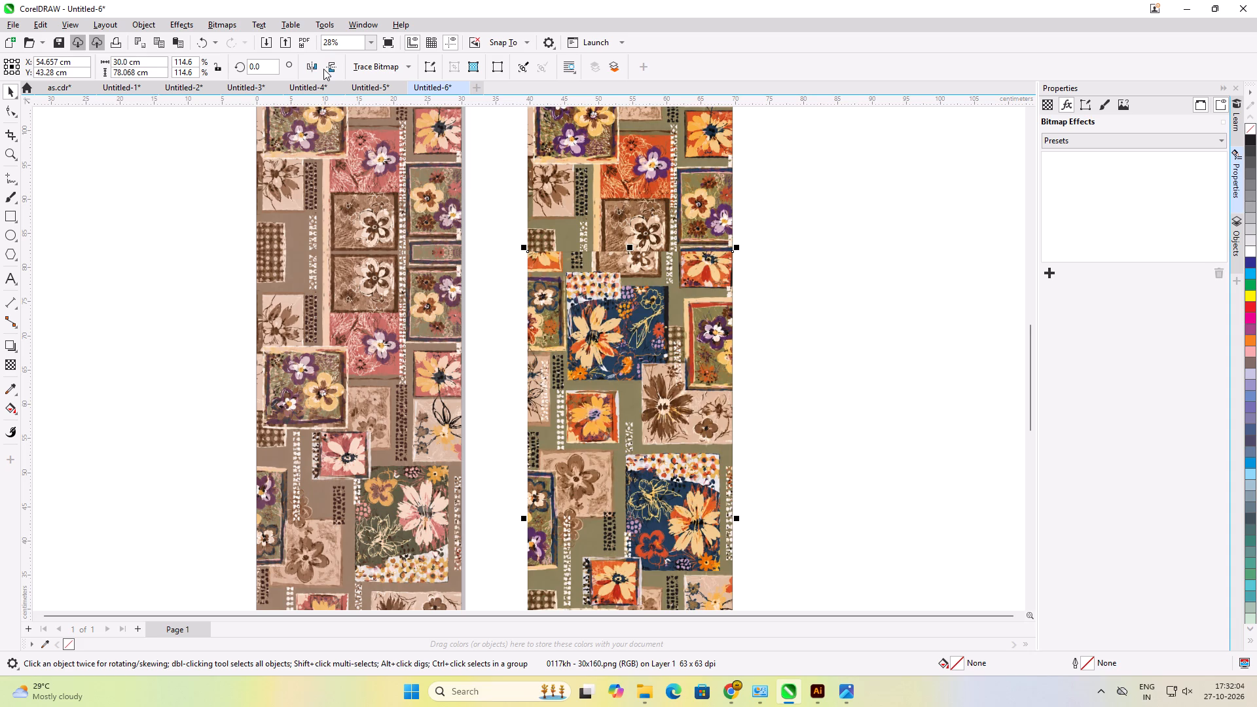
click(326, 69)
Nudge the mirrored 0117kh copy vertically to Y 42.92 cm so its top edge meets the upper image at the seam.
scroll(647, 280, up, 7)
click(614, 299)
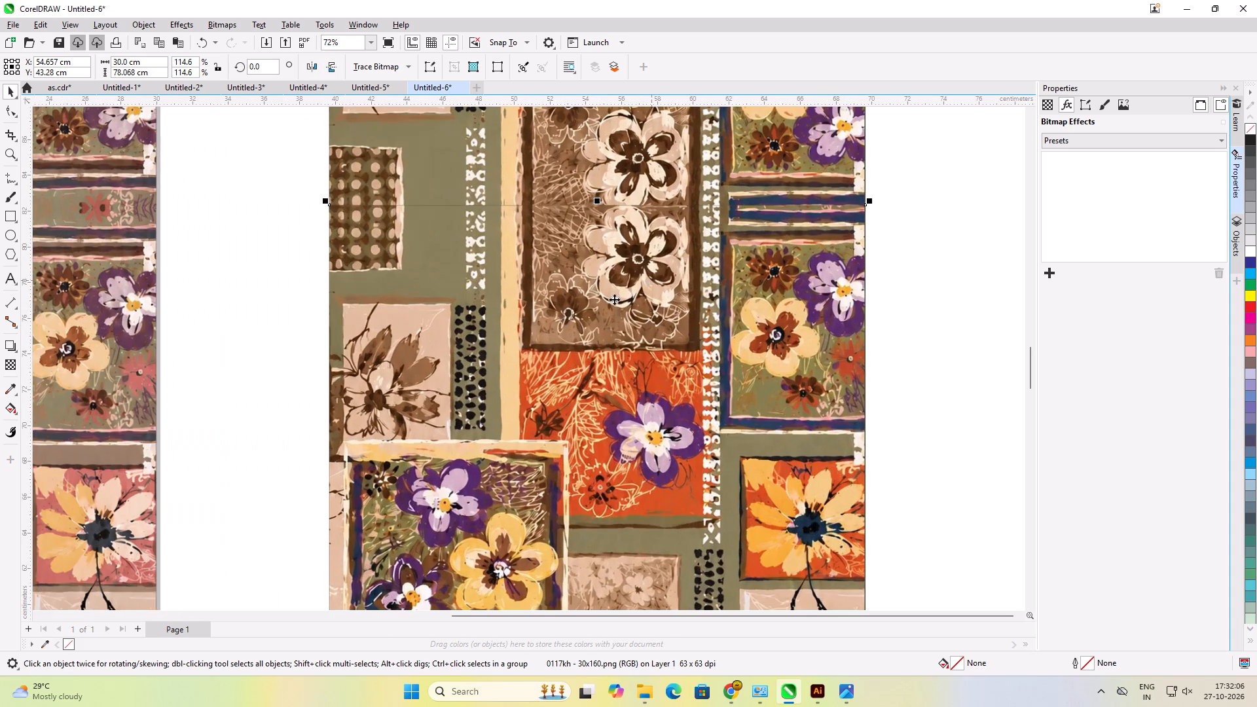
key(Down)
key(Down)
key(Down)
key(Down)
key(Down)
key(Down)
key(Down)
key(Down)
key(Down)
key(Down)
key(Down)
key(Down)
key(Down)
key(Down)
key(Down)
key(Down)
key(Down)
key(Down)
key(Down)
key(Down)
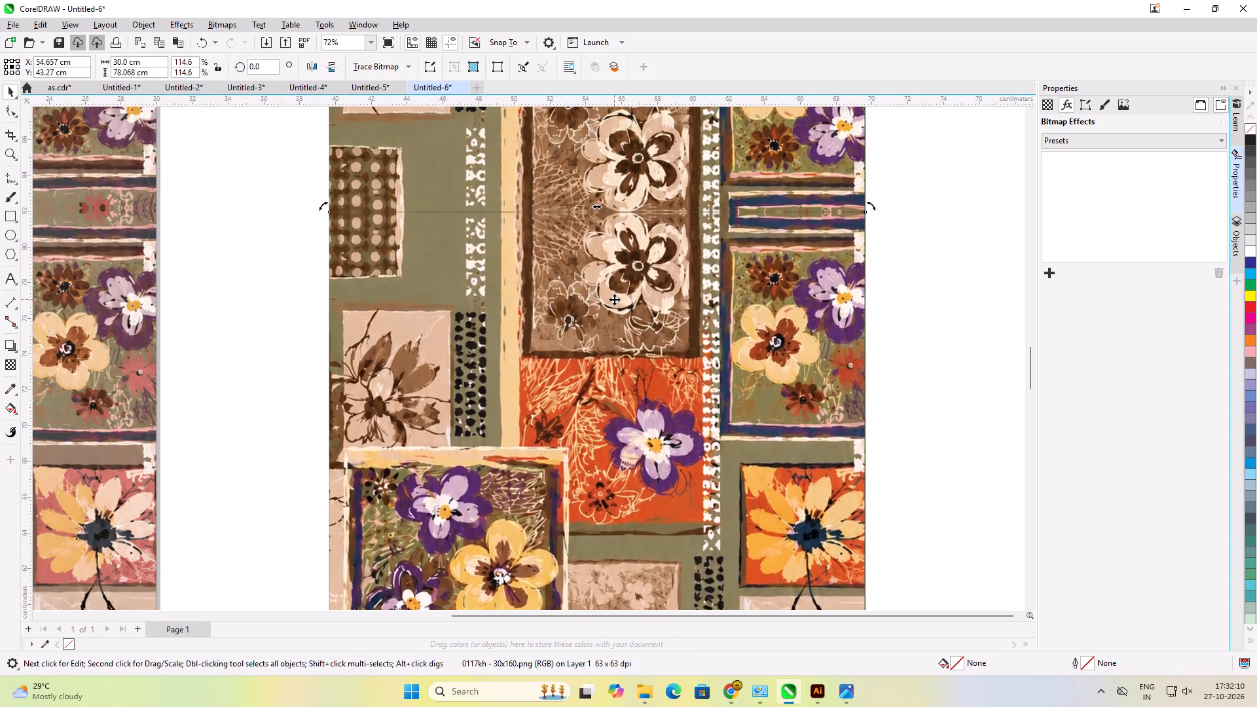
key(Up)
key(Up)
key(Up)
key(Up)
key(Up)
key(Up)
key(Up)
key(Up)
key(Up)
key(Up)
key(Up)
key(Up)
key(Up)
key(Up)
key(Up)
key(Up)
key(Up)
key(Up)
key(Up)
key(Up)
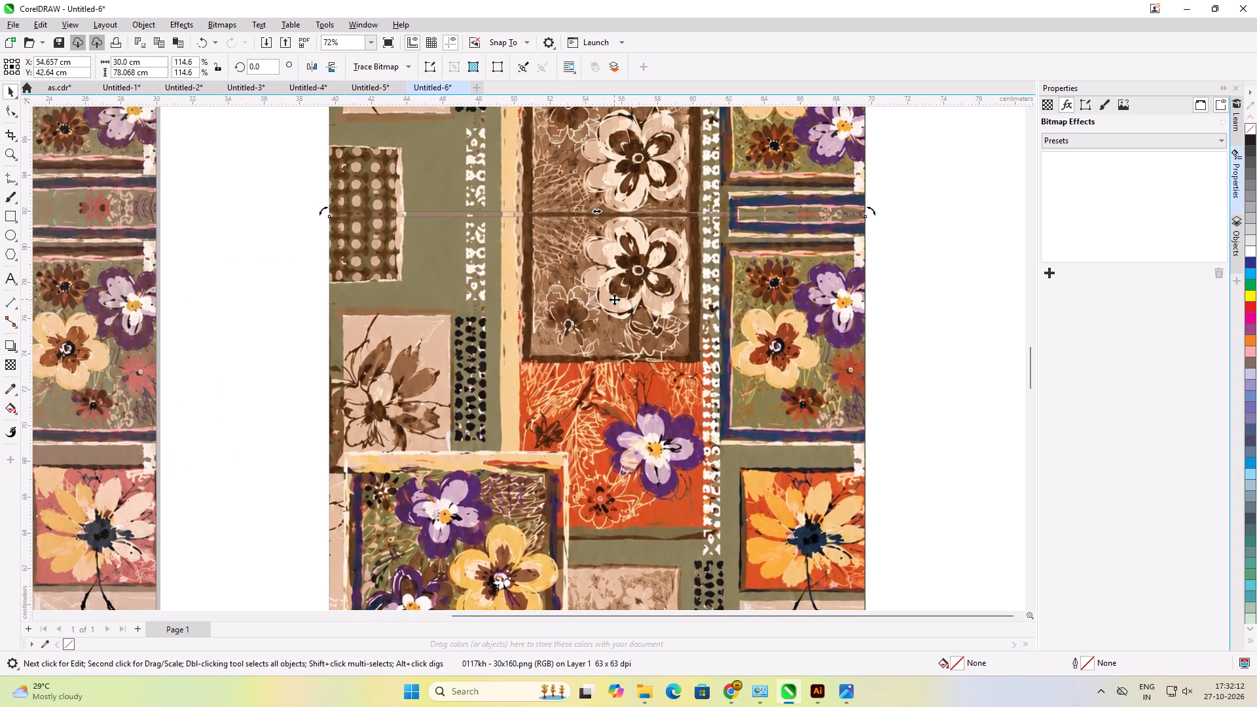
key(Up)
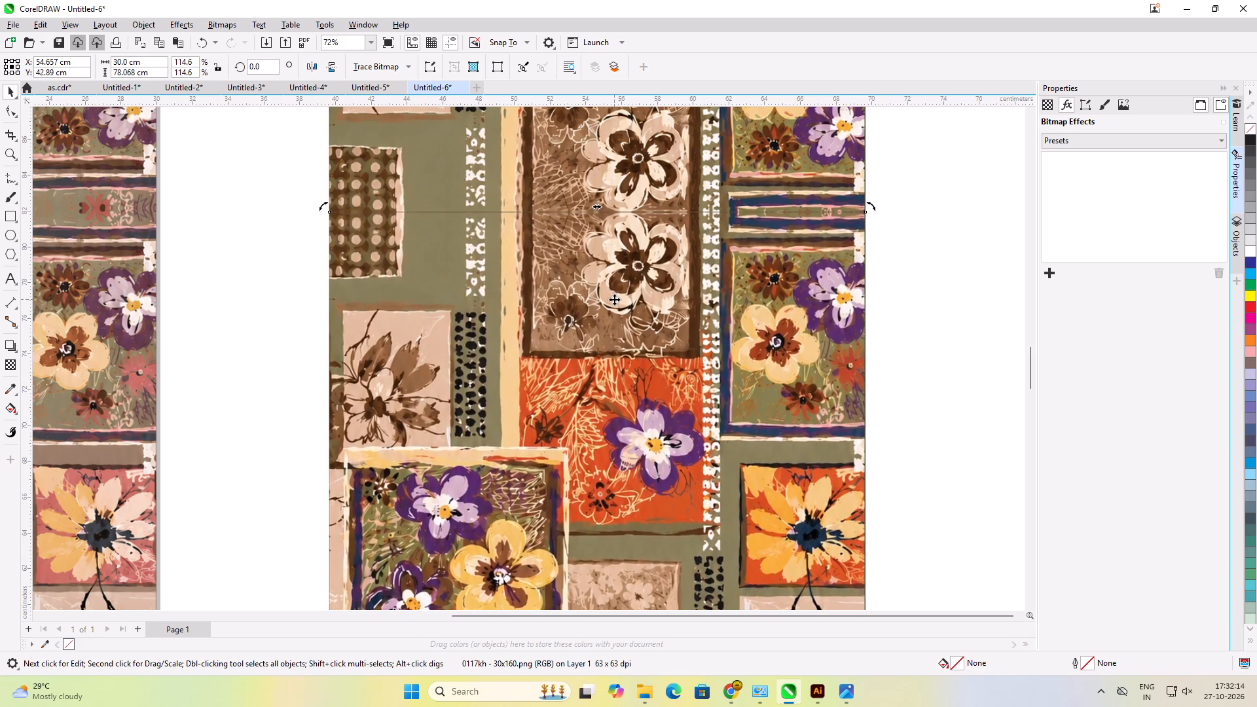
key(Up)
key(Up)
key(Up)
scroll(657, 299, down, 6)
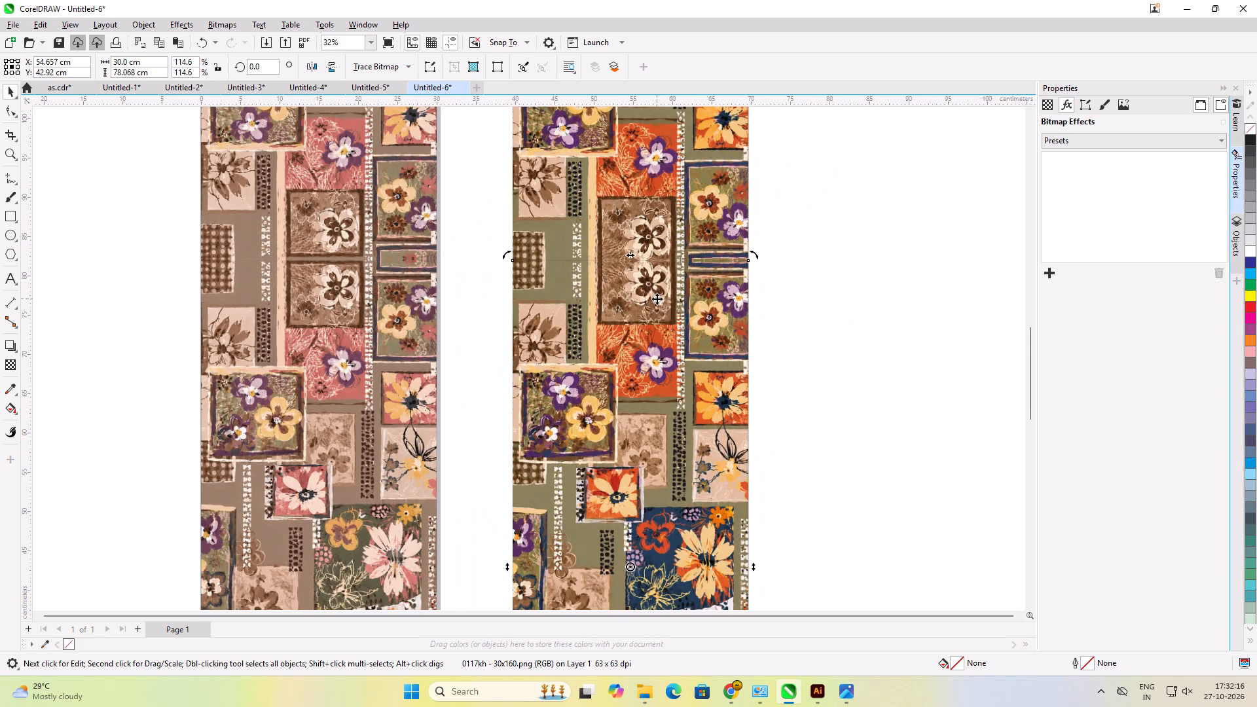
Nudge the mirrored 0117kh copy further down to Y 41.92 cm, matching the seam spacing of the original panel.
scroll(638, 299, up, 2)
key(Down)
key(Down)
key(Down)
key(Down)
key(Down)
key(Down)
key(Down)
key(Down)
key(Down)
key(Down)
key(Down)
key(Down)
key(Down)
key(Down)
key(Down)
key(Down)
key(Down)
key(Down)
key(Down)
key(Down)
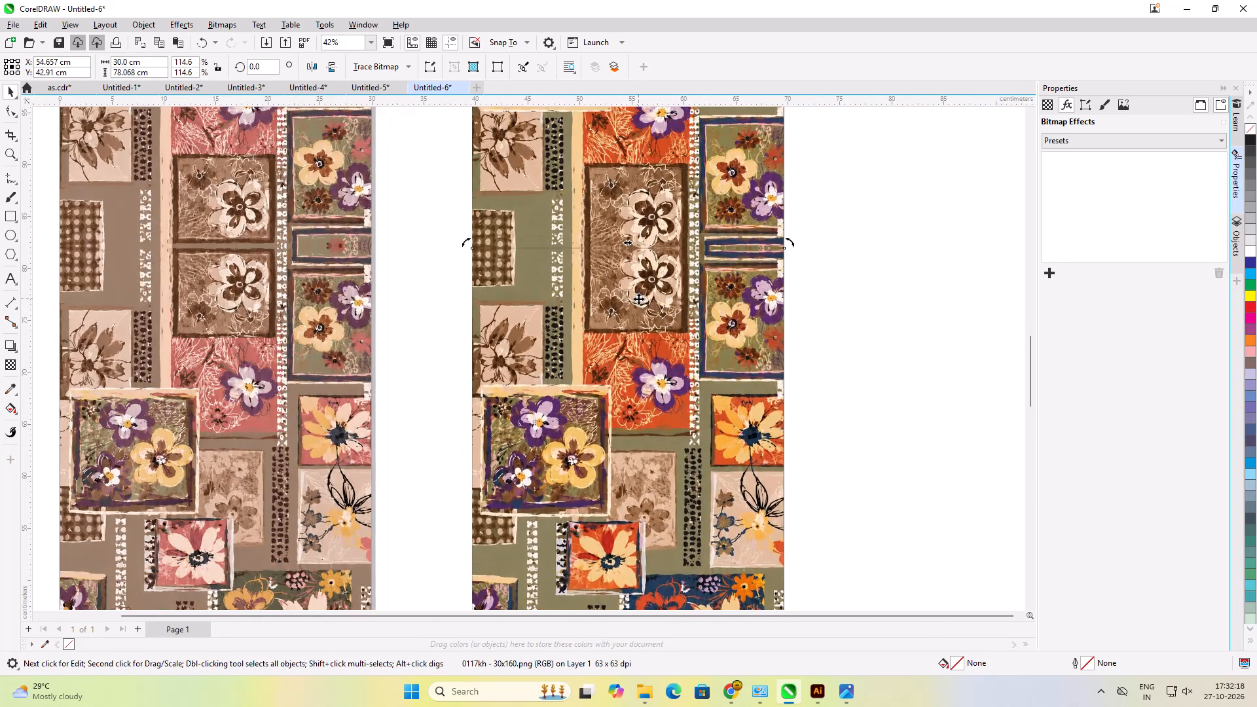
key(Down)
key(Down)
key(Down)
key(Down)
key(Down)
key(Down)
key(Down)
key(Down)
key(Down)
key(Down)
key(Down)
key(Down)
key(Down)
key(Down)
key(Down)
key(Down)
key(Down)
key(Down)
key(Down)
key(Down)
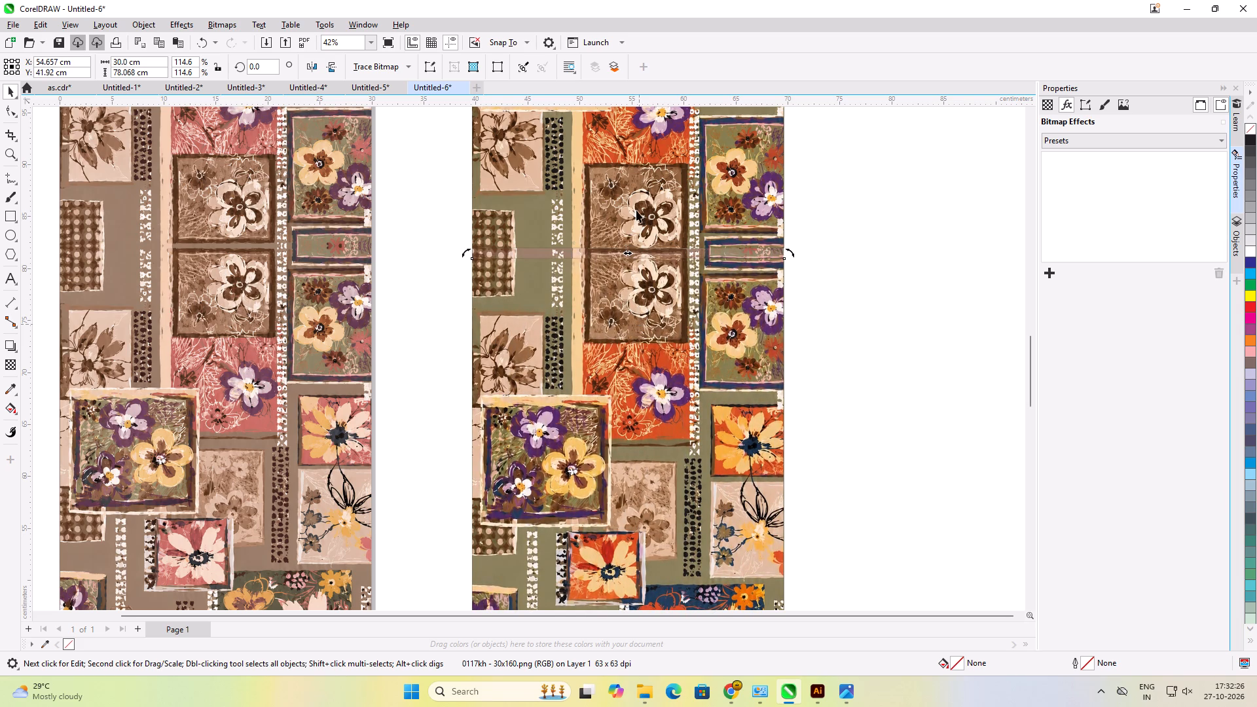
Compare the middle seam of the 0117kh panel with the same seam on the original panel.
scroll(652, 224, down, 5)
scroll(433, 209, up, 2)
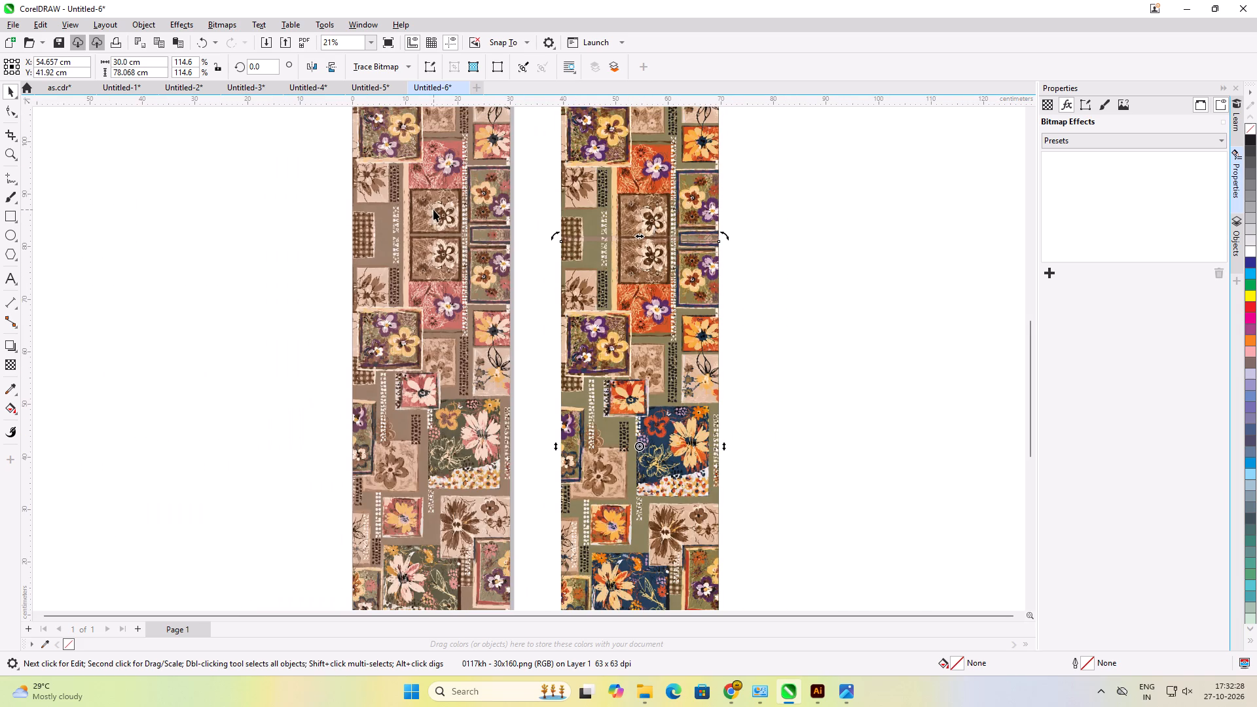
scroll(433, 209, up, 3)
click(433, 209)
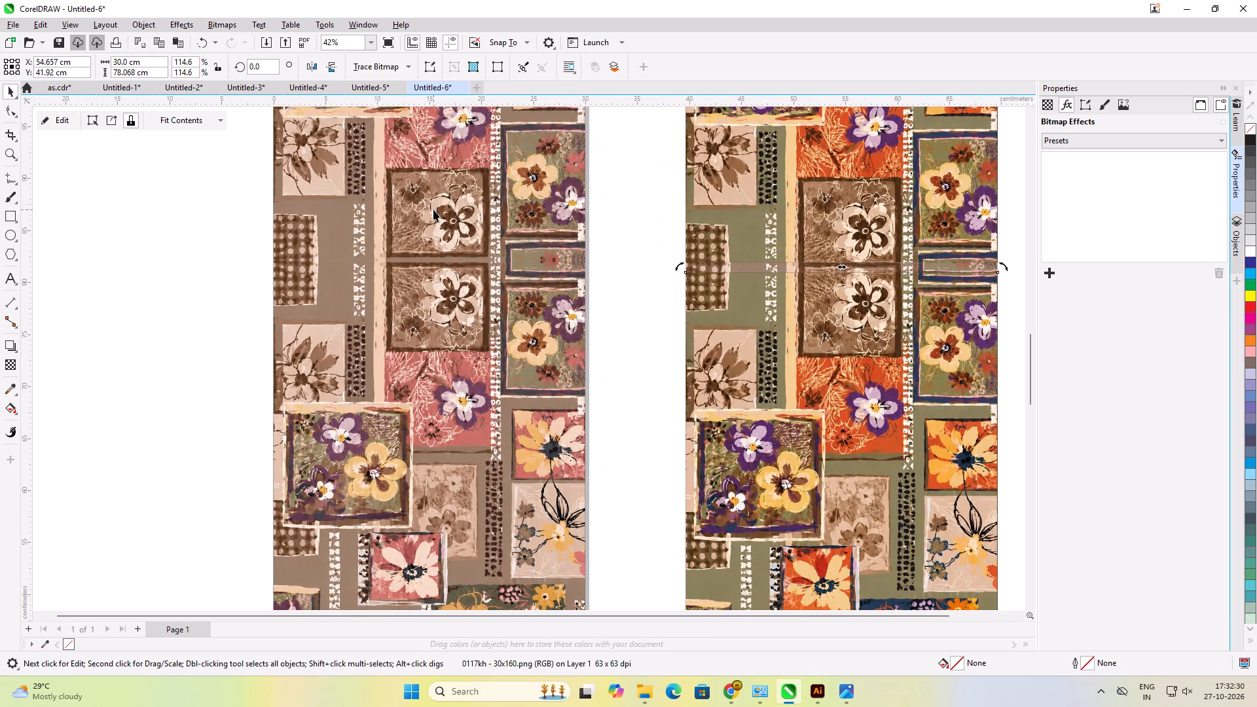
scroll(433, 209, down, 7)
click(170, 259)
scroll(170, 259, down, 3)
click(693, 285)
click(762, 285)
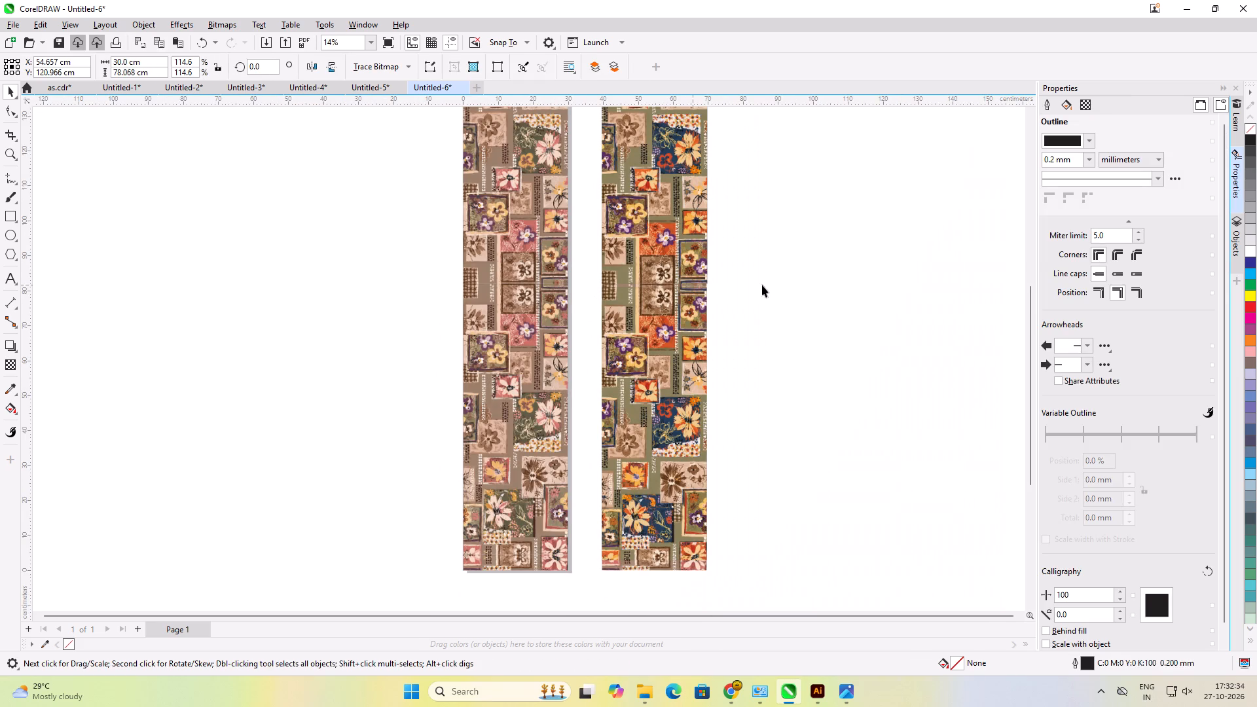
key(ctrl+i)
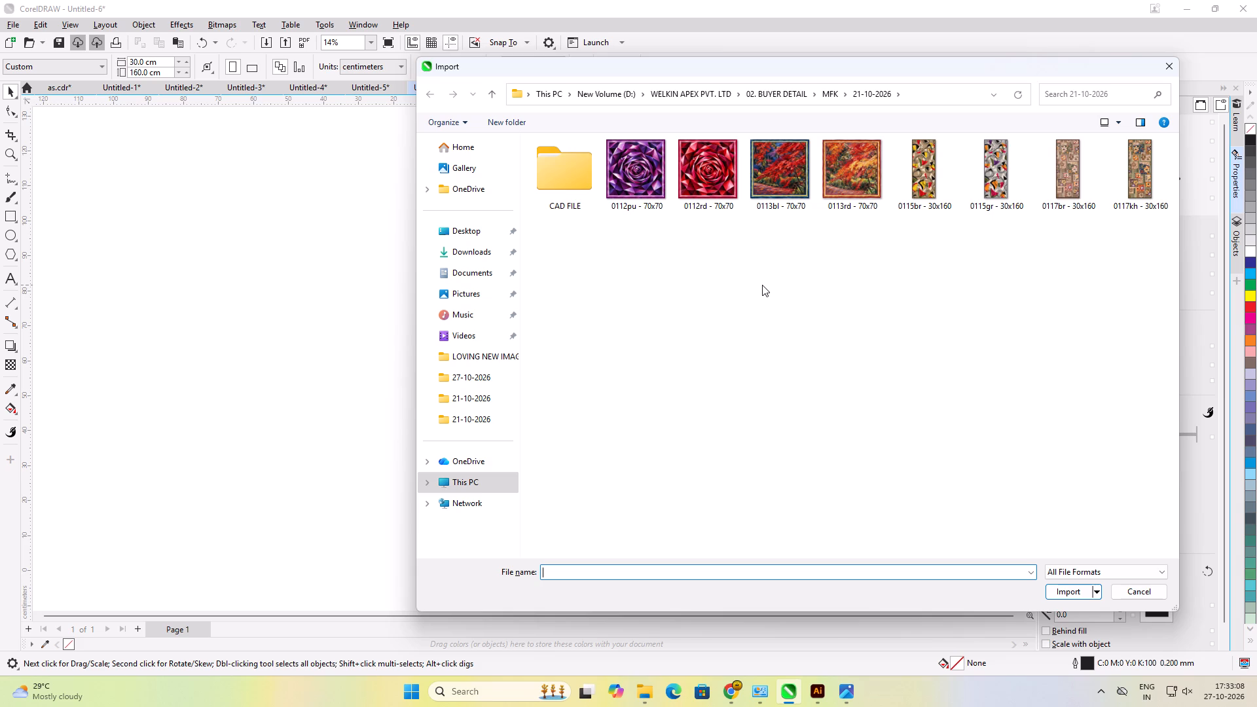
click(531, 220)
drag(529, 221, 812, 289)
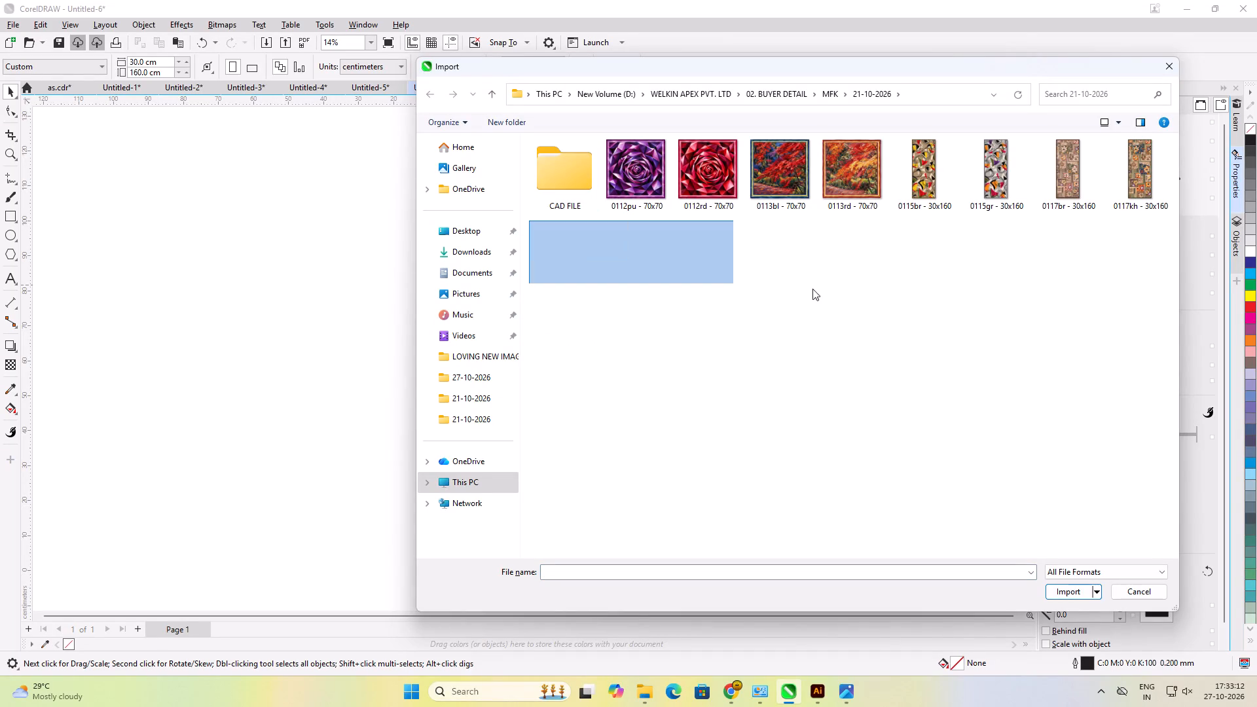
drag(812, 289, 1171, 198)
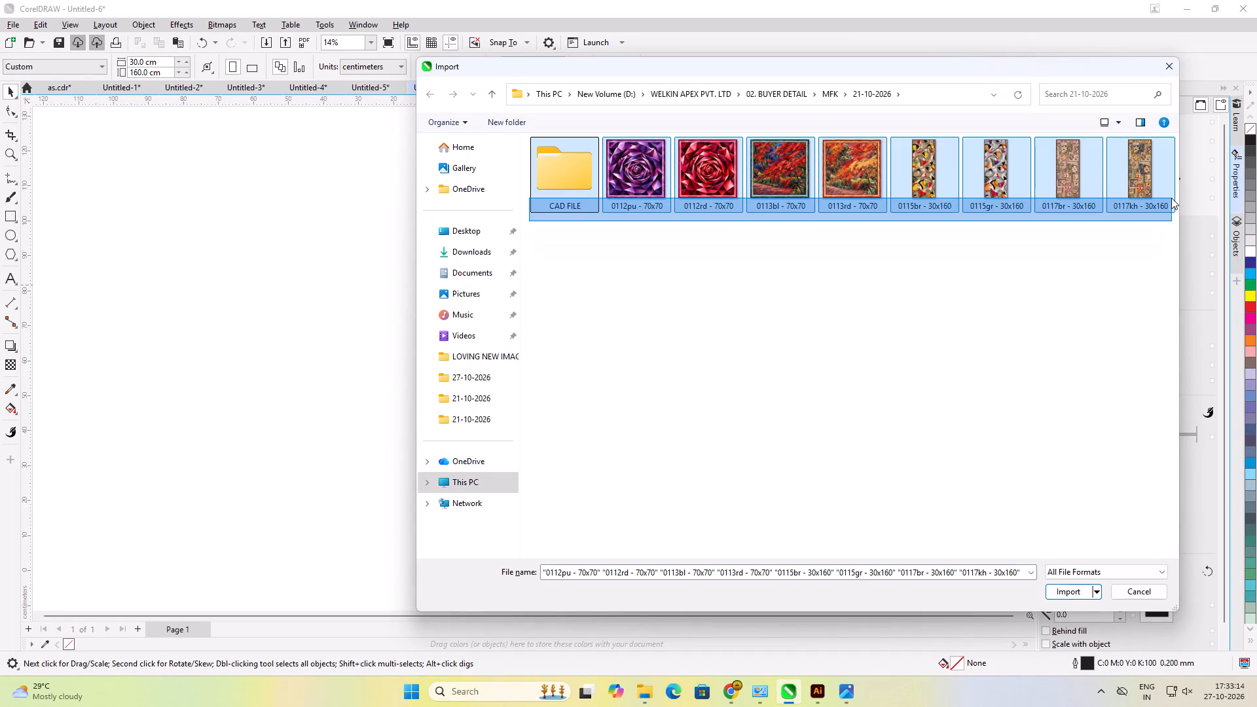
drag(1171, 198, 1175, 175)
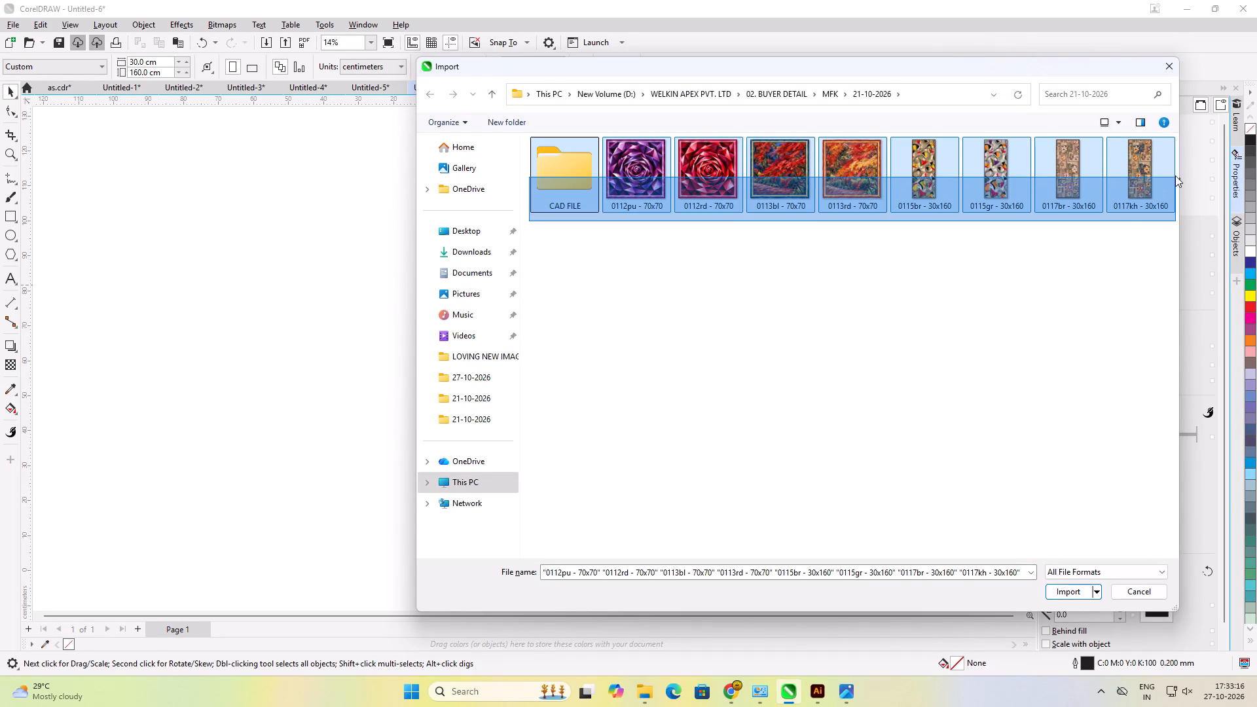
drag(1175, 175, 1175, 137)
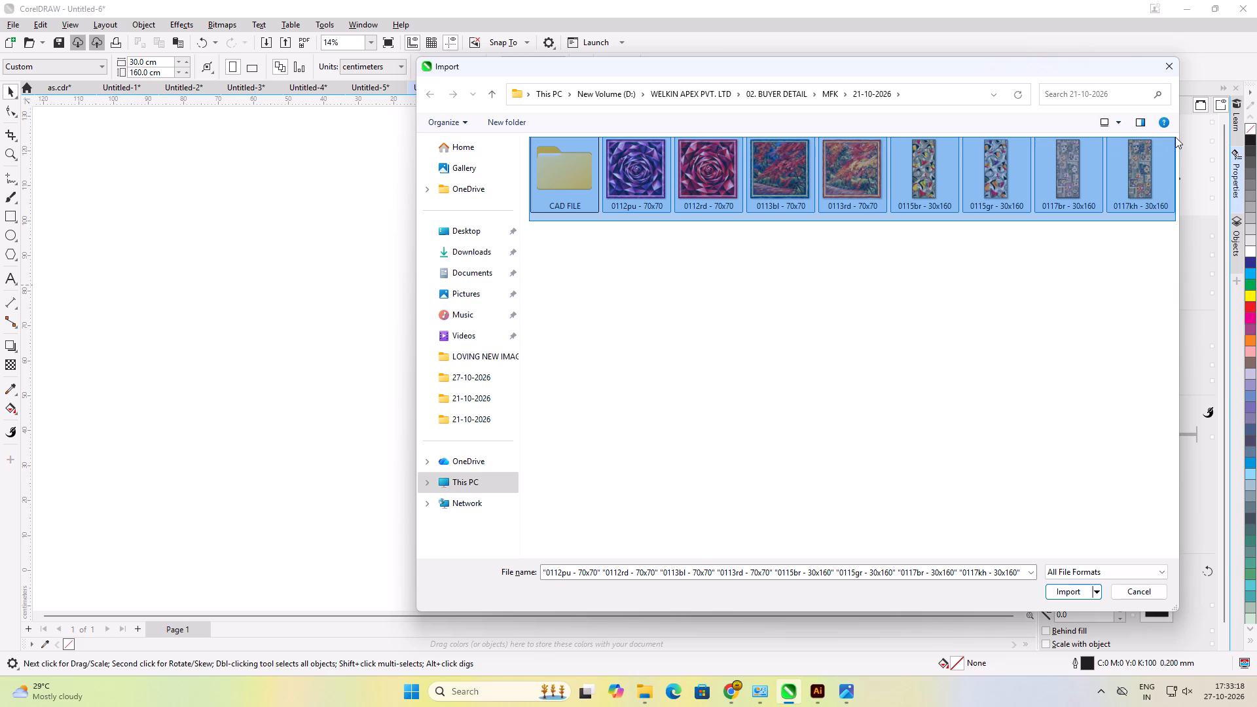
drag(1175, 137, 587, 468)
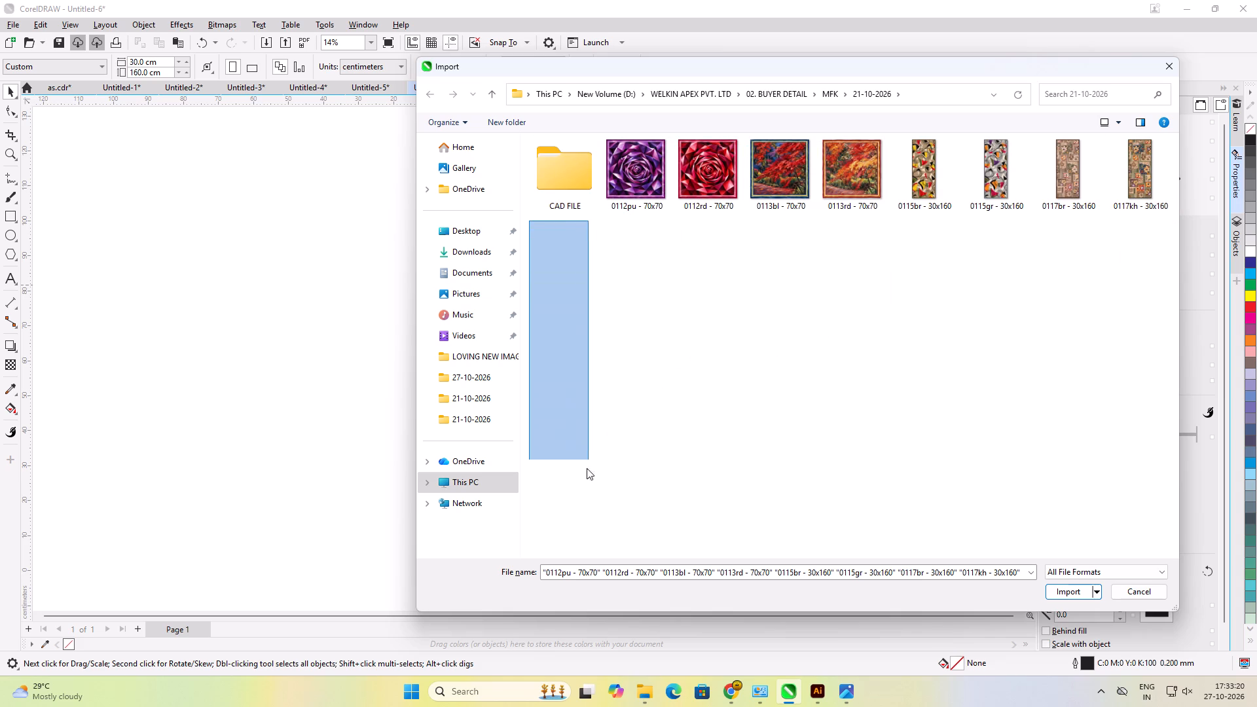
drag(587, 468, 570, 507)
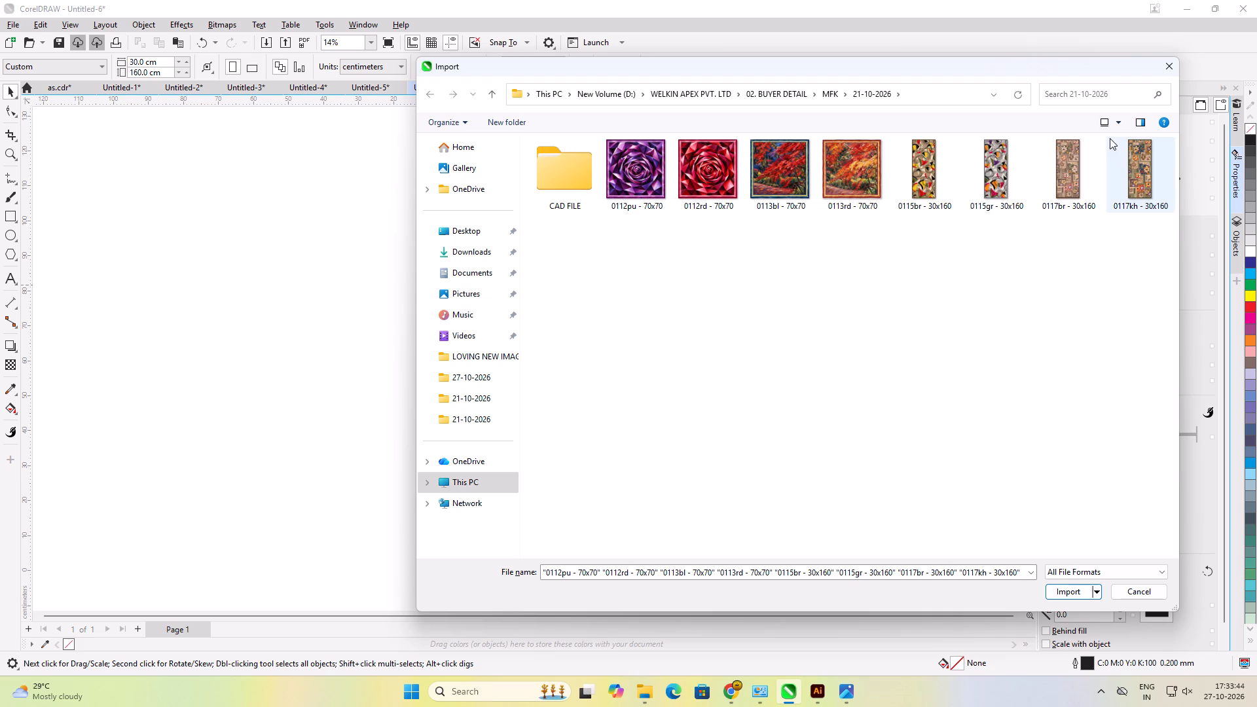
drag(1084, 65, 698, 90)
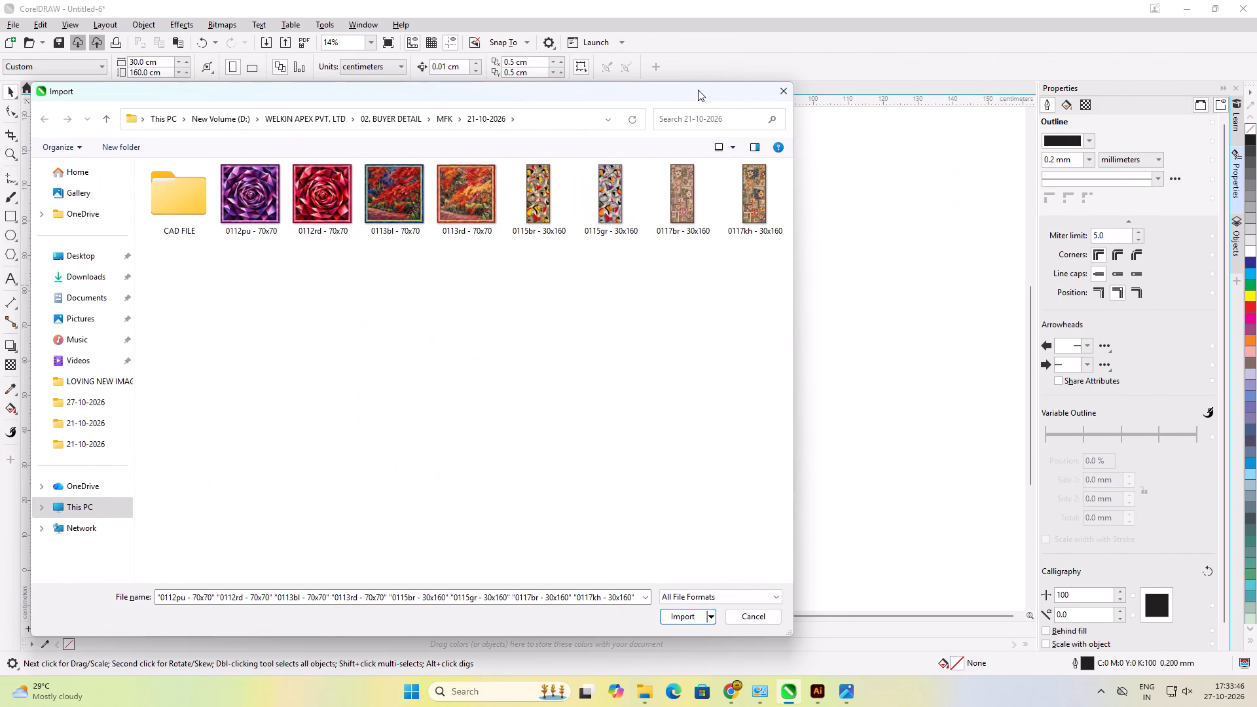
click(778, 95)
Nudge the mirrored 0117kh copy up to Y 42.98 cm, closing the strip at the panel's middle seam.
click(752, 242)
scroll(709, 318, up, 5)
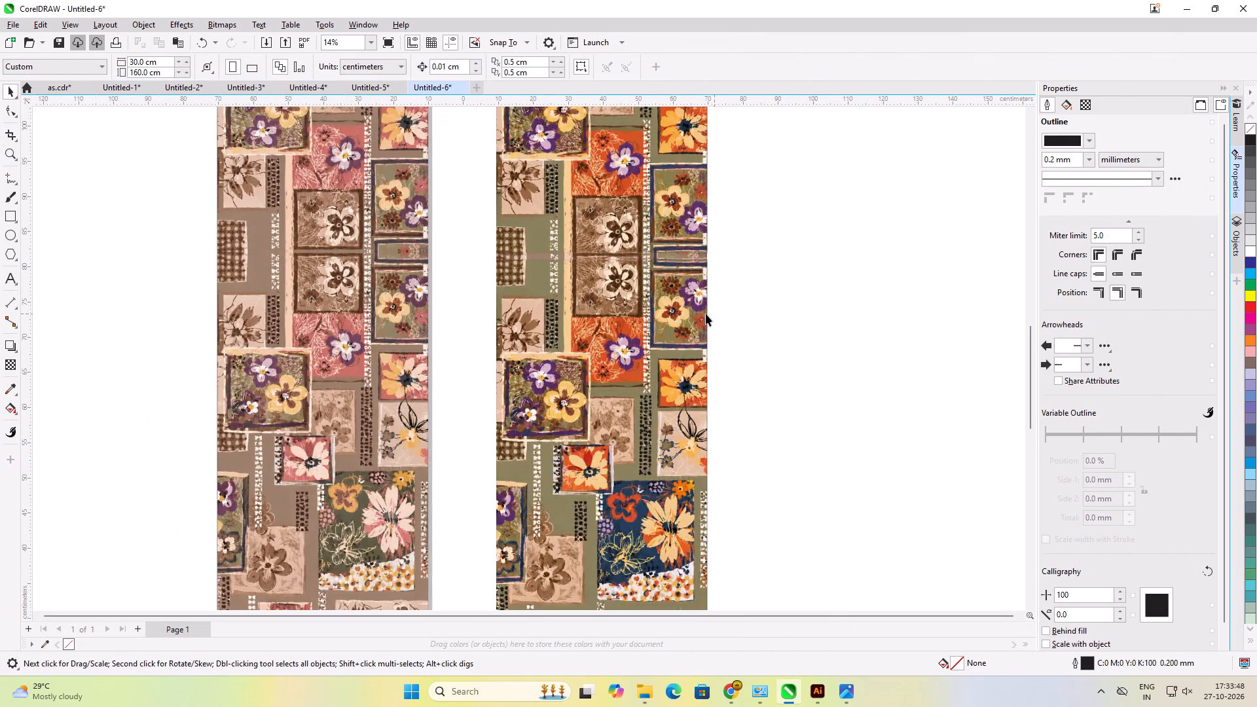
scroll(582, 261, up, 6)
scroll(600, 208, up, 1)
click(600, 208)
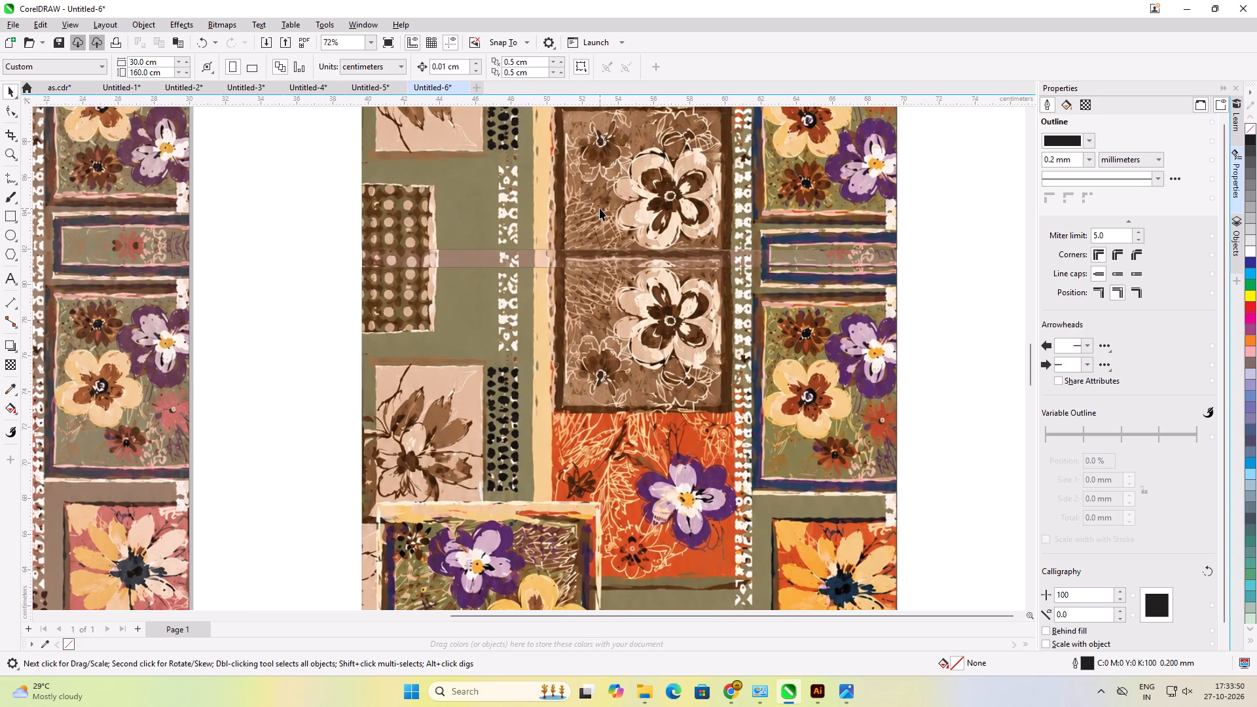
click(617, 319)
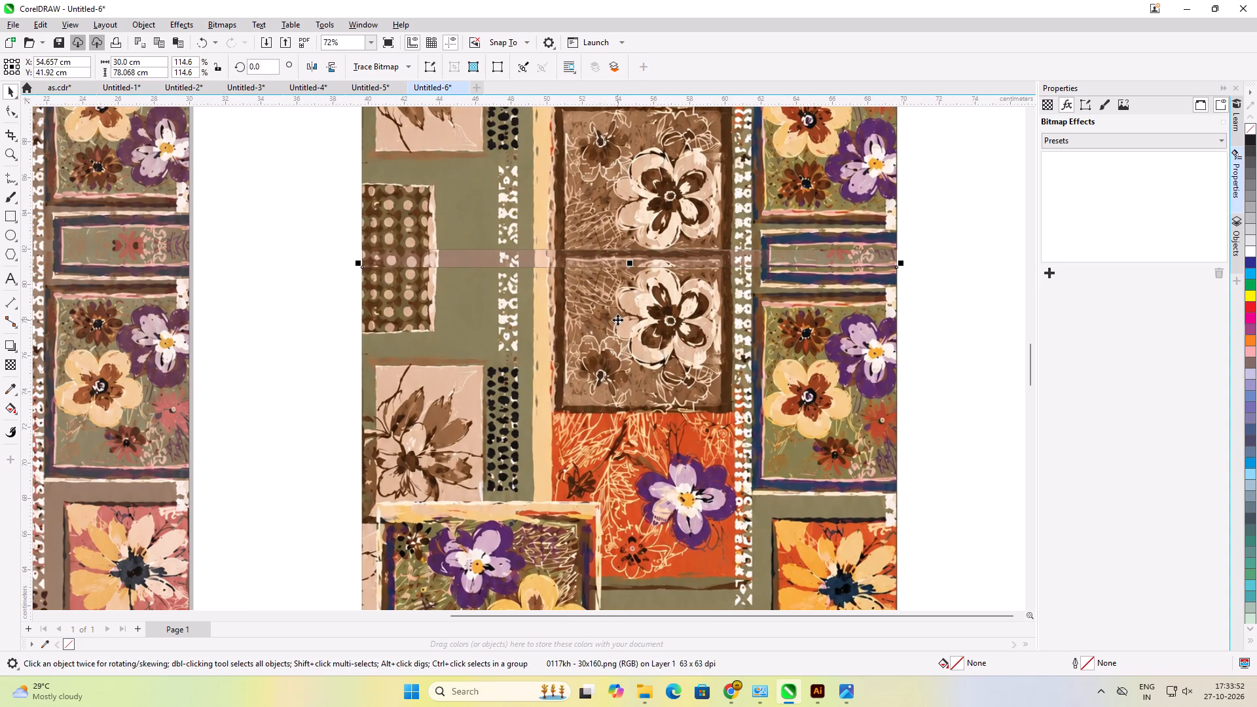
key(Up)
key(Up)
key(Up)
key(Up)
key(Up)
key(Up)
key(Up)
key(Up)
key(Up)
key(Up)
key(Up)
key(Up)
key(Up)
key(Up)
key(Up)
key(Up)
key(Up)
key(Up)
key(Up)
key(Up)
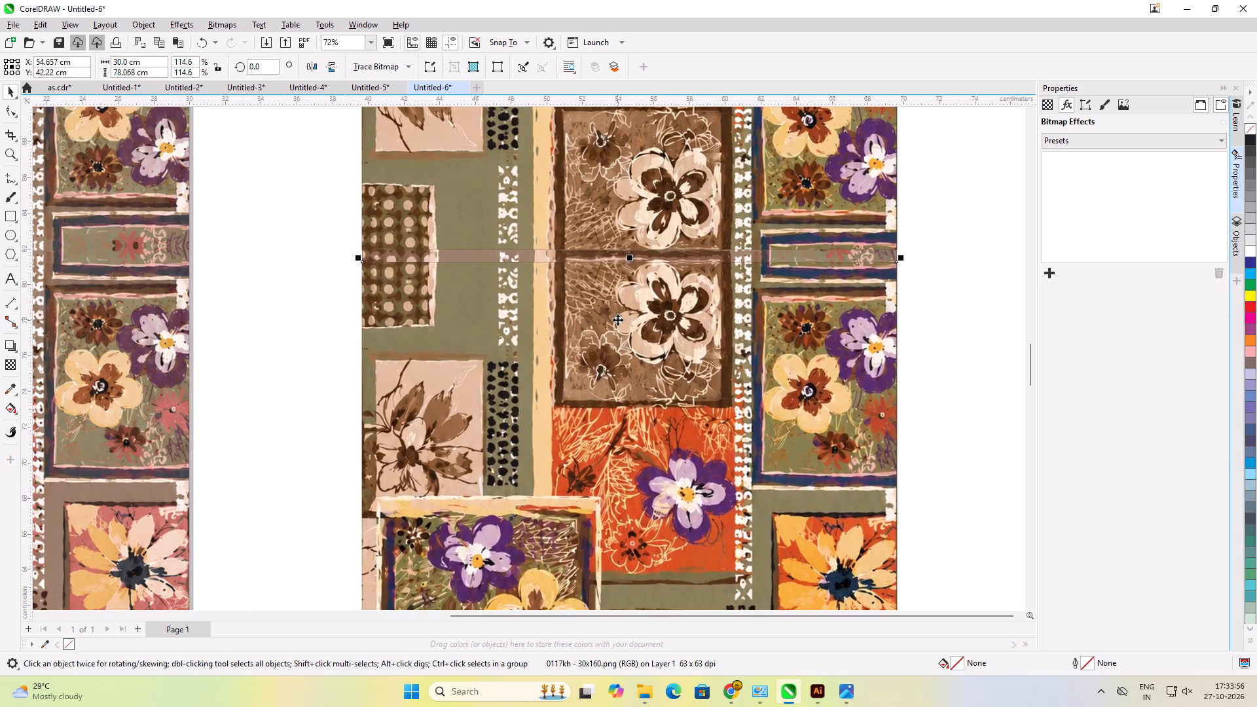
key(Up)
key(Up)
key(Up)
key(Up)
key(Up)
key(Up)
key(Up)
key(Up)
key(Up)
key(Up)
key(Up)
key(Up)
key(Up)
key(Up)
key(Up)
key(Up)
key(Up)
key(Up)
key(Up)
key(Up)
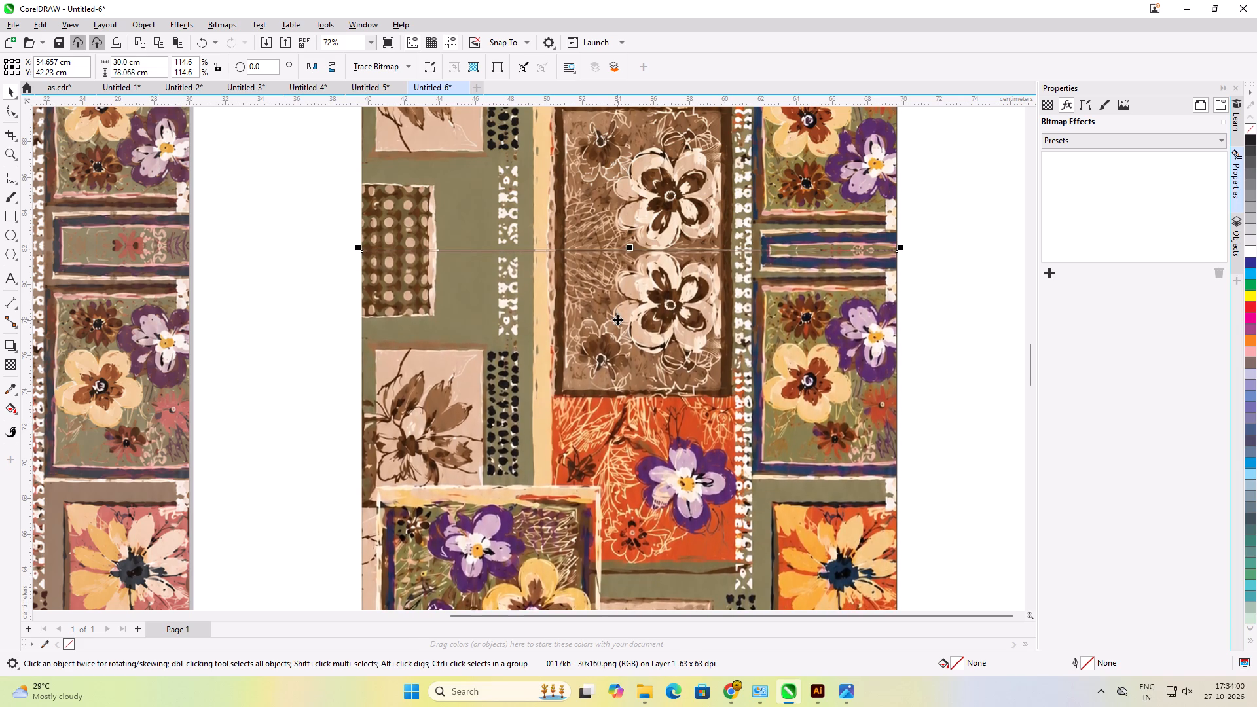
key(Up)
key(Up)
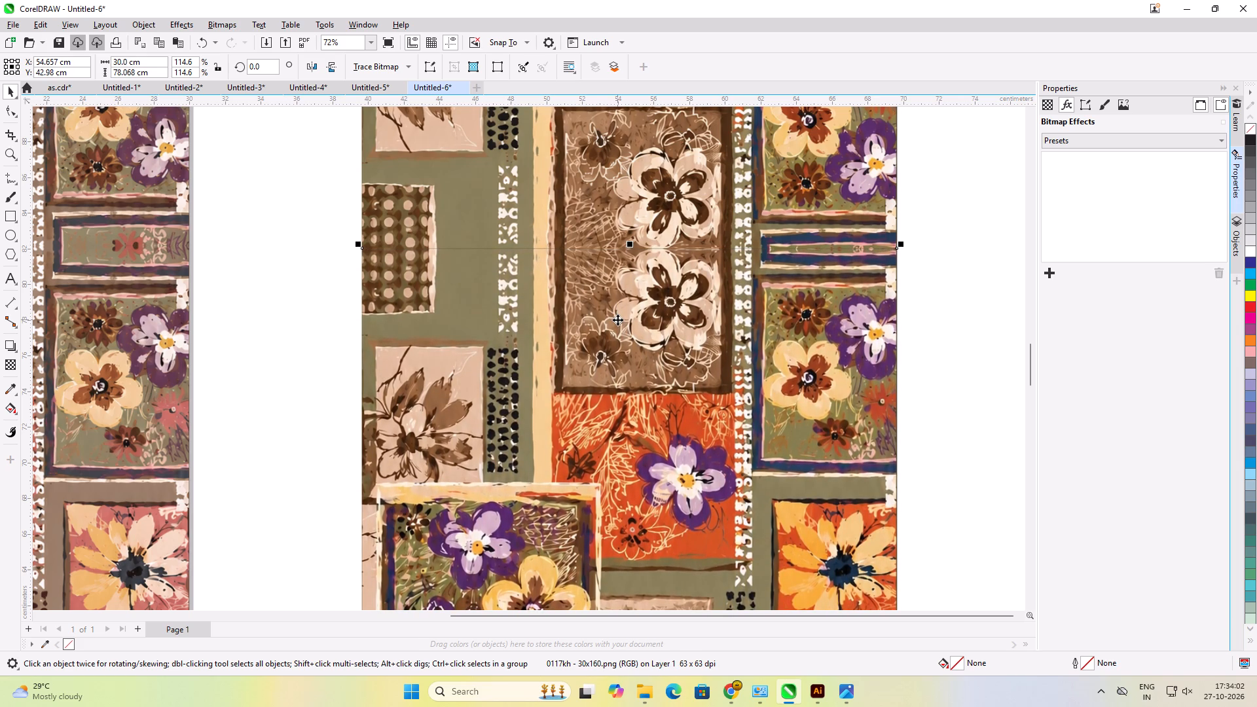
Inspect the middle seam and the bottom end of the 0117kh panel beside the original panel.
click(981, 398)
scroll(738, 215, down, 3)
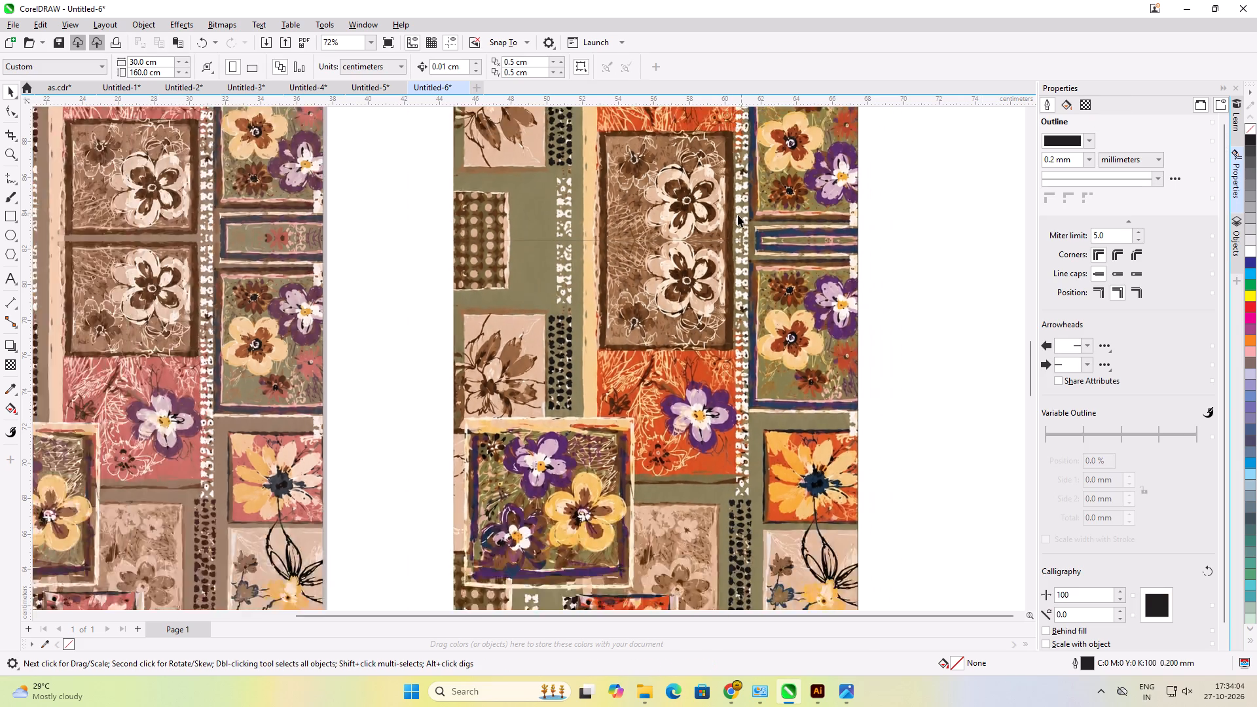
scroll(738, 215, down, 2)
scroll(619, 218, up, 11)
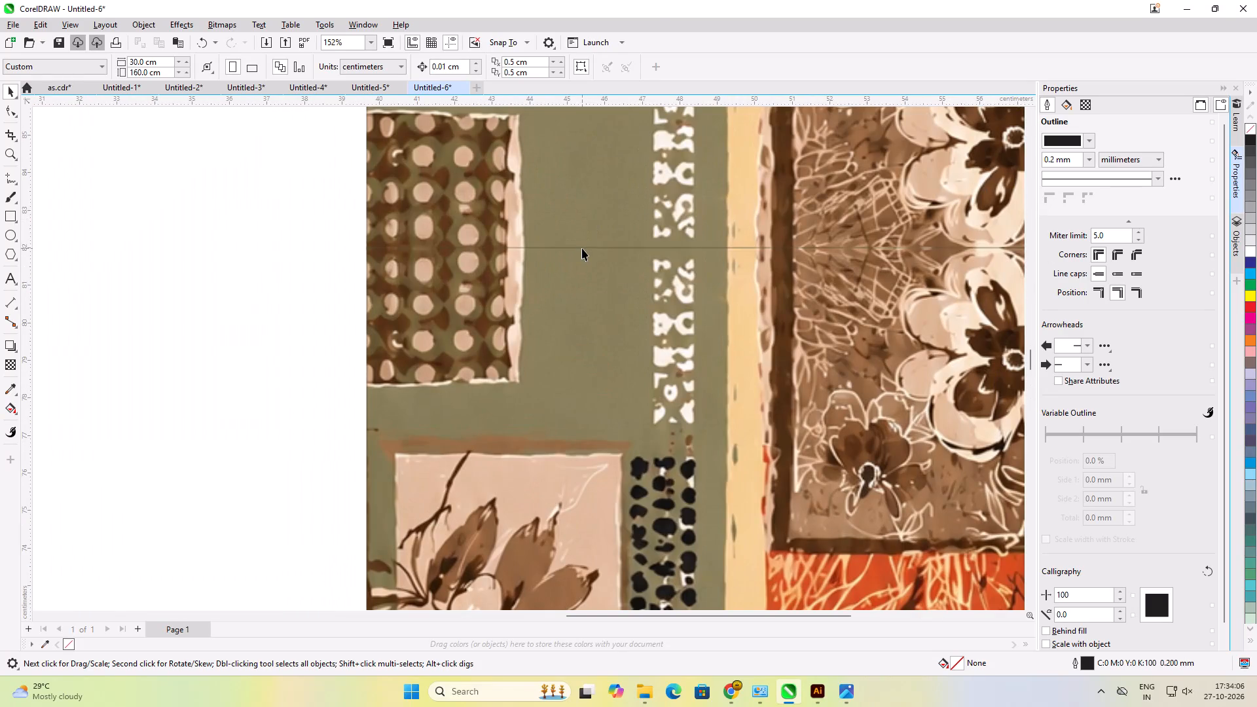
scroll(582, 248, down, 17)
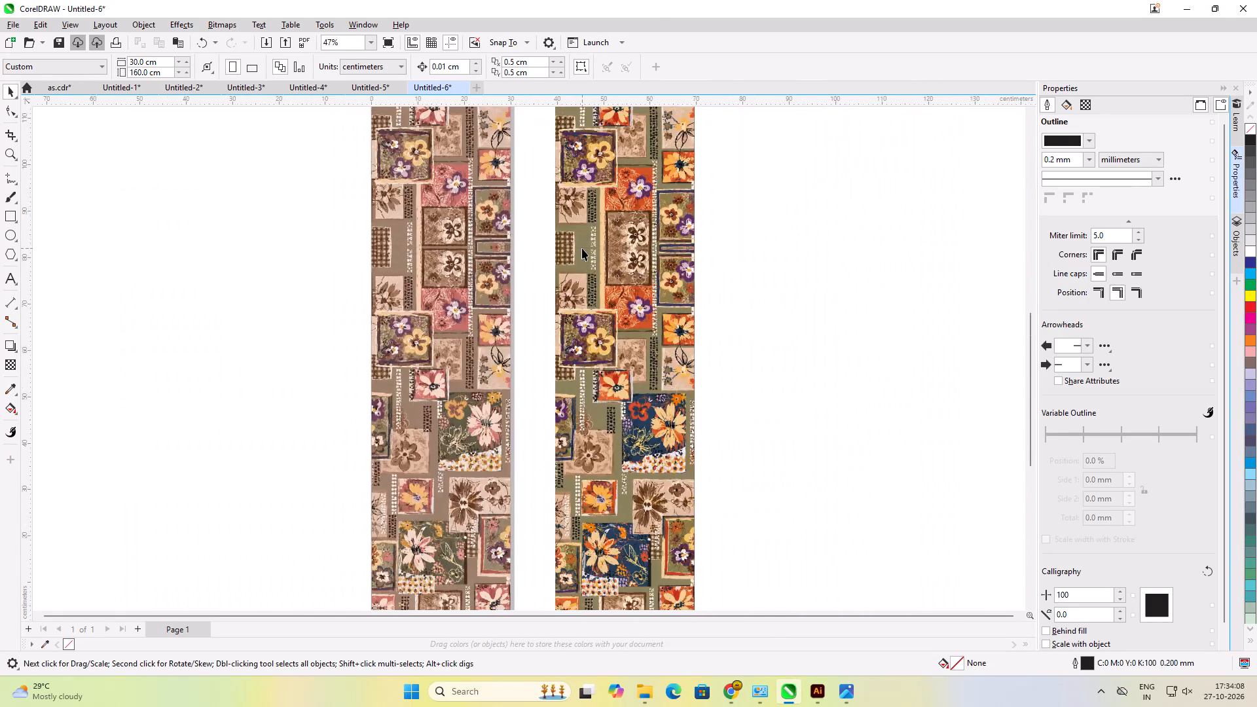
scroll(582, 248, down, 4)
scroll(613, 437, up, 6)
scroll(561, 446, up, 5)
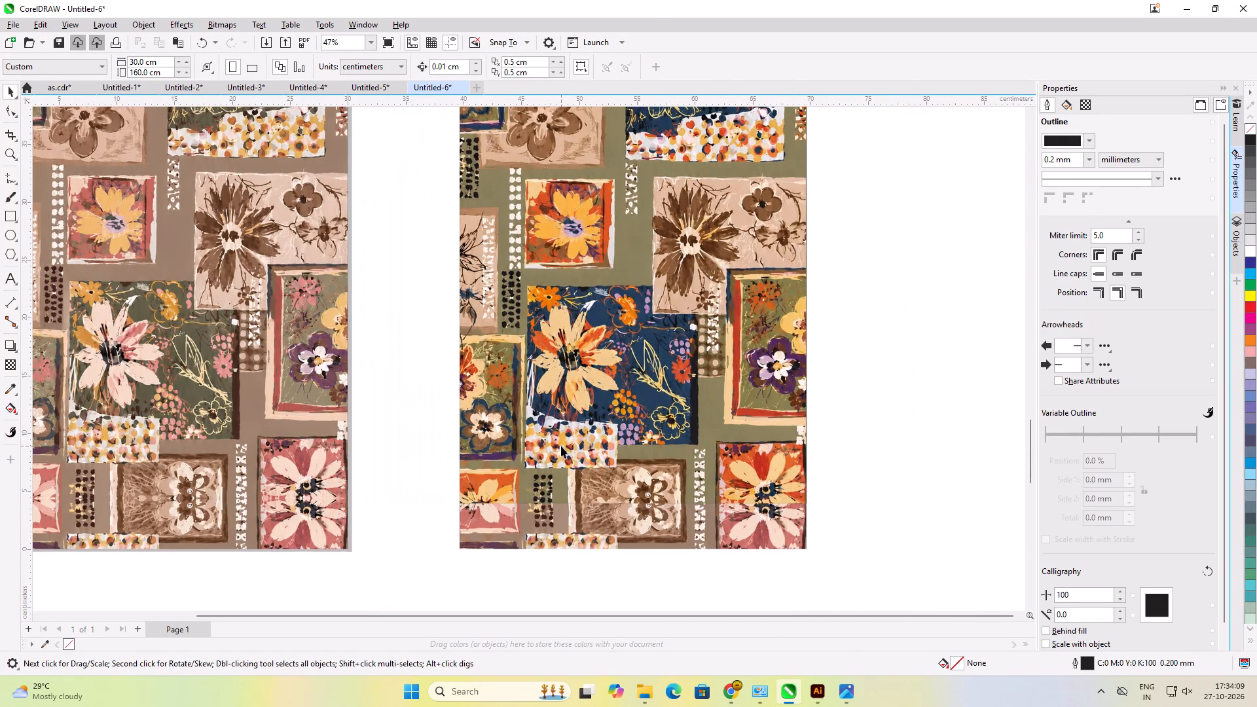
Nudge the mirrored 0117kh copy down to Y 42.97 cm.
click(561, 446)
scroll(605, 399, down, 2)
scroll(526, 485, up, 2)
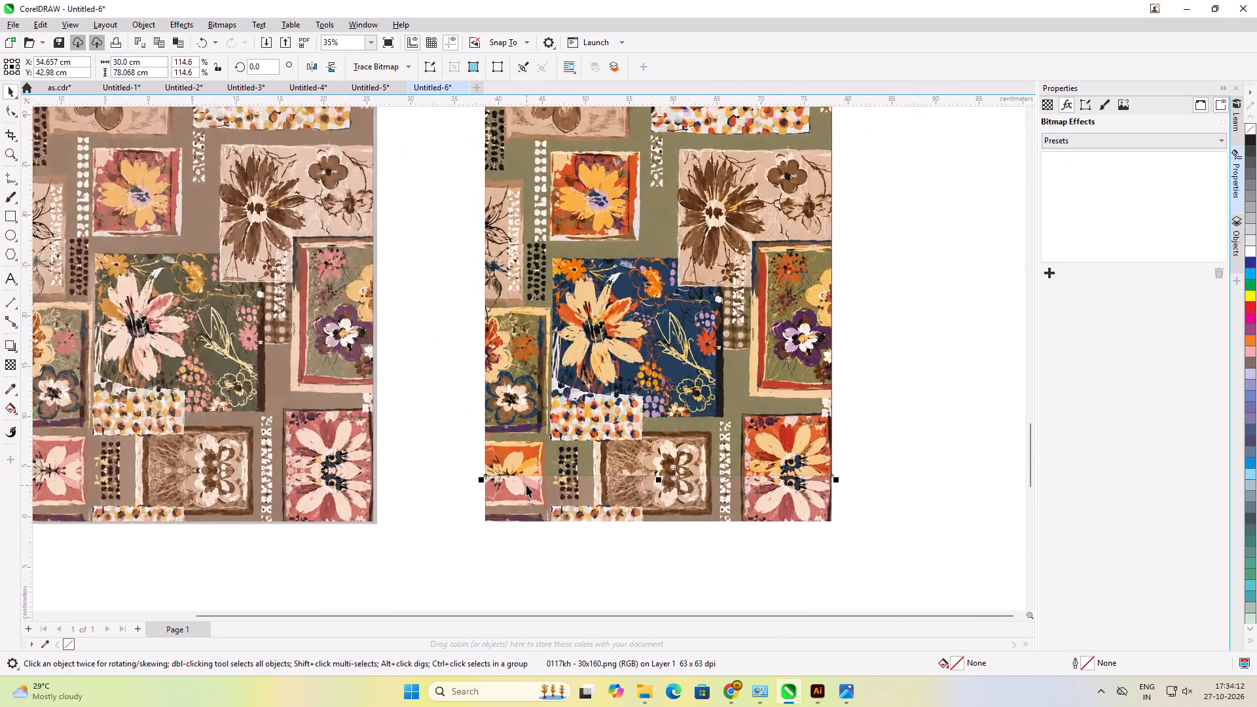
scroll(526, 485, up, 6)
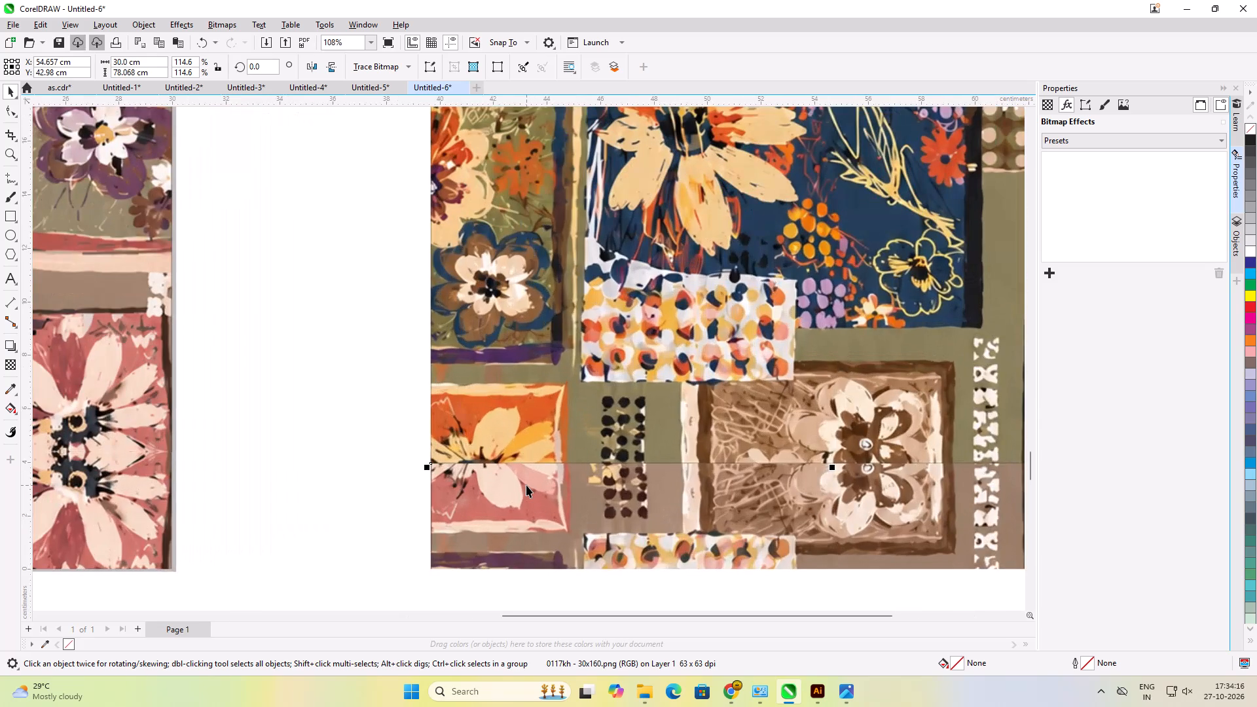
scroll(536, 471, down, 8)
scroll(623, 465, up, 7)
scroll(729, 422, down, 5)
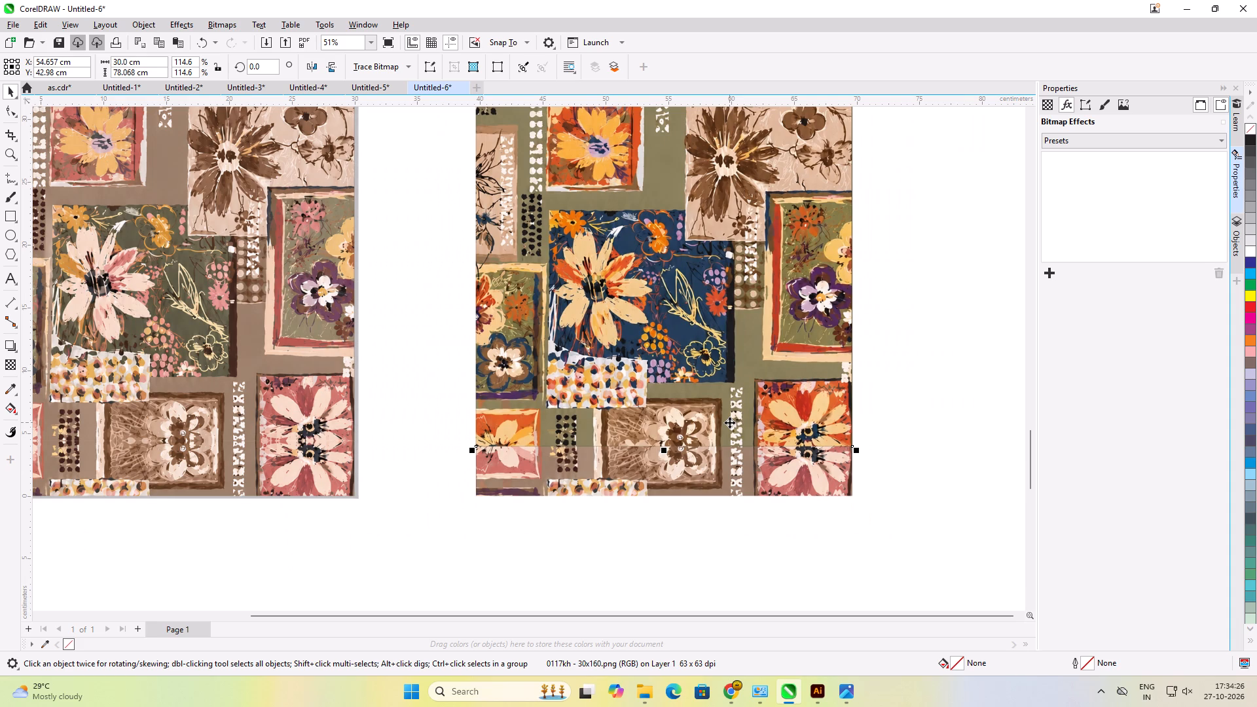
click(753, 393)
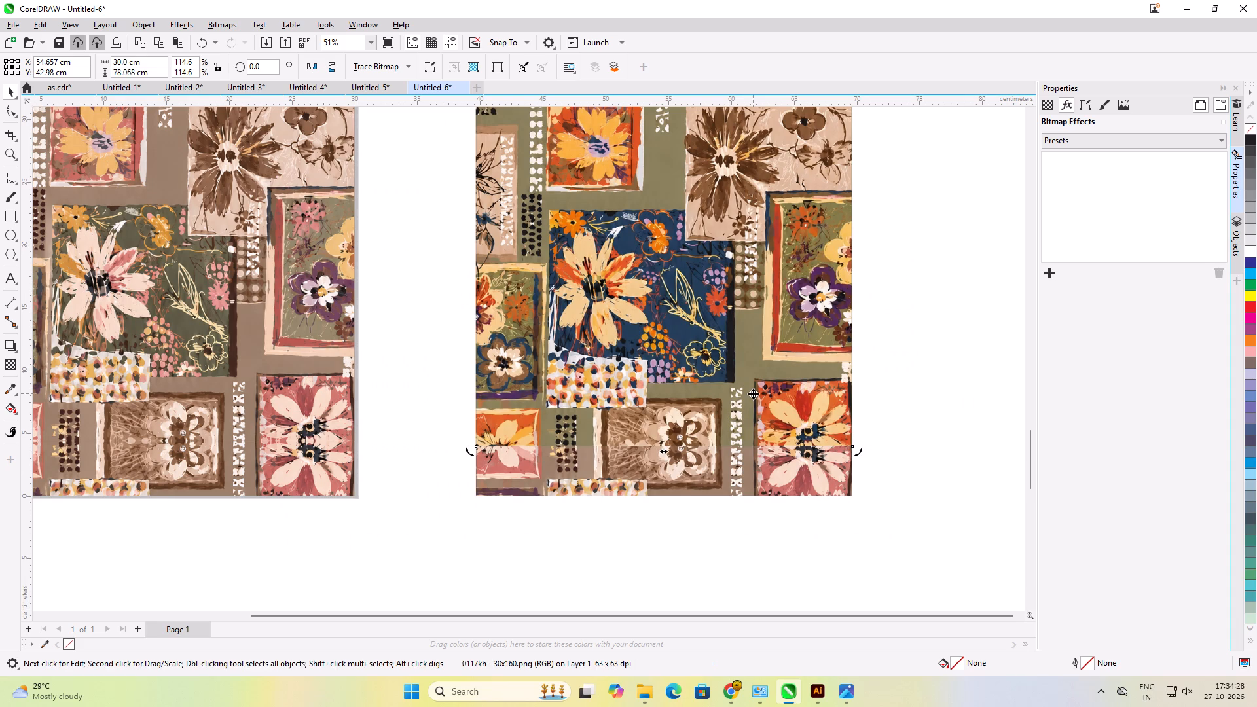
key(Down)
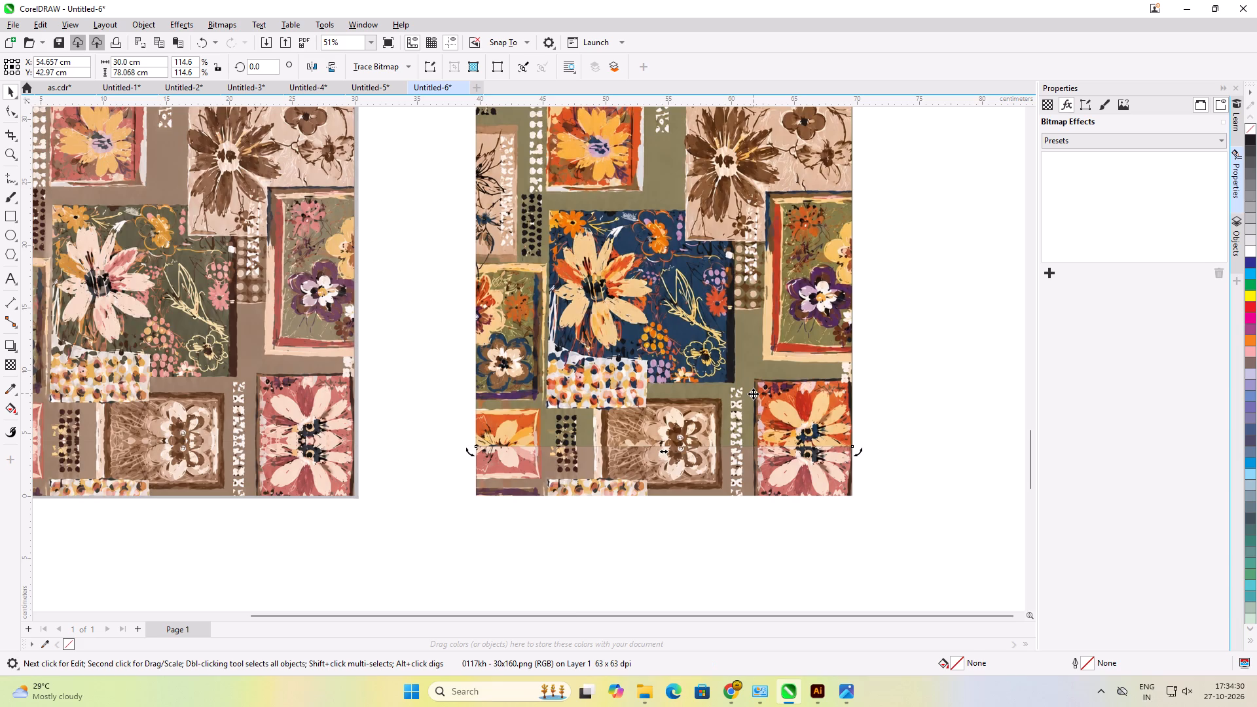
Duplicate the mirrored 0117kh copy straight down to about Y 18.38 cm and flip the duplicate vertically.
scroll(753, 396, up, 7)
scroll(753, 396, down, 14)
scroll(761, 346, up, 2)
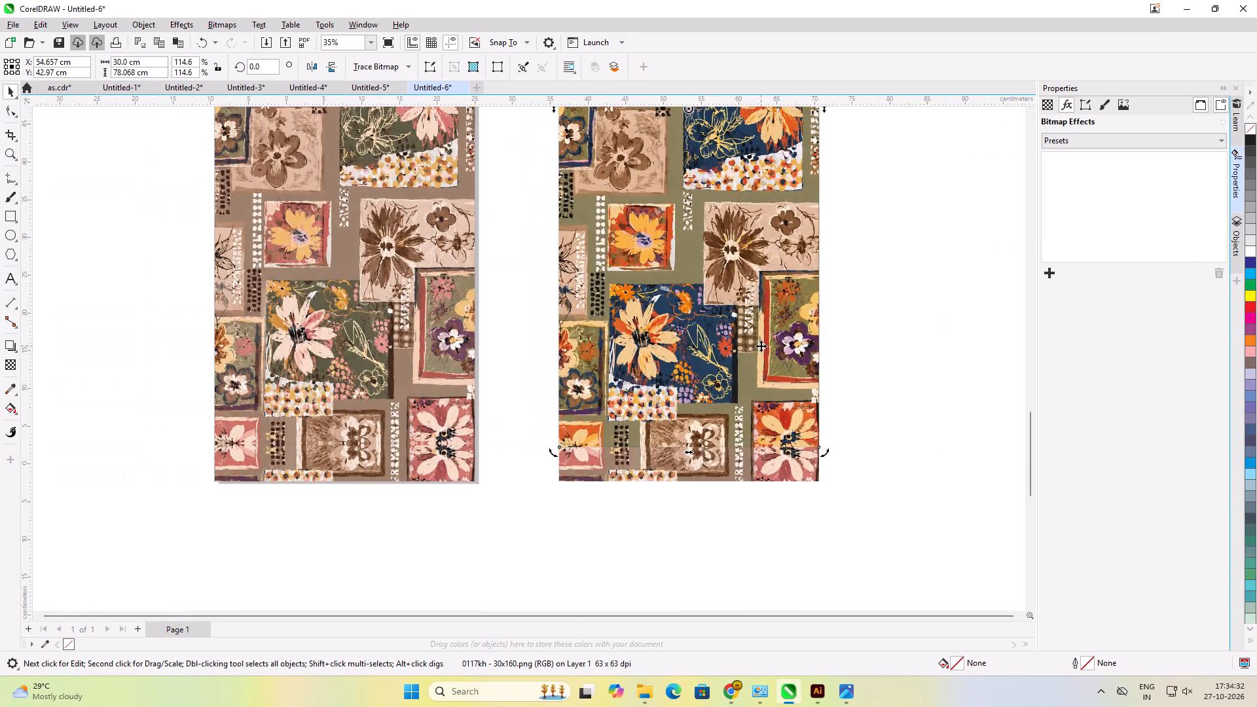
click(744, 391)
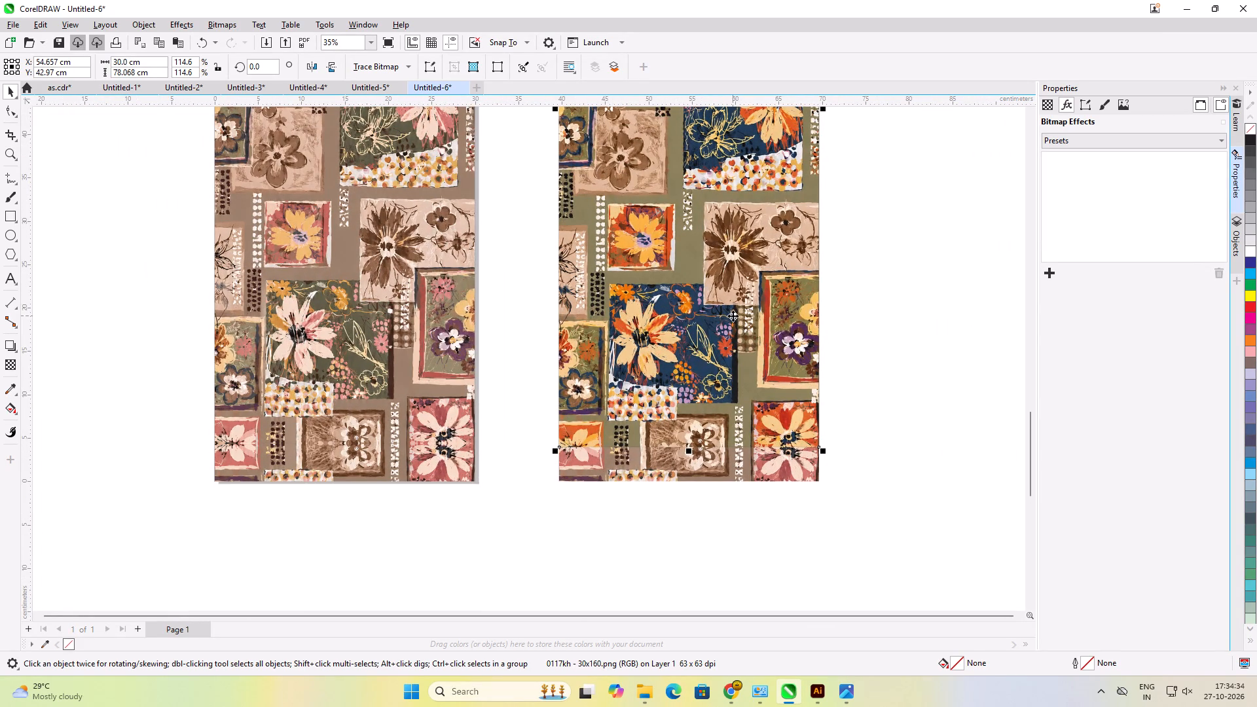
drag(703, 206, 704, 289)
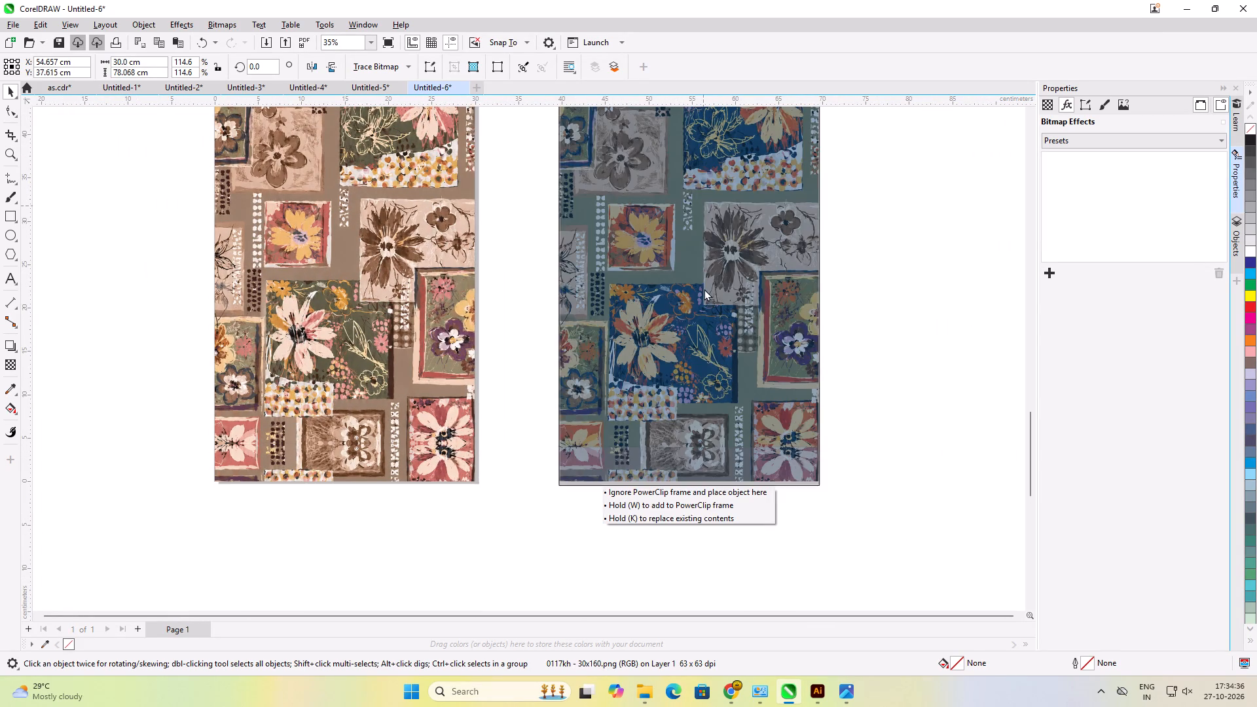
drag(704, 289, 707, 419)
shift+right_click(707, 419)
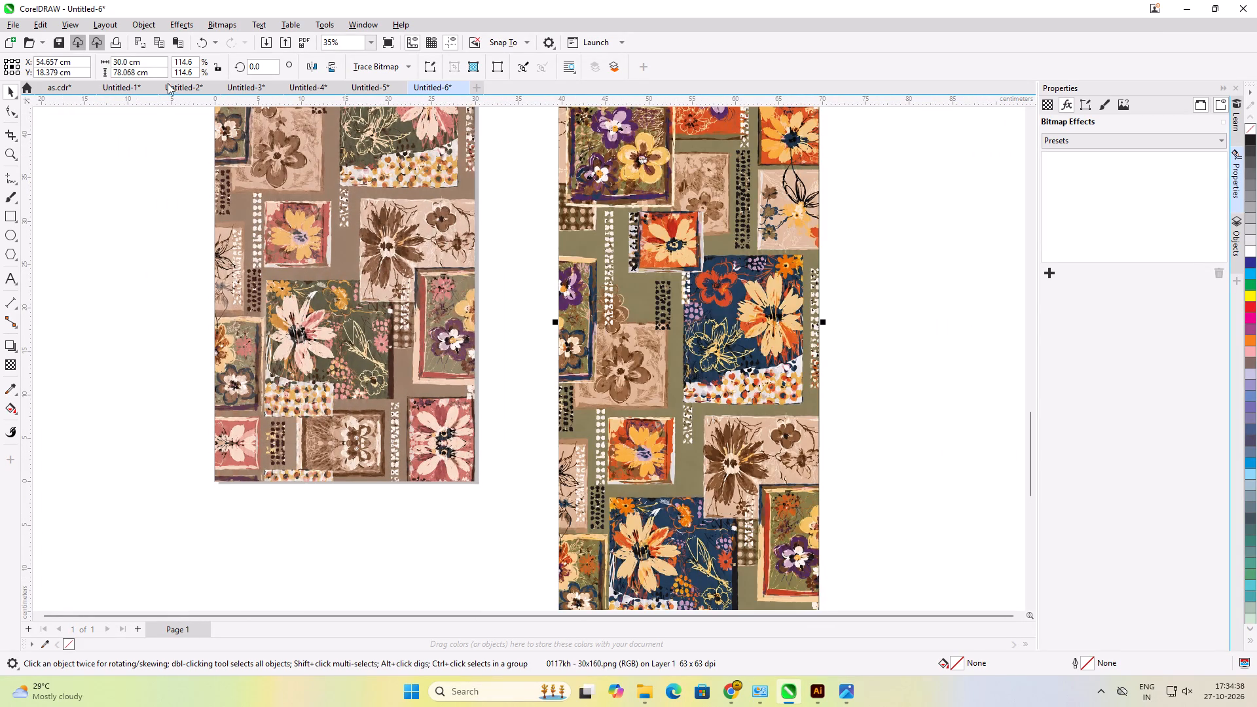
click(330, 68)
Move the flipped 0117kh duplicate down to about Y -35.93 cm, covering the bottom end of the panel.
drag(666, 309, 664, 424)
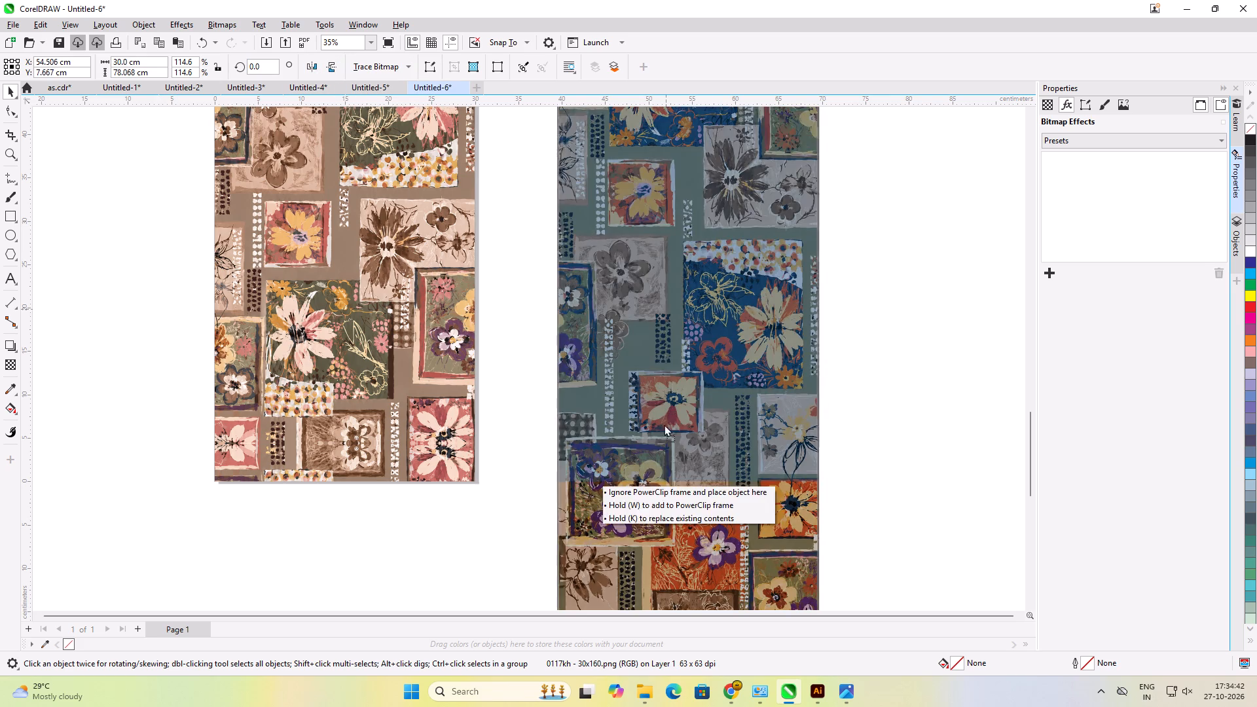
drag(664, 424, 660, 560)
drag(672, 335, 670, 485)
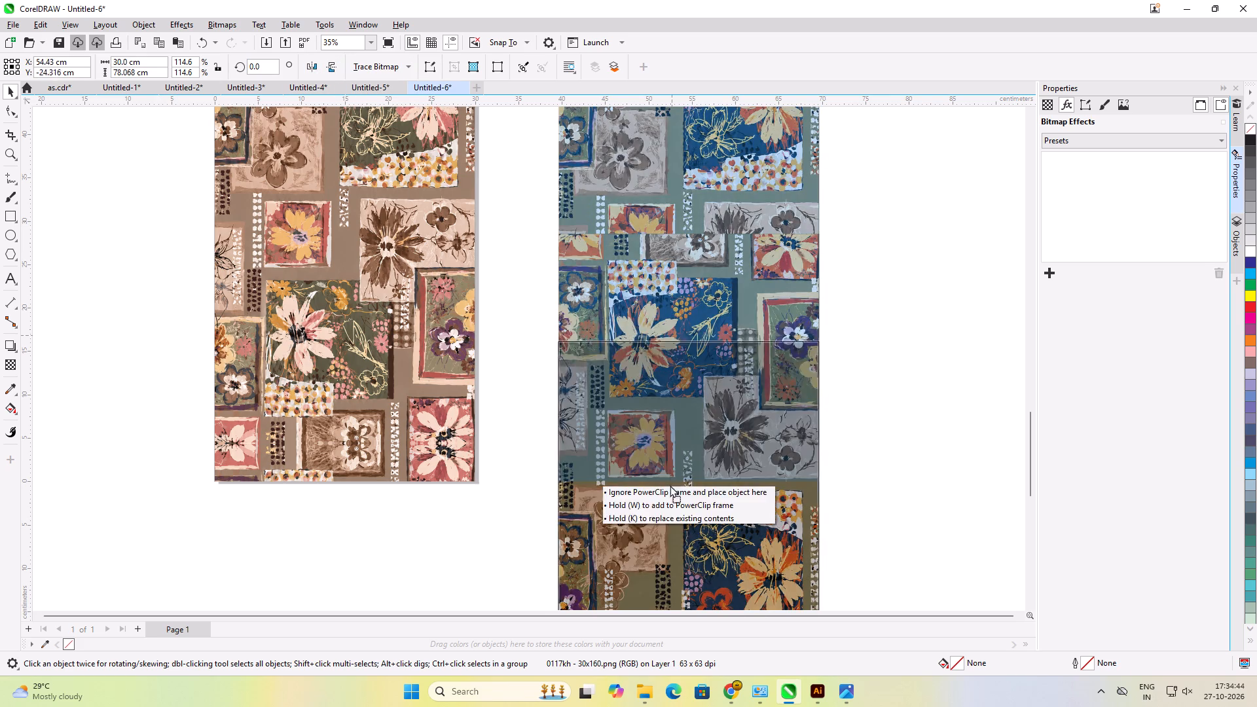
drag(670, 485, 670, 541)
drag(693, 487, 693, 502)
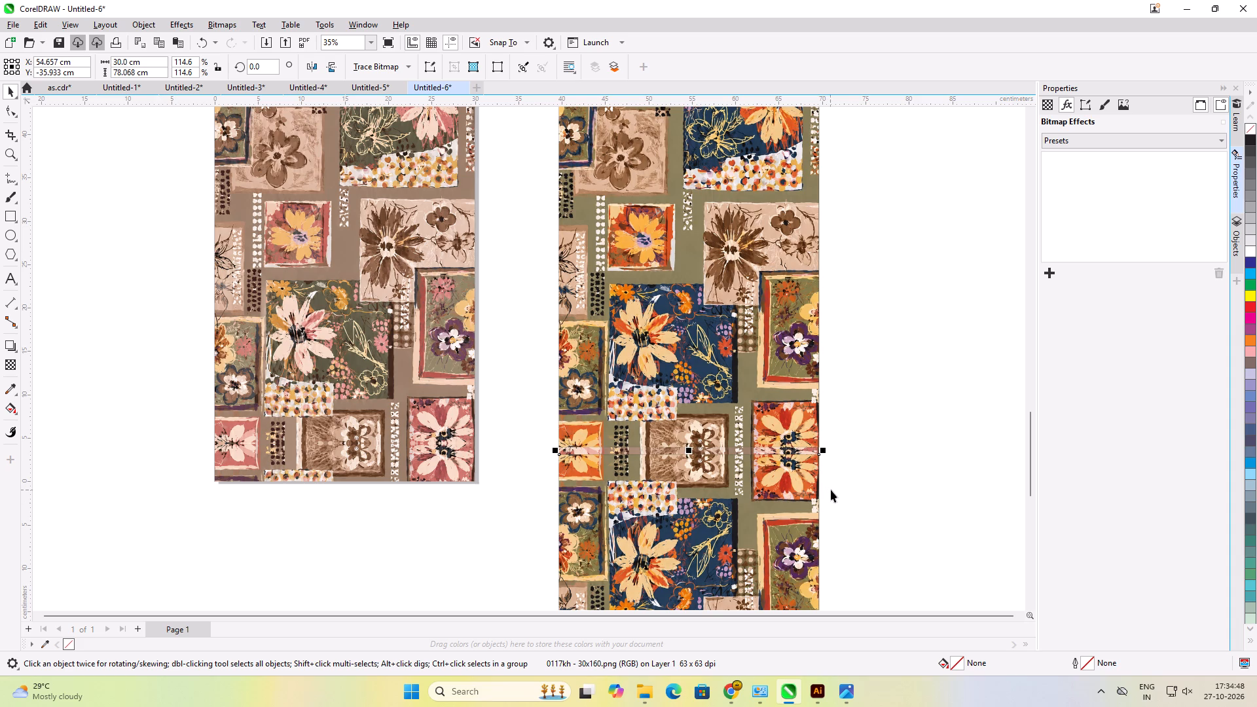
click(831, 490)
Nudge the bottom 0117kh duplicate up to Y -34.993 cm so it meets the copy above at the lower seam.
scroll(691, 474, up, 4)
click(691, 474)
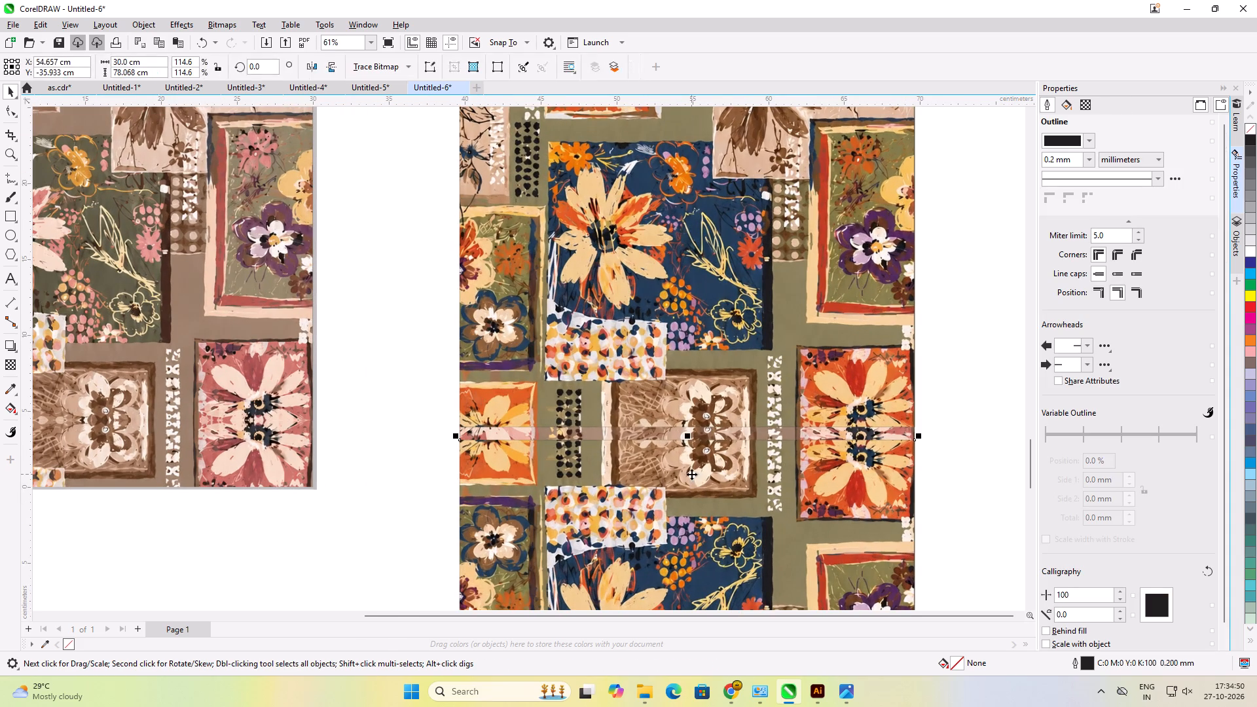
scroll(759, 469, up, 3)
key(Up)
key(Up)
key(Up)
key(Up)
key(Up)
key(Up)
key(Up)
key(Up)
key(Up)
key(Up)
key(Up)
key(Up)
key(Up)
key(Up)
key(Up)
key(Up)
key(Up)
key(Up)
key(Up)
key(Up)
key(Up)
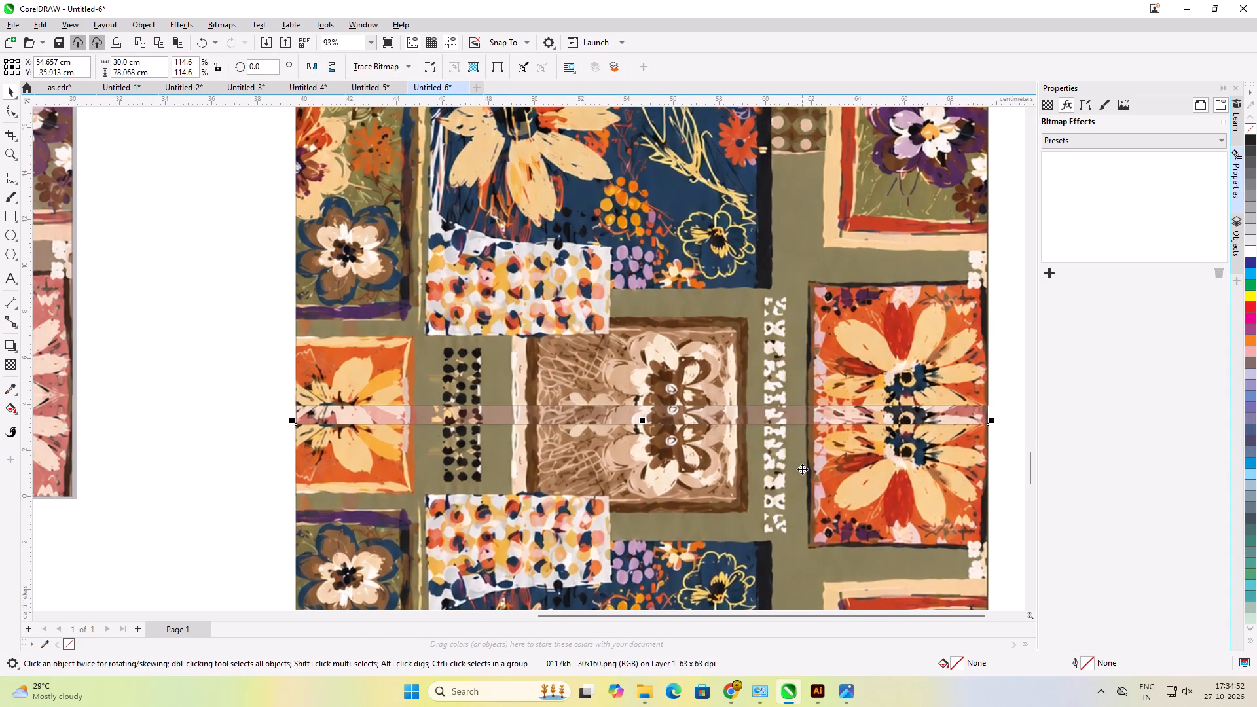
scroll(802, 469, up, 1)
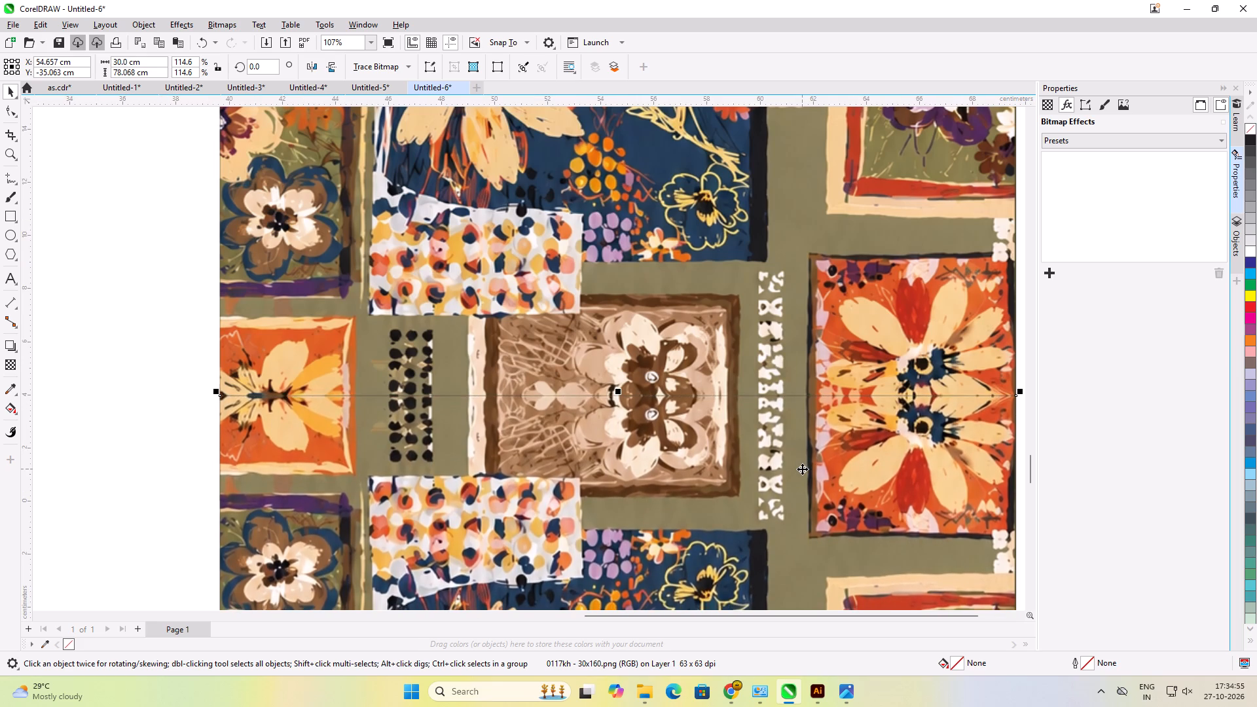
key(Up)
key(Up)
key(Up)
key(Up)
key(Up)
key(Up)
key(Up)
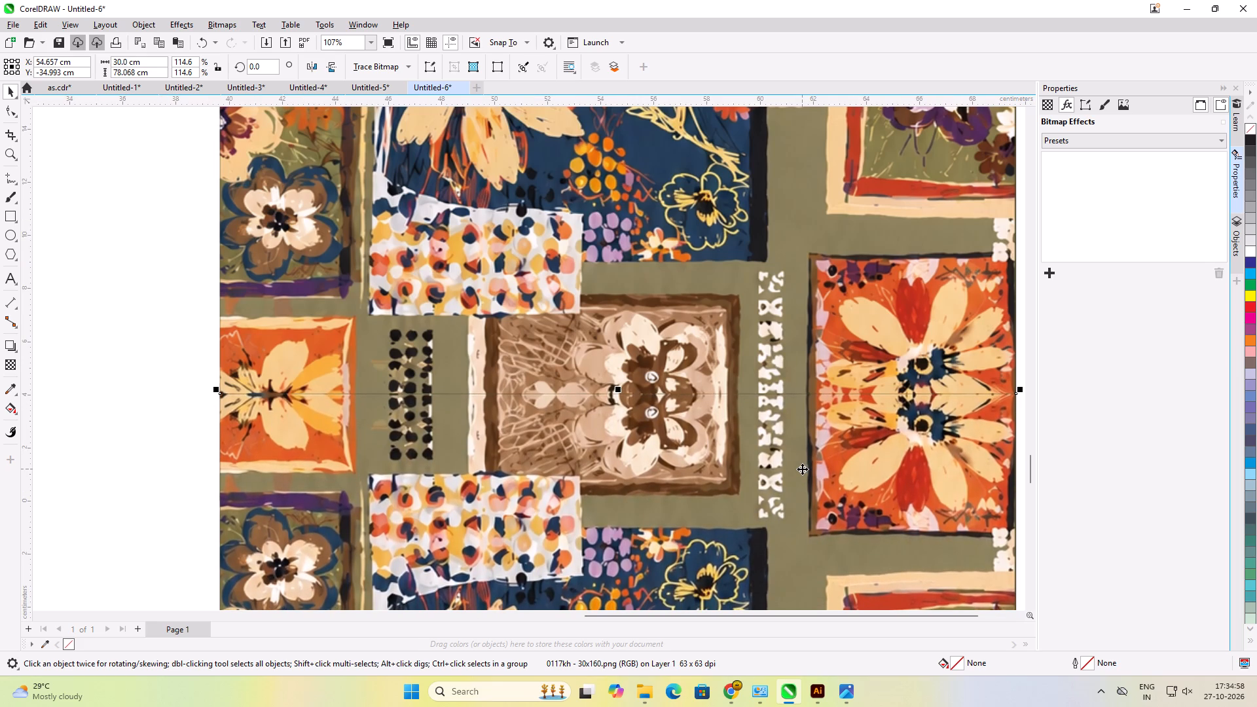
Reshape the bottom 0117kh duplicate with the Shape tool, pulling its top edge down about 0.63 cm at the lower seam.
click(785, 469)
scroll(498, 353, down, 7)
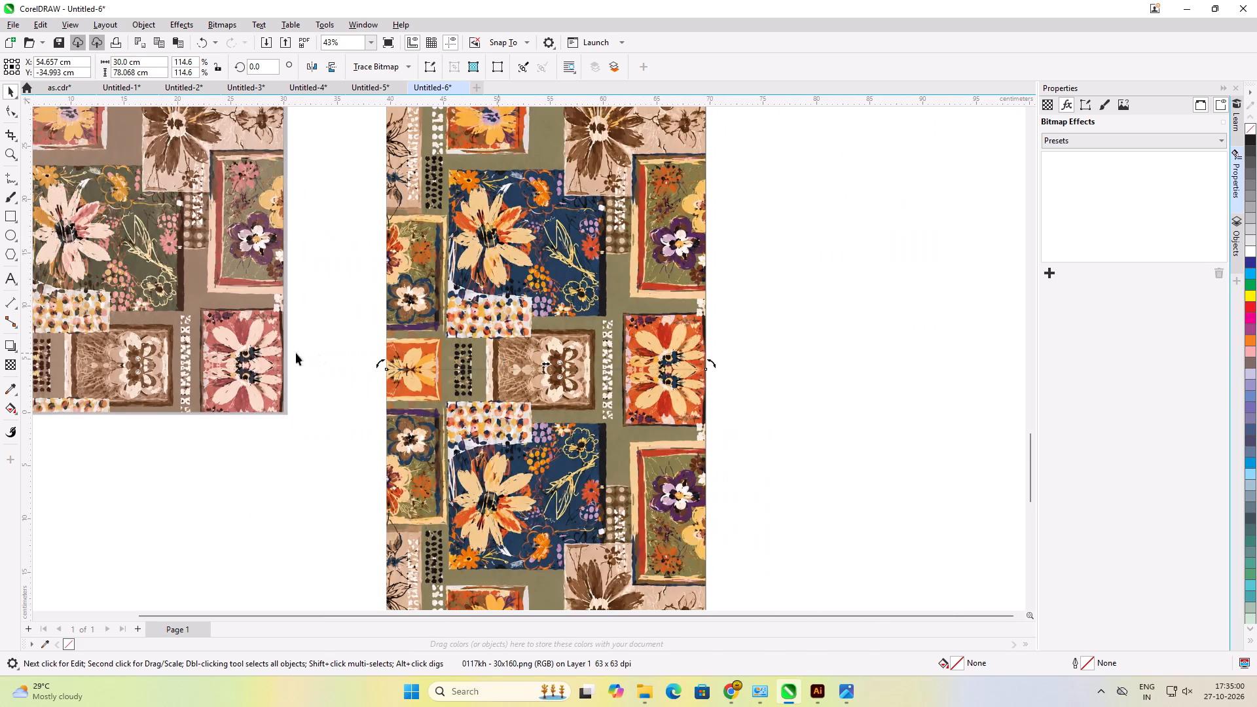
scroll(168, 336, up, 2)
click(7, 111)
scroll(696, 418, up, 6)
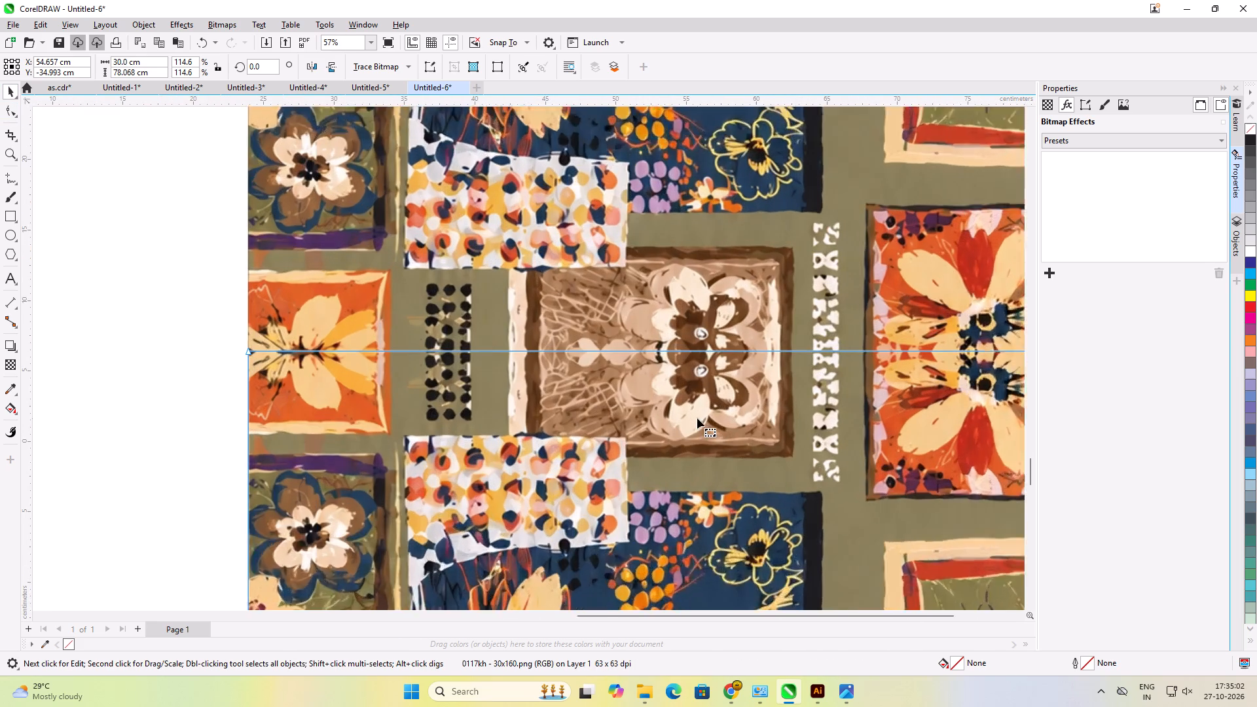
scroll(702, 341, up, 4)
click(702, 341)
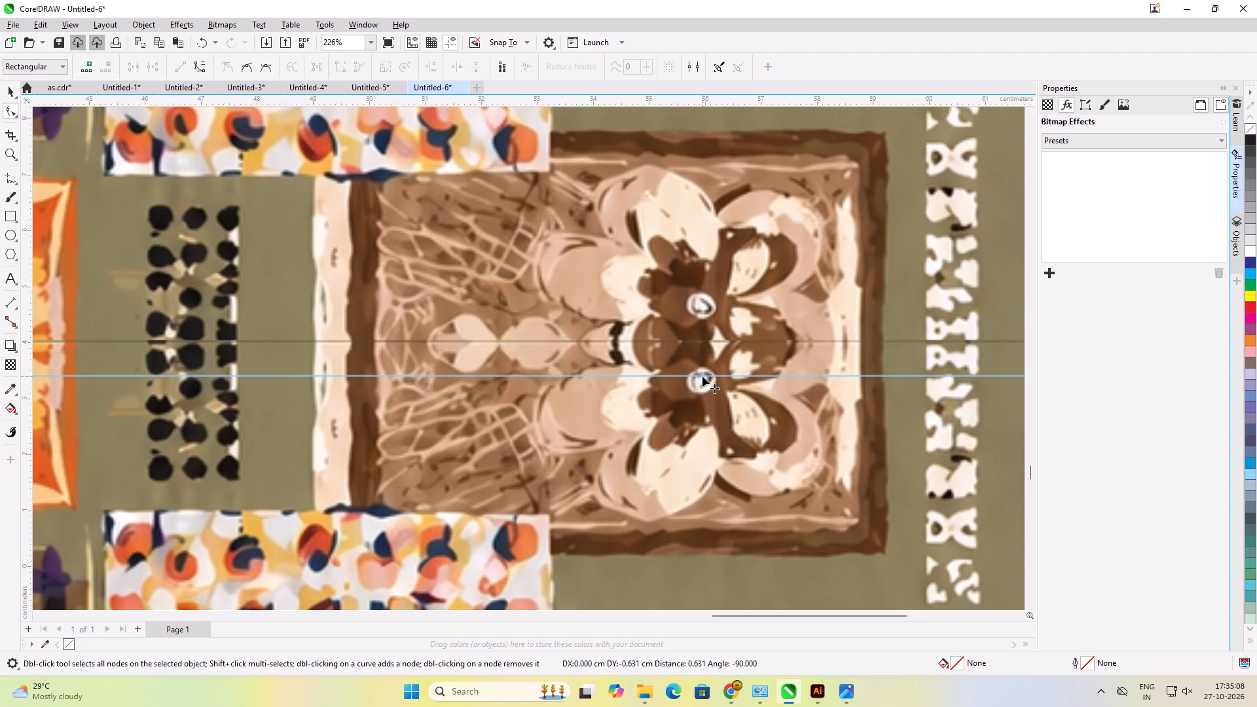
Pull the bottom edge of the middle 0117kh copy up about 0.7 cm at the lower seam.
scroll(663, 365, down, 4)
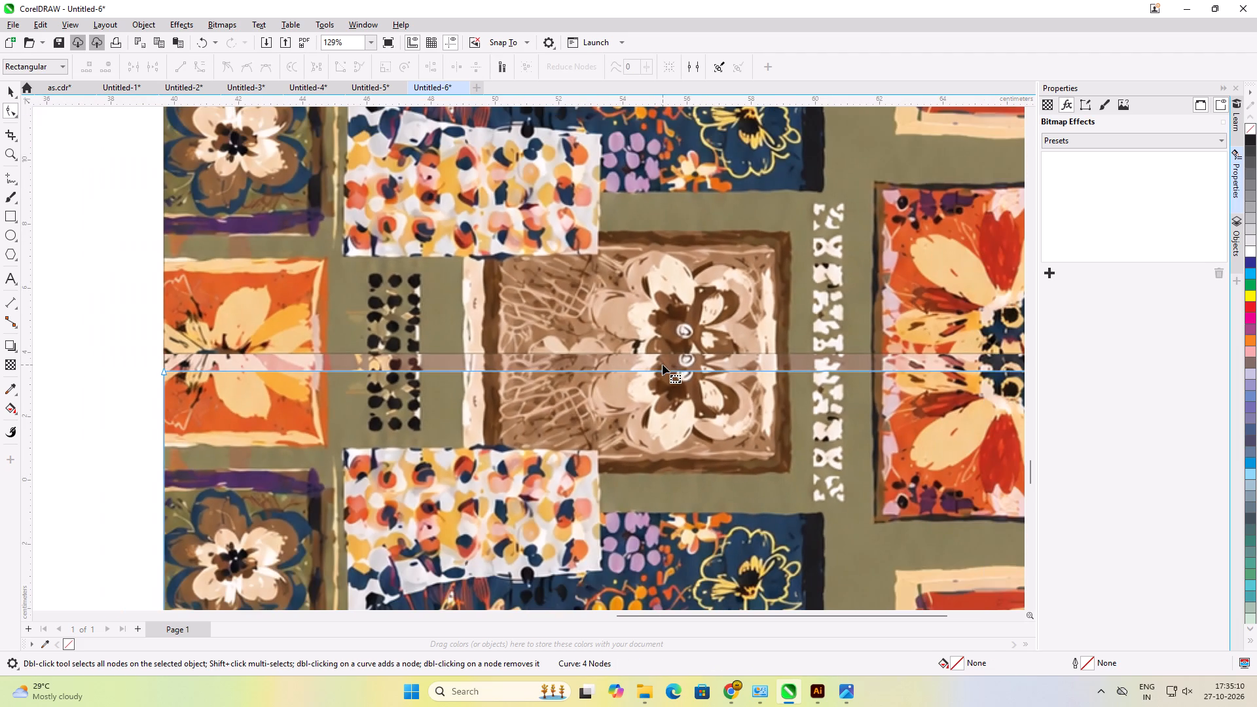
click(672, 327)
drag(689, 353, 694, 333)
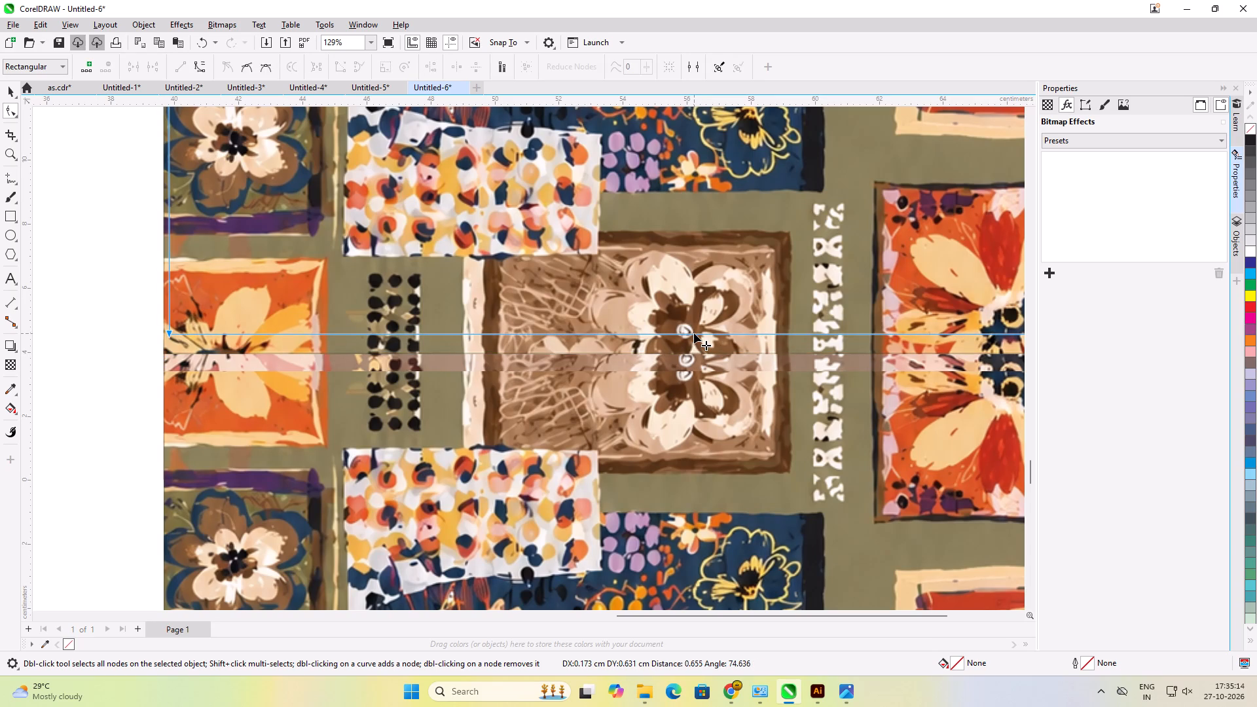
drag(694, 333, 697, 330)
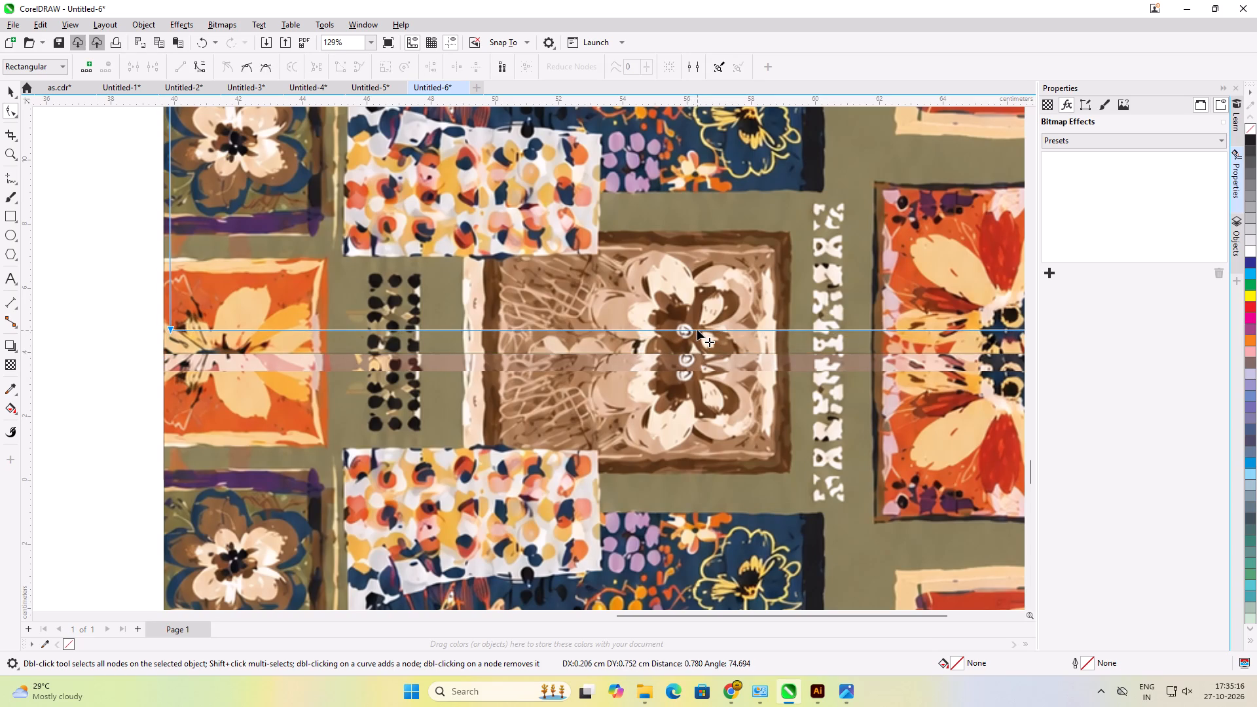
drag(697, 330, 704, 332)
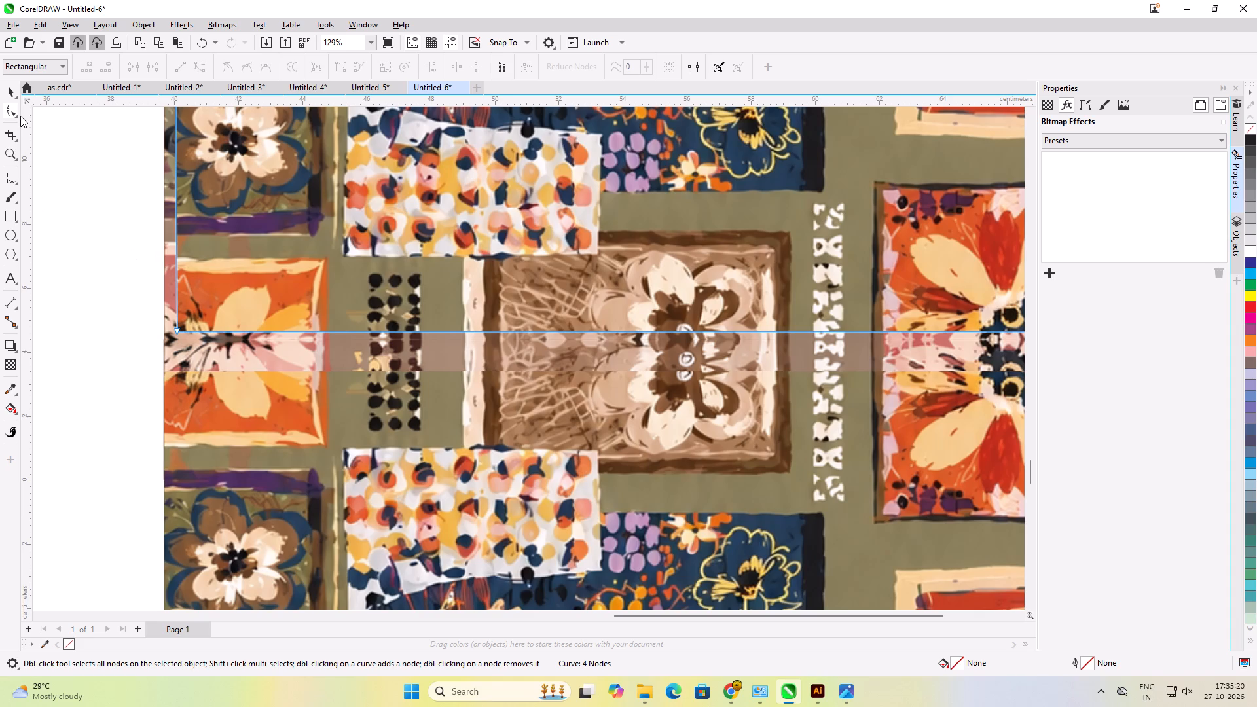
Shift the bottom edge of the middle 0117kh copy about 0.48 cm left, keeping it level at the lower seam.
scroll(395, 425, down, 7)
scroll(517, 399, up, 6)
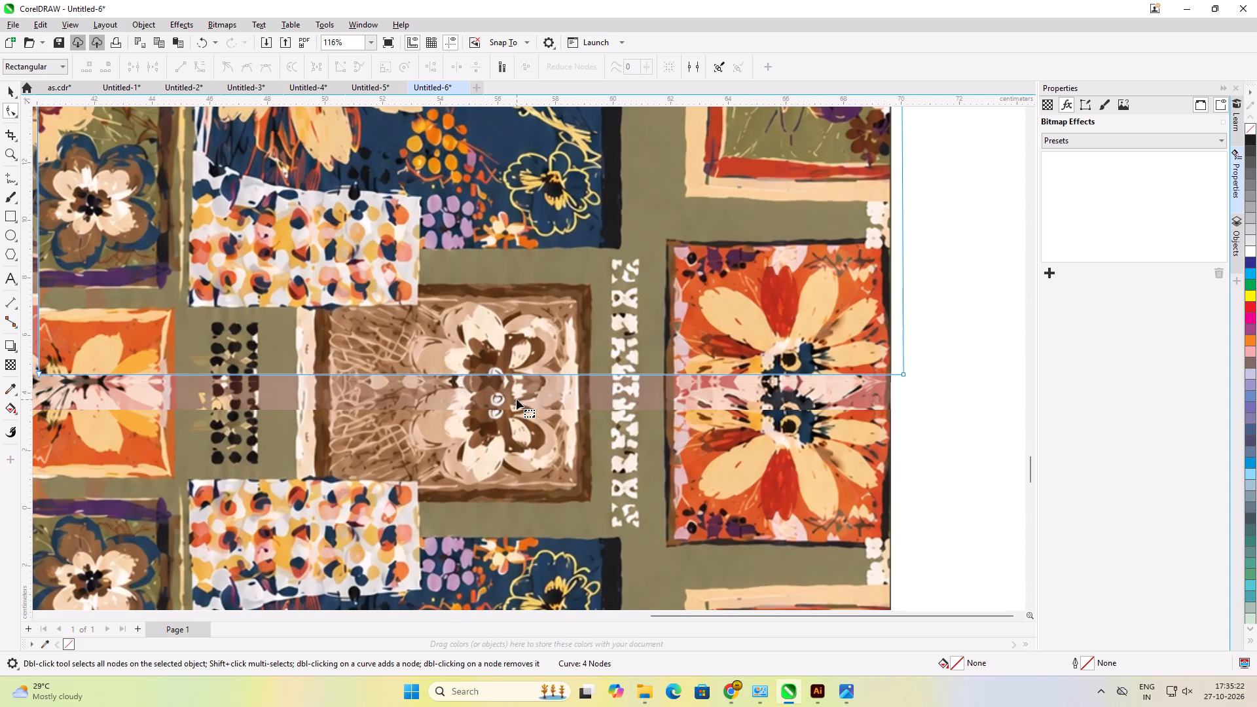
drag(528, 375, 520, 375)
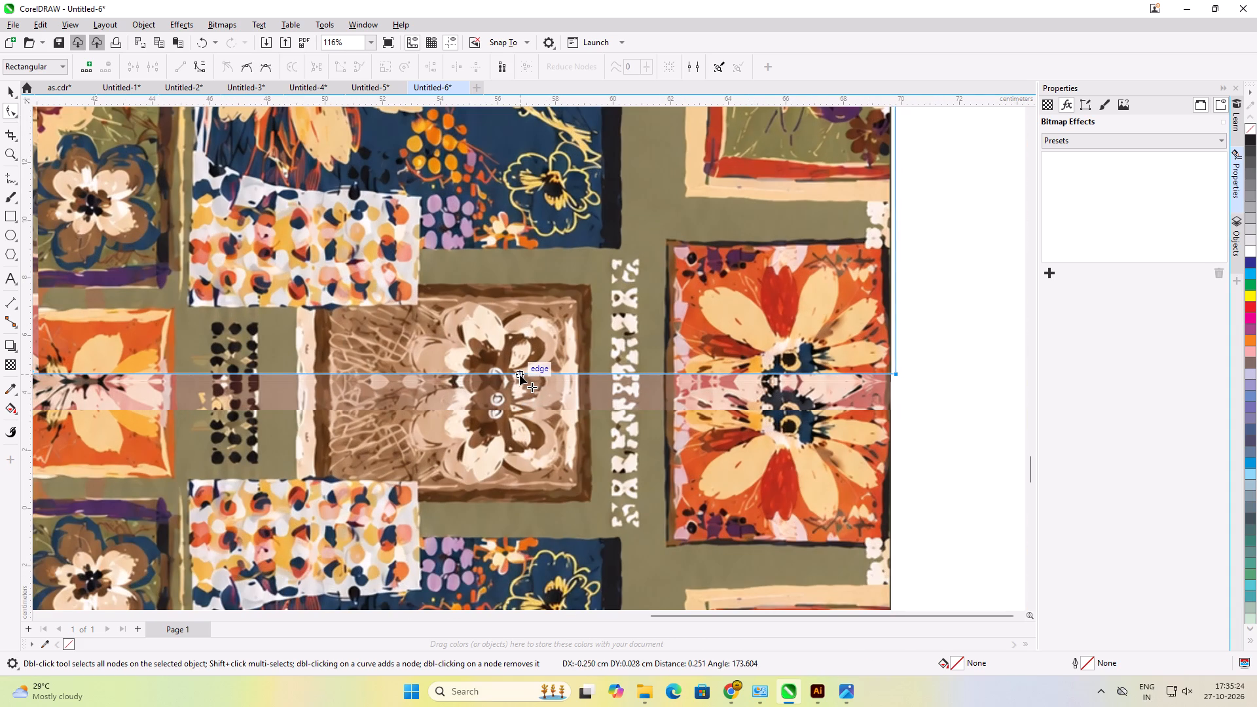
drag(520, 375, 514, 380)
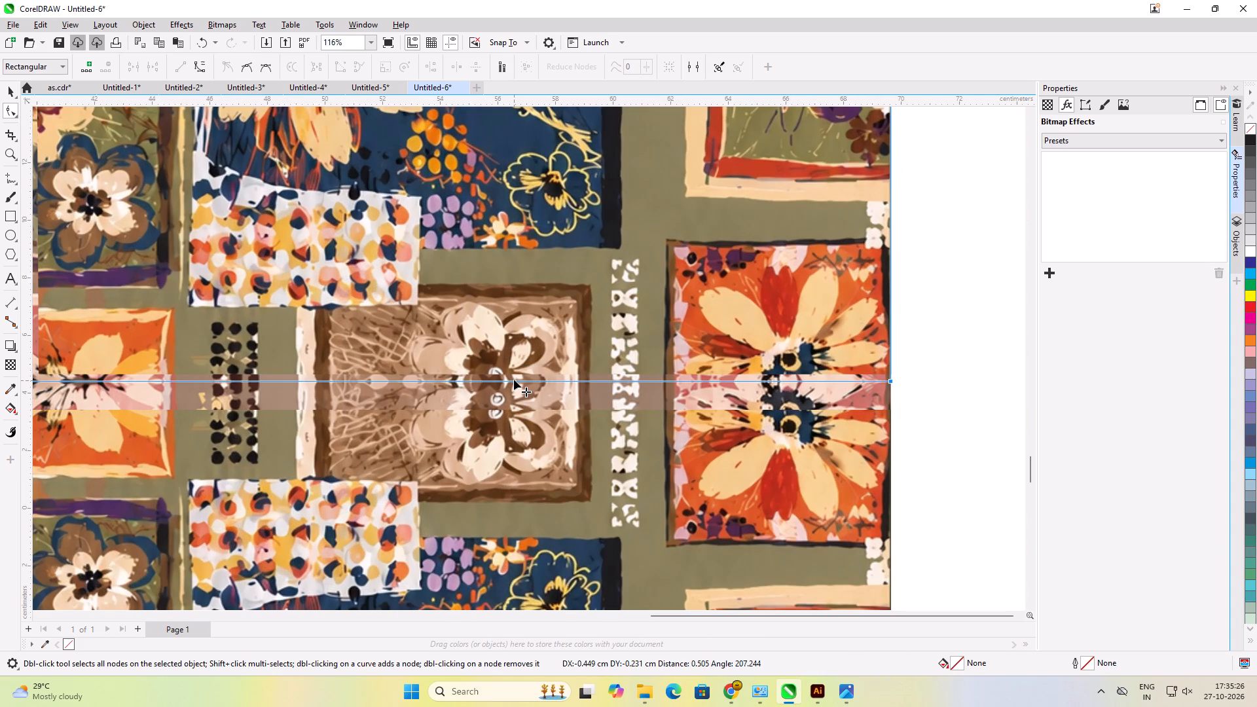
drag(514, 380, 514, 376)
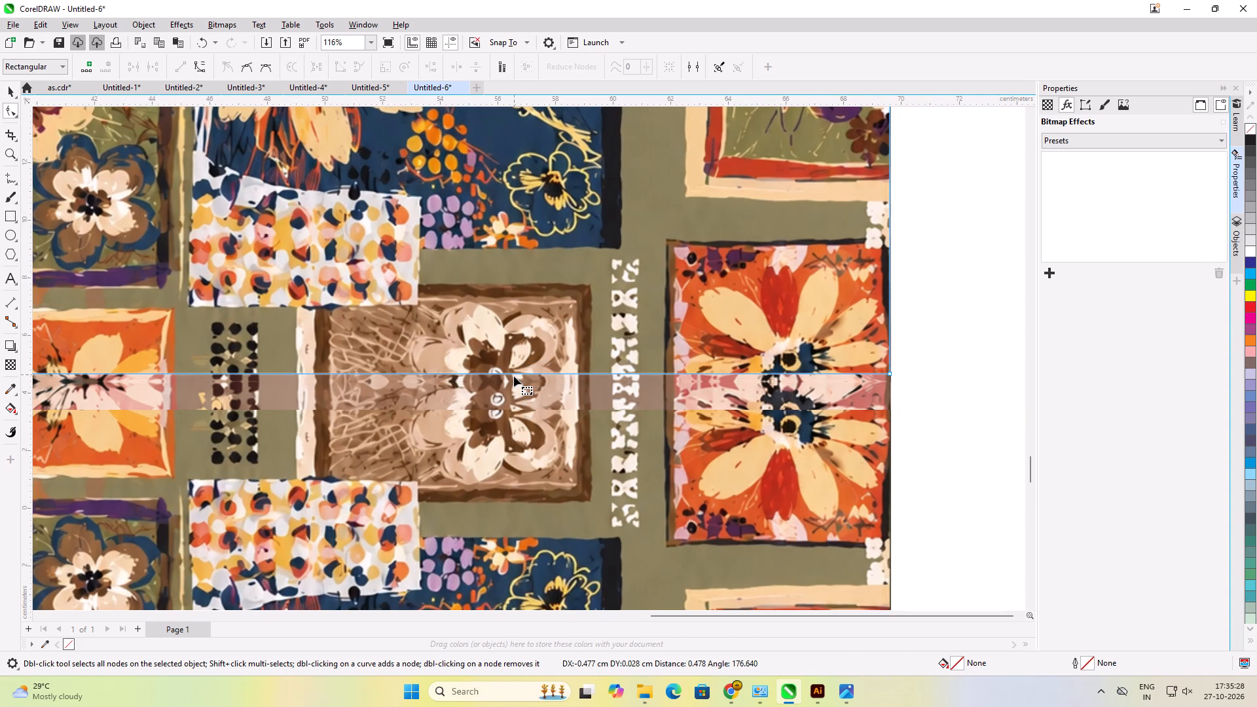
click(928, 385)
Shift the middle copy's bottom edge slightly back to the right so its left corner lines up with the panel's side.
scroll(928, 385, down, 5)
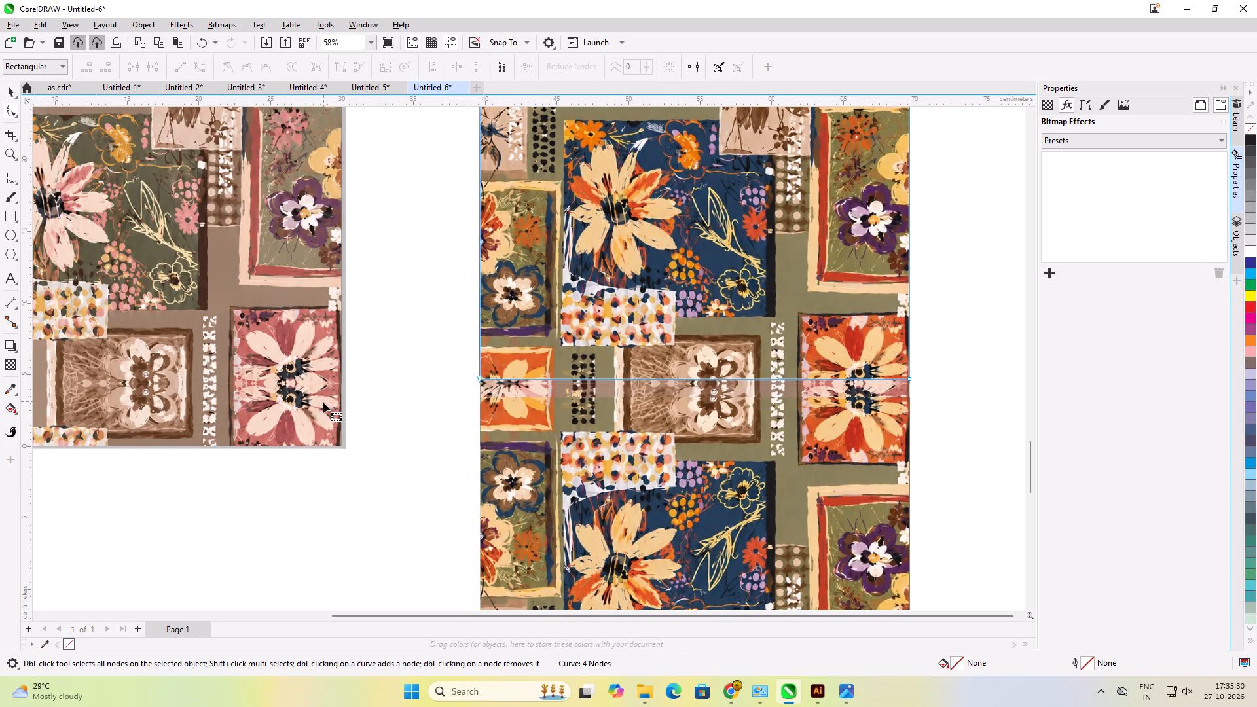
click(376, 401)
scroll(492, 358, up, 11)
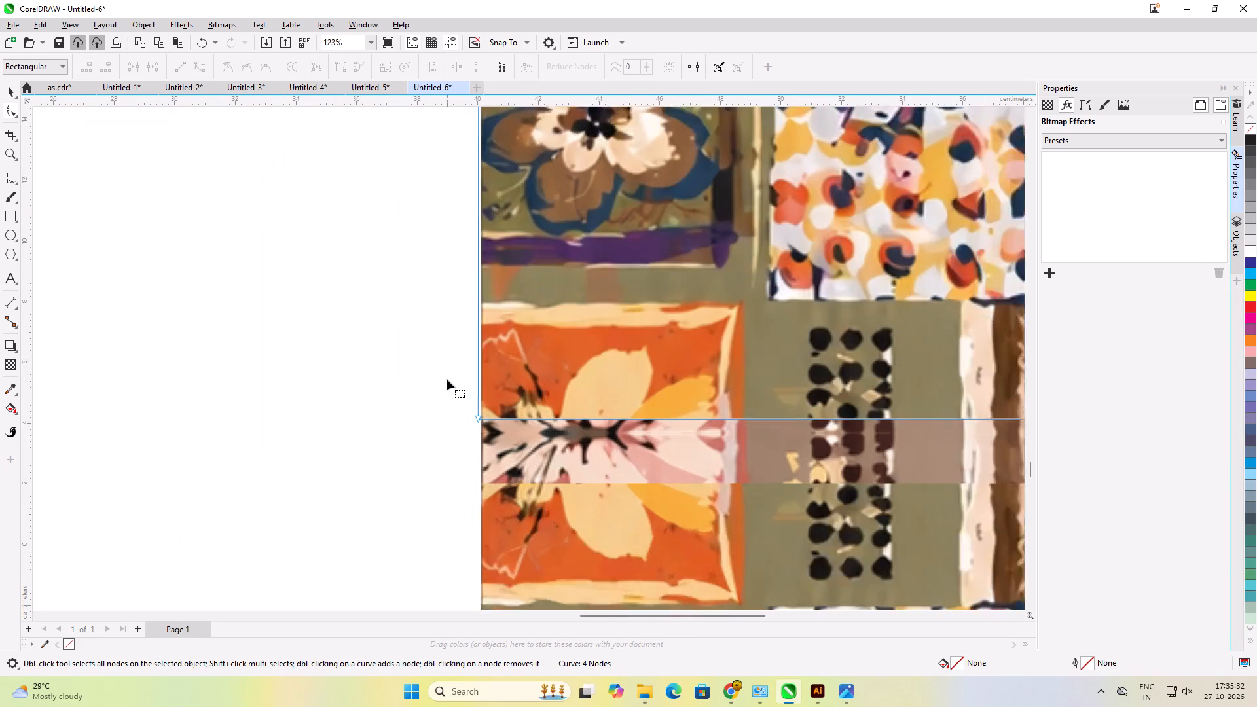
scroll(371, 396, down, 6)
scroll(674, 415, up, 5)
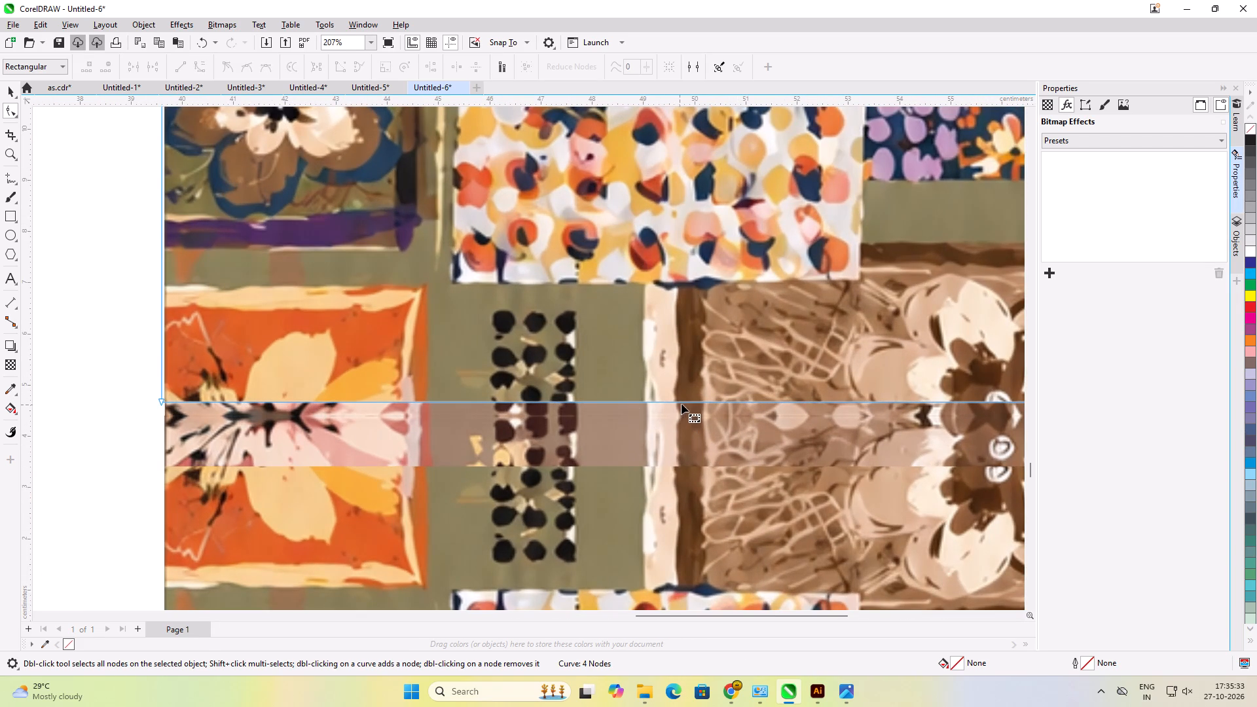
scroll(123, 389, up, 9)
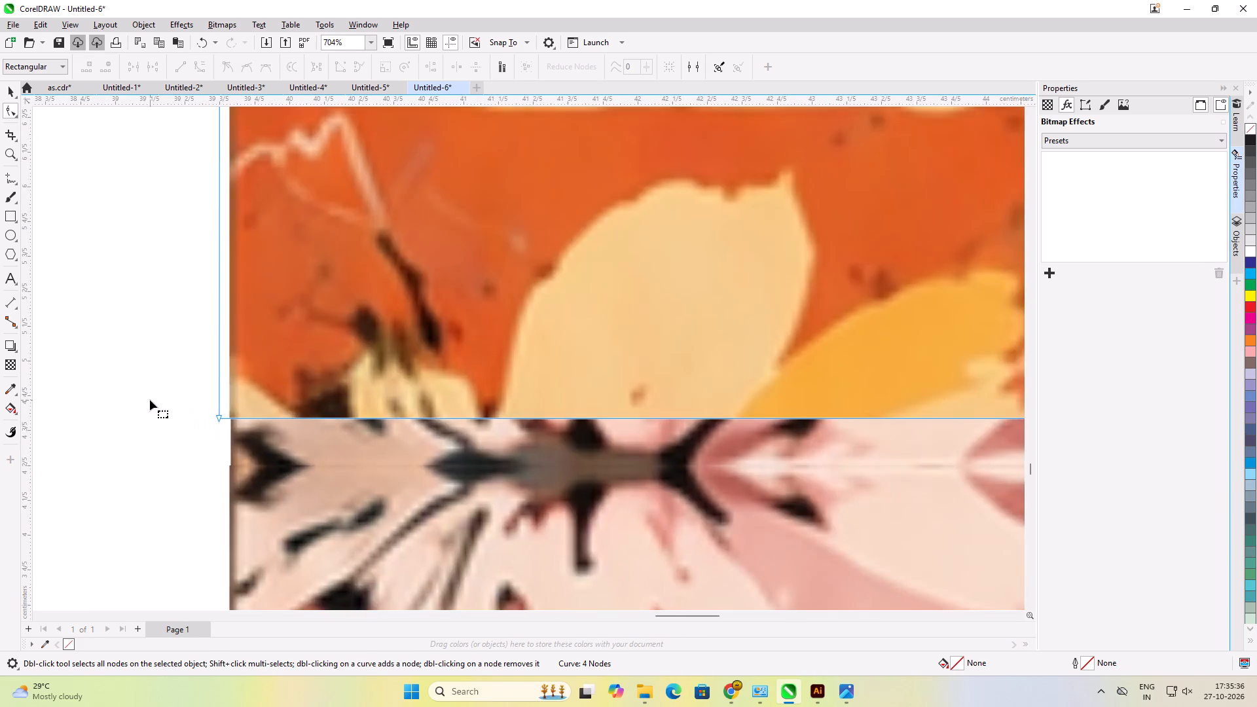
scroll(150, 400, up, 5)
drag(310, 427, 325, 427)
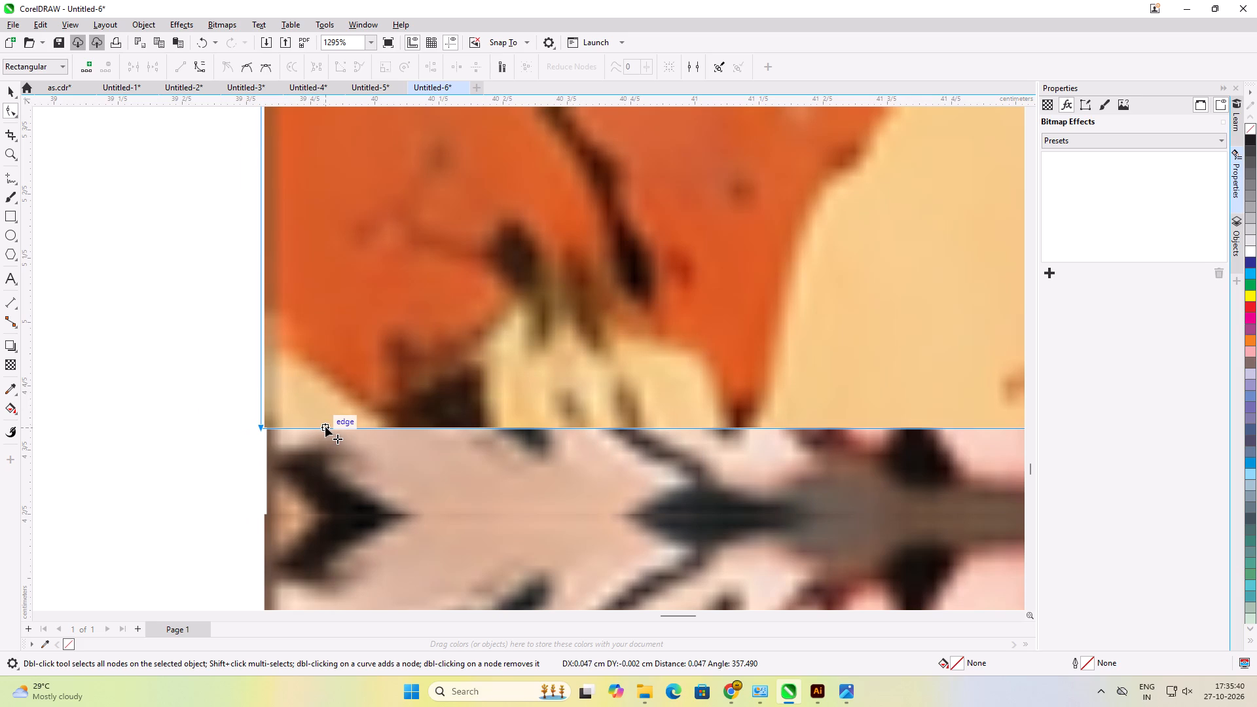
drag(325, 427, 330, 427)
Examine both ends of the middle copy's bottom edge for alignment with the panel sides.
scroll(202, 422, down, 2)
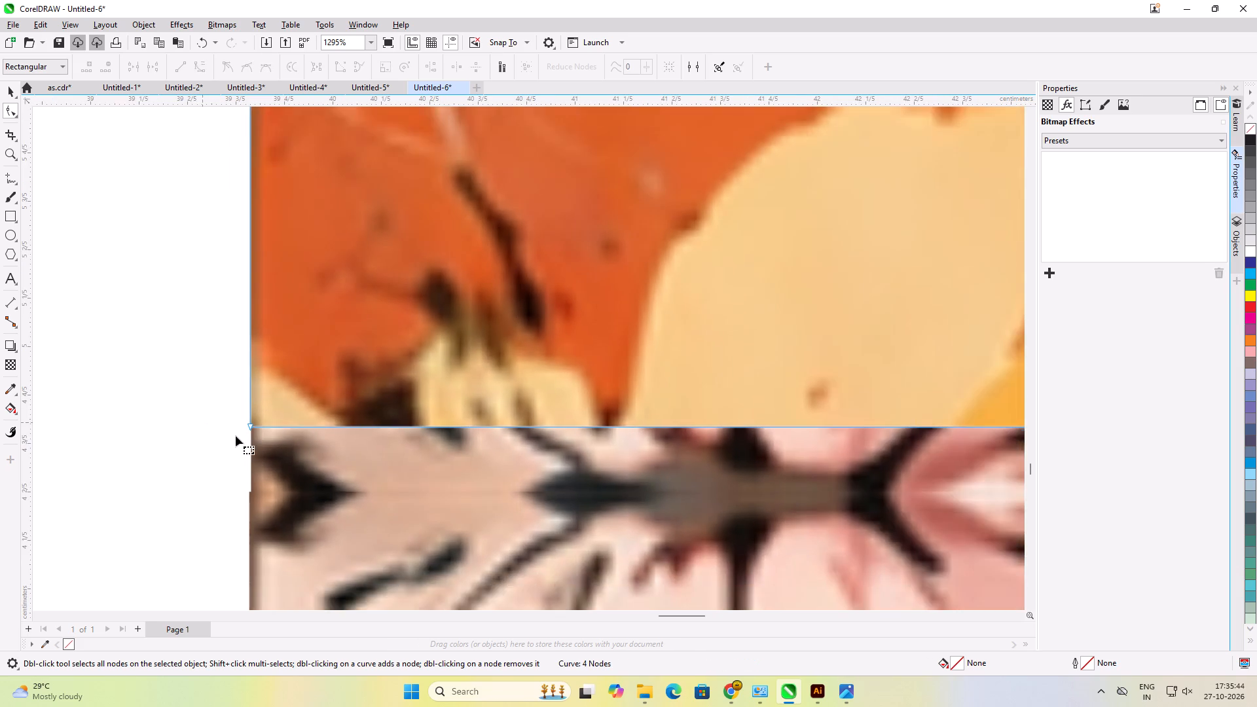
scroll(240, 436, up, 20)
scroll(189, 287, down, 15)
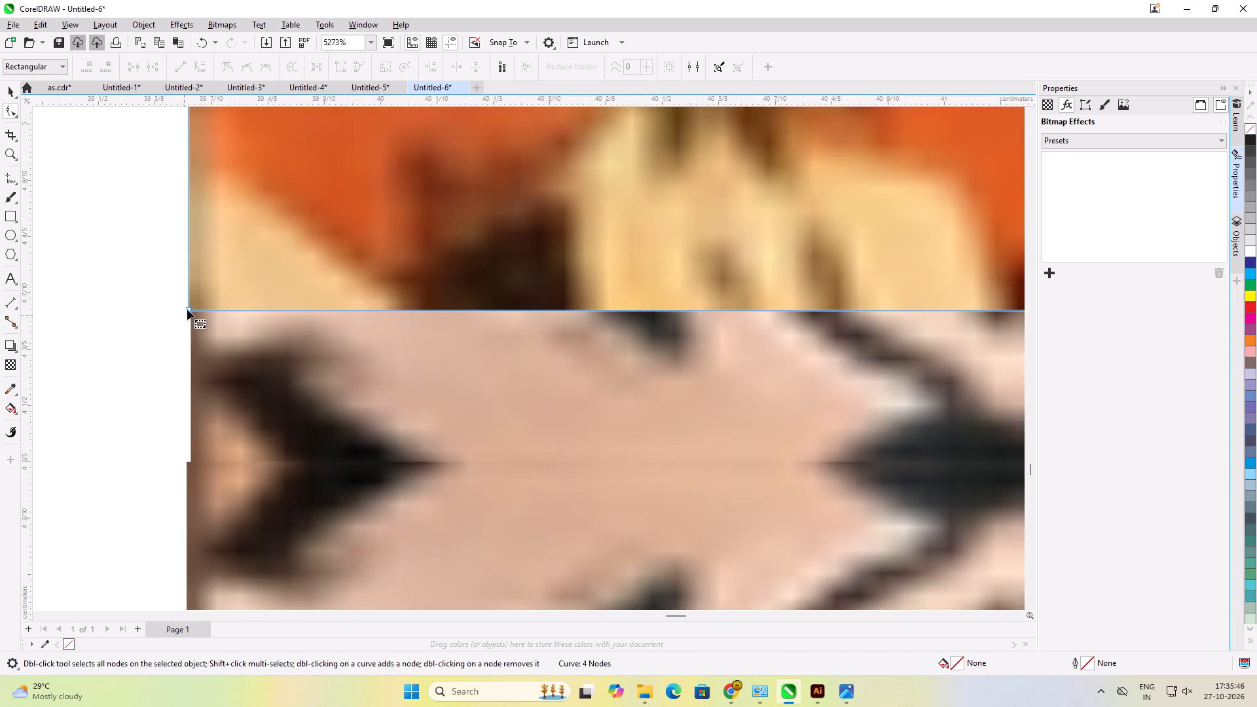
scroll(195, 285, up, 7)
scroll(171, 308, down, 20)
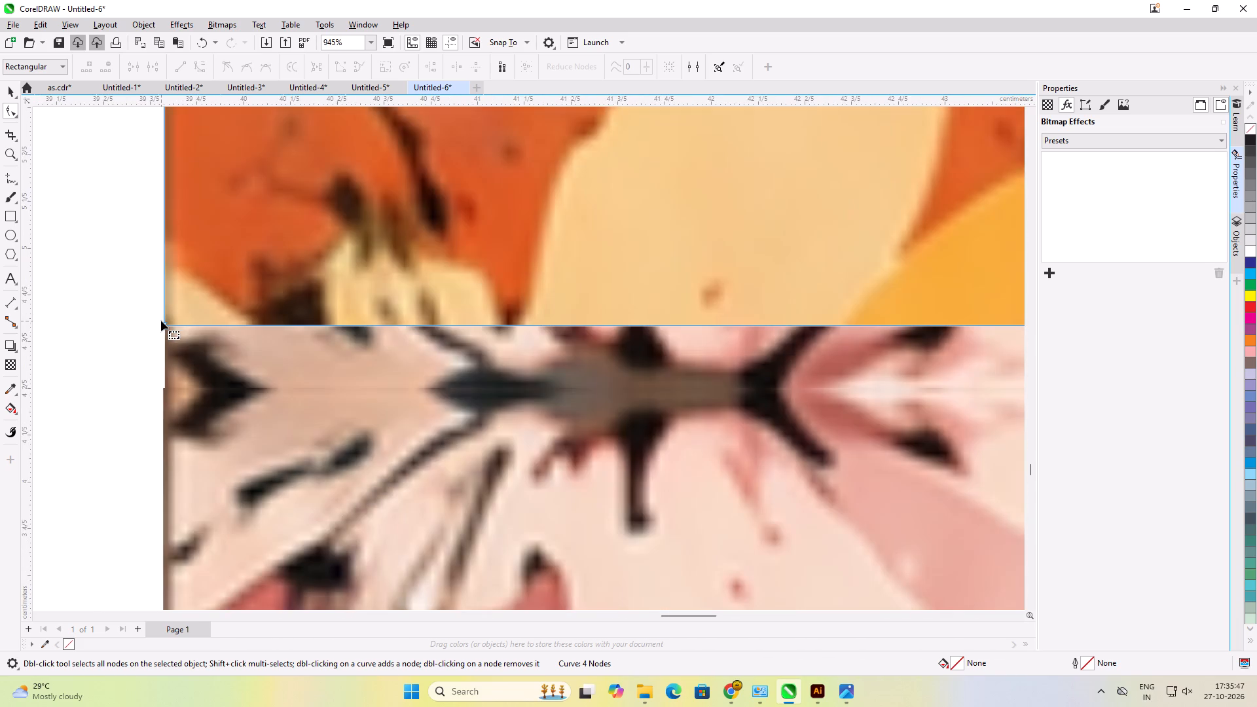
scroll(161, 321, down, 3)
scroll(513, 349, down, 14)
scroll(841, 342, up, 5)
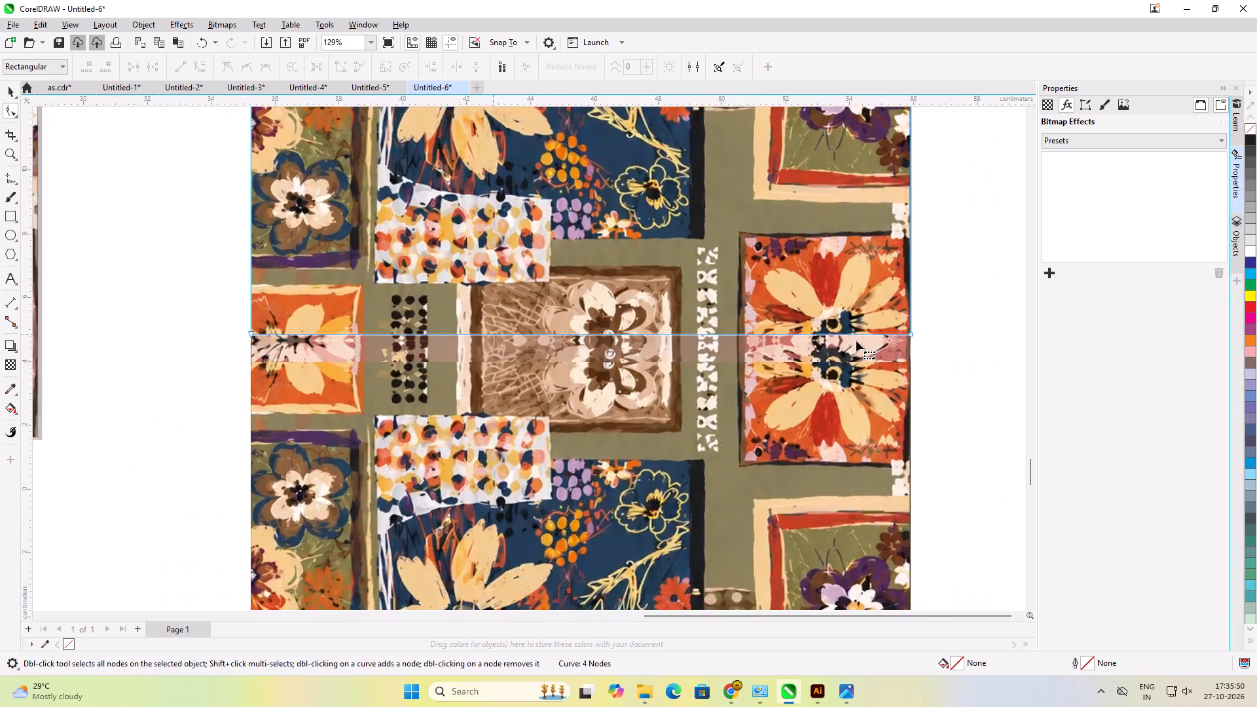
scroll(856, 341, up, 1)
scroll(938, 329, up, 17)
scroll(925, 348, up, 6)
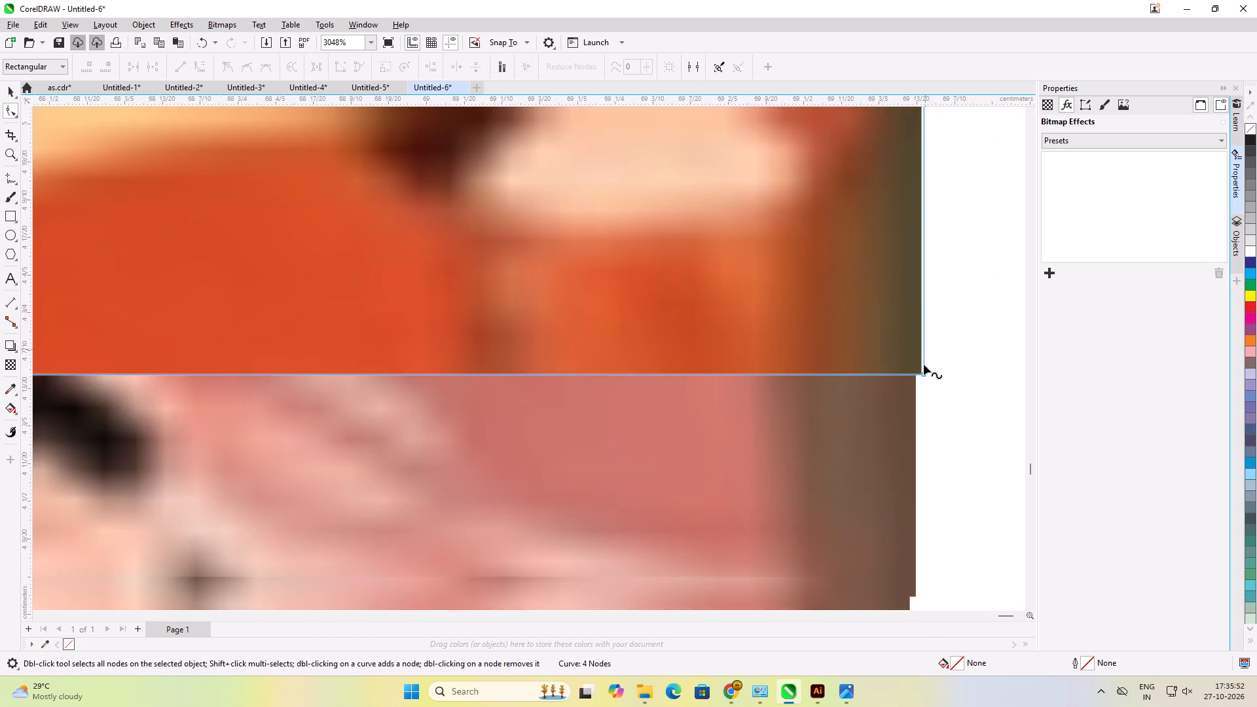
scroll(924, 365, up, 18)
scroll(928, 395, down, 6)
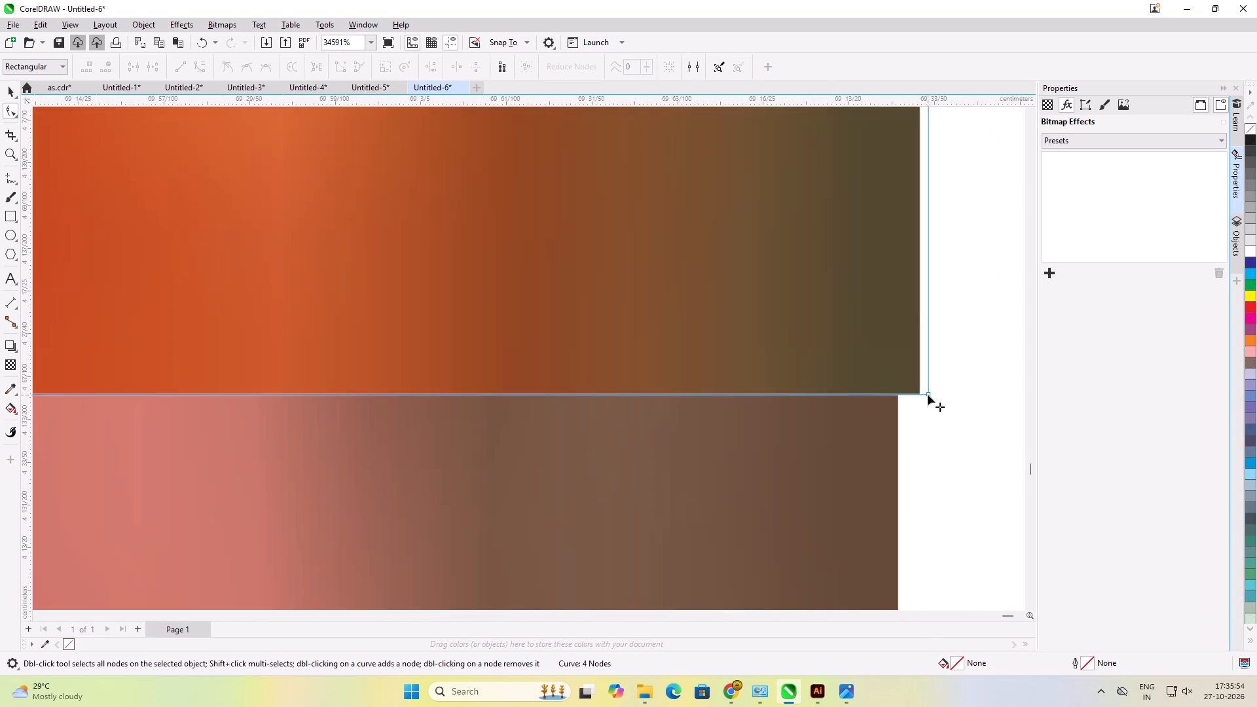
scroll(928, 395, down, 17)
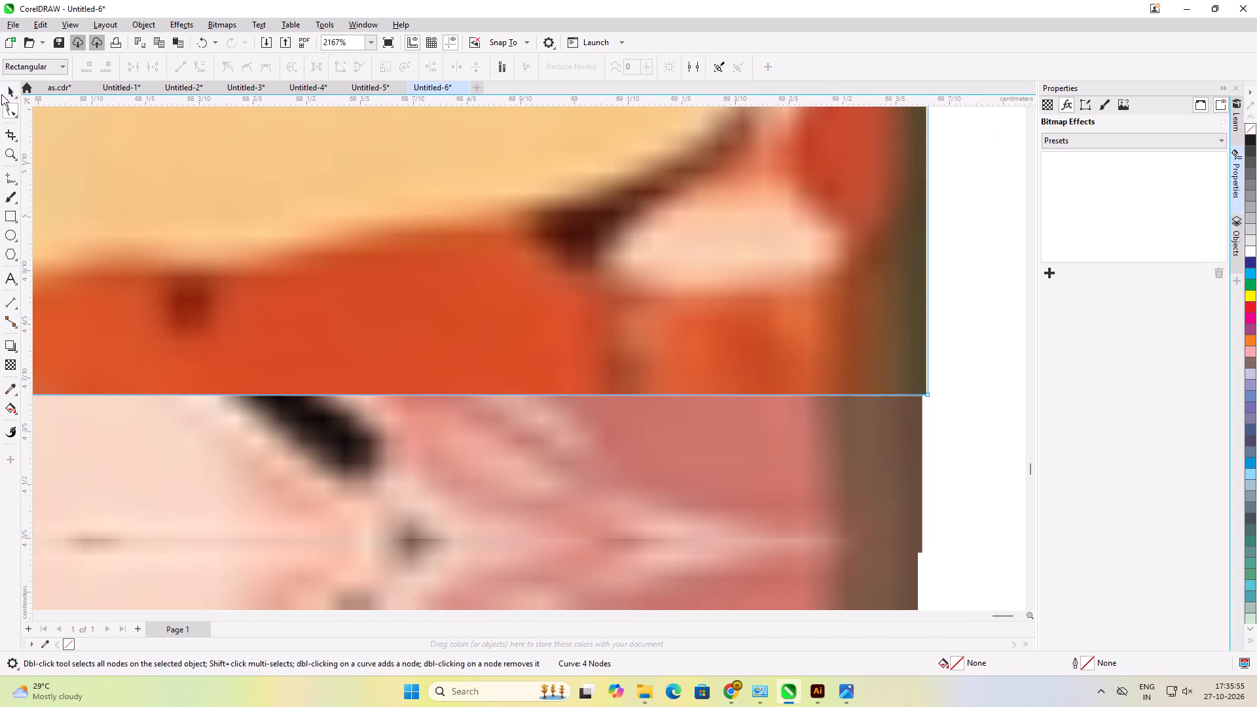
Nudge the bottom 0117kh copy up to about Y -34.02 cm so it meets the middle copy's bottom edge.
click(1, 94)
click(7, 92)
scroll(621, 418, down, 17)
scroll(874, 442, down, 4)
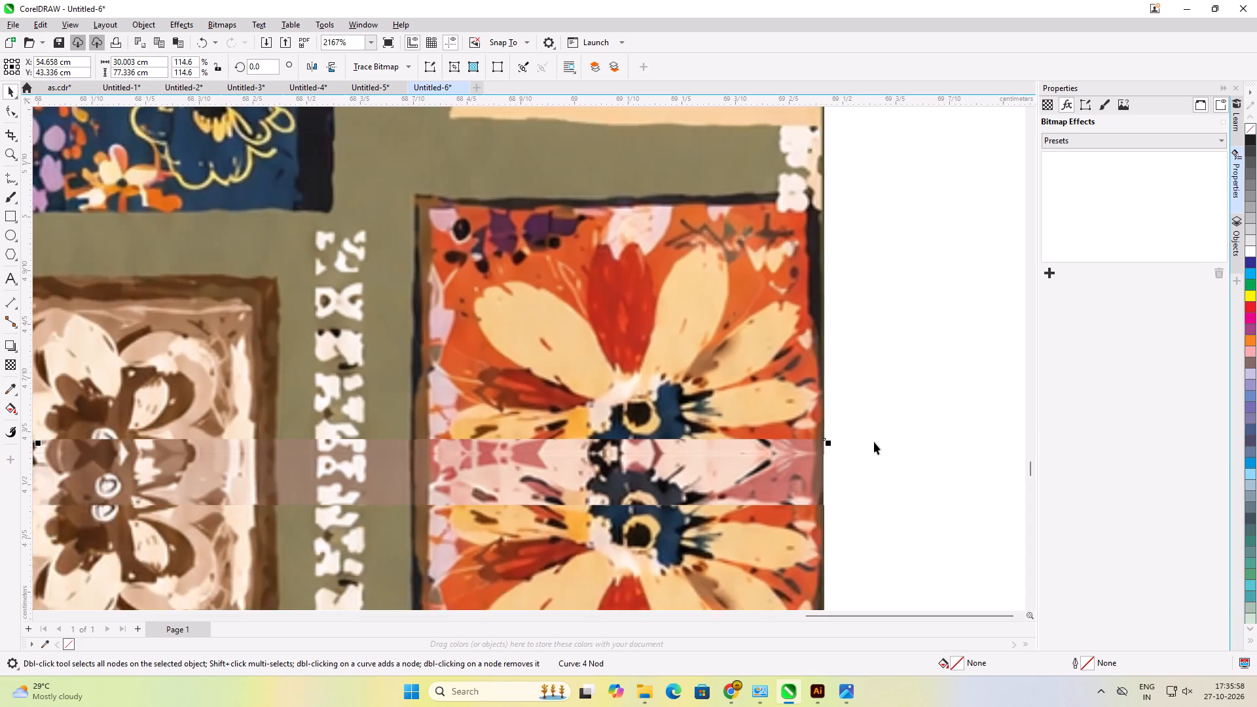
scroll(874, 442, down, 2)
click(874, 442)
scroll(802, 516, up, 5)
click(802, 515)
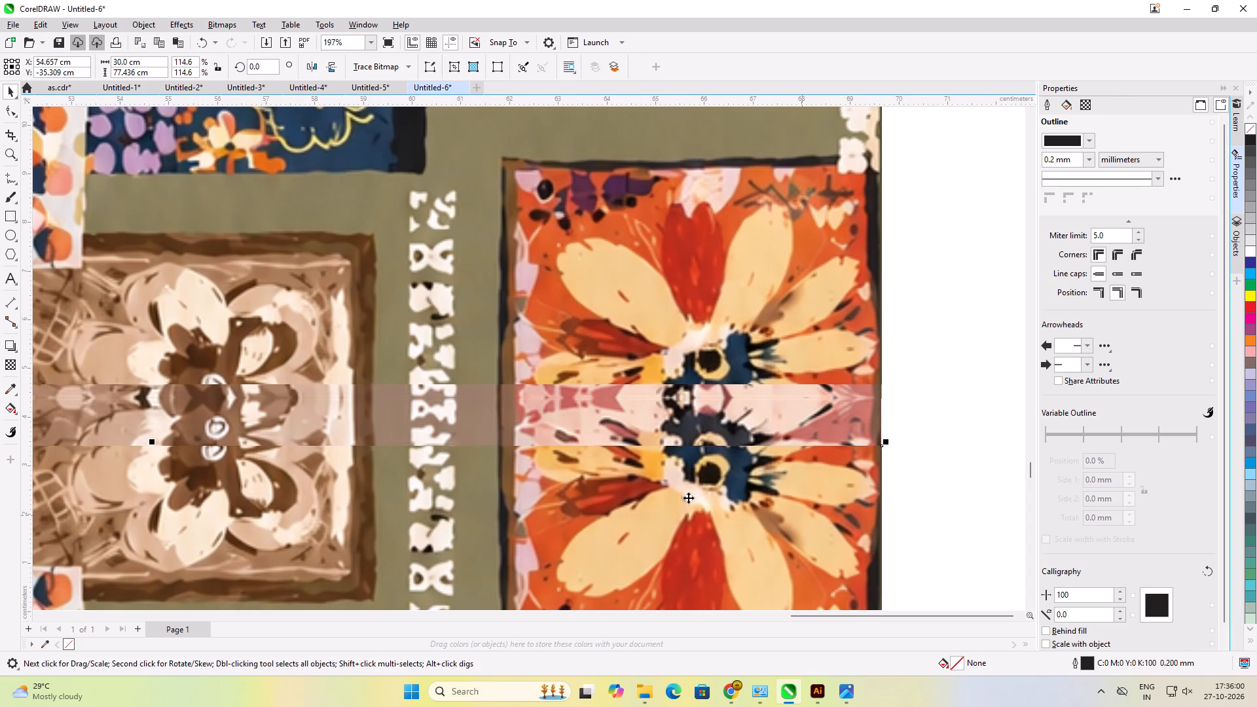
key(Up)
key(Up)
key(Up)
key(Up)
key(Up)
key(Up)
key(Up)
key(Up)
key(Up)
key(Up)
key(Up)
key(Up)
key(Up)
key(Up)
key(Up)
key(Up)
key(Up)
key(Up)
key(Up)
key(Up)
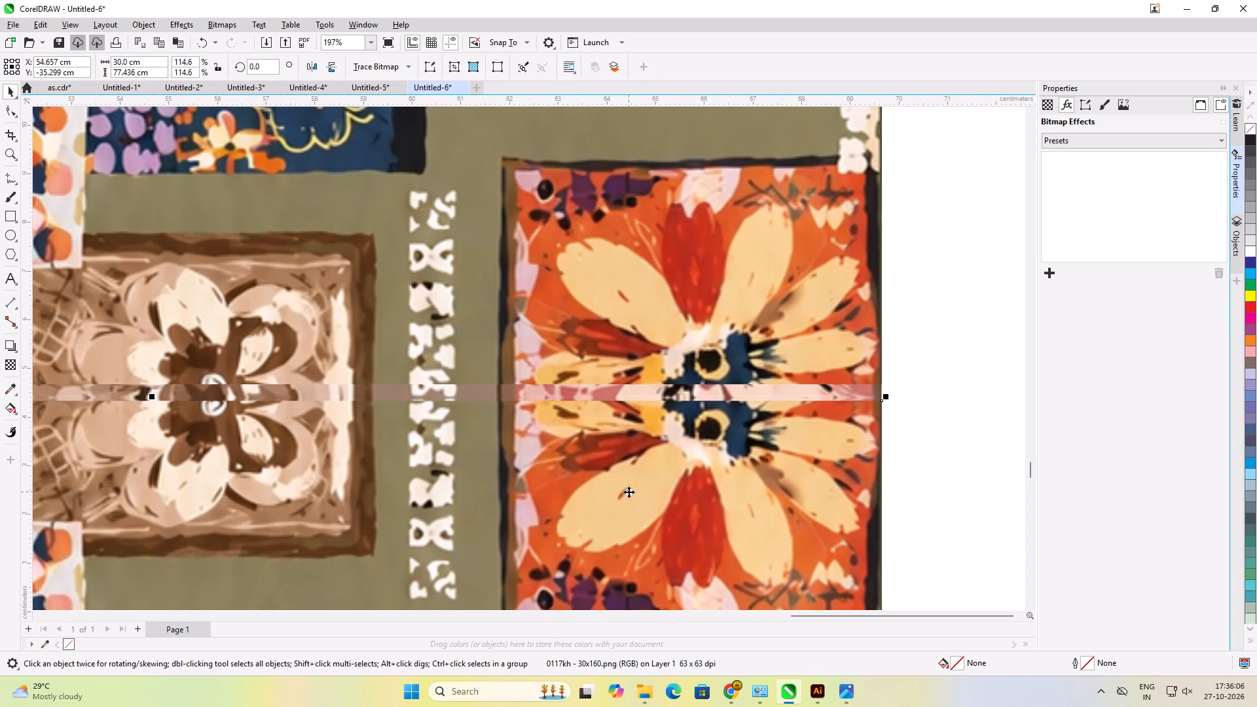
key(Up)
key(Up)
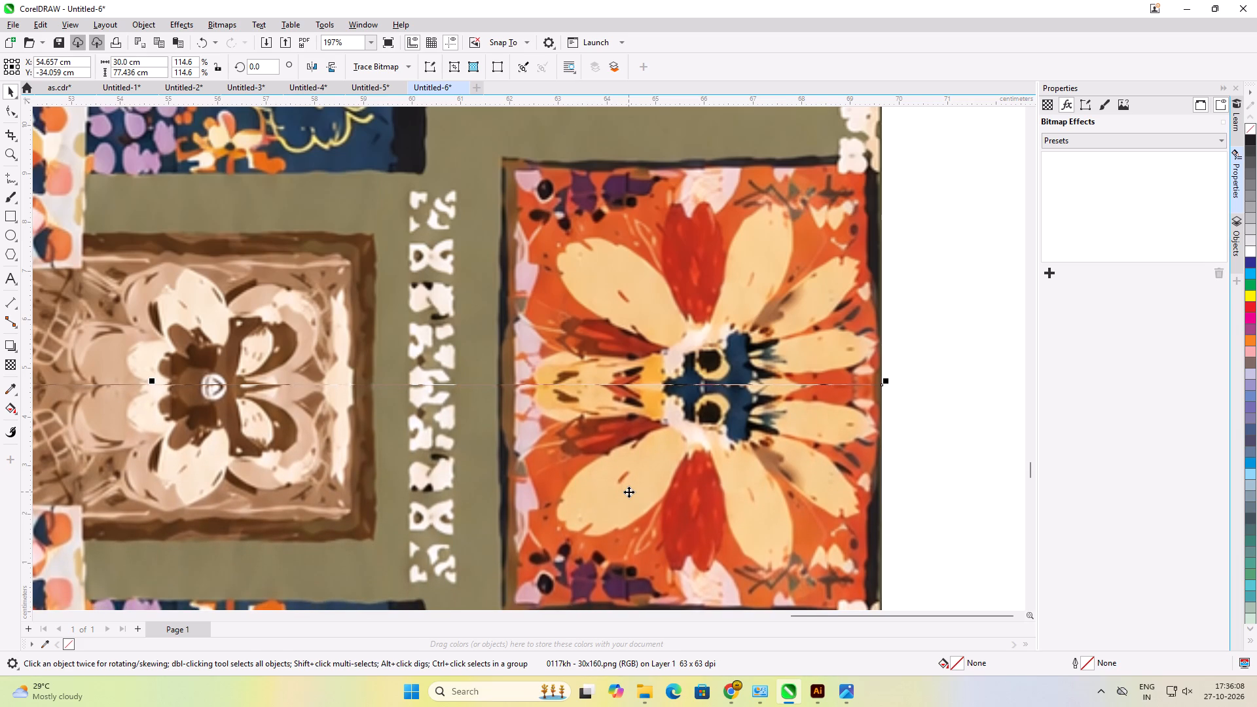
key(Up)
key(Up)
key(Up)
key(Up)
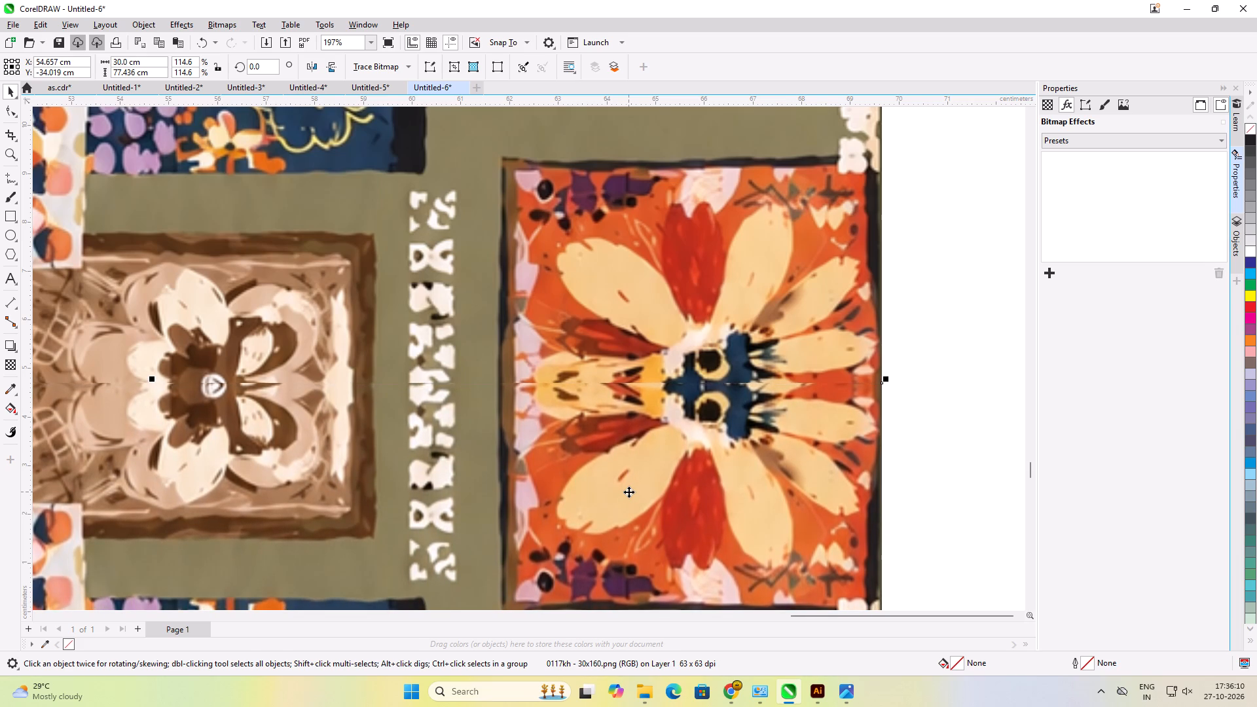
Fine-tune the bottom 0117kh copy's height at the lower seam, setting it at about Y -34.04 cm.
key(Down)
key(Down)
key(Down)
key(Down)
key(Down)
key(Down)
key(Down)
key(Down)
key(Down)
key(Down)
key(Down)
key(Down)
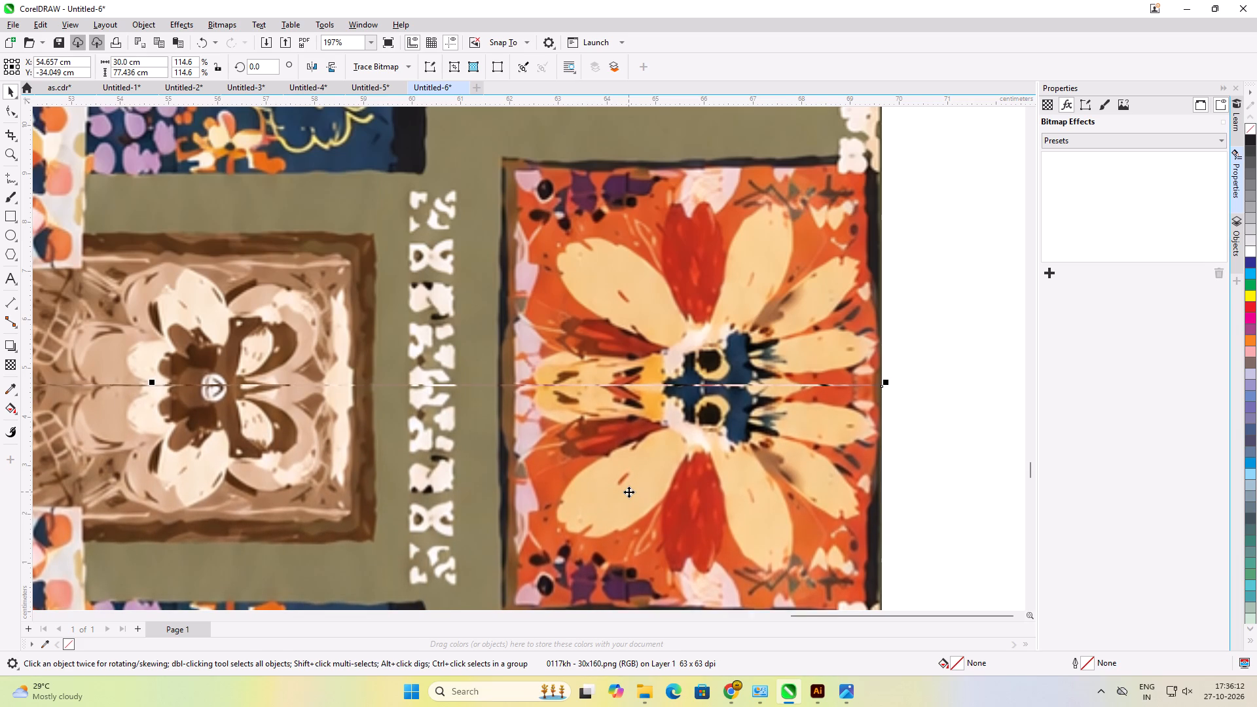
key(Up)
key(Up)
key(Up)
key(Up)
key(Up)
key(Up)
key(Up)
key(Up)
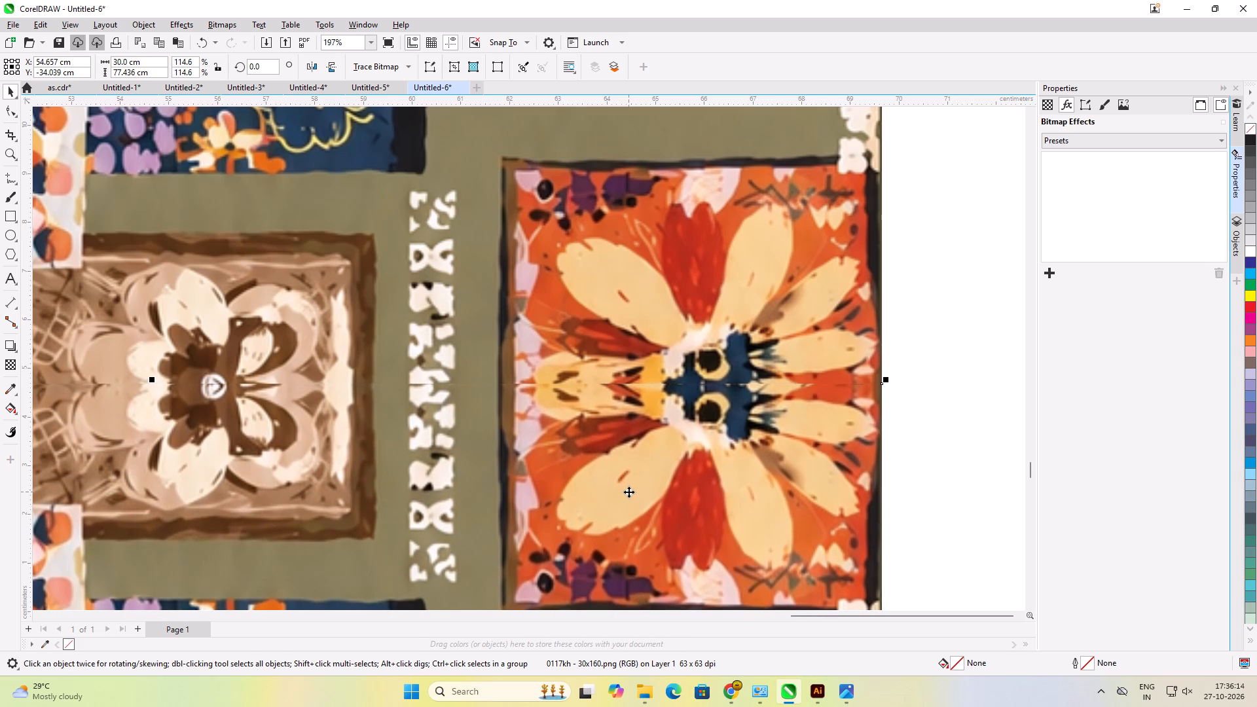
click(980, 458)
Examine the lower seam and the full length of the joined 0117kh copies against the original panel.
scroll(475, 301, down, 6)
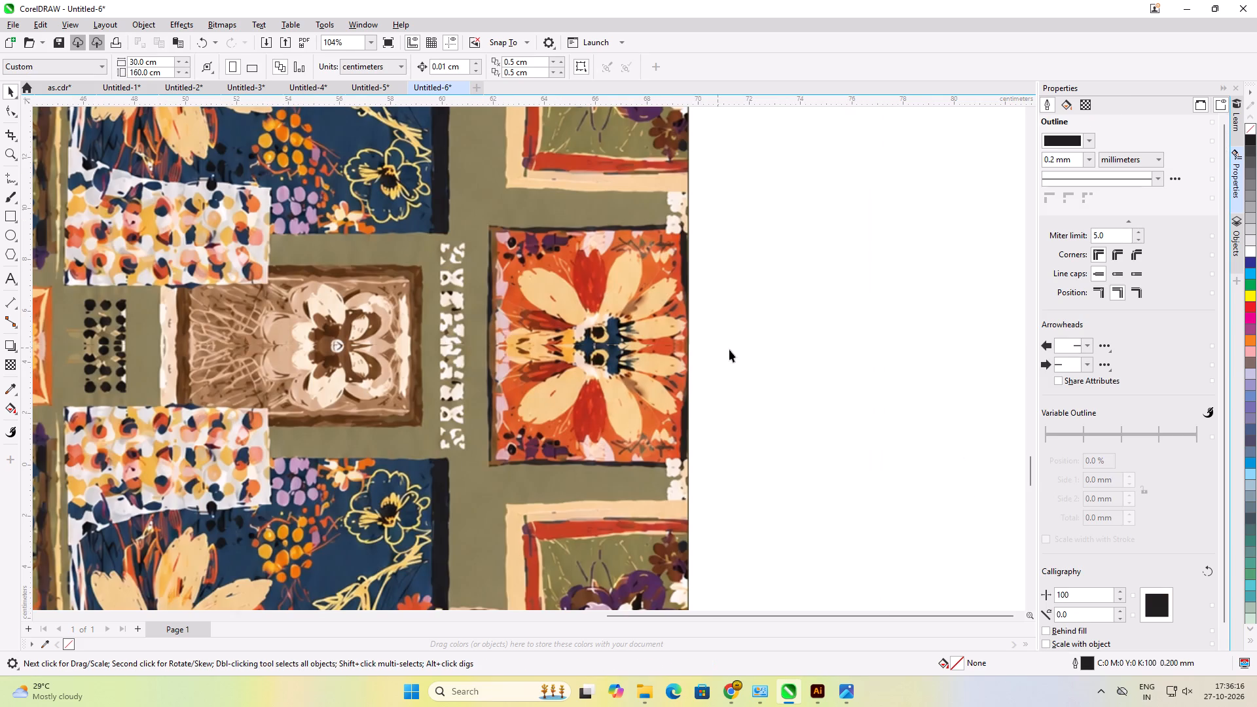
scroll(733, 351, down, 2)
click(741, 353)
scroll(741, 353, down, 4)
scroll(554, 335, down, 1)
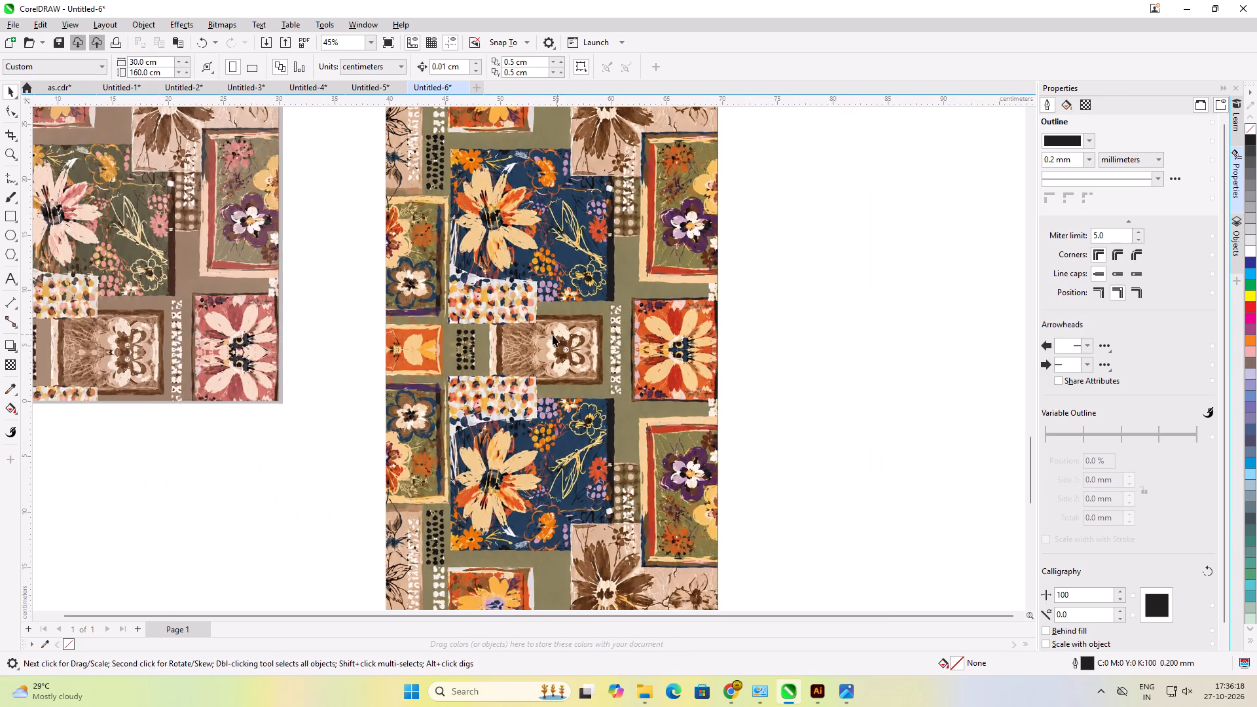
scroll(392, 374, up, 1)
scroll(543, 393, down, 2)
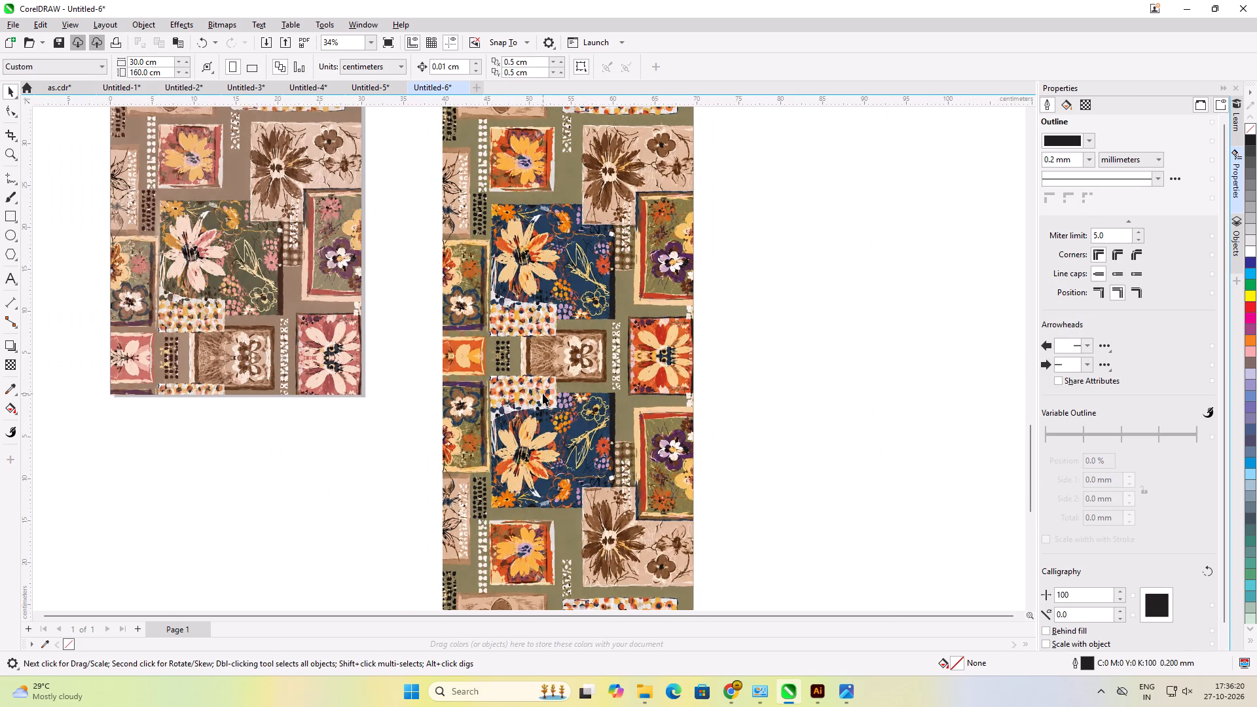
scroll(445, 390, up, 1)
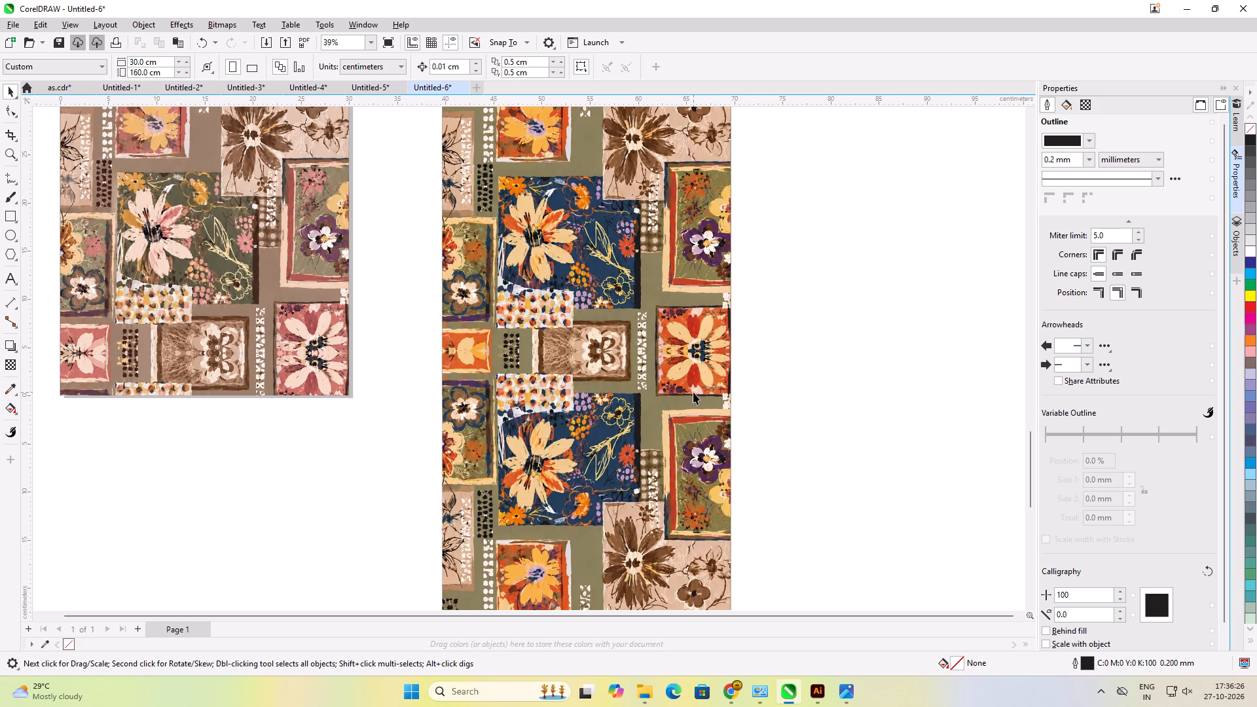
click(647, 454)
click(825, 416)
scroll(558, 458, down, 12)
scroll(560, 204, down, 2)
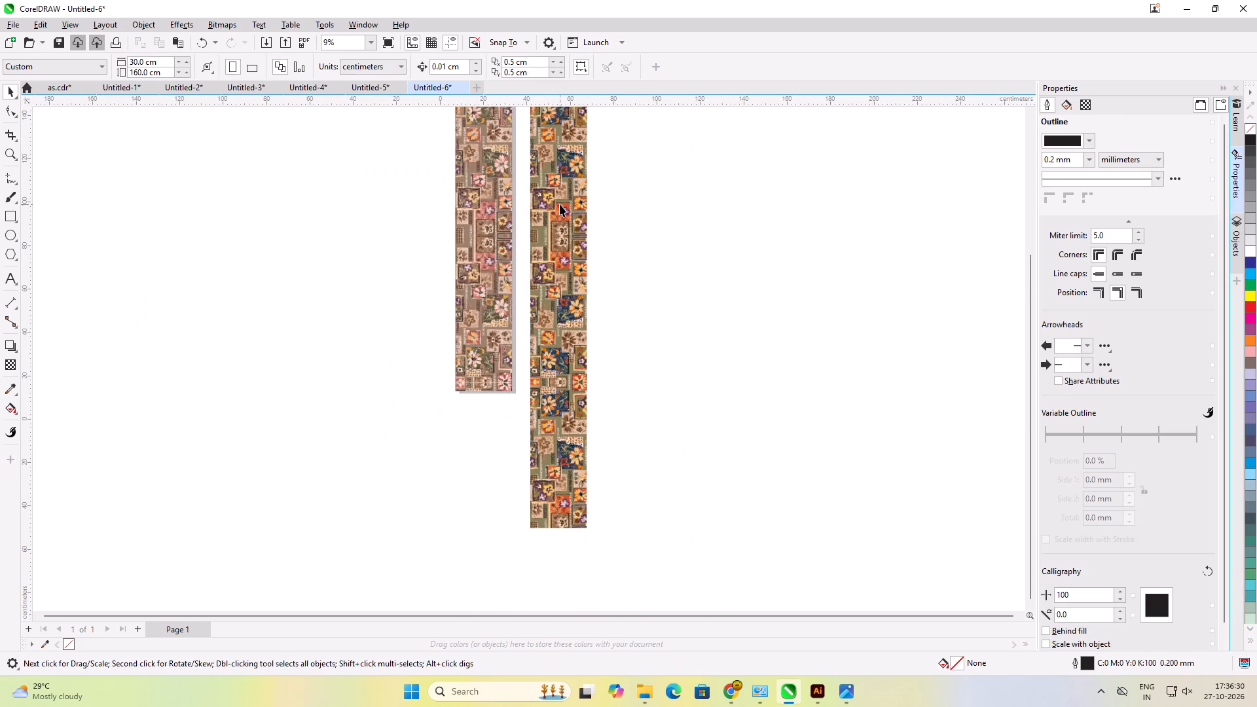
scroll(530, 173, down, 3)
scroll(528, 142, up, 3)
Group the three joined 0117kh image copies.
click(548, 139)
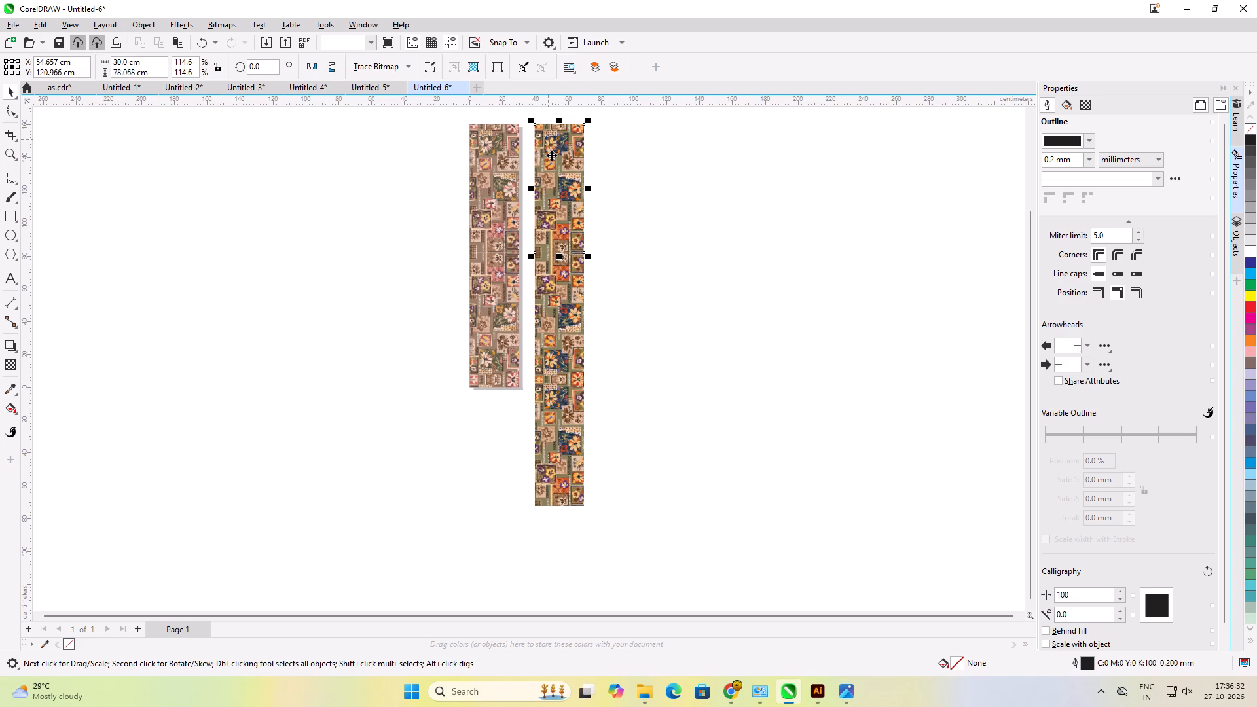
shift+click(562, 289)
shift+click(561, 424)
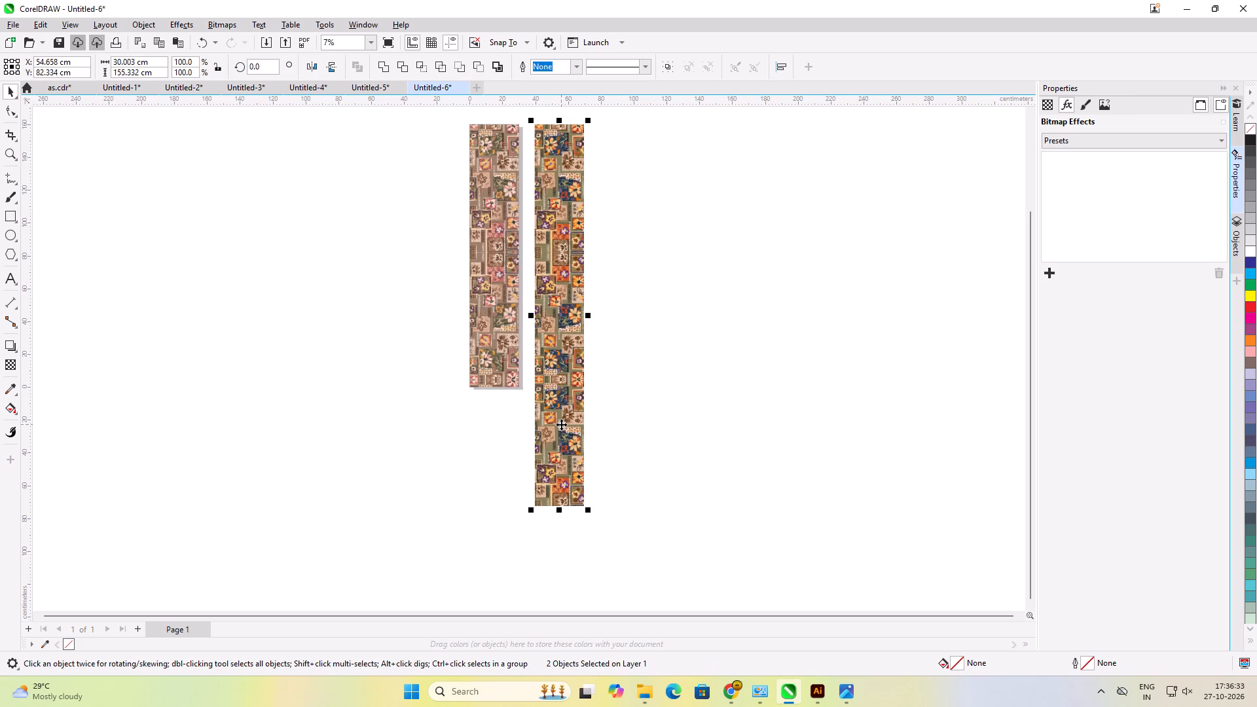
key(ctrl+g)
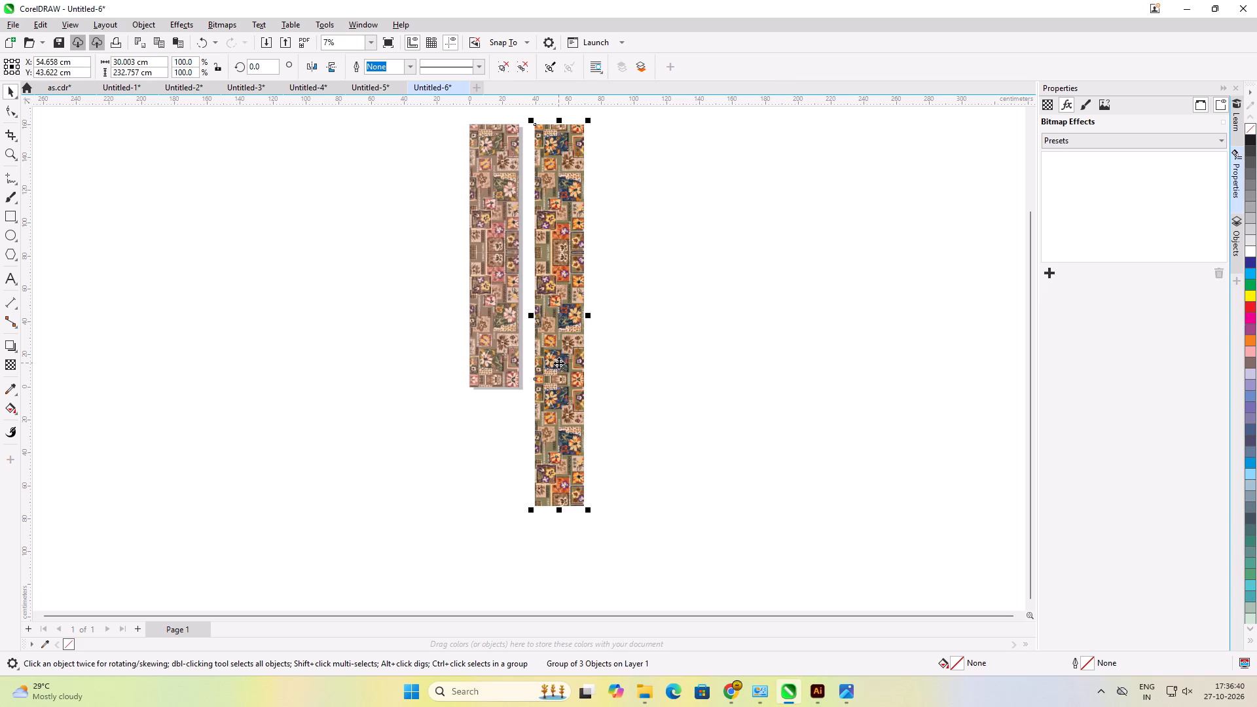
Move the grouped 0117kh copies about 33 cm to the right, clear of the duplicated panel.
shift+click(666, 371)
click(521, 325)
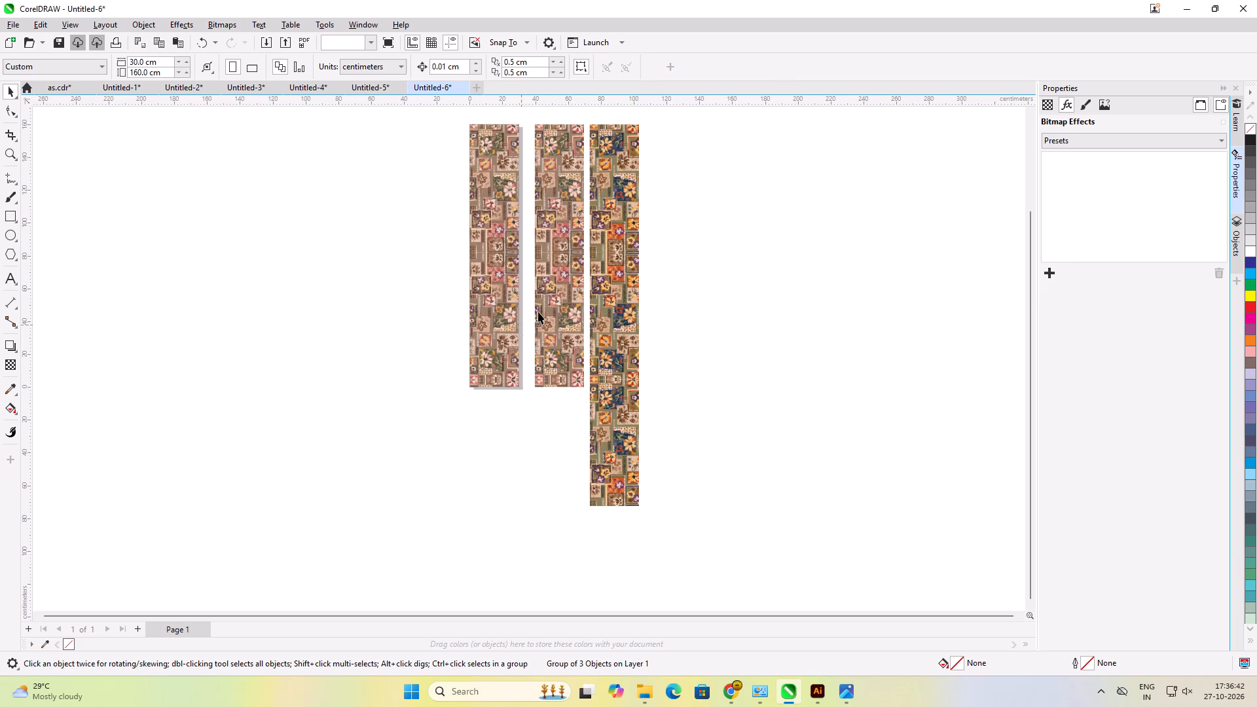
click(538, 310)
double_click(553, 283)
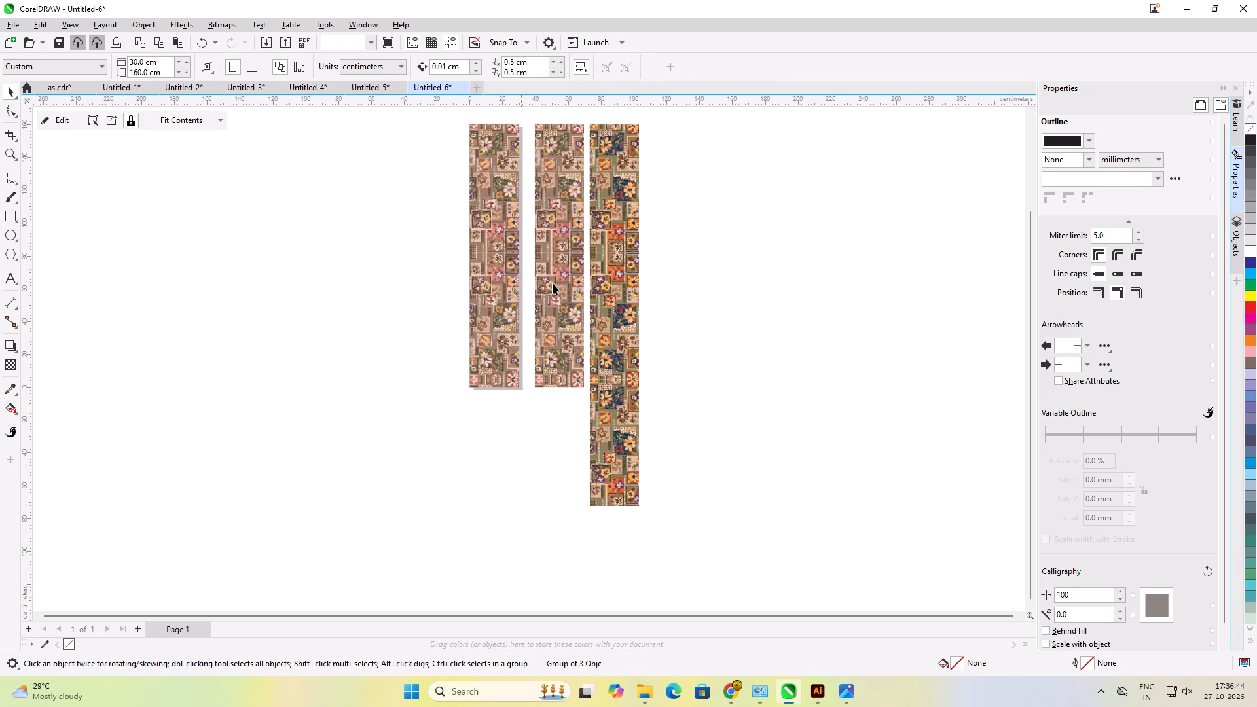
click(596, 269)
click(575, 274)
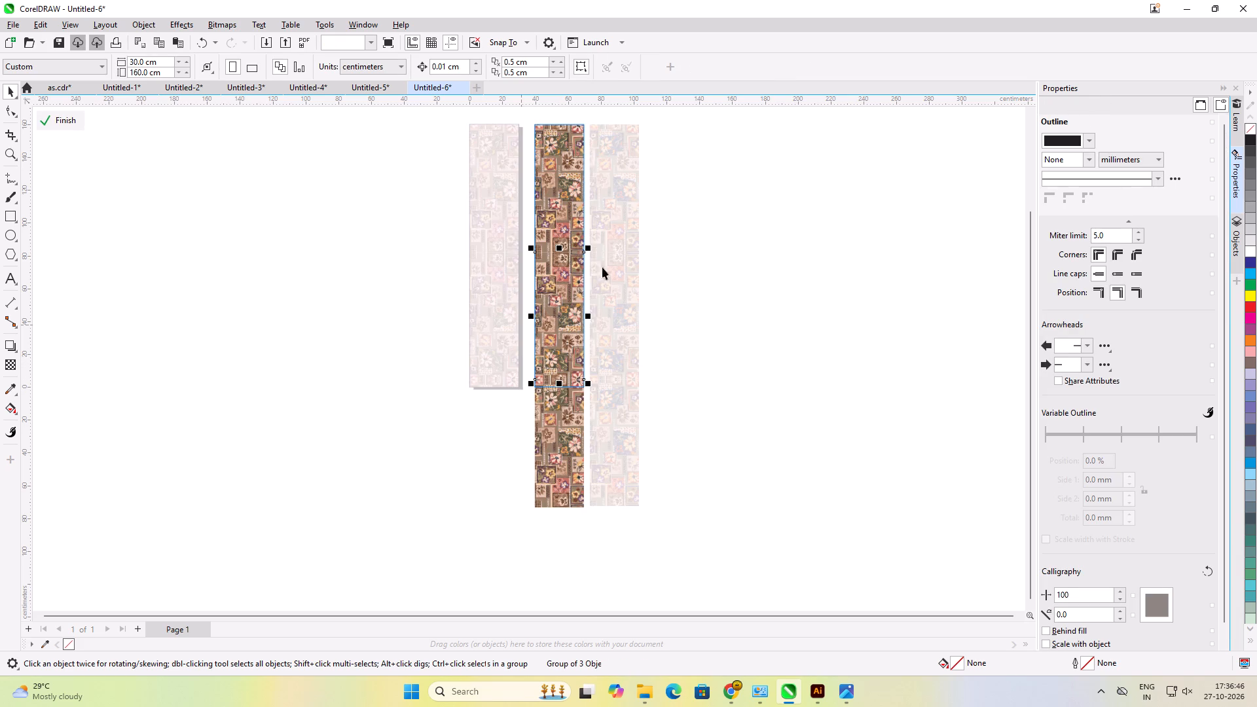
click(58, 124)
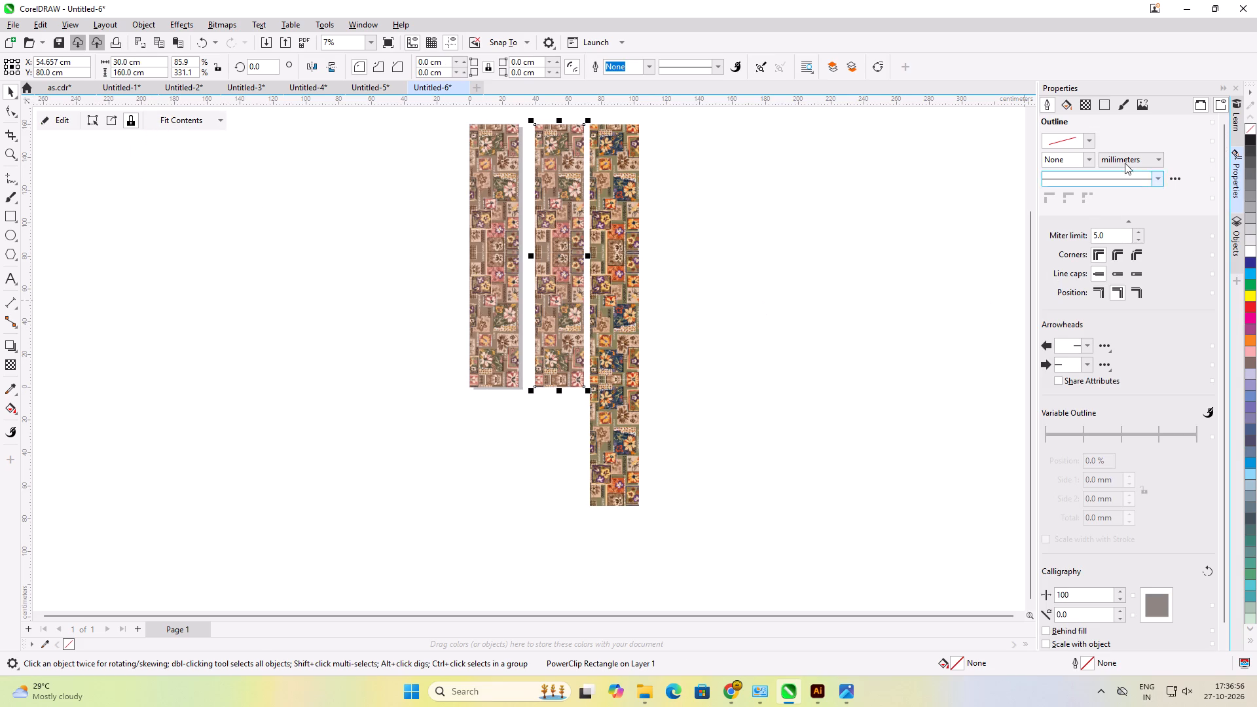
Give the duplicated panel's PowerClip frame a black 0.2 mm outline.
right_click(1255, 139)
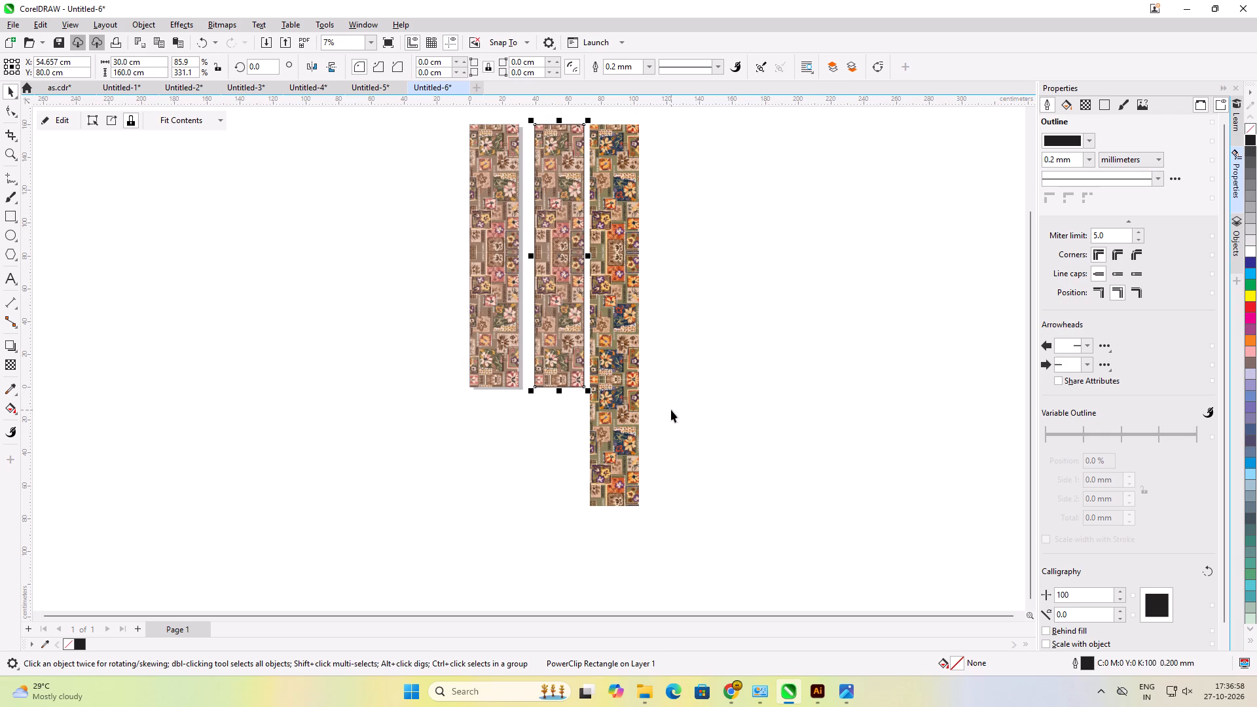
click(671, 410)
Delete the three old pattern images inside the duplicated panel's PowerClip and finish editing its contents.
click(543, 302)
click(46, 117)
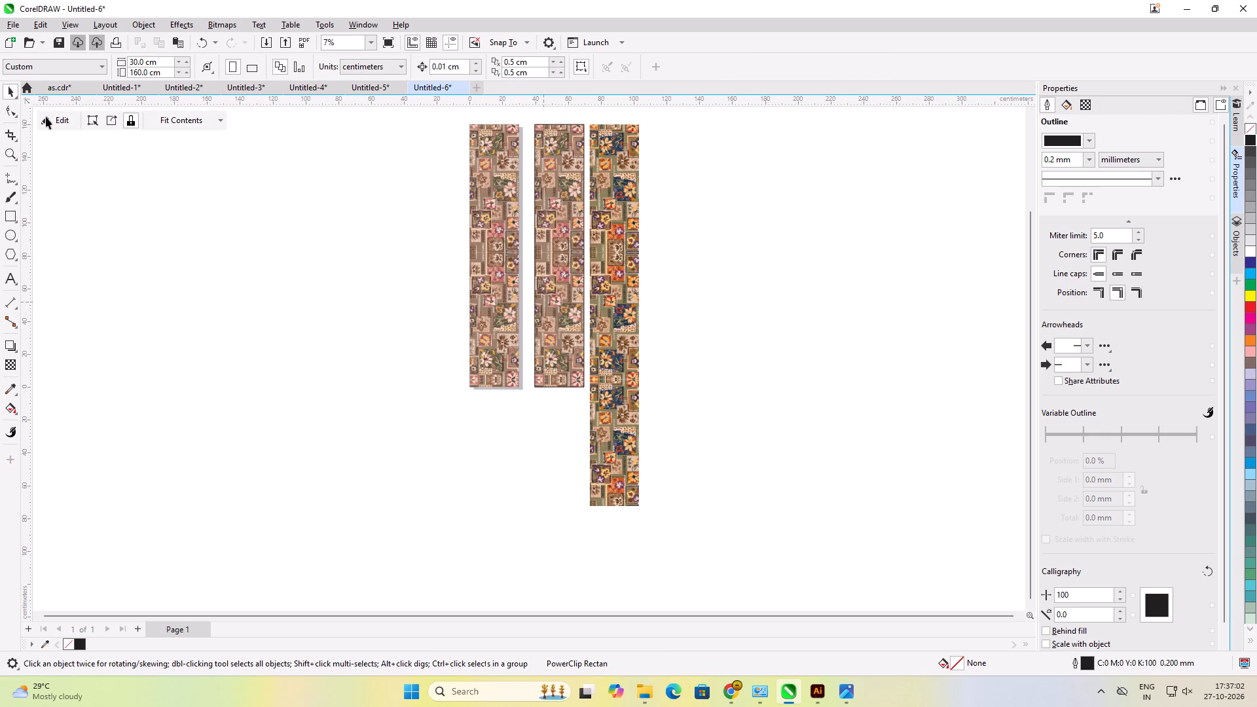
click(565, 162)
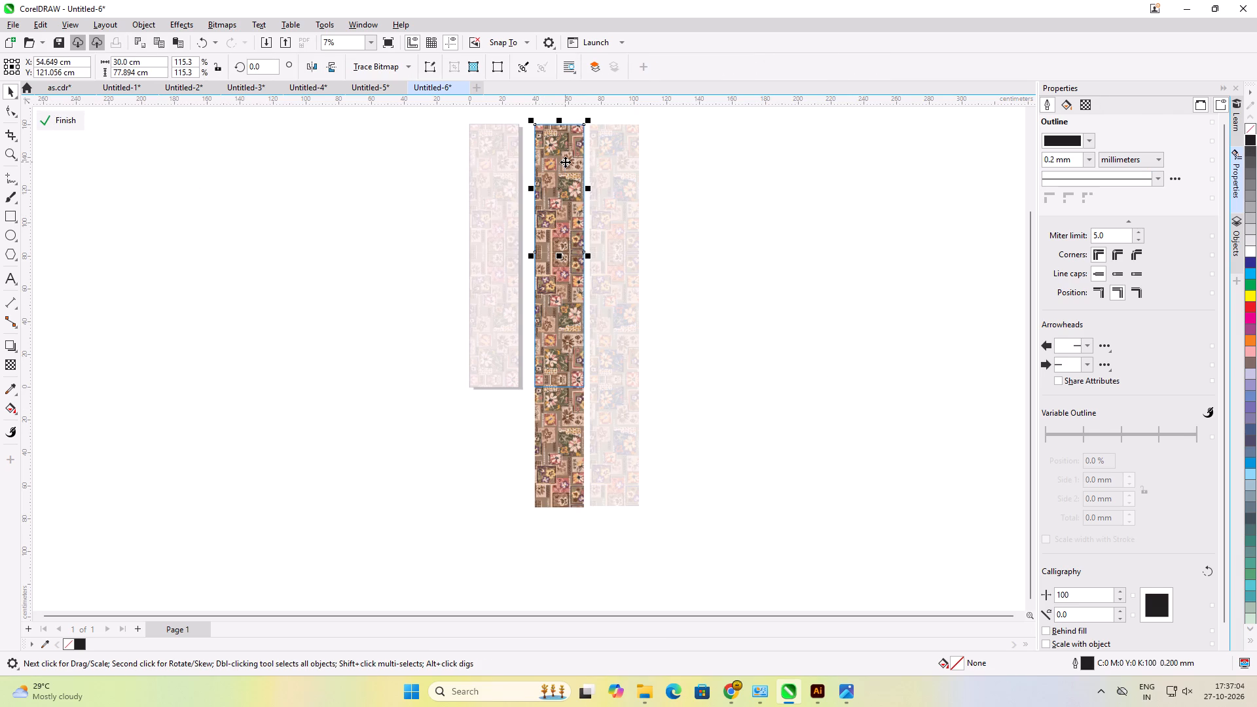
key(Delete)
click(560, 278)
key(Delete)
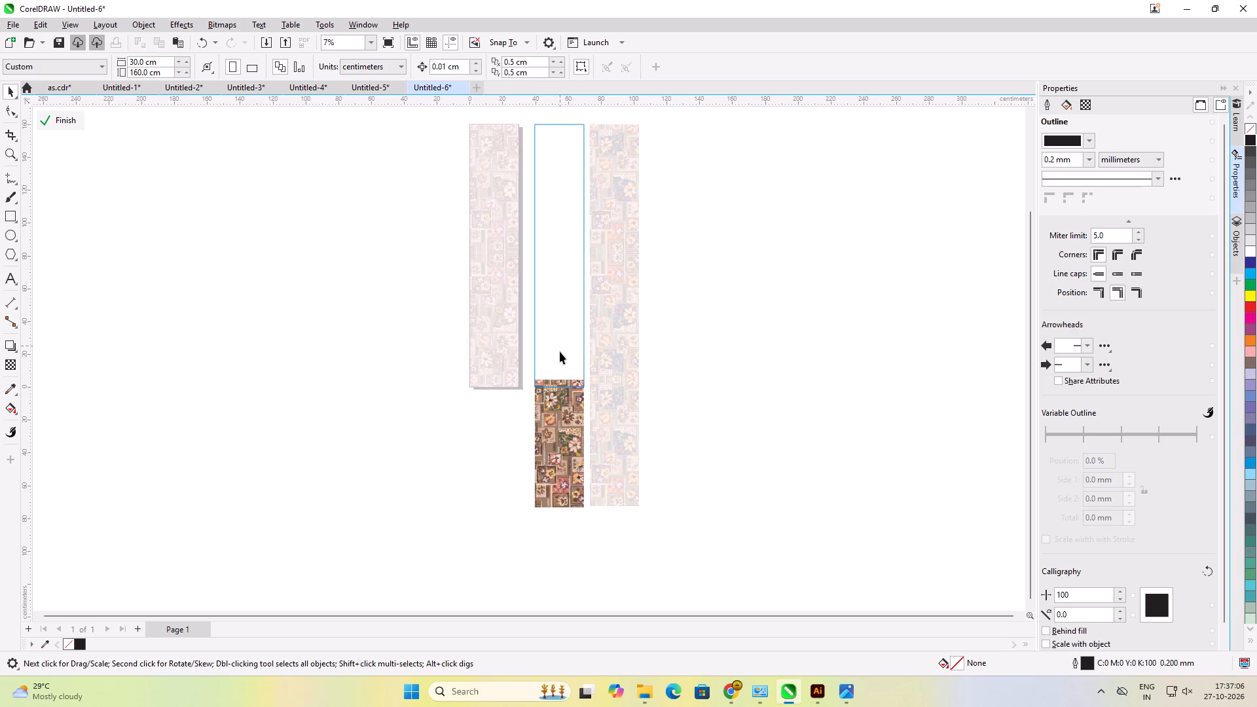
click(569, 420)
key(Delete)
click(725, 385)
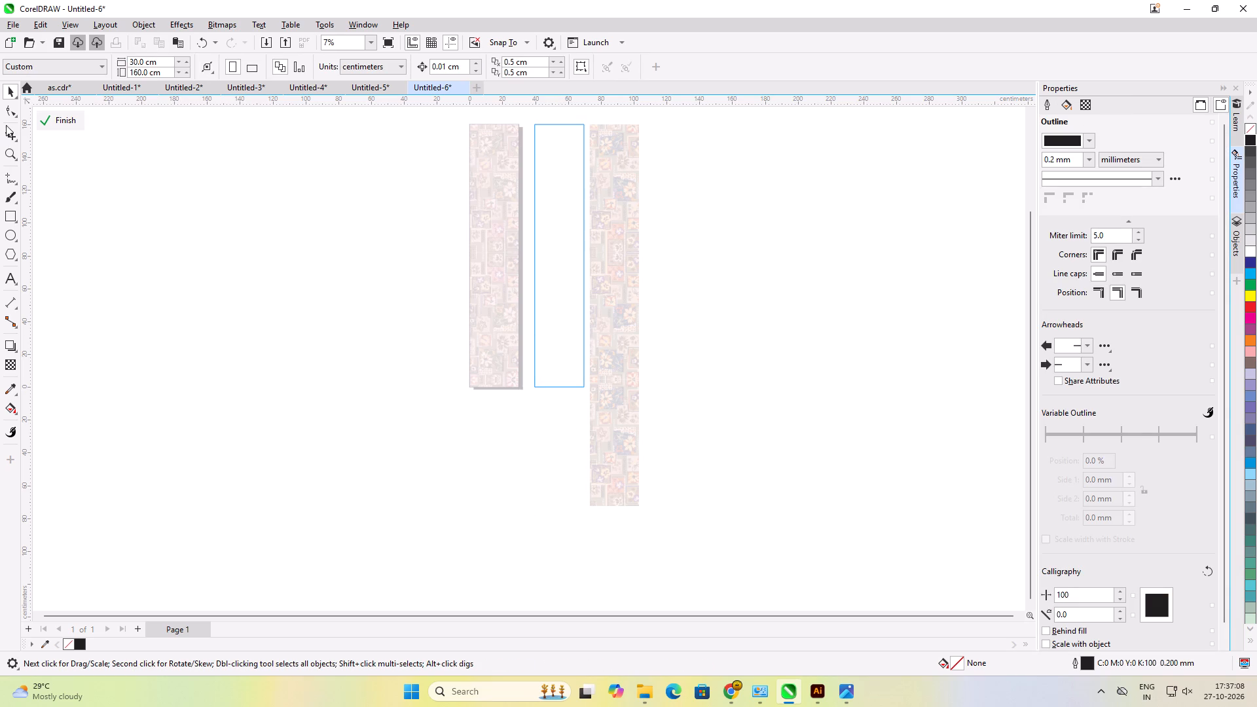
click(38, 117)
click(182, 274)
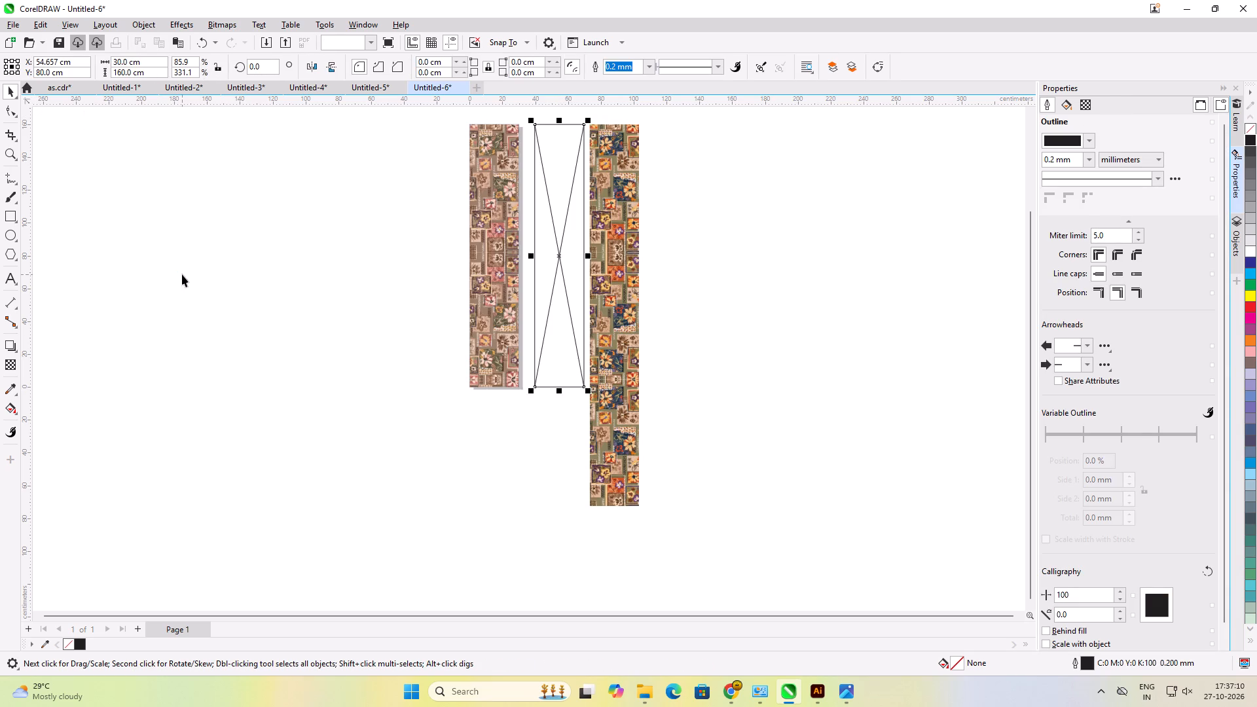
Remove the PowerClip frame type from the emptied duplicate panel, leaving a plain 30 x 160 cm rectangle.
click(565, 288)
right_click(565, 288)
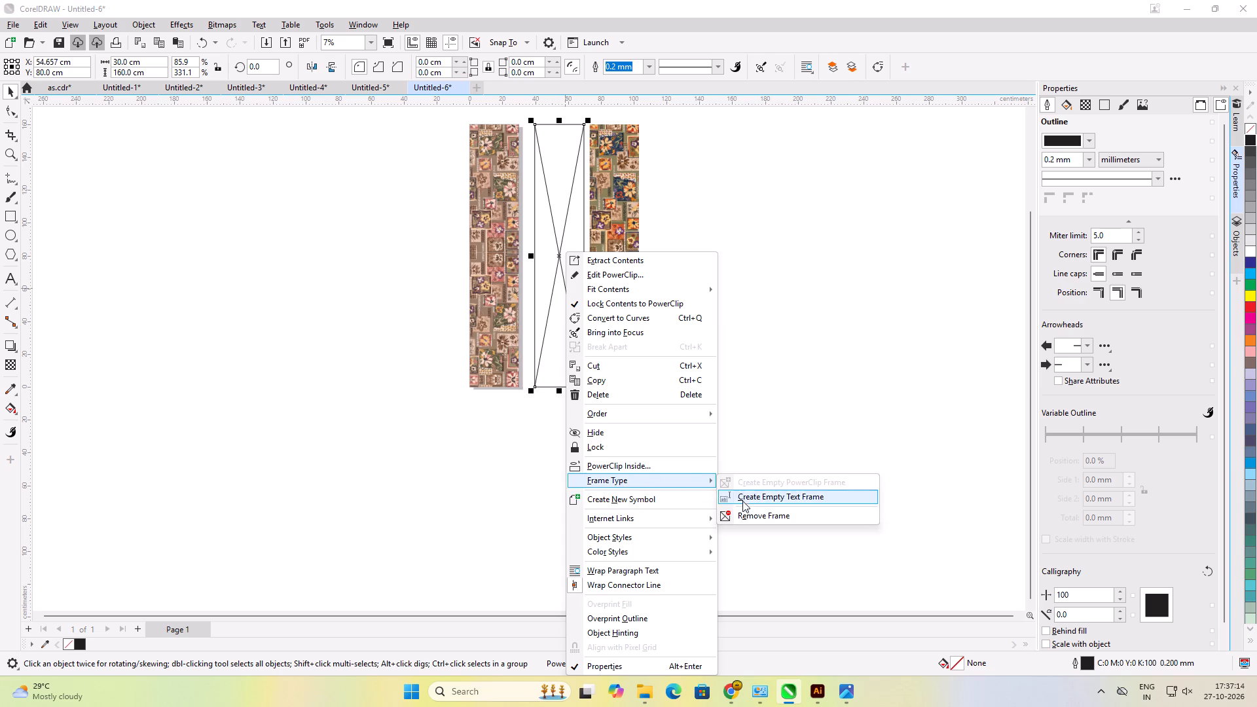
click(743, 507)
click(749, 511)
click(767, 403)
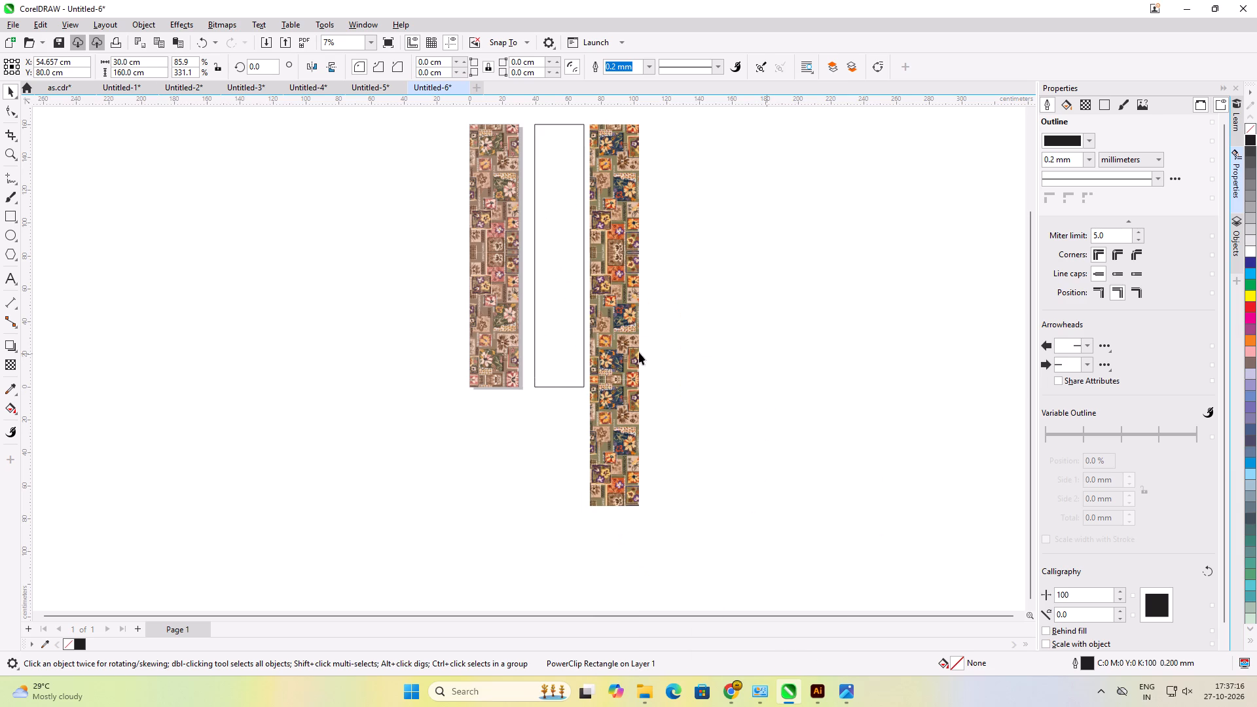
PowerClip the grouped 0117kh copies inside the empty 30 x 160 cm rectangle.
click(638, 349)
click(618, 343)
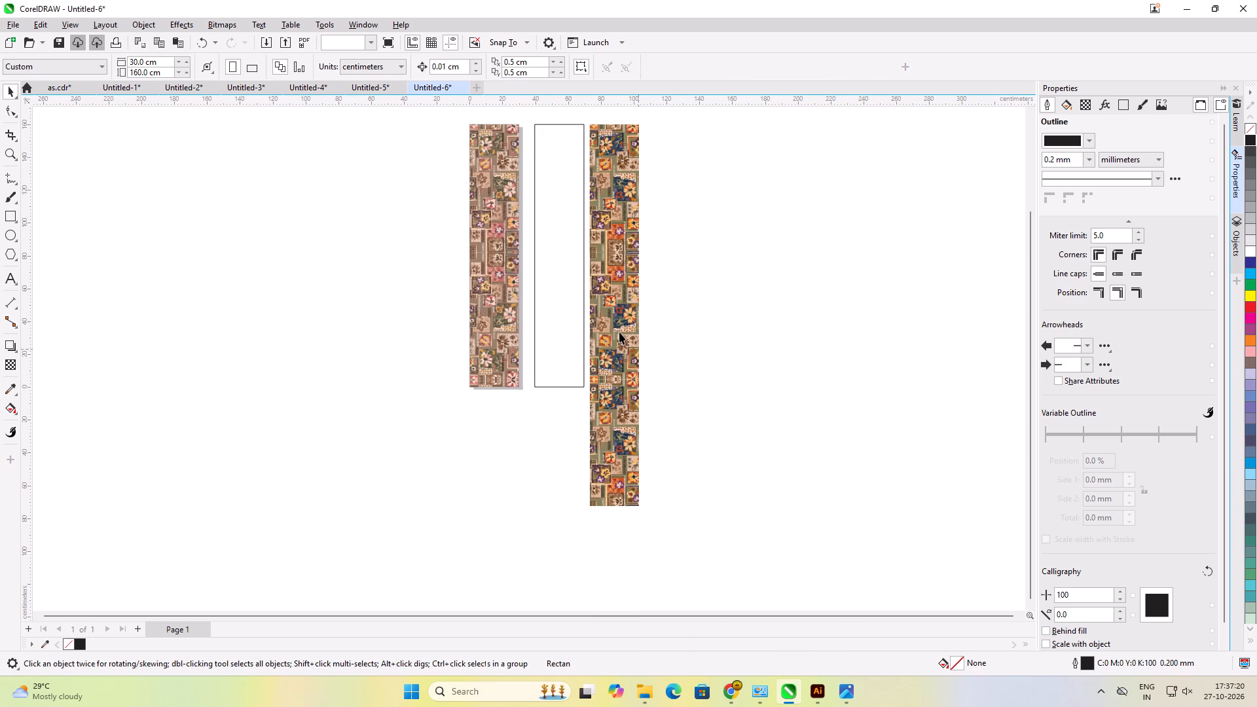
right_click(615, 270)
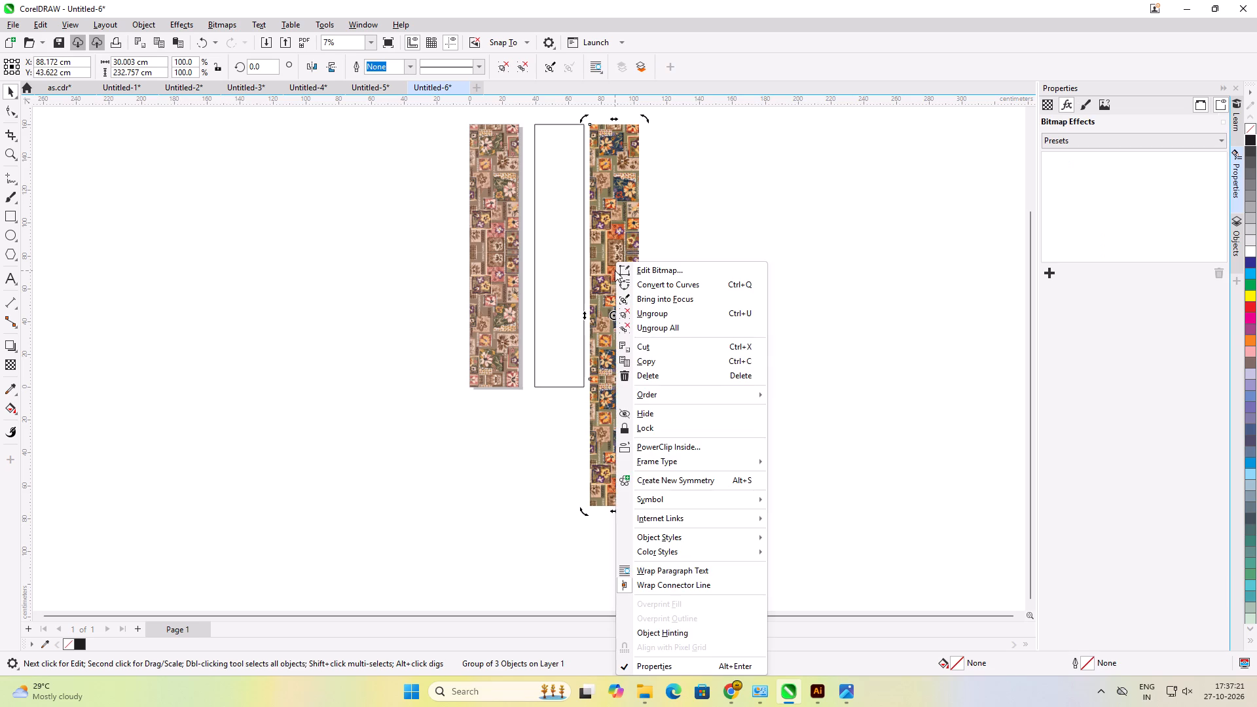
click(668, 451)
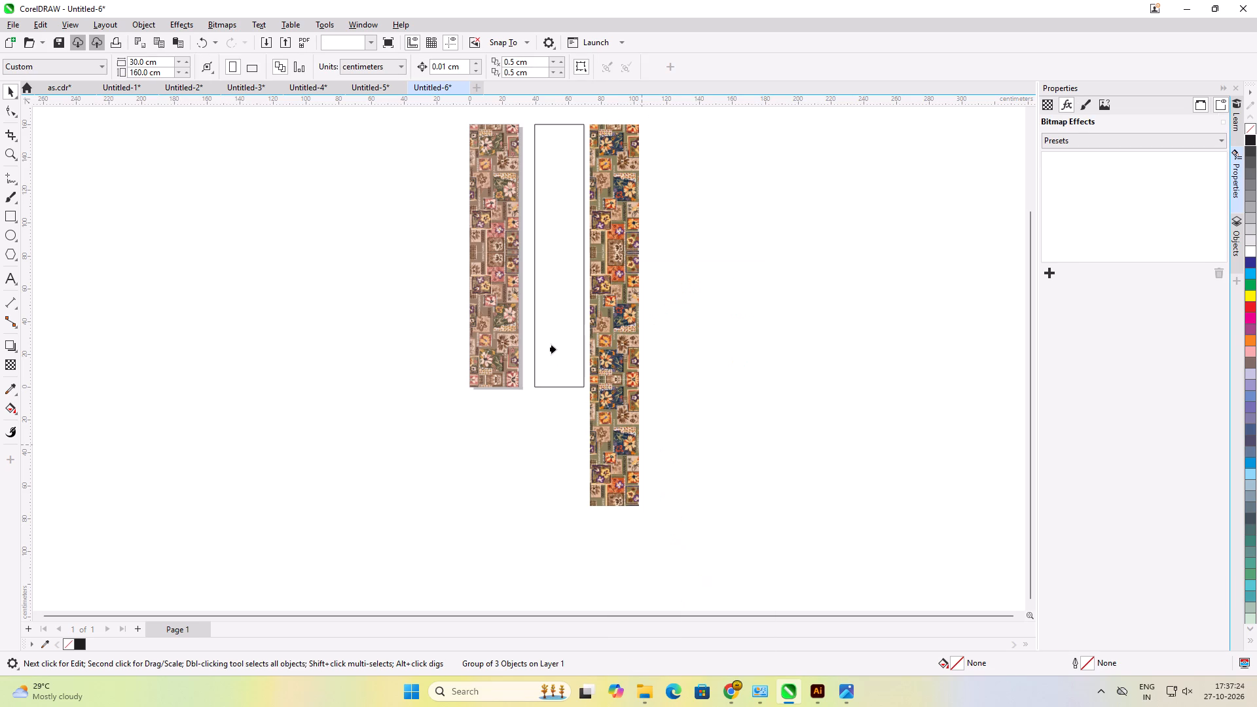
click(555, 349)
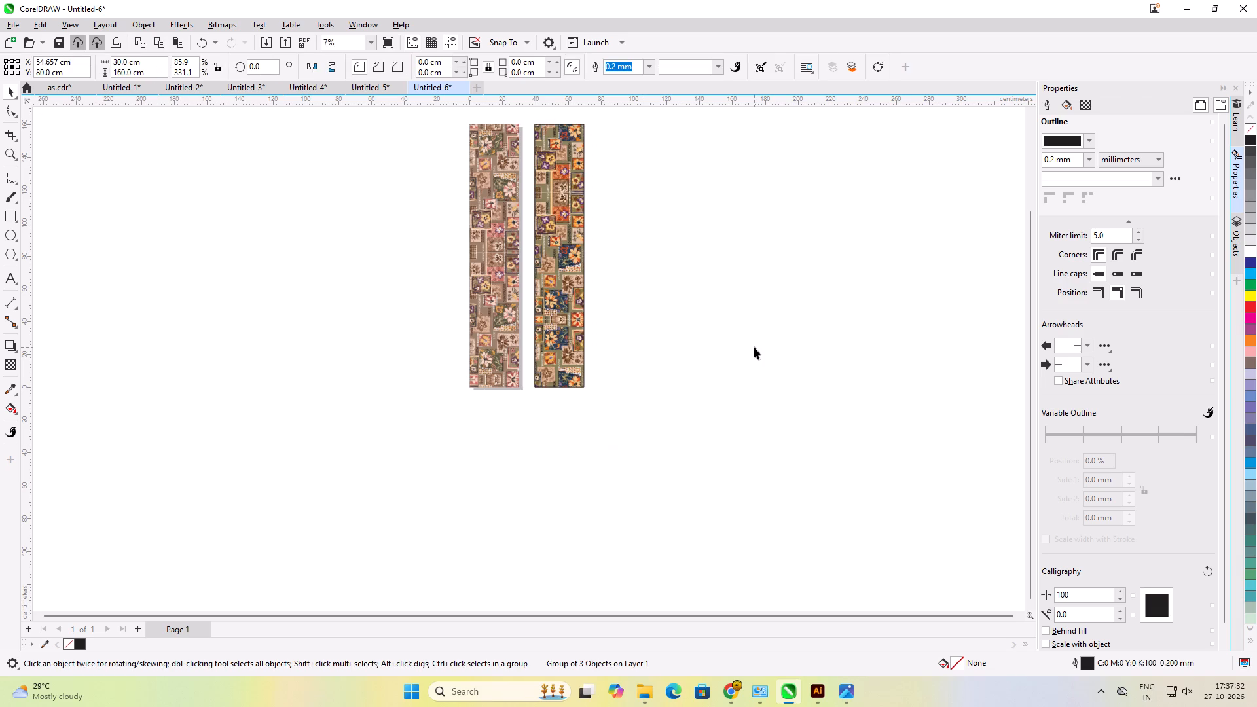
Open the new panel's PowerClip contents and move the grouped copies down to about Y 43.9 cm, near the frame's top edge.
click(552, 307)
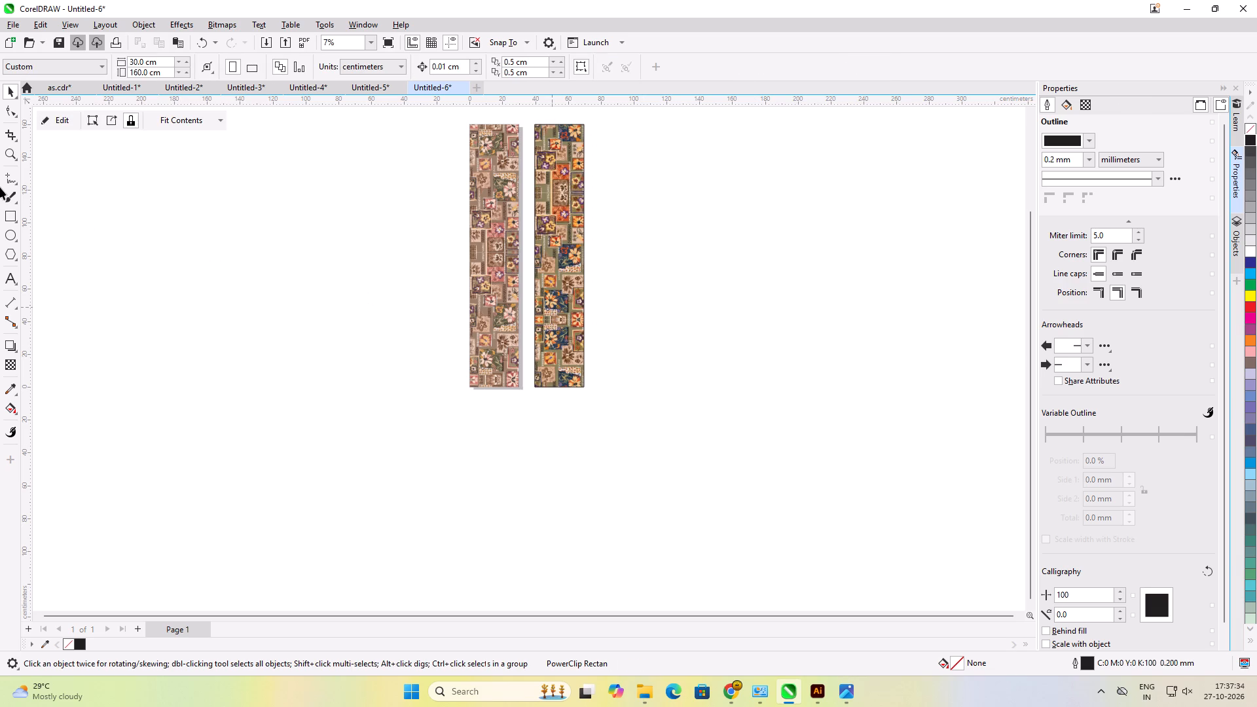
click(56, 124)
scroll(574, 443, down, 3)
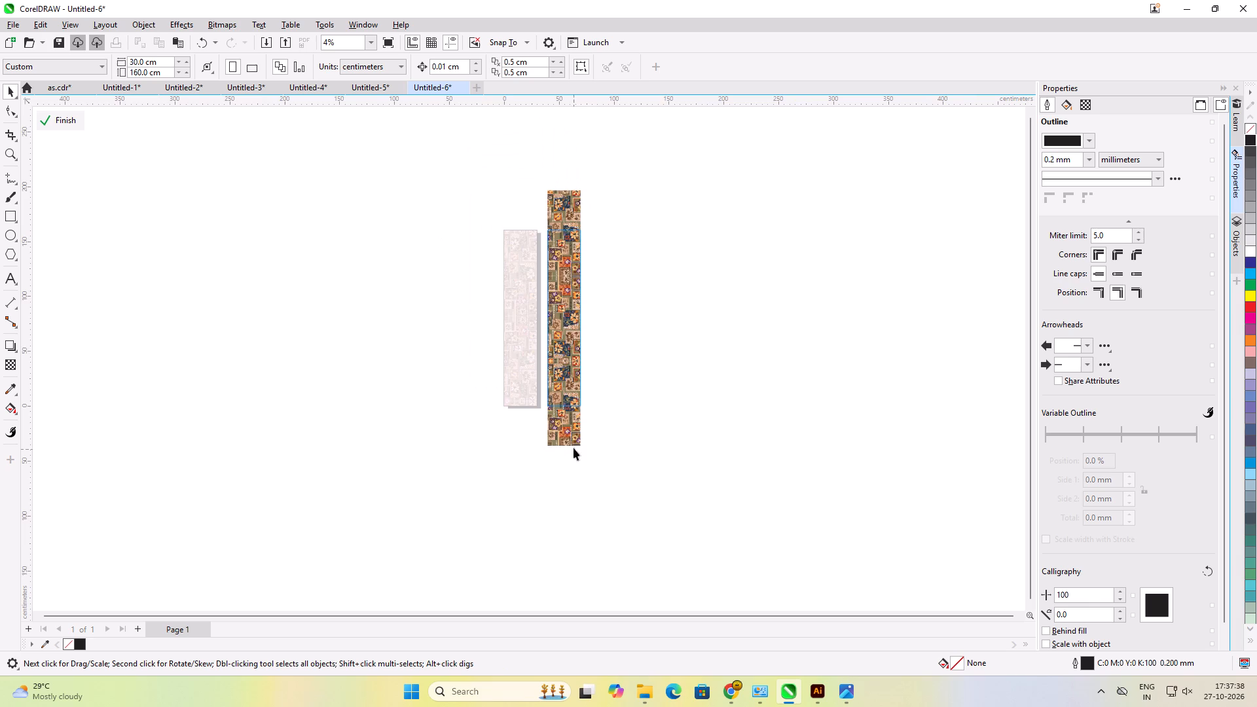
scroll(564, 211, up, 6)
click(566, 371)
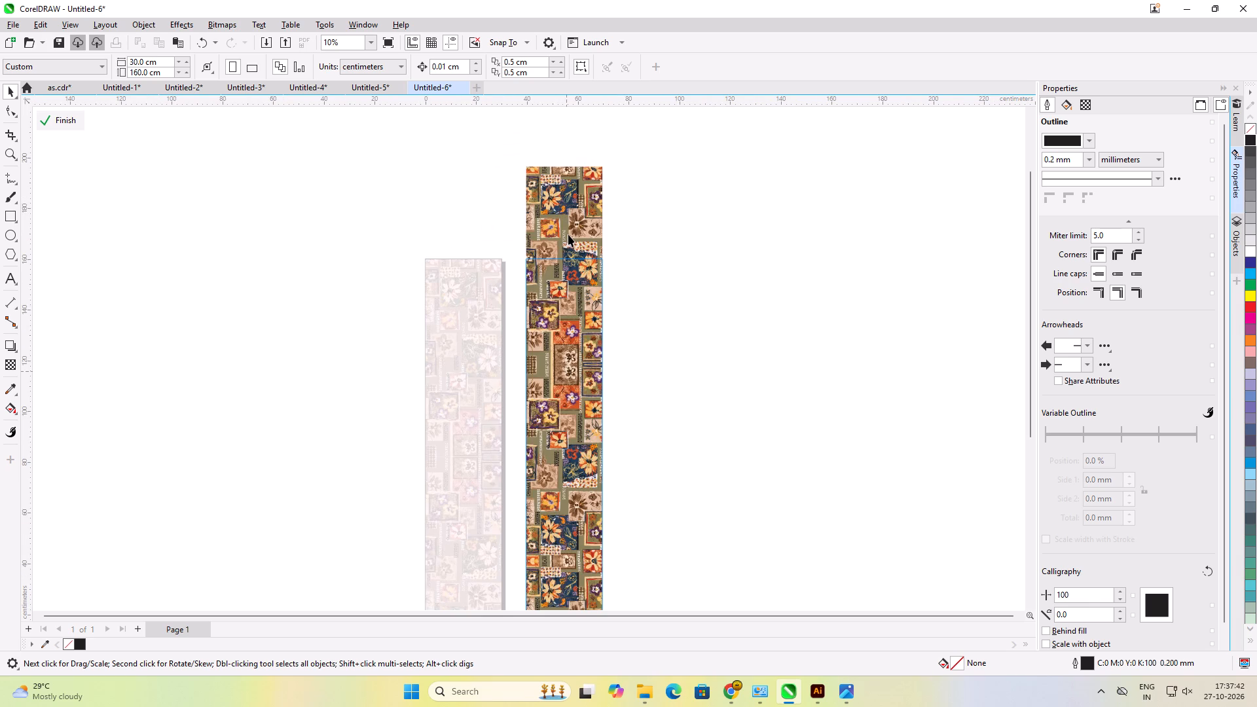
click(568, 234)
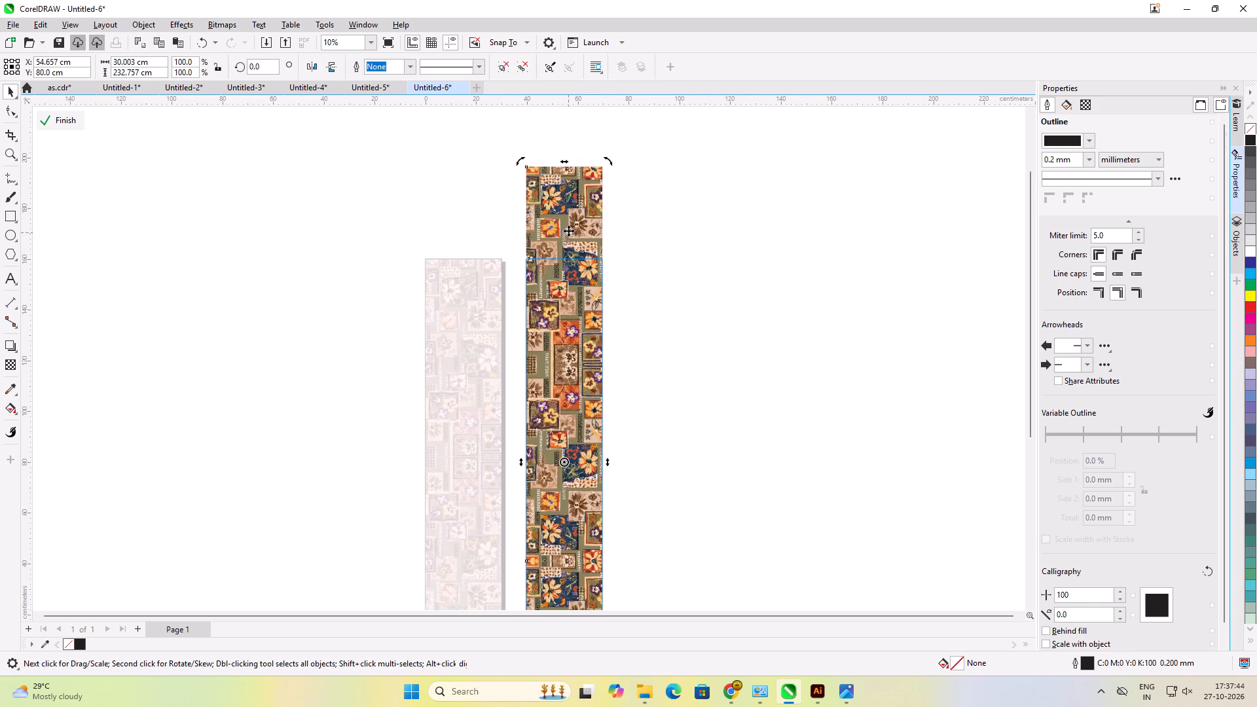
drag(568, 223, 572, 319)
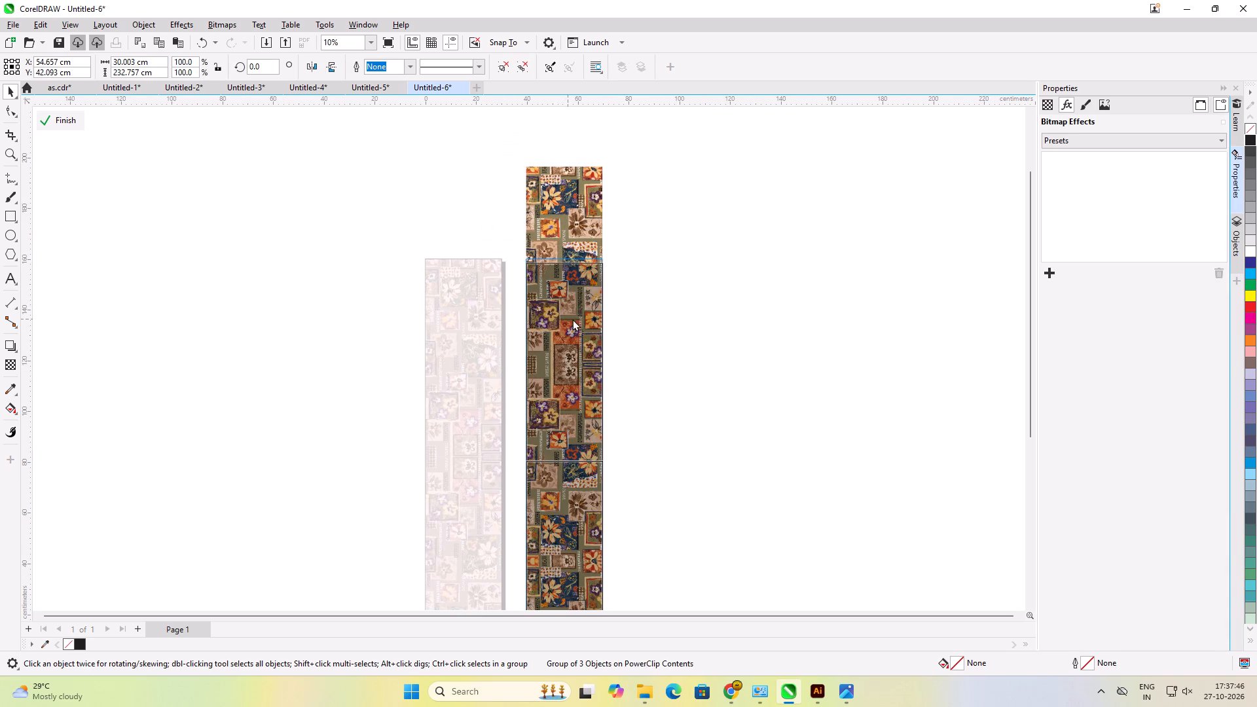
drag(572, 319, 574, 313)
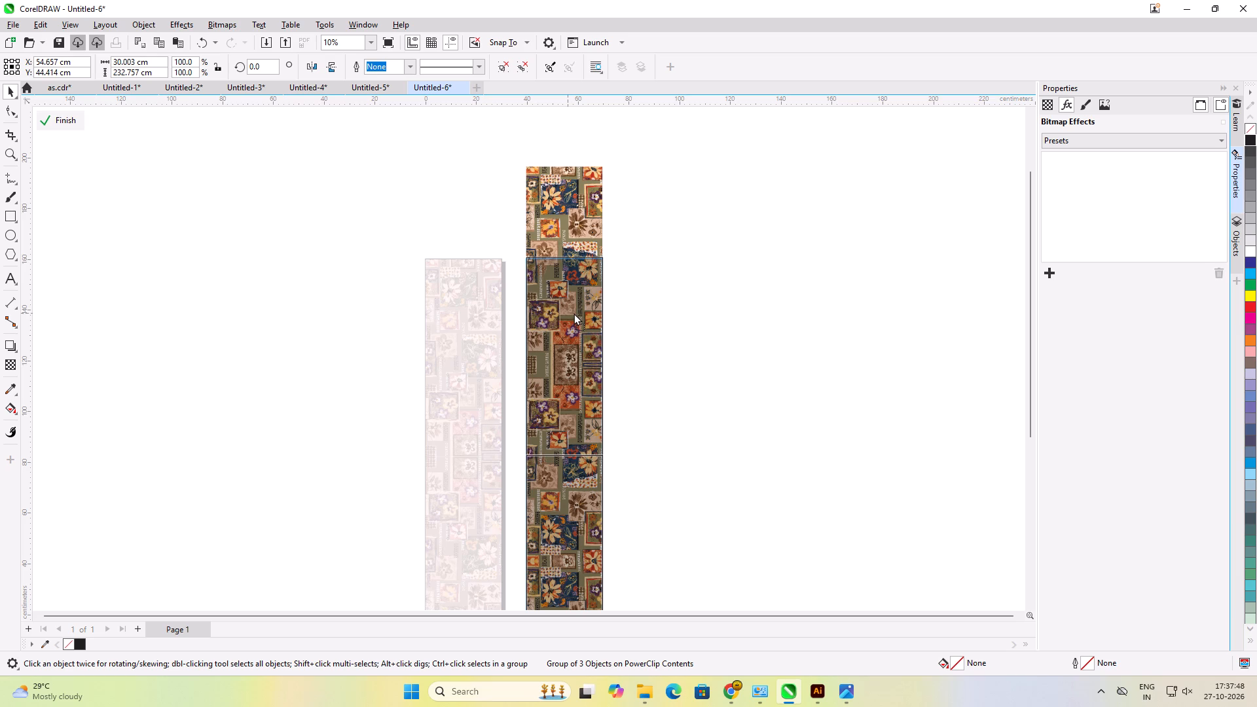
drag(574, 313, 574, 314)
Nudge the grouped copies down to Y 43.628 cm, flush with the frame's top edge, and finish editing the PowerClip.
scroll(559, 260, up, 18)
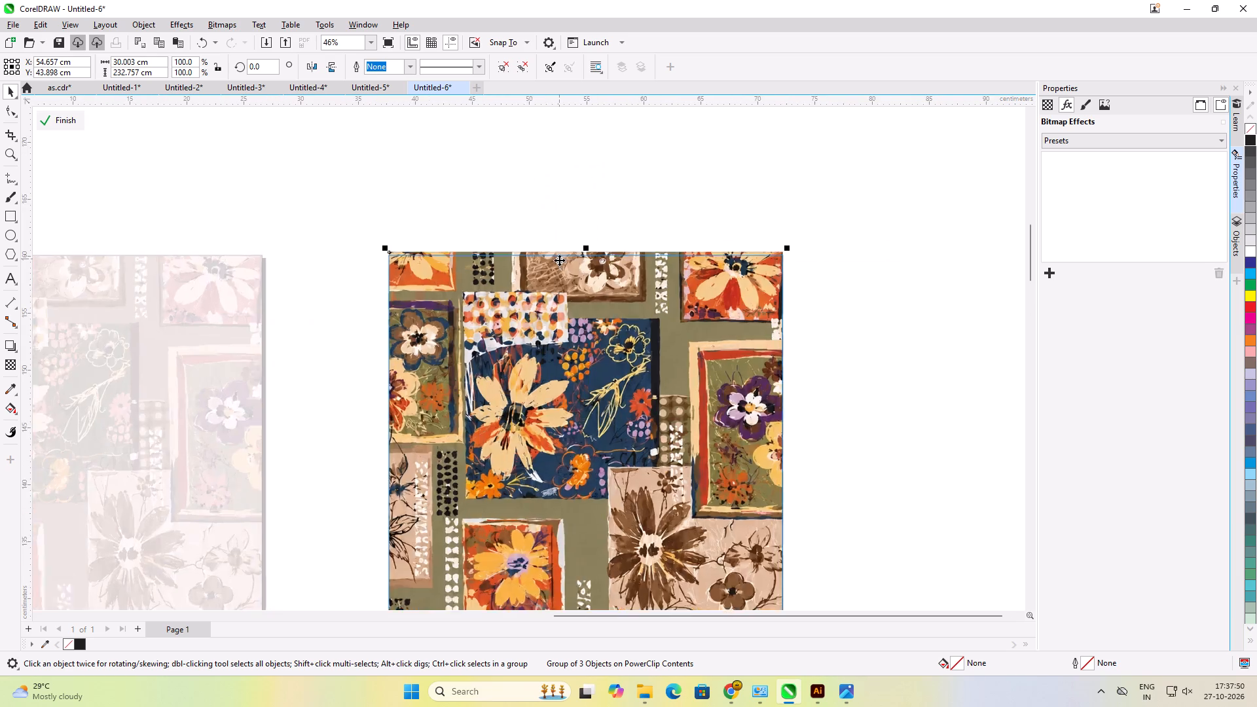
click(590, 336)
scroll(591, 230, up, 7)
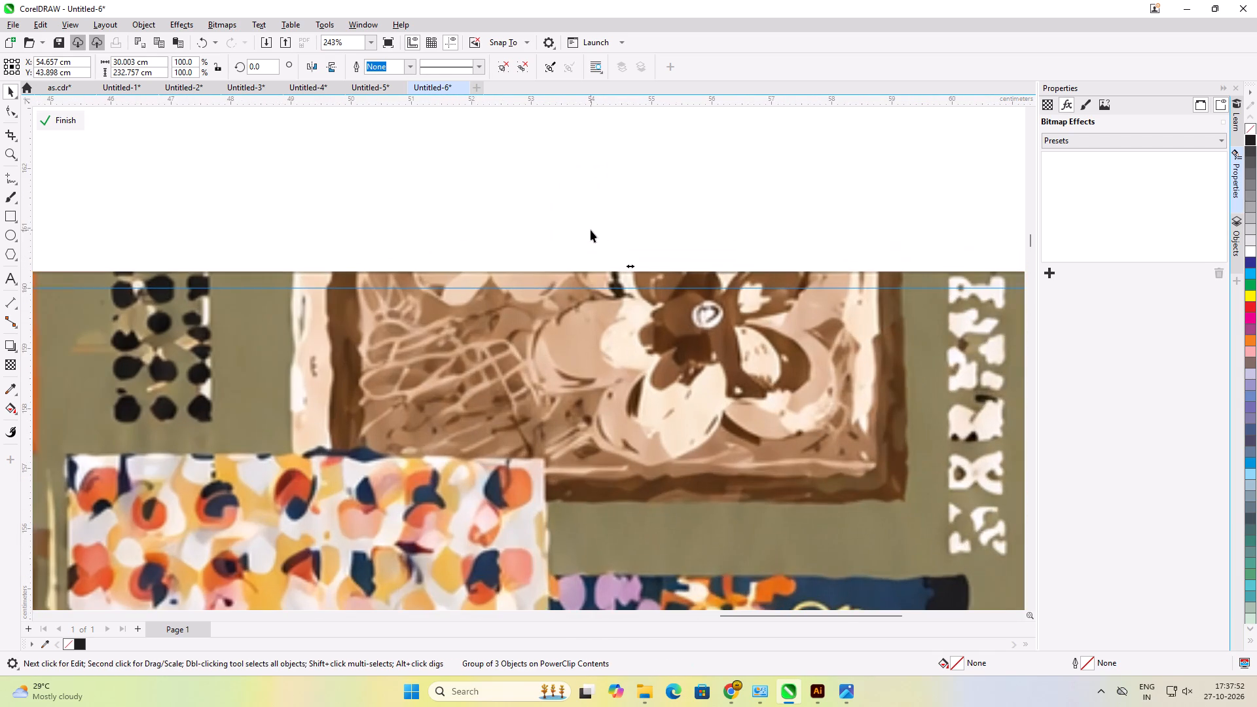
key(Down)
key(Down)
key(Down)
key(Down)
key(Down)
key(Down)
key(Down)
key(Down)
key(Down)
key(Down)
key(Down)
key(Down)
key(Down)
key(Down)
key(Down)
key(Down)
key(Down)
key(Down)
key(Down)
key(Down)
key(Down)
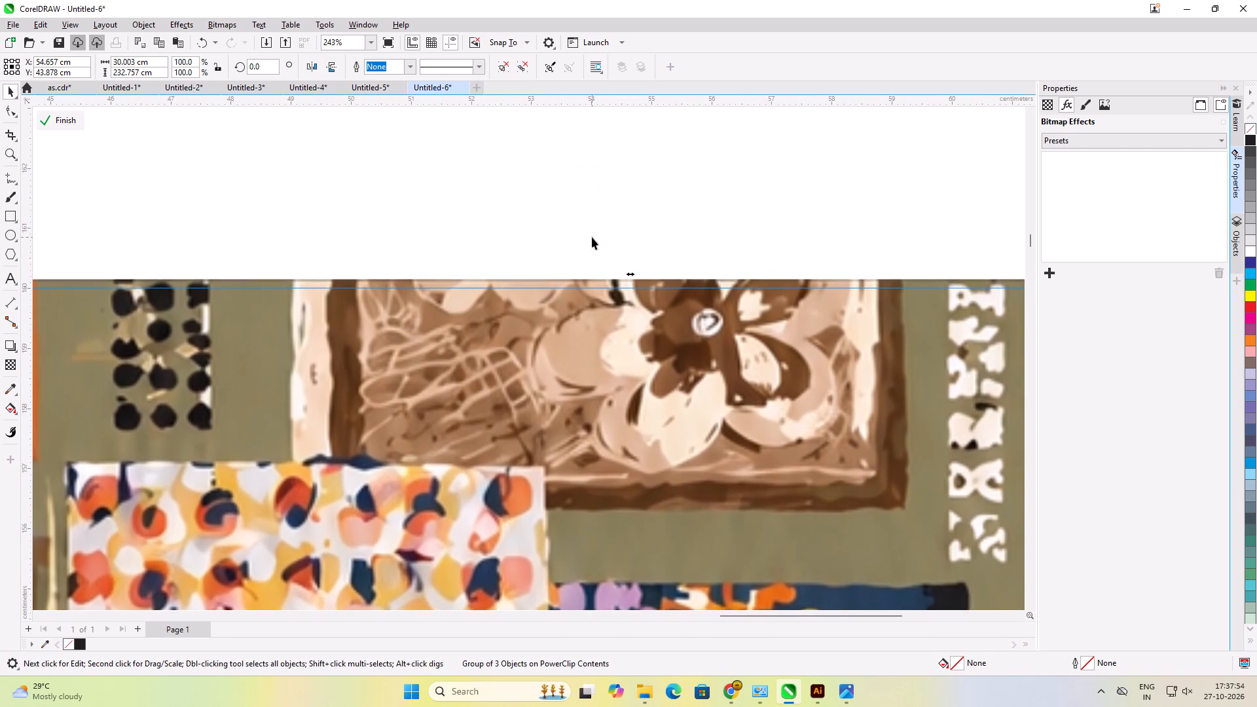
scroll(648, 278, up, 16)
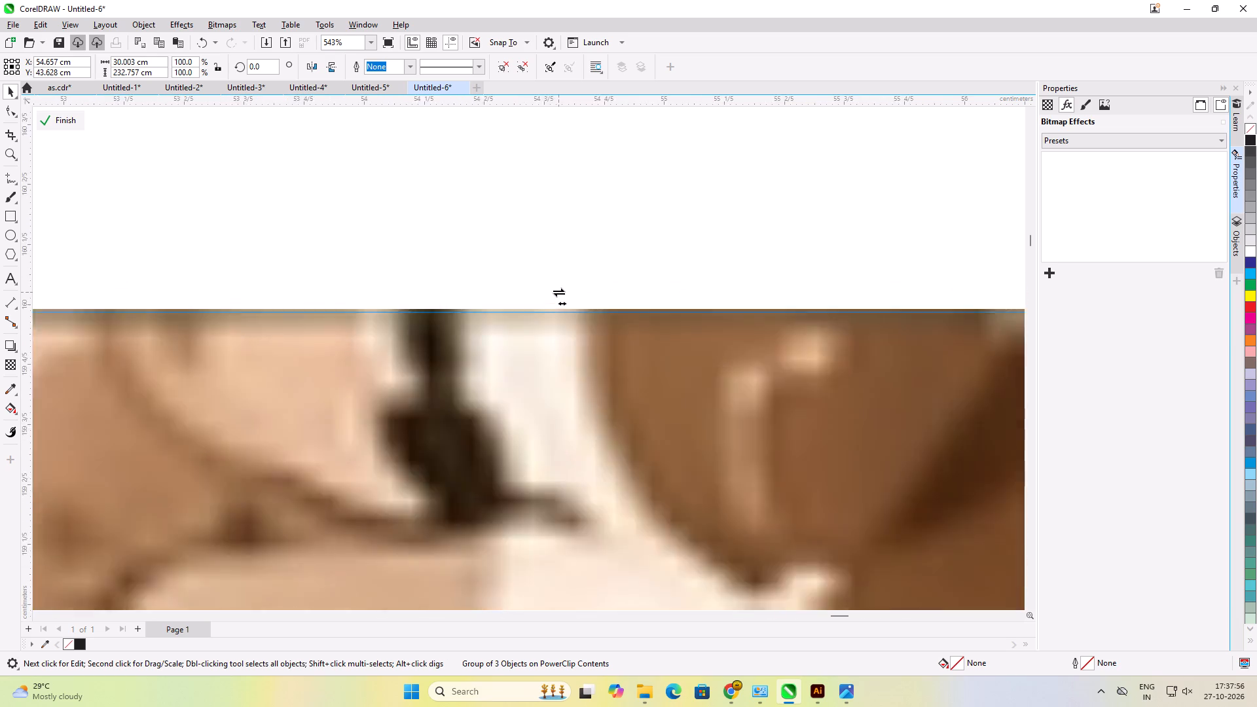
scroll(558, 292, up, 3)
key(Down)
key(Up)
scroll(558, 292, down, 9)
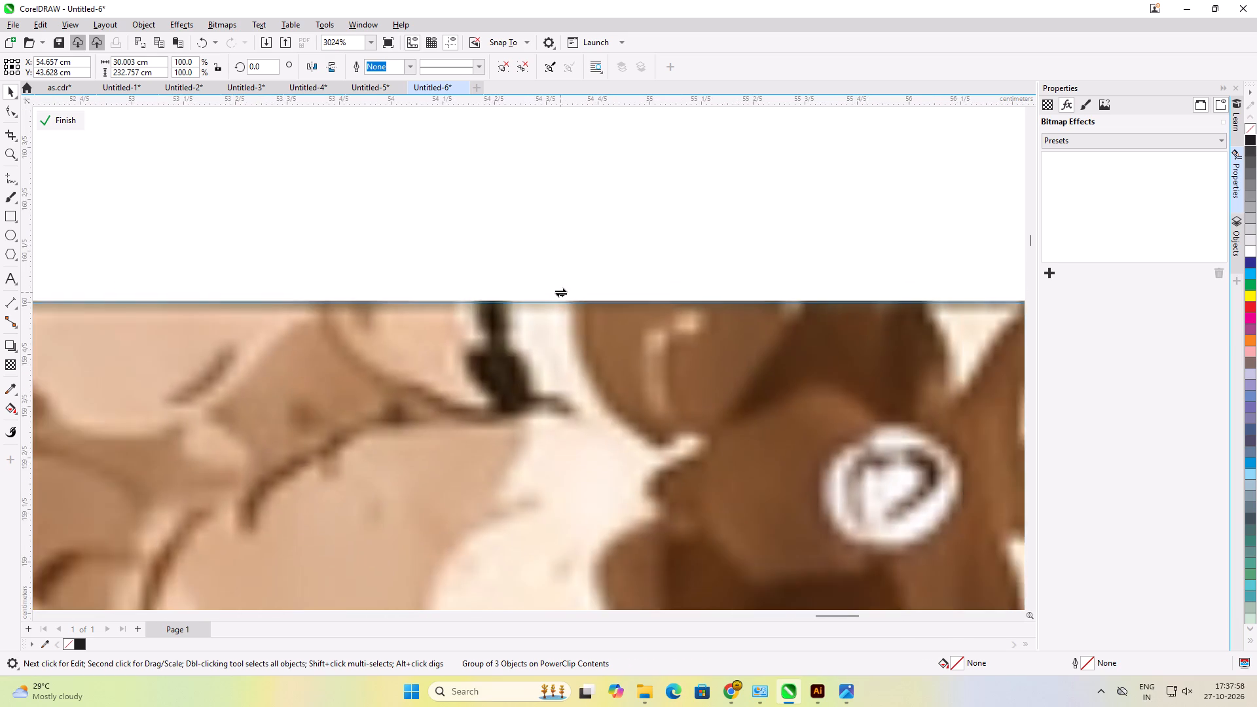
scroll(560, 292, down, 2)
scroll(560, 292, up, 1)
scroll(560, 292, down, 12)
click(54, 122)
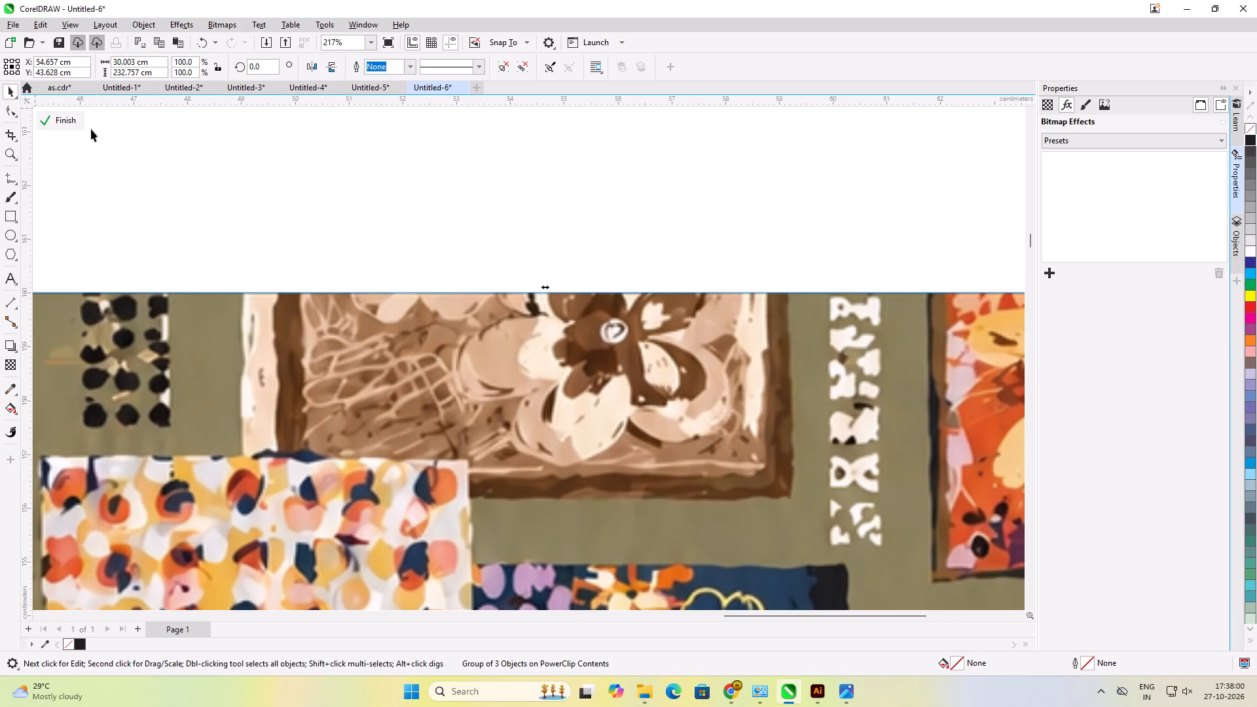
click(84, 122)
click(70, 122)
Compare the upper part of the new 0117kh panel with the original panel beside it.
scroll(539, 204, down, 2)
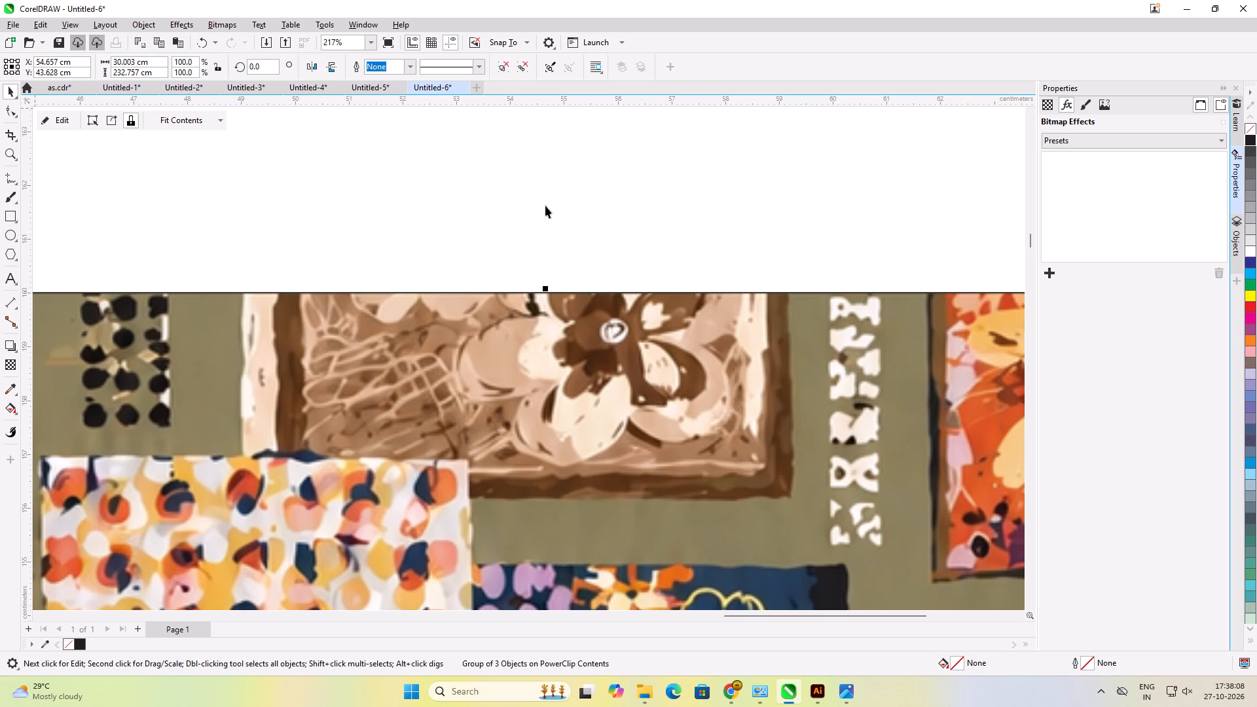
scroll(545, 206, down, 6)
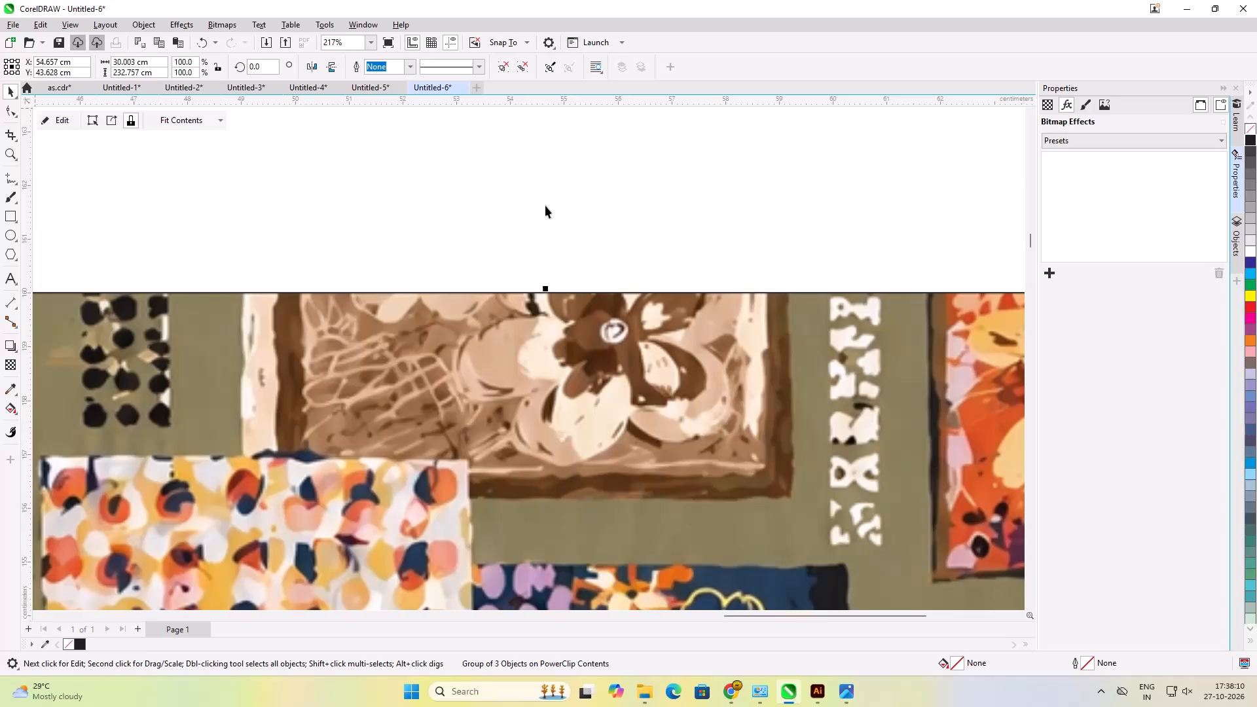
scroll(692, 274, down, 7)
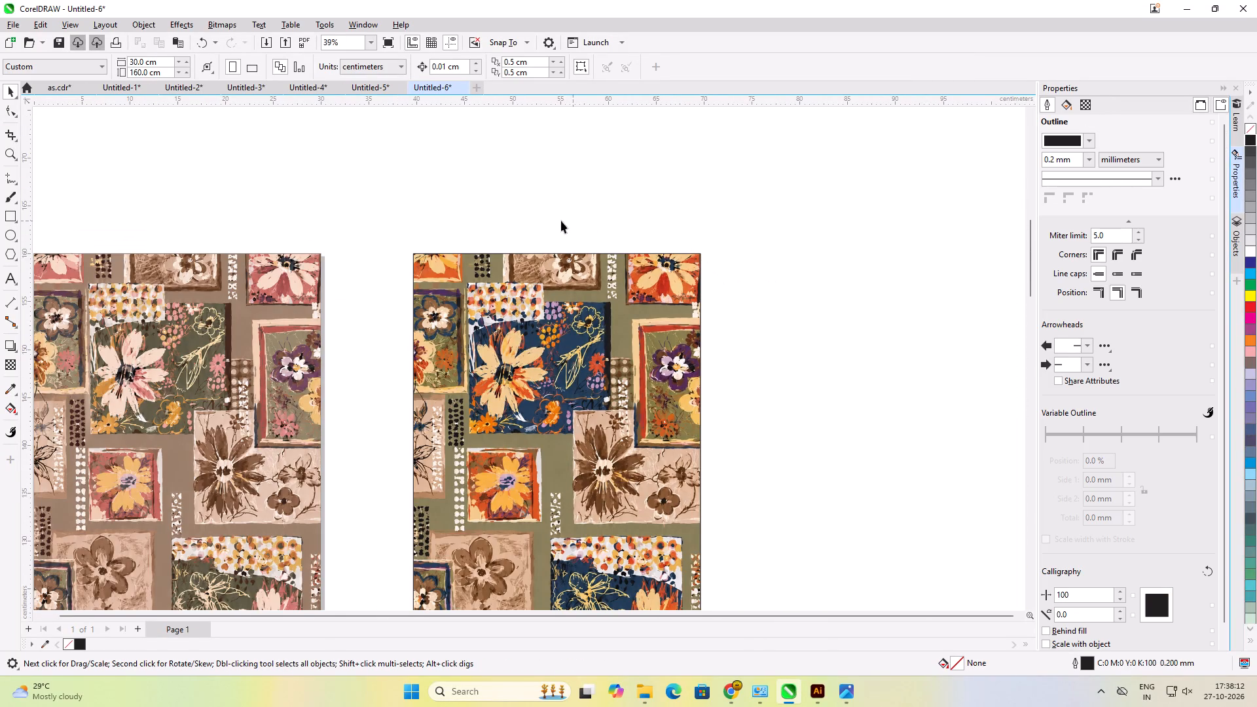
click(561, 221)
scroll(487, 185, down, 3)
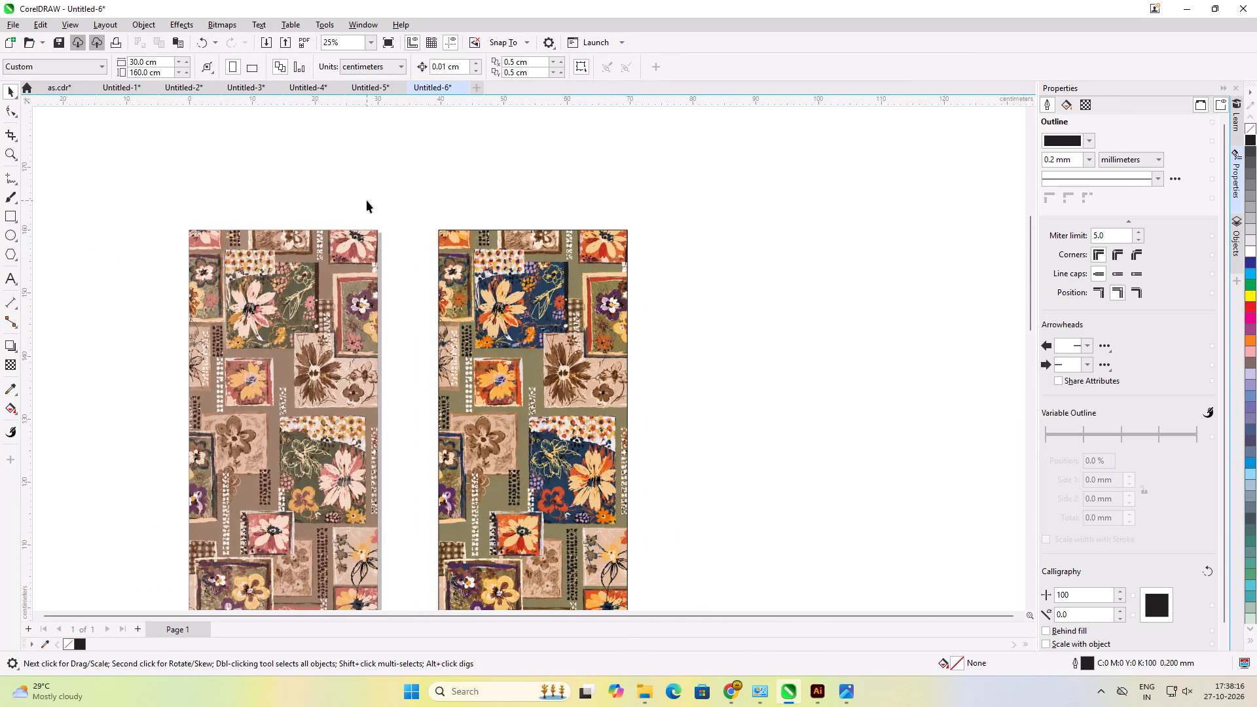
scroll(367, 200, up, 4)
scroll(505, 236, up, 6)
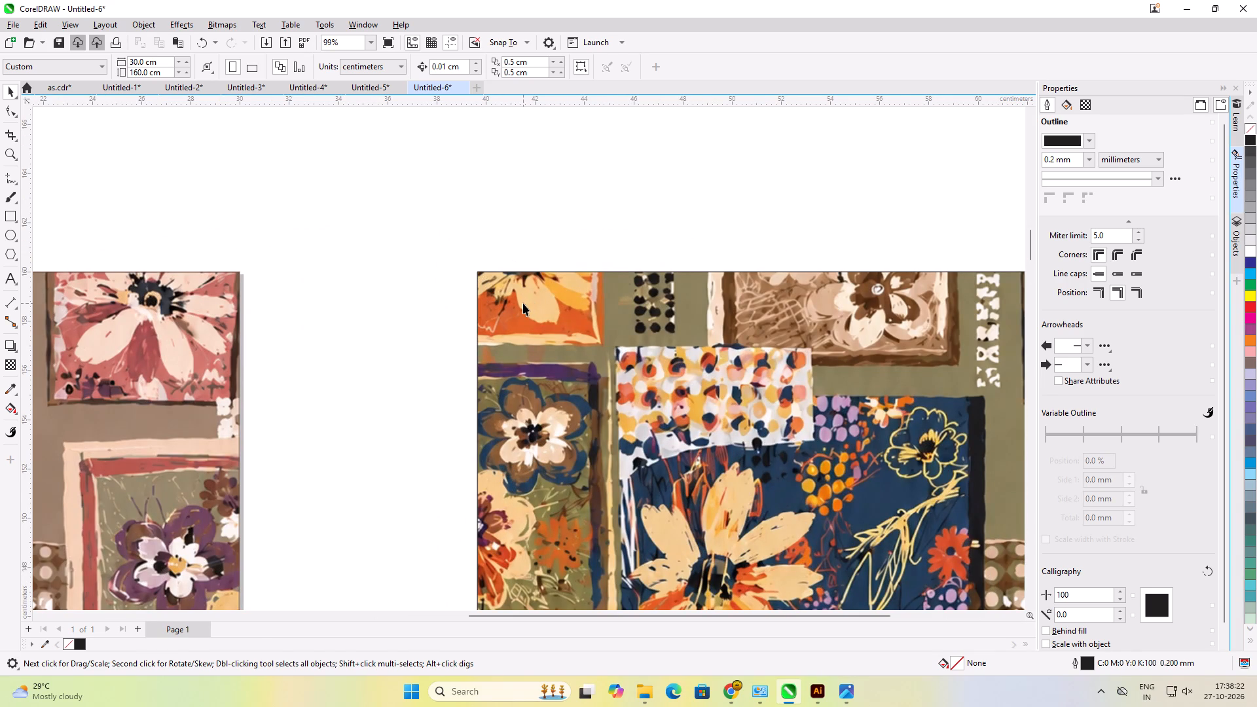
scroll(523, 303, down, 4)
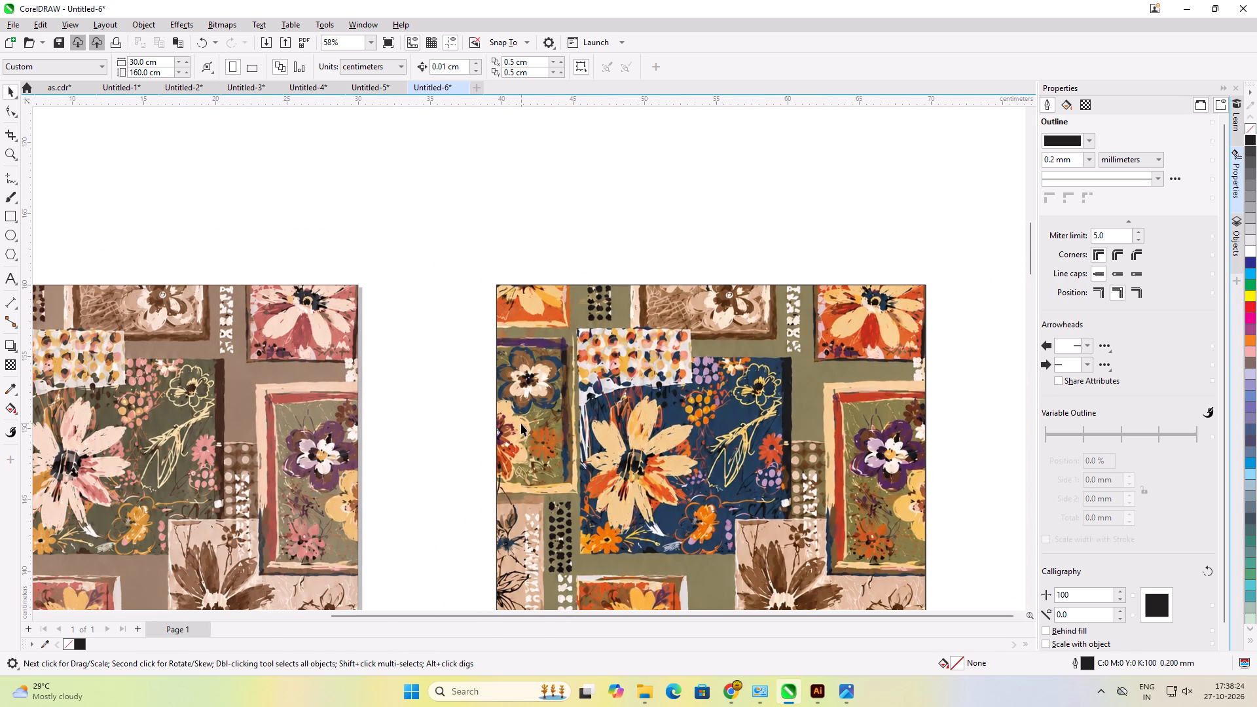
scroll(390, 346, down, 6)
scroll(450, 278, down, 4)
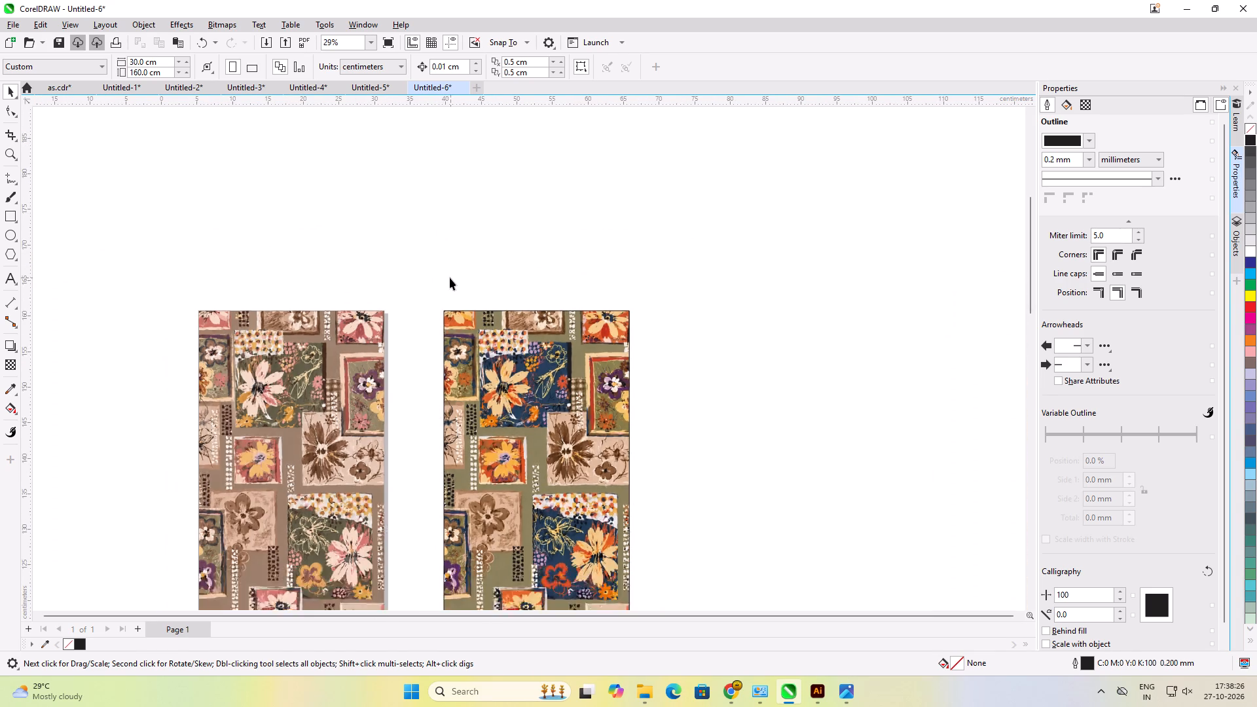
Compare the new 0117kh panel with the original beside it along the upper and middle sections and over the full length.
scroll(450, 278, down, 3)
scroll(468, 462, up, 8)
scroll(652, 316, up, 2)
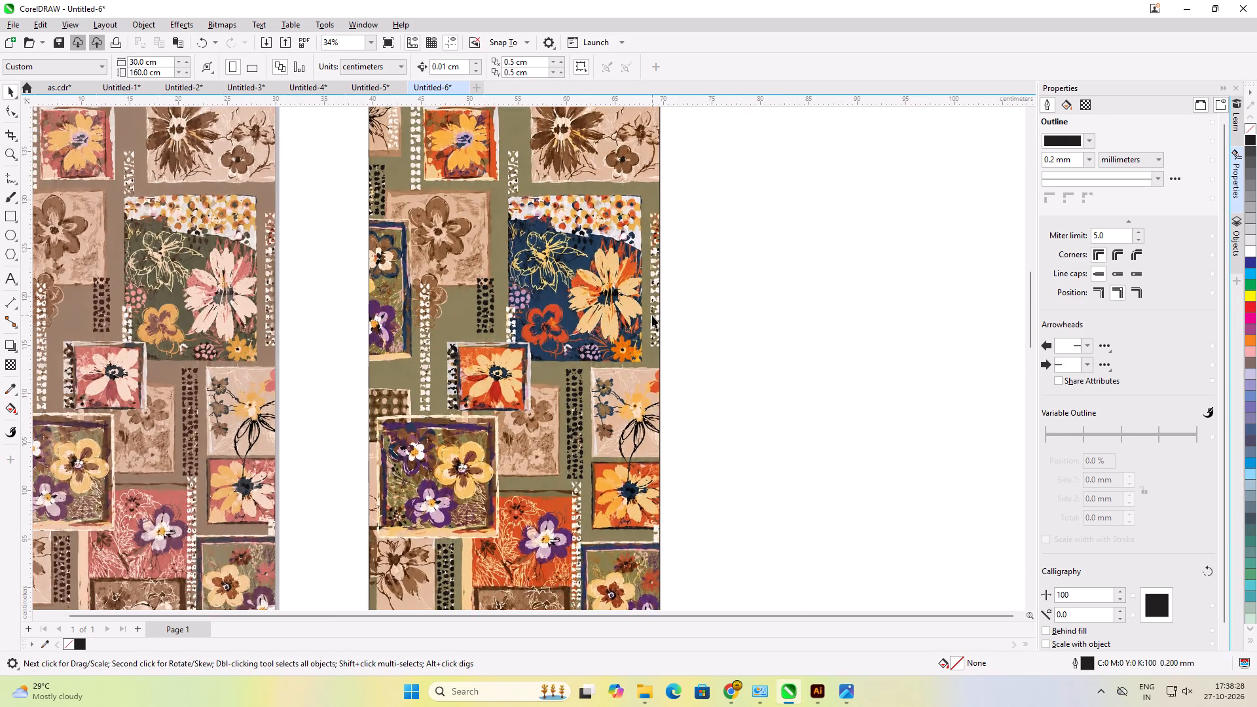
scroll(652, 316, up, 2)
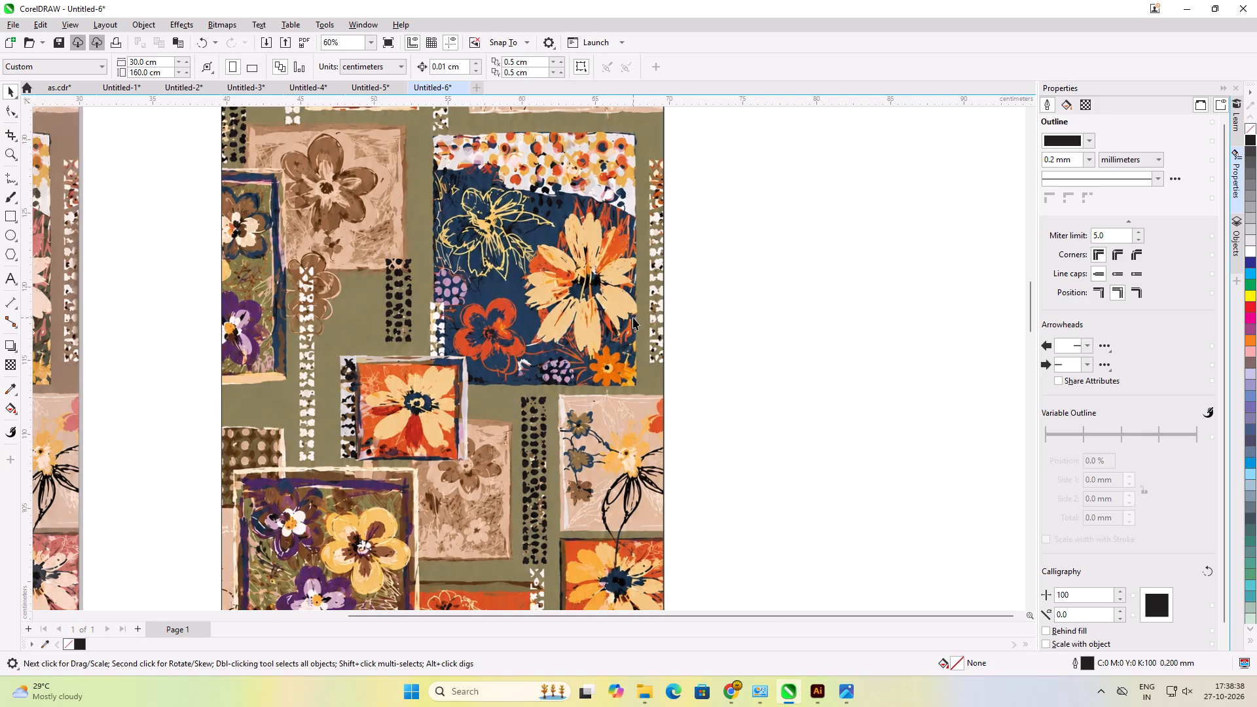
scroll(633, 317, down, 2)
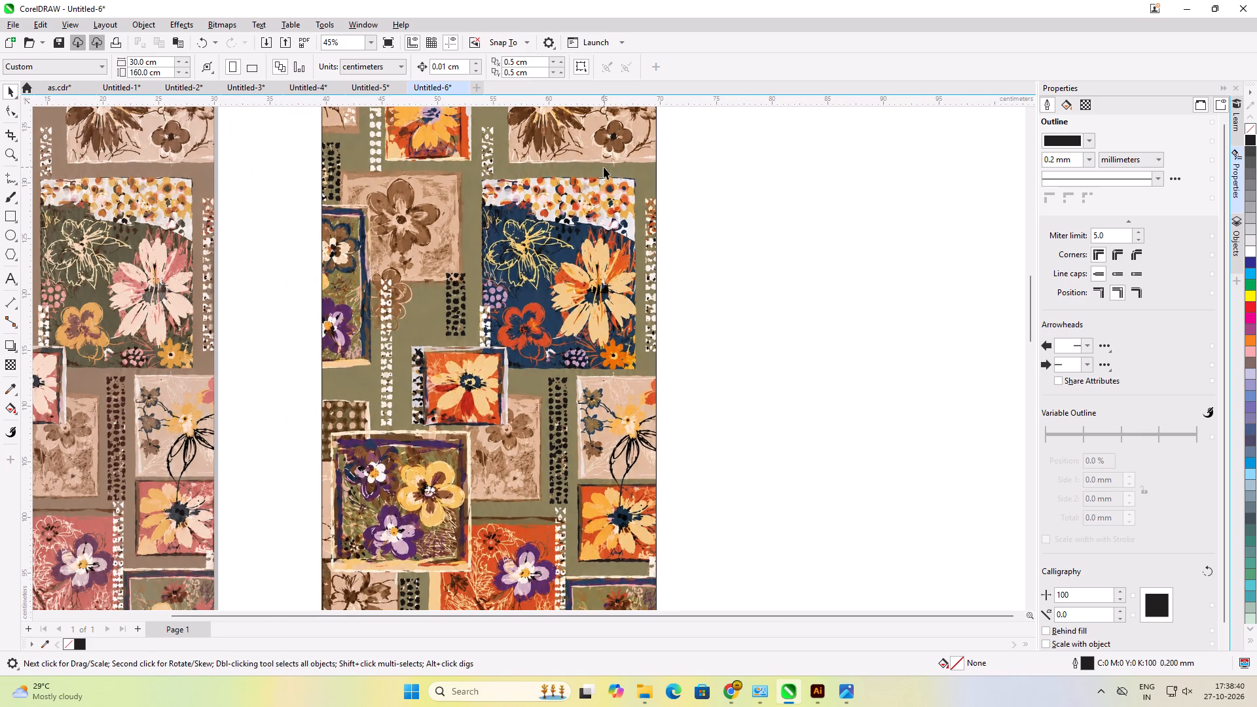
scroll(604, 167, down, 7)
scroll(613, 133, up, 3)
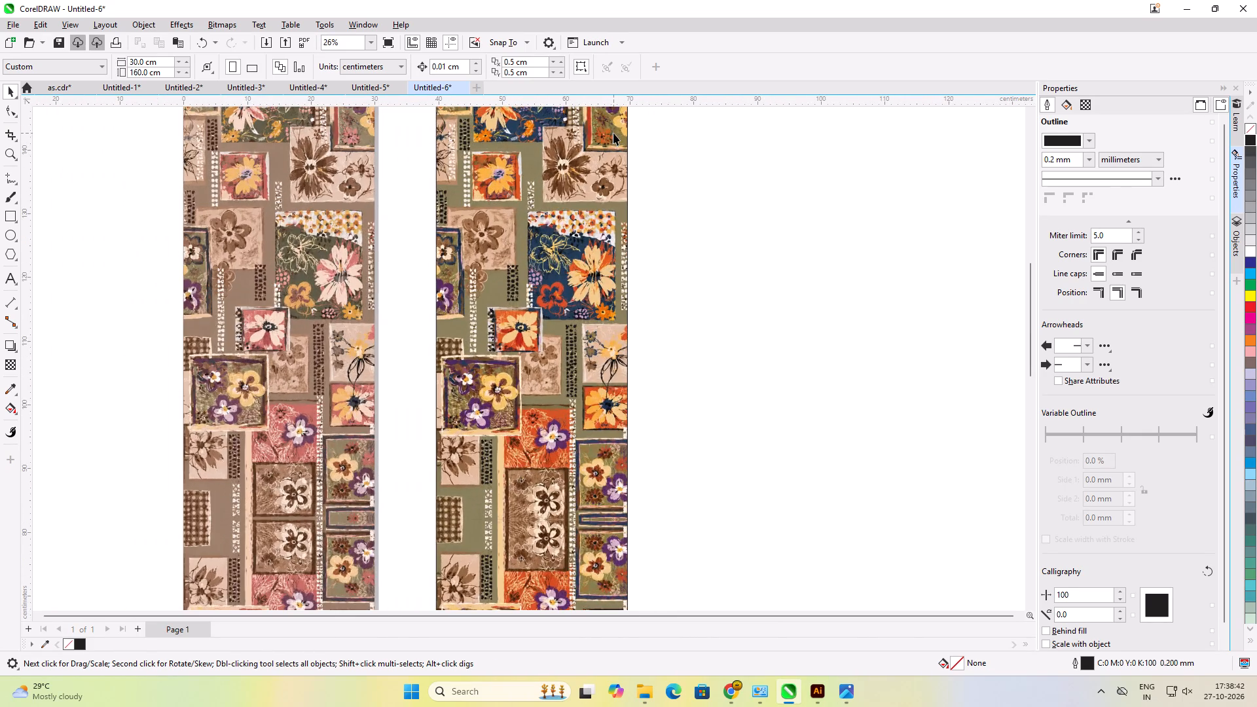
scroll(613, 130, up, 5)
scroll(608, 144, down, 7)
scroll(585, 197, down, 5)
scroll(579, 399, up, 2)
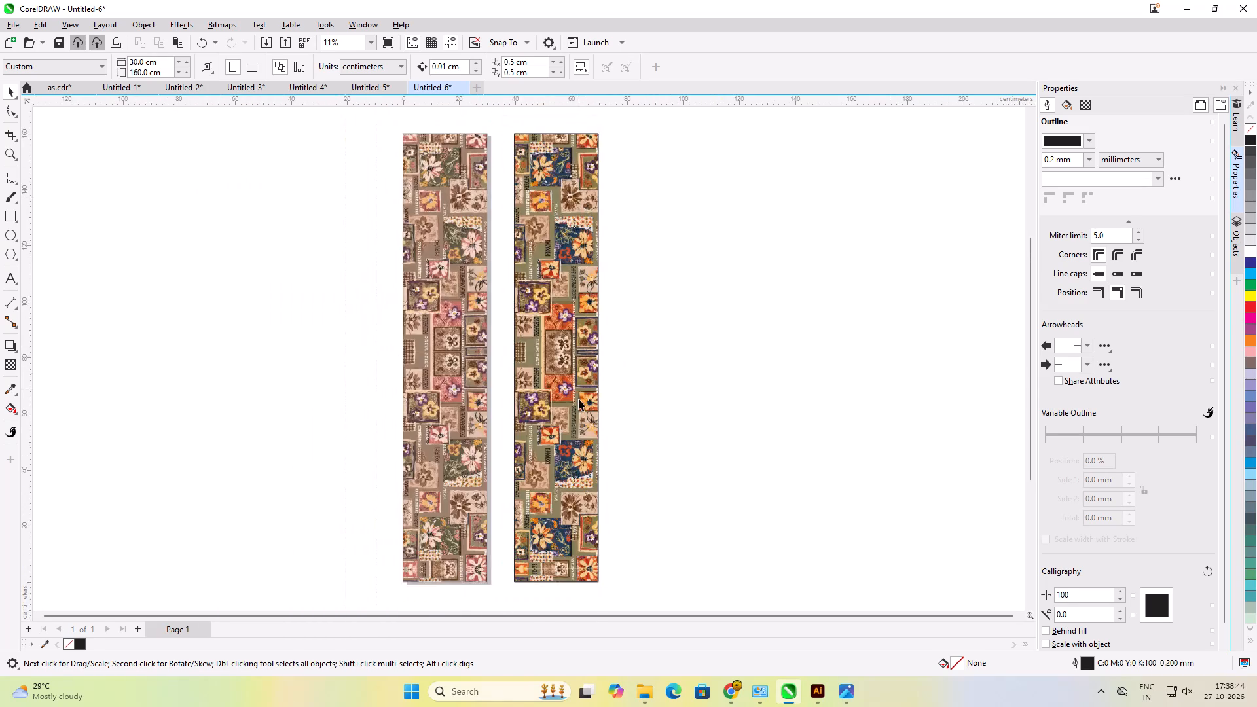
scroll(579, 399, up, 4)
scroll(524, 310, down, 4)
scroll(504, 238, up, 3)
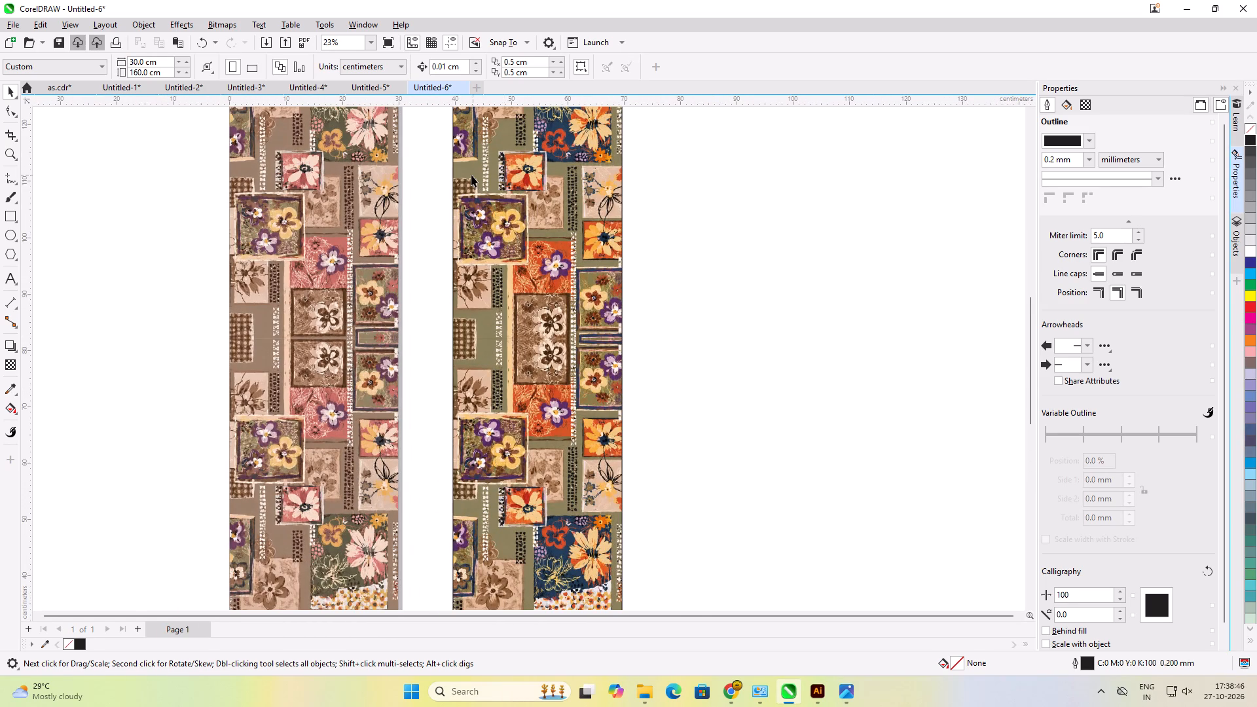
scroll(471, 175, up, 3)
scroll(473, 283, down, 8)
scroll(486, 236, up, 2)
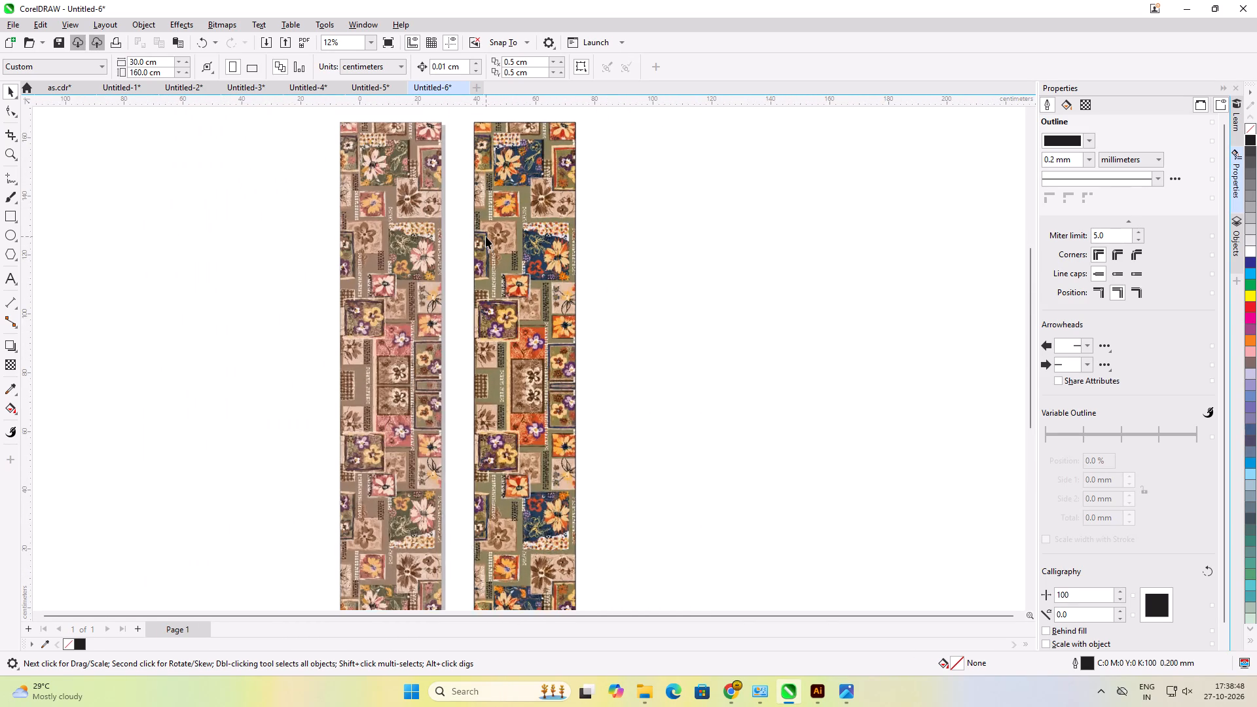
scroll(486, 236, down, 2)
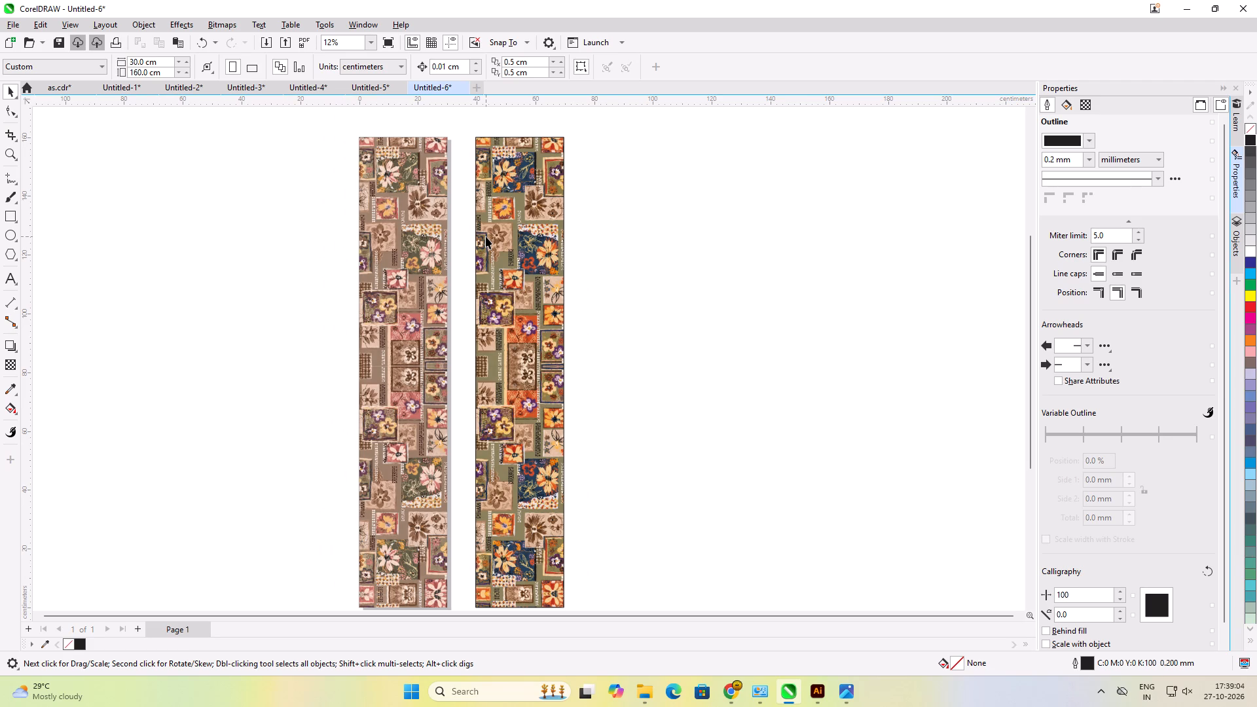
Examine the lower half of both panels and inspect the new panel's mirrored join near its bottom edge close up.
scroll(517, 406, up, 2)
scroll(493, 494, up, 5)
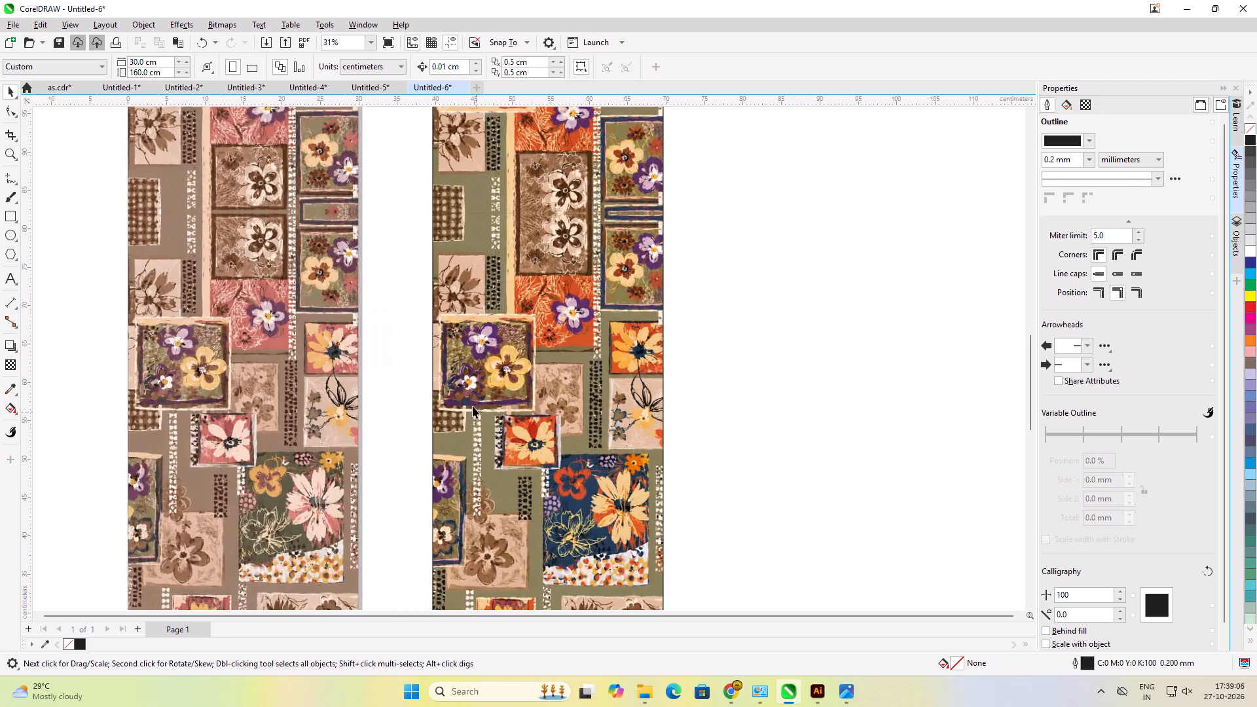
scroll(471, 404, up, 5)
scroll(534, 329, down, 8)
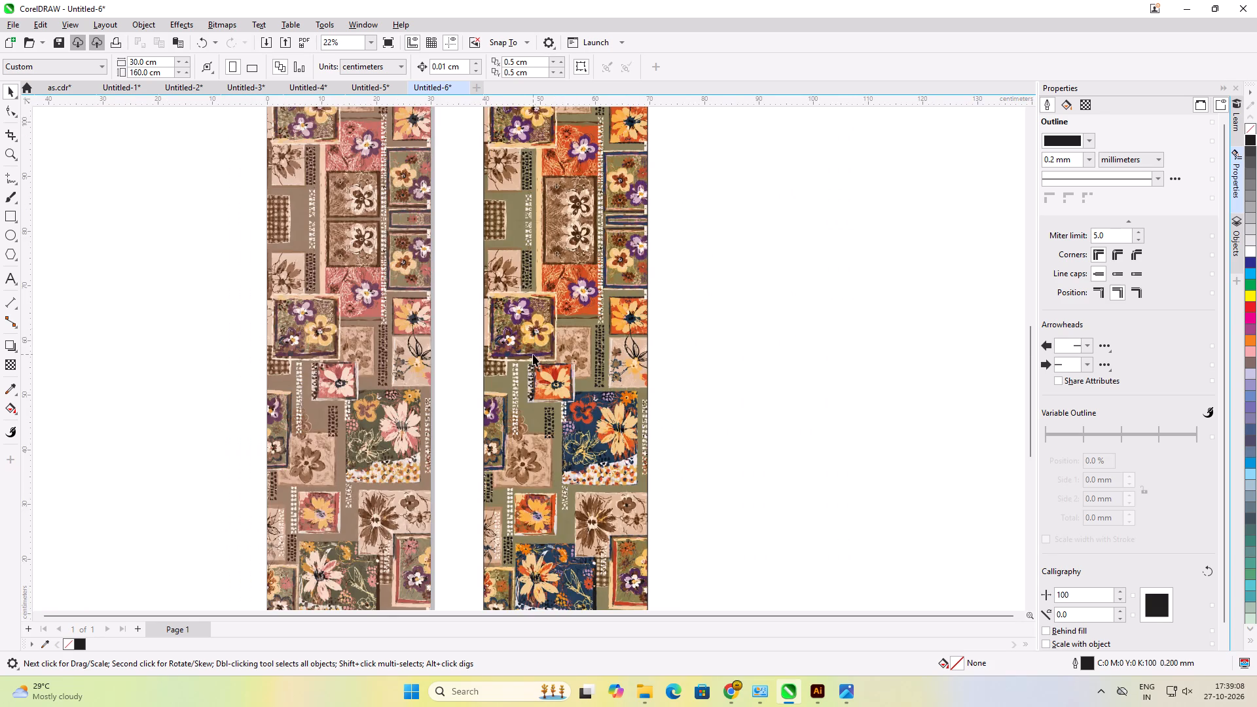
scroll(533, 354, down, 6)
click(628, 401)
scroll(541, 505, up, 8)
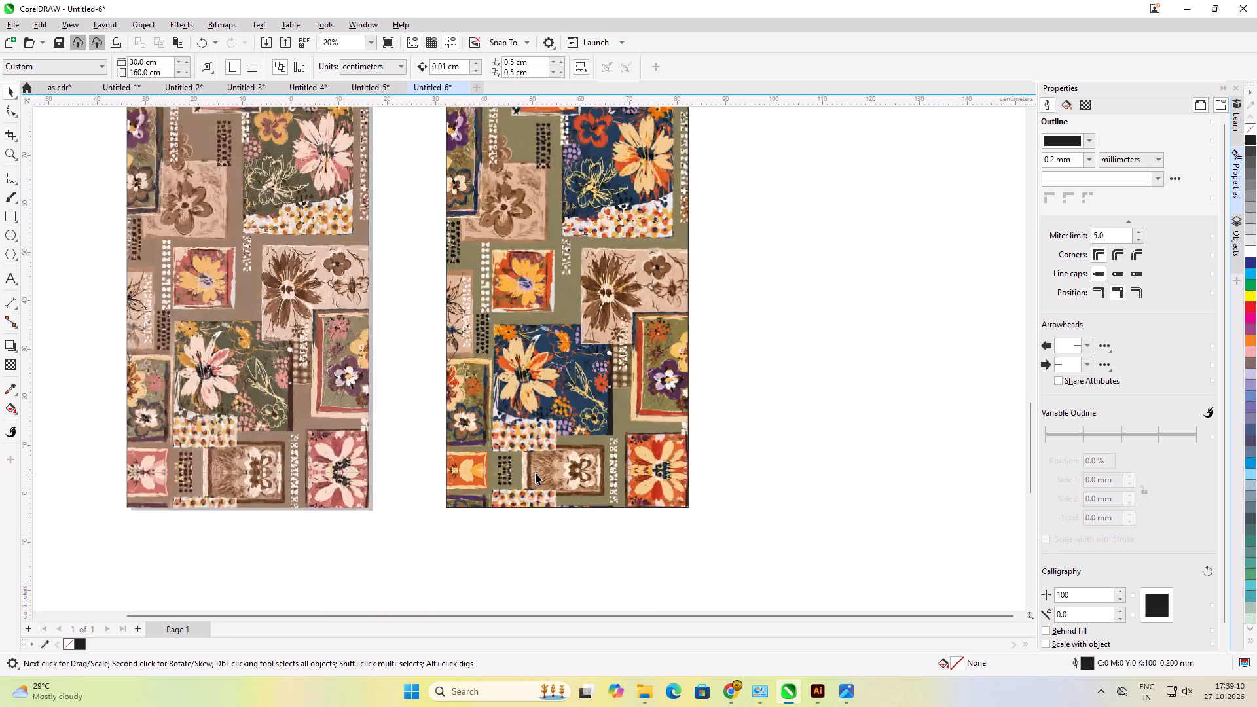
scroll(536, 473, up, 19)
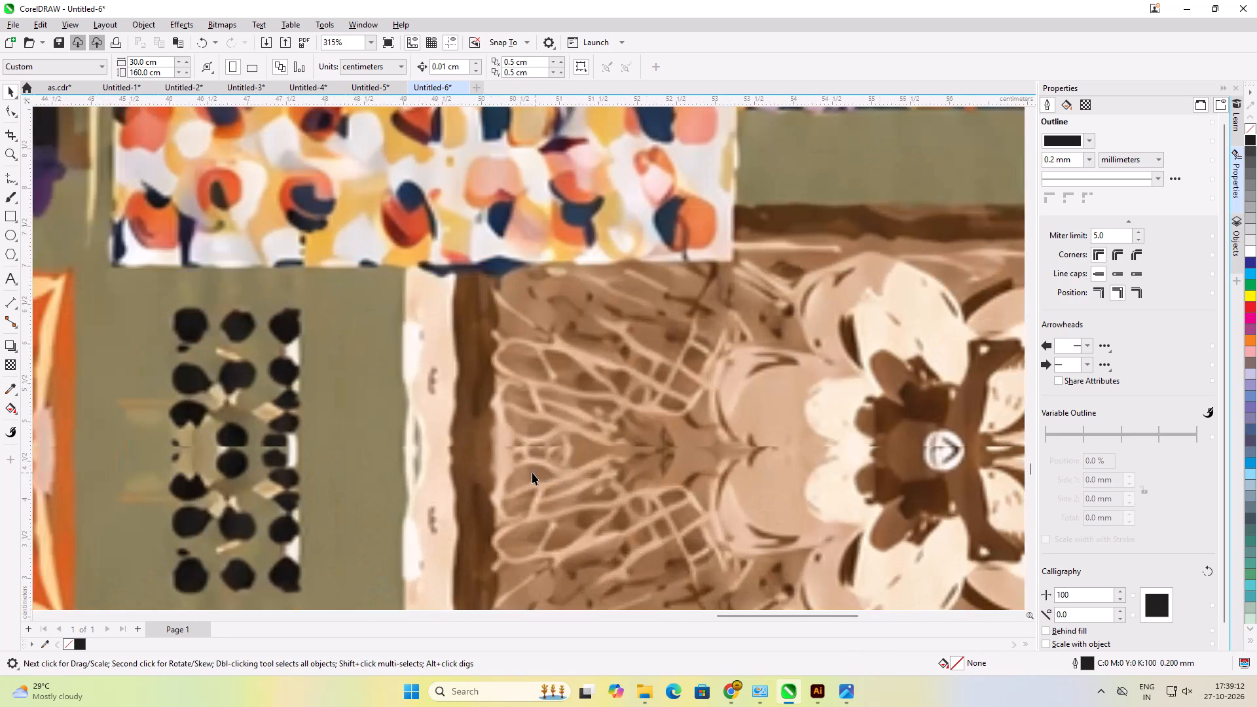
scroll(486, 463, up, 7)
scroll(547, 400, down, 20)
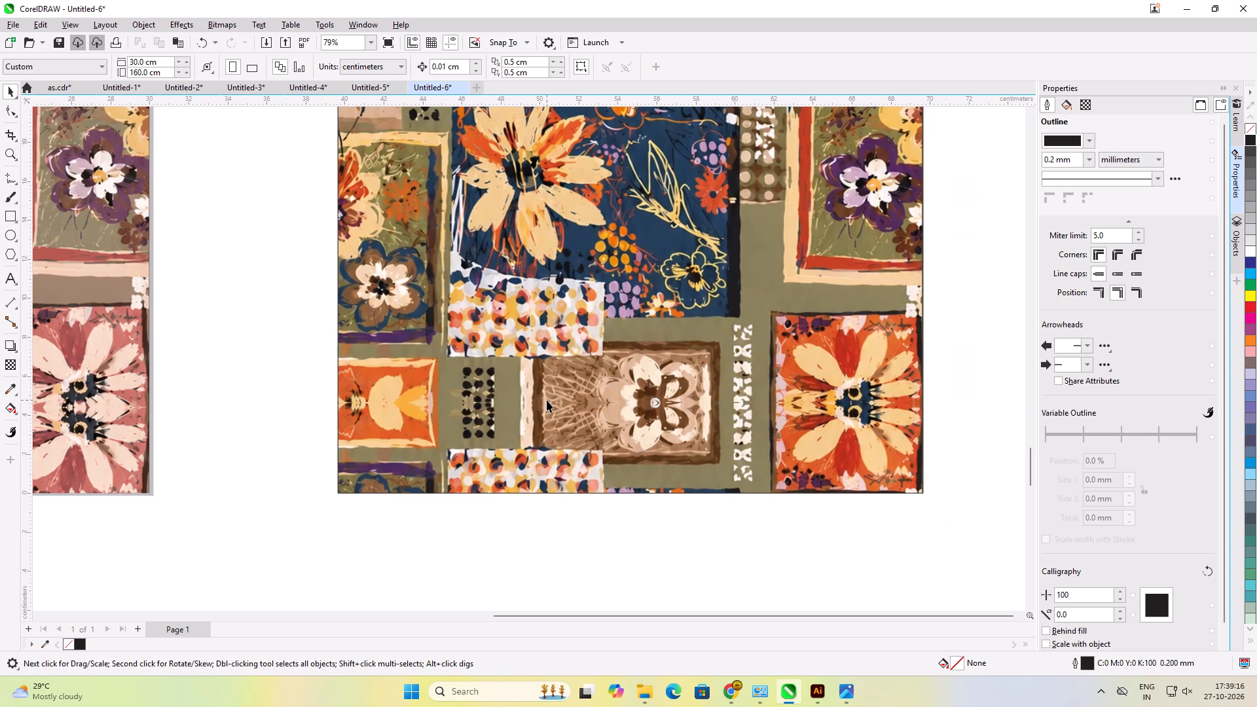
scroll(451, 394, down, 16)
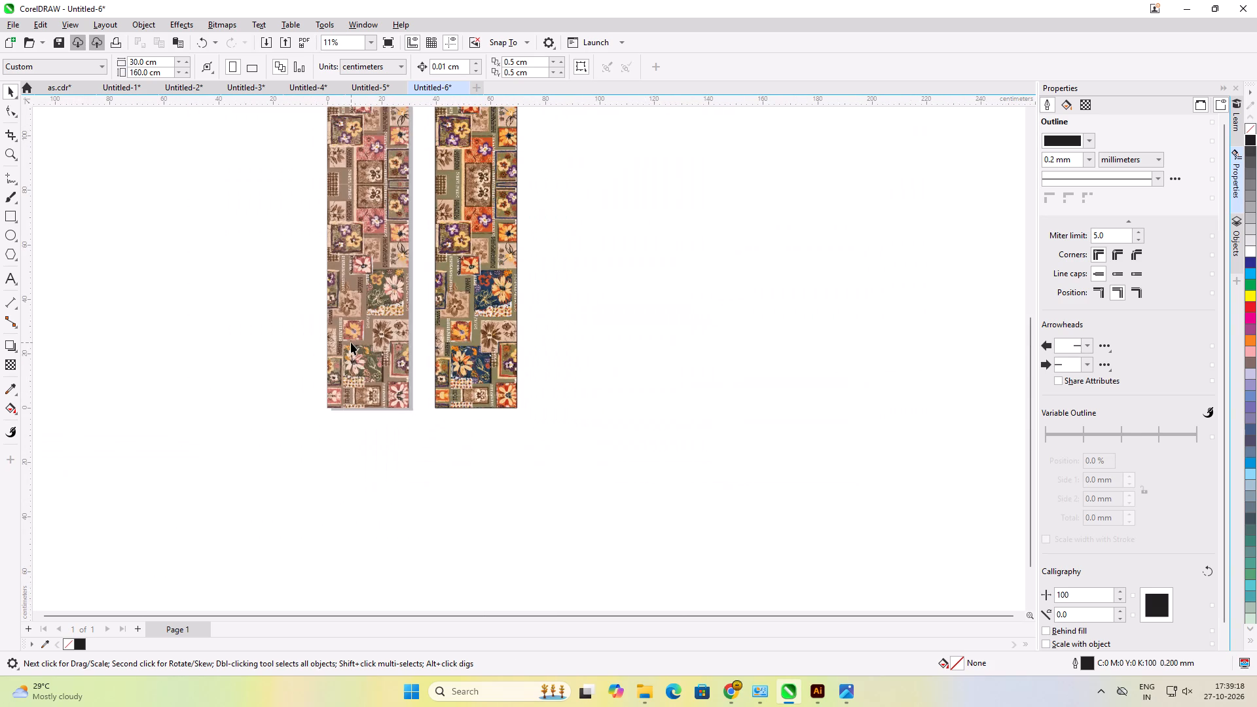
Delete the original pink-brown panel from the page, leaving only the new 0117kh panel.
click(351, 342)
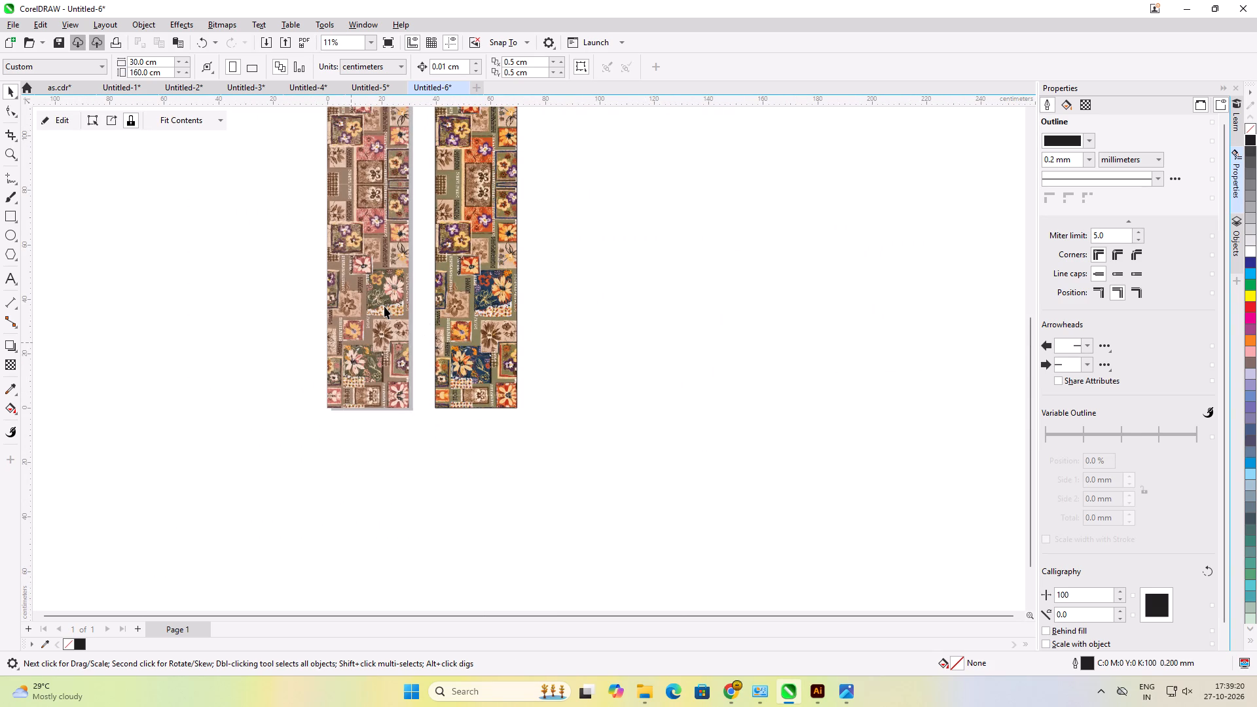
click(384, 306)
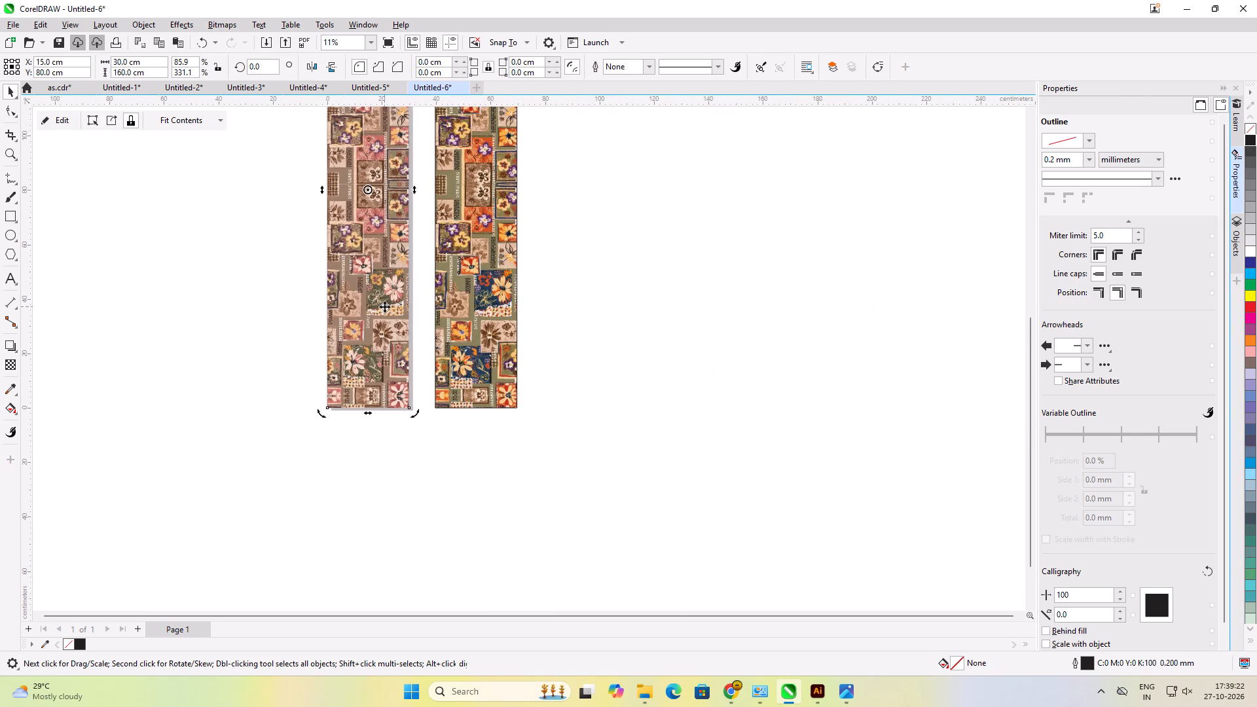
key(Delete)
Remove the outline from the new 0117kh panel's PowerClip frame.
click(475, 328)
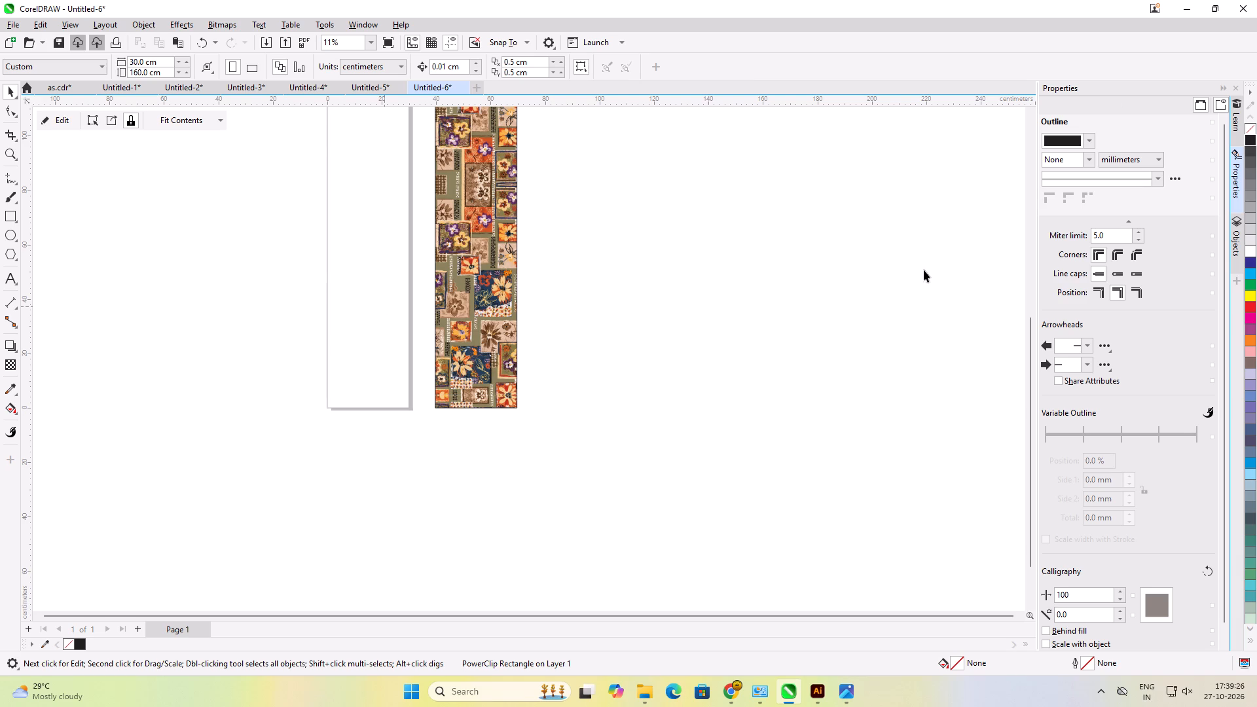
right_click(1250, 128)
click(604, 387)
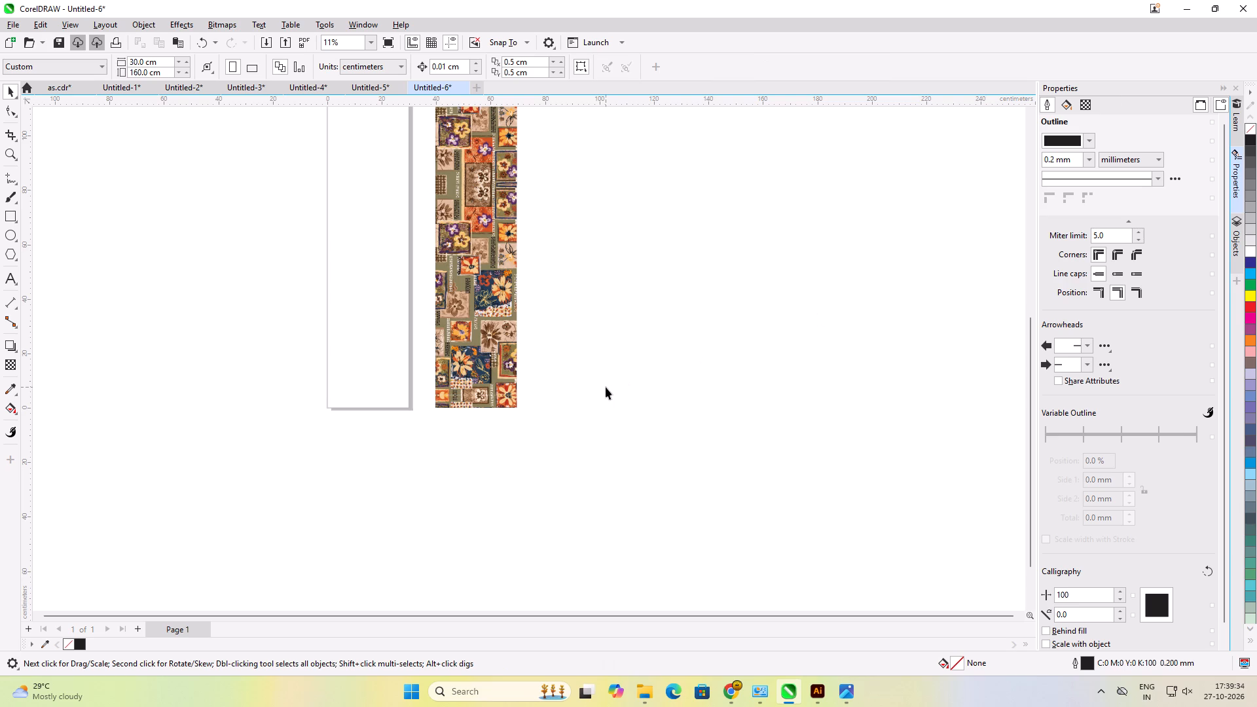
Centre the 0117kh panel on the 30 x 160 cm page.
scroll(606, 387, down, 6)
scroll(611, 458, down, 2)
scroll(580, 285, up, 3)
click(575, 314)
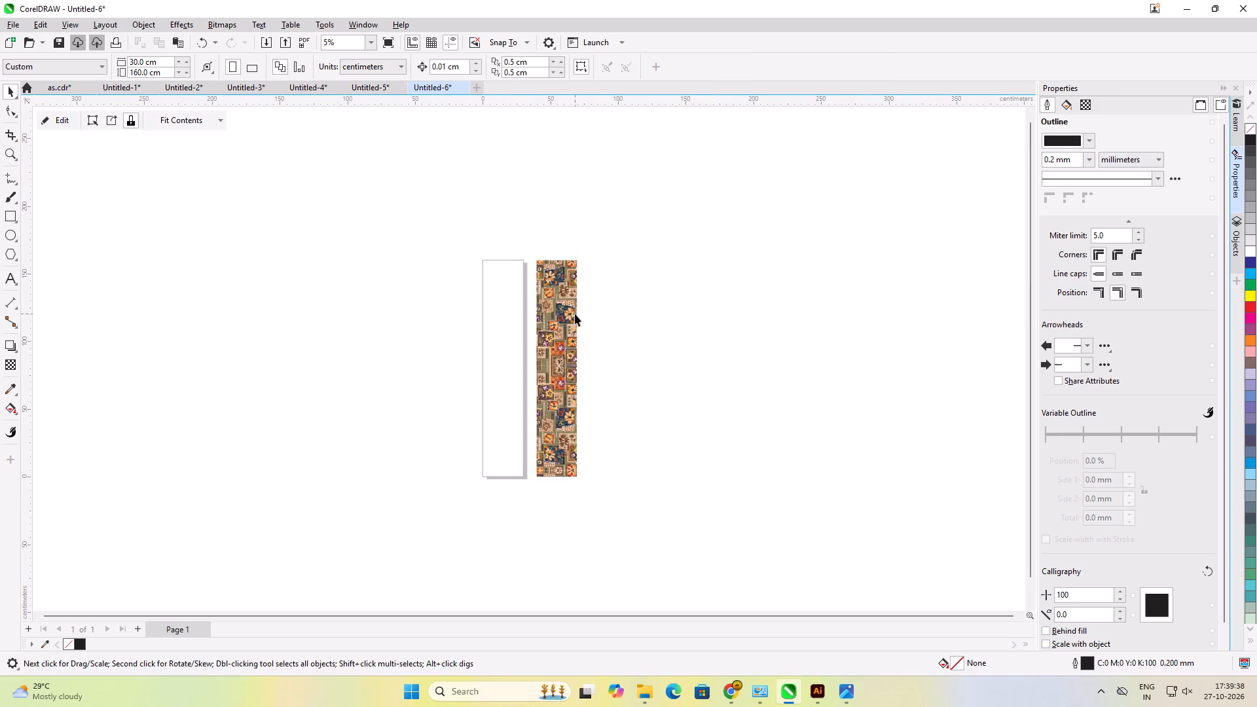
key(p)
click(553, 285)
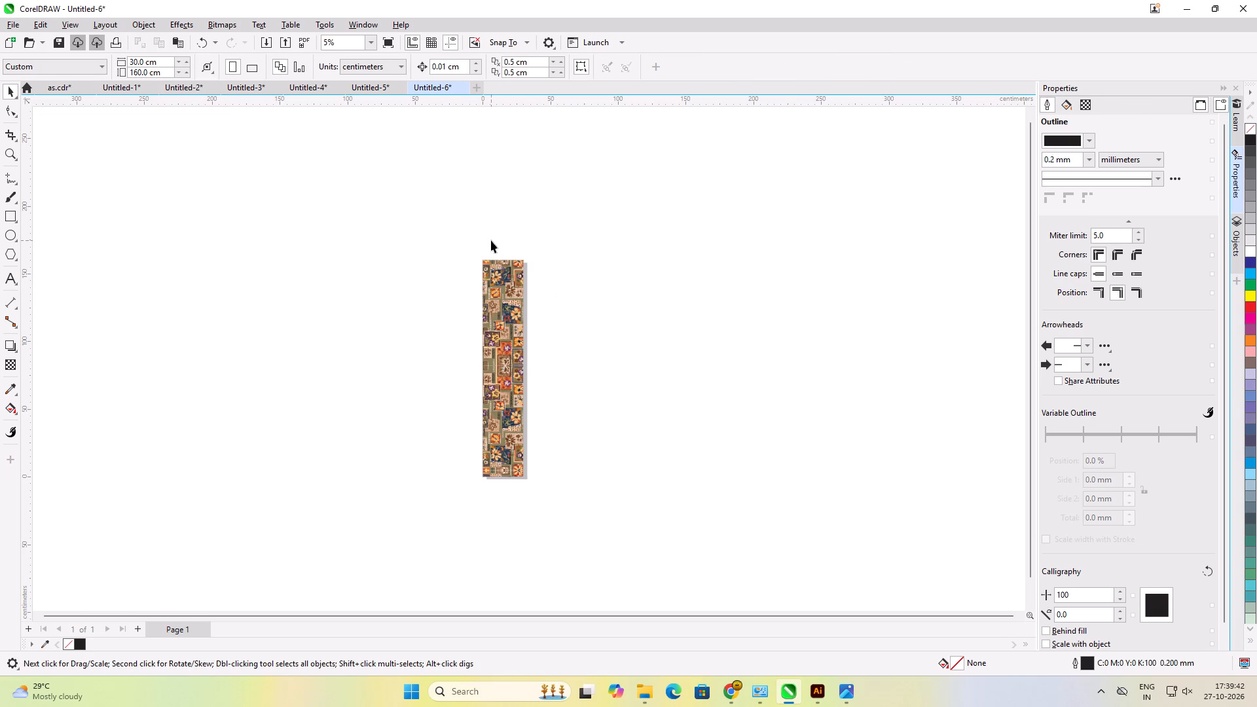
Check the centred 0117kh panel against the page edges over its full length.
scroll(504, 272, up, 4)
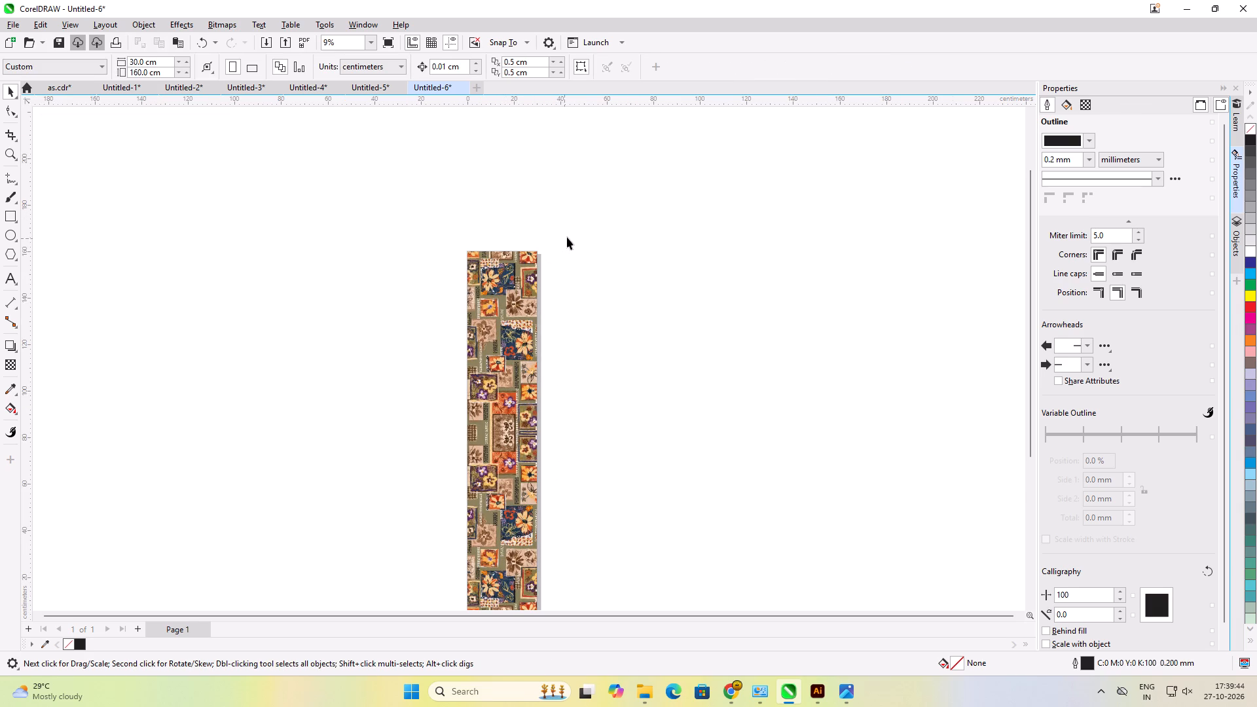
click(567, 237)
scroll(567, 228, down, 4)
scroll(501, 405, up, 3)
scroll(529, 232, up, 2)
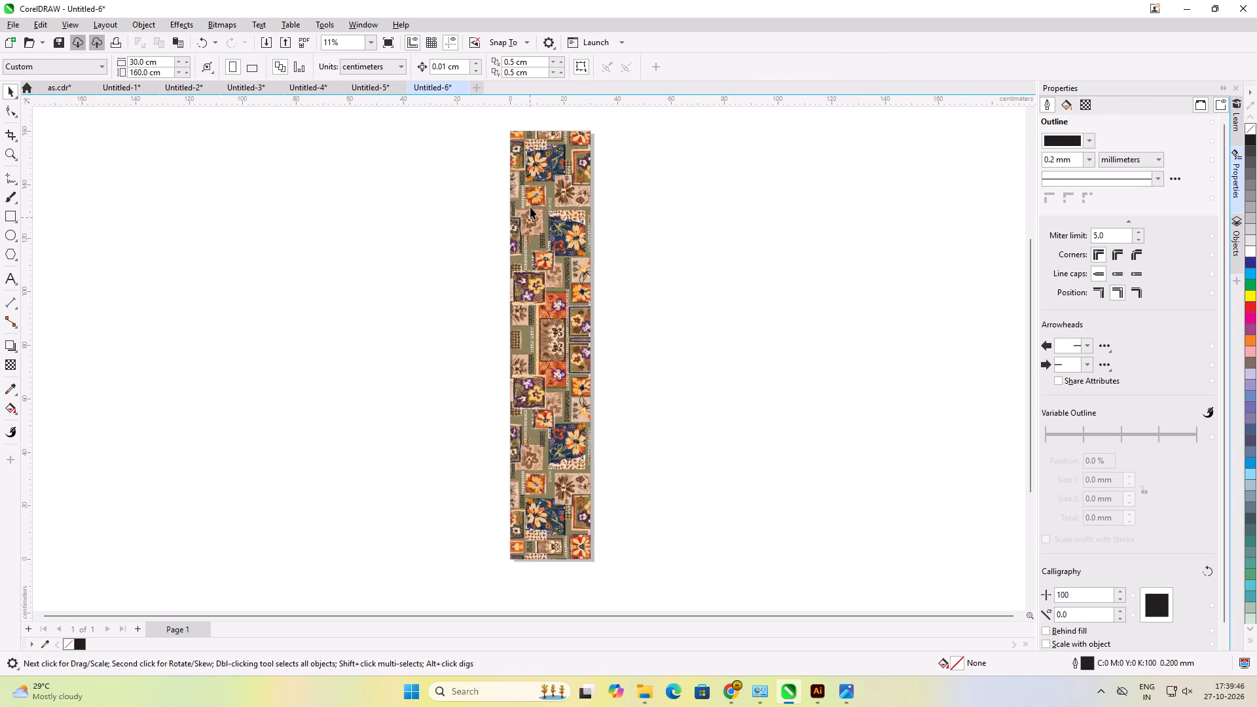
scroll(537, 134, up, 2)
scroll(551, 132, down, 3)
click(644, 321)
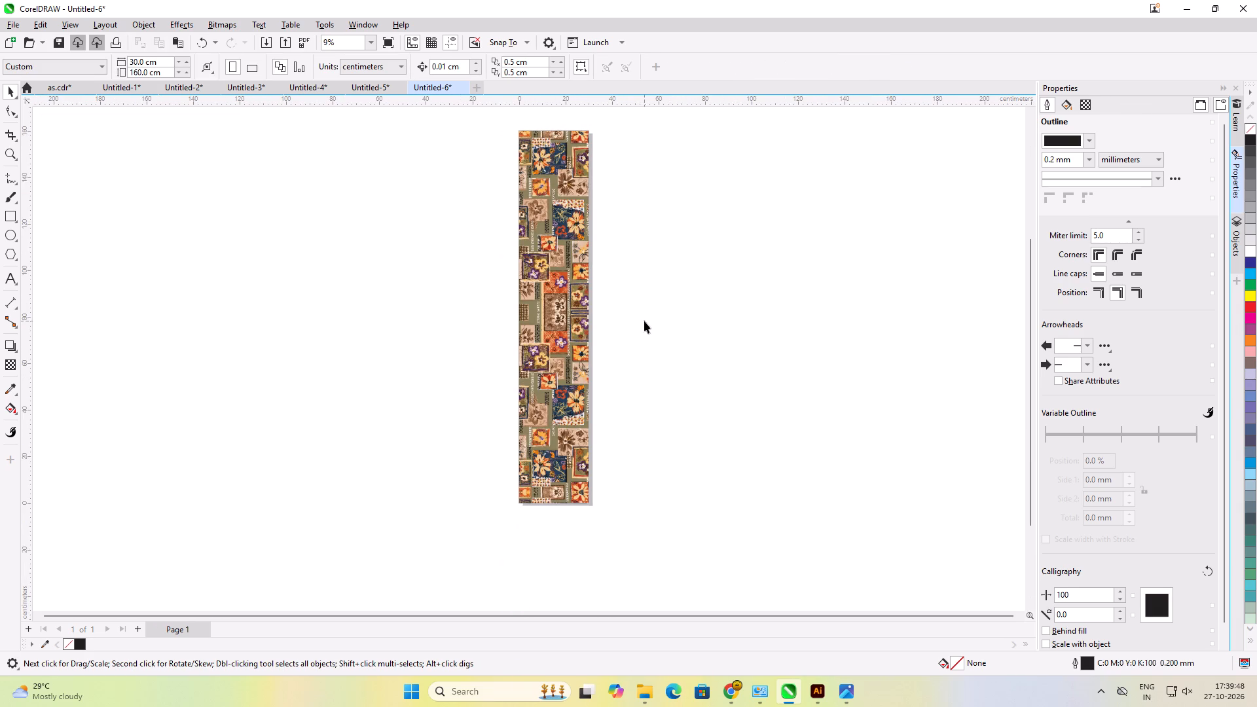
scroll(550, 174, up, 1)
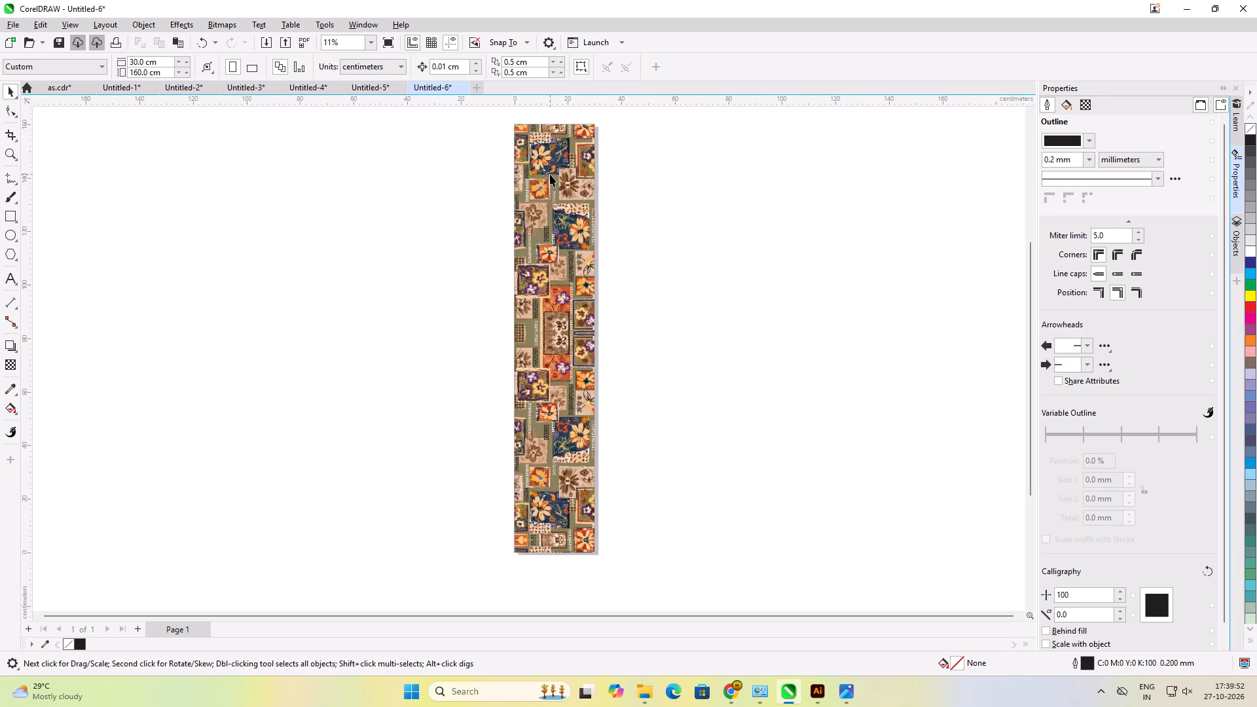
Export the 0117kh panel to Downloads as a CMYK JPEG named MFK 2 at 100% quality, and dismiss the dialog that follows.
click(623, 199)
click(594, 195)
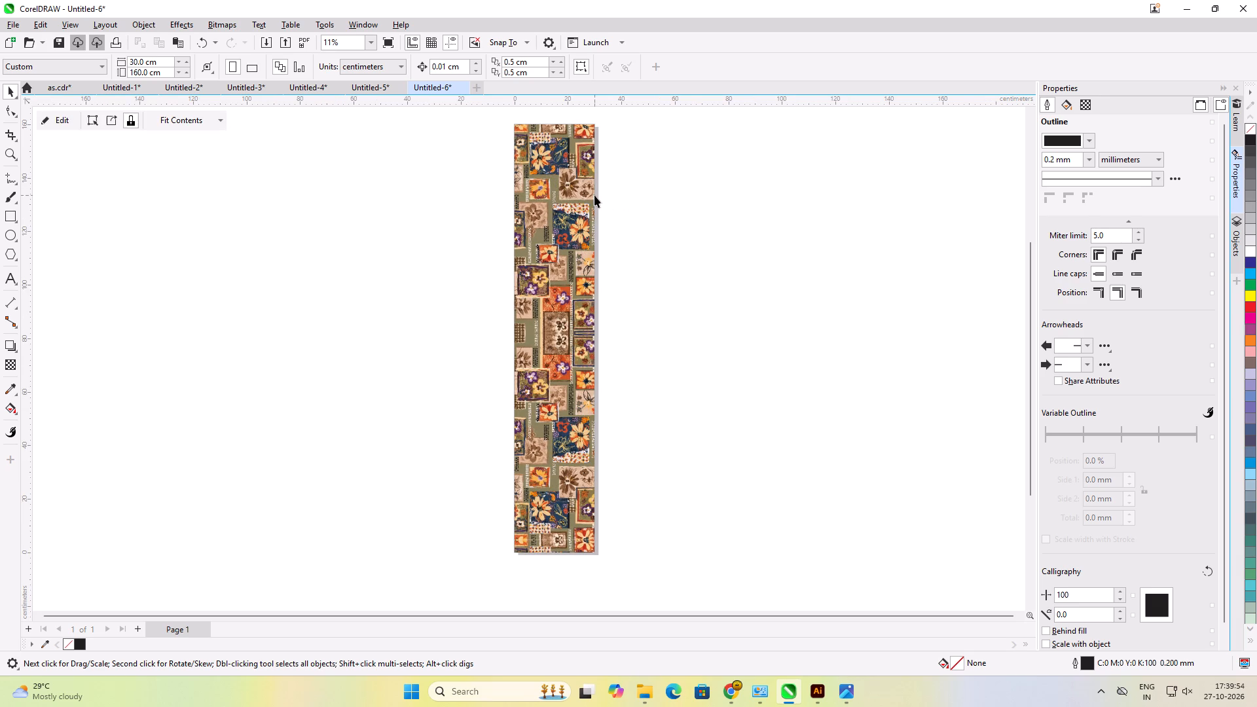
key(ctrl+e)
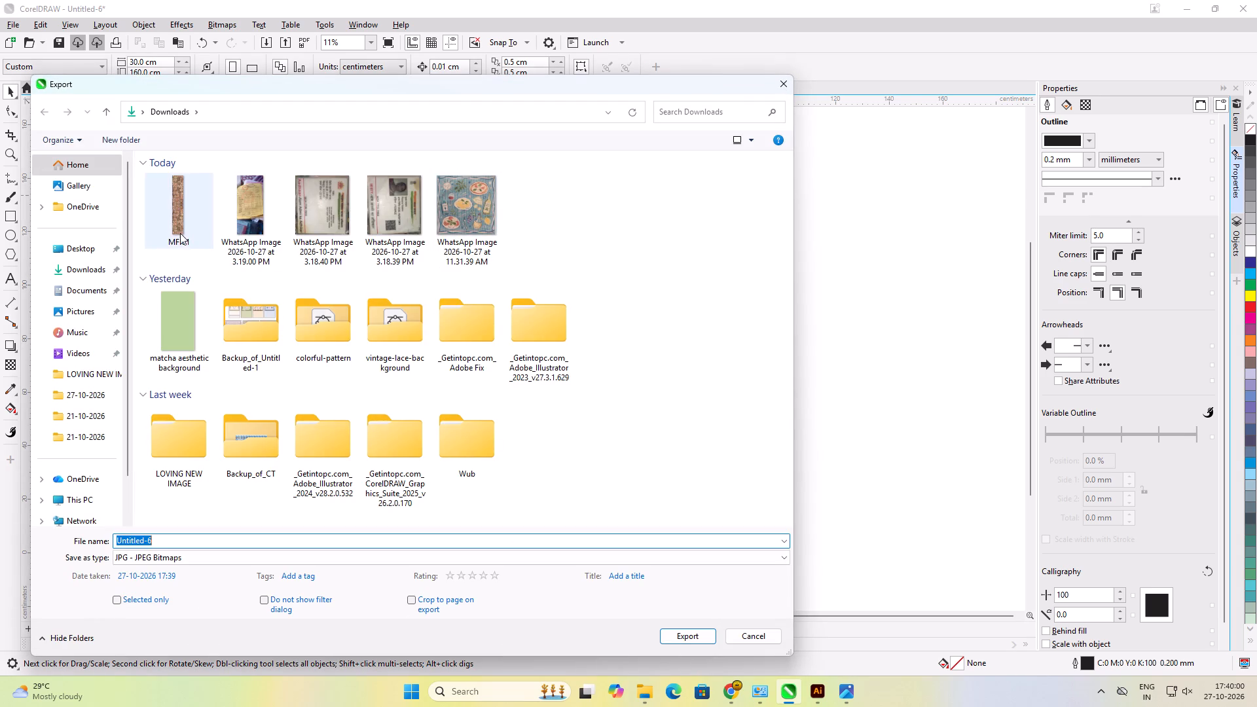
click(162, 210)
double_click(155, 540)
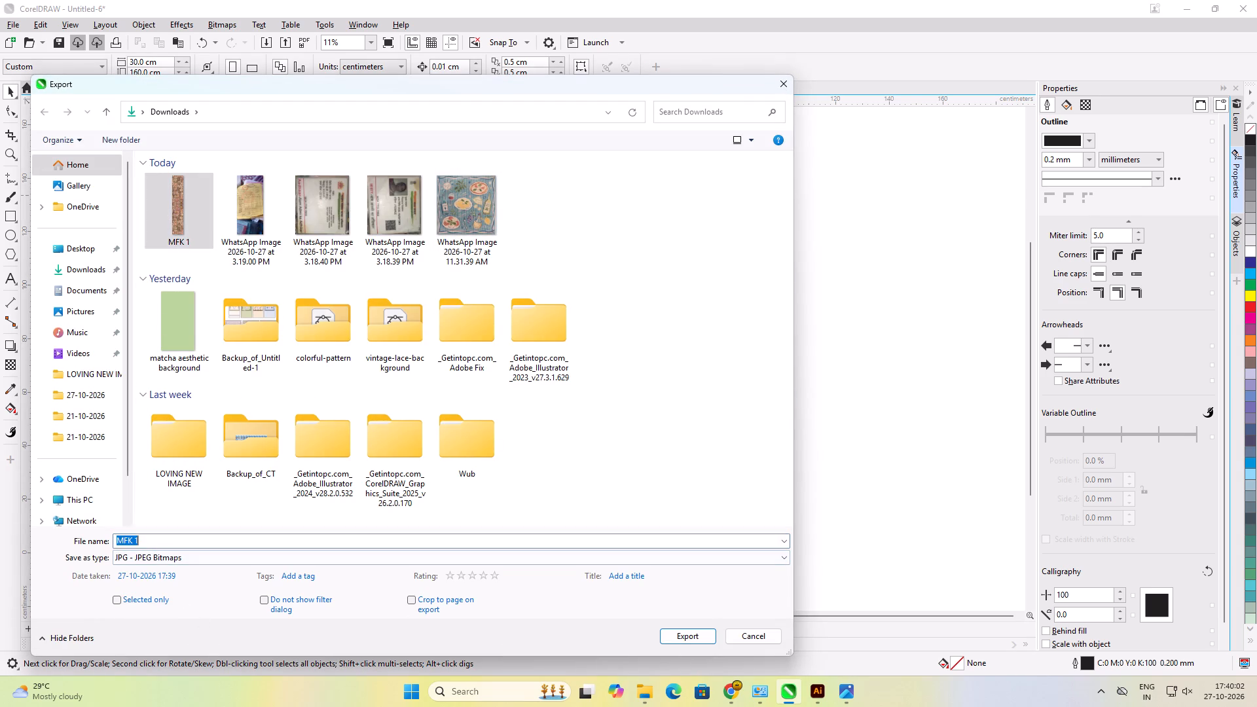
key(2)
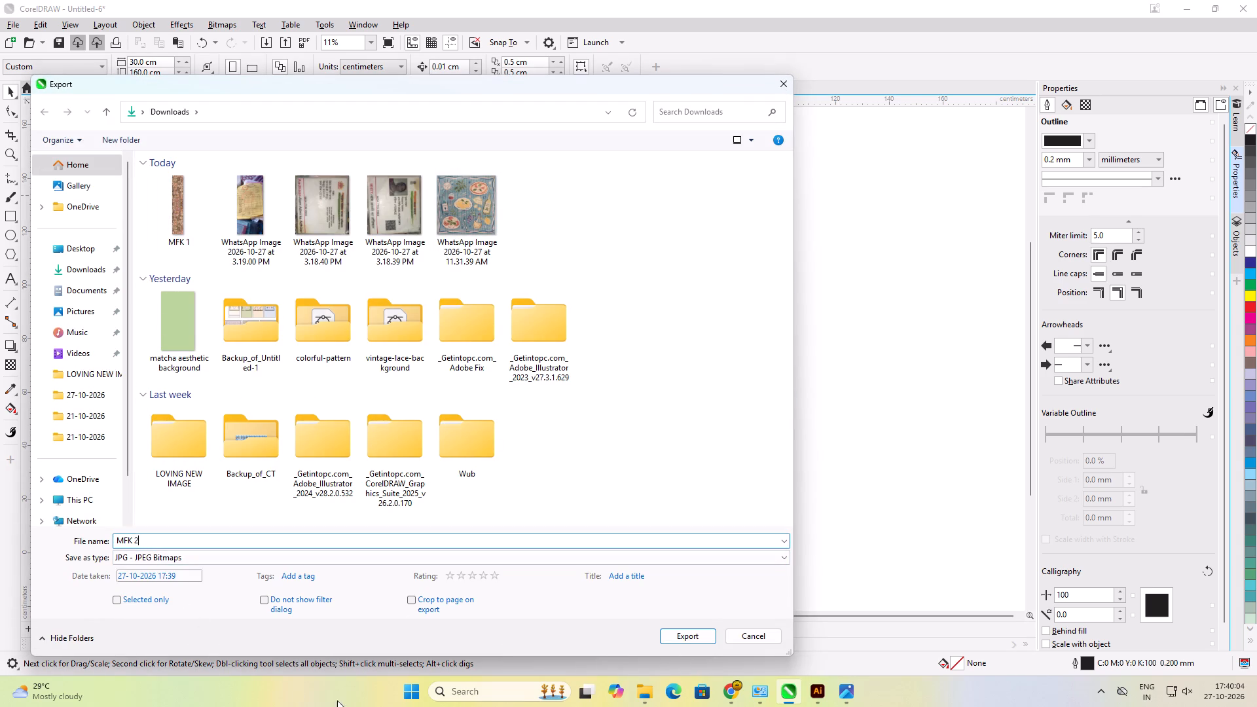
click(668, 633)
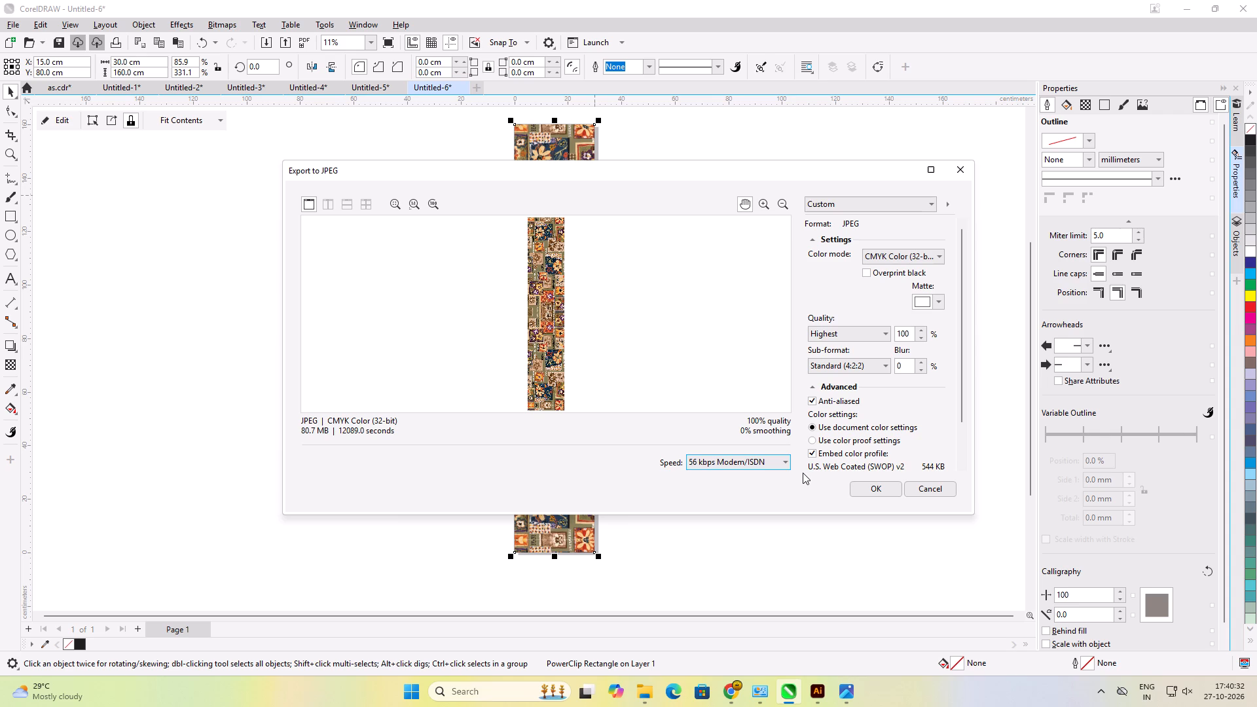
click(872, 486)
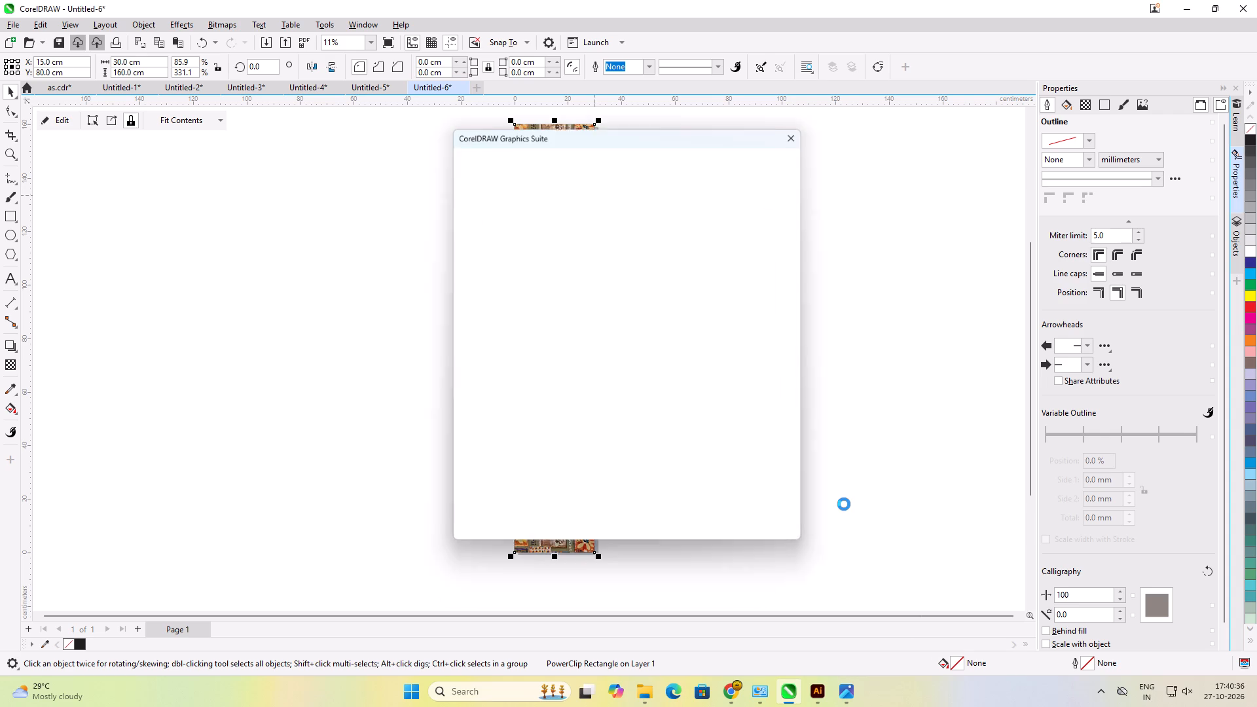
click(784, 529)
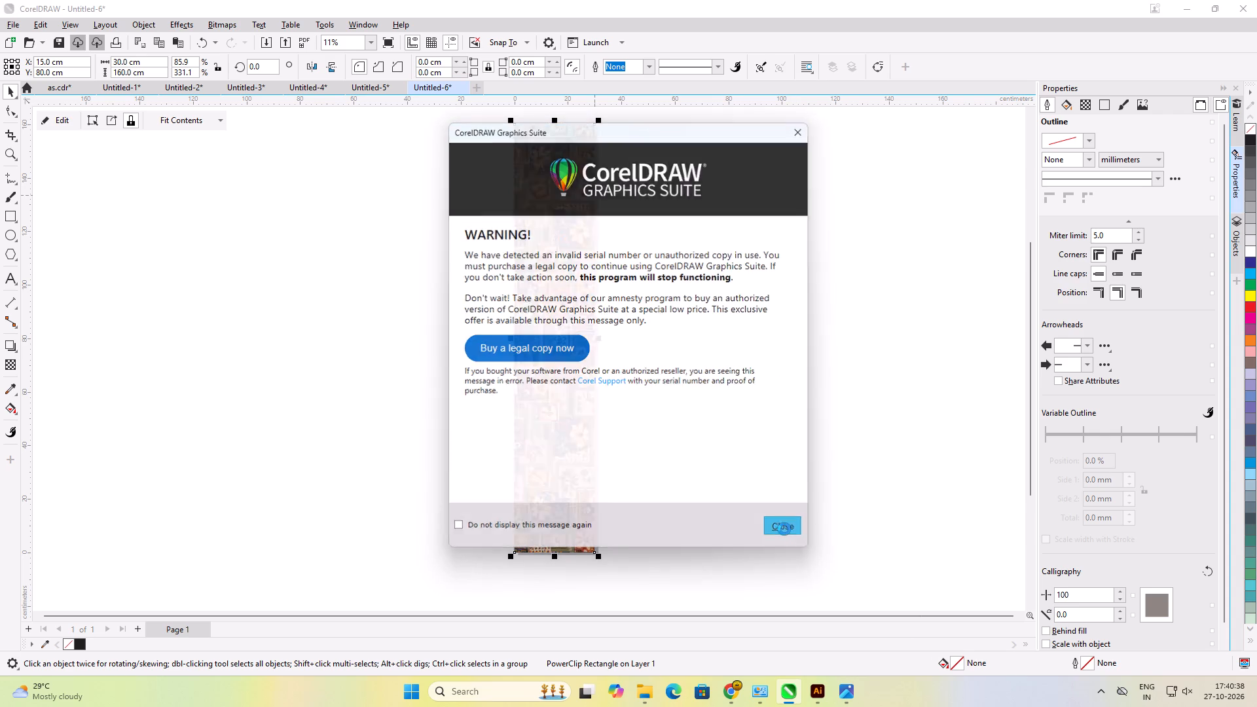
Switch to Illustrator, close the 0117br - 30x160 PDF and create a new Letter document of 612 x 792 pt.
click(808, 698)
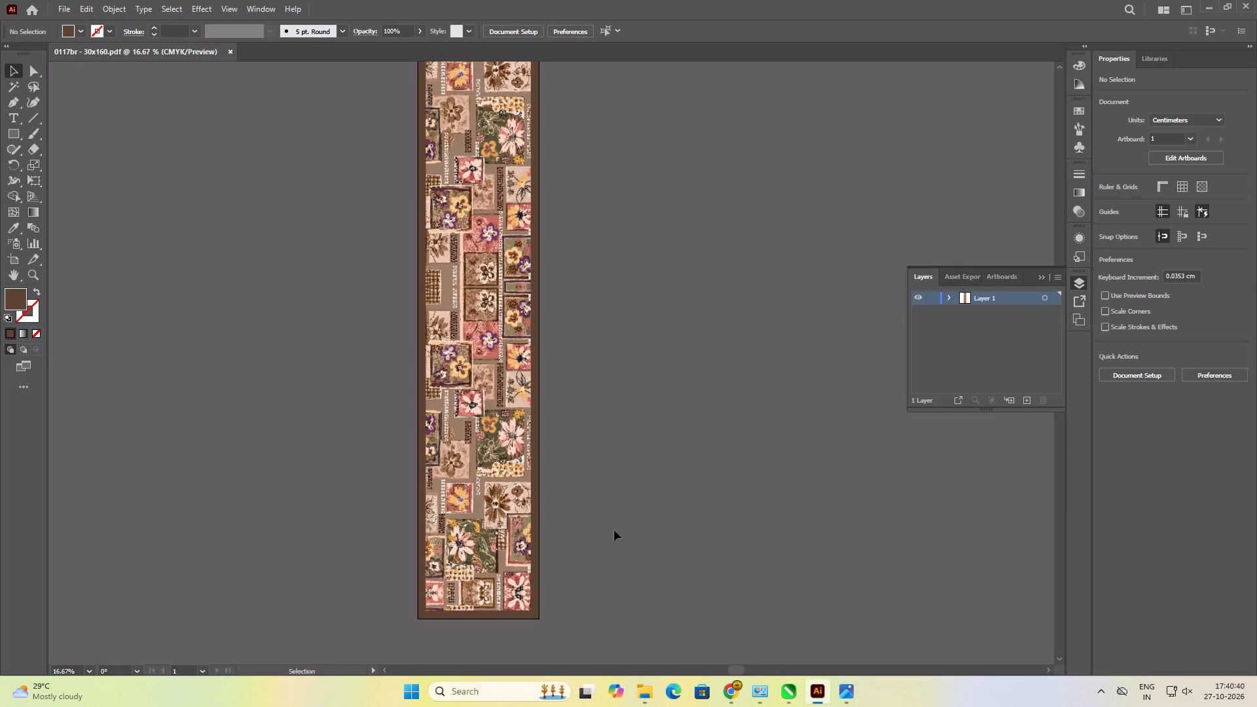
click(575, 450)
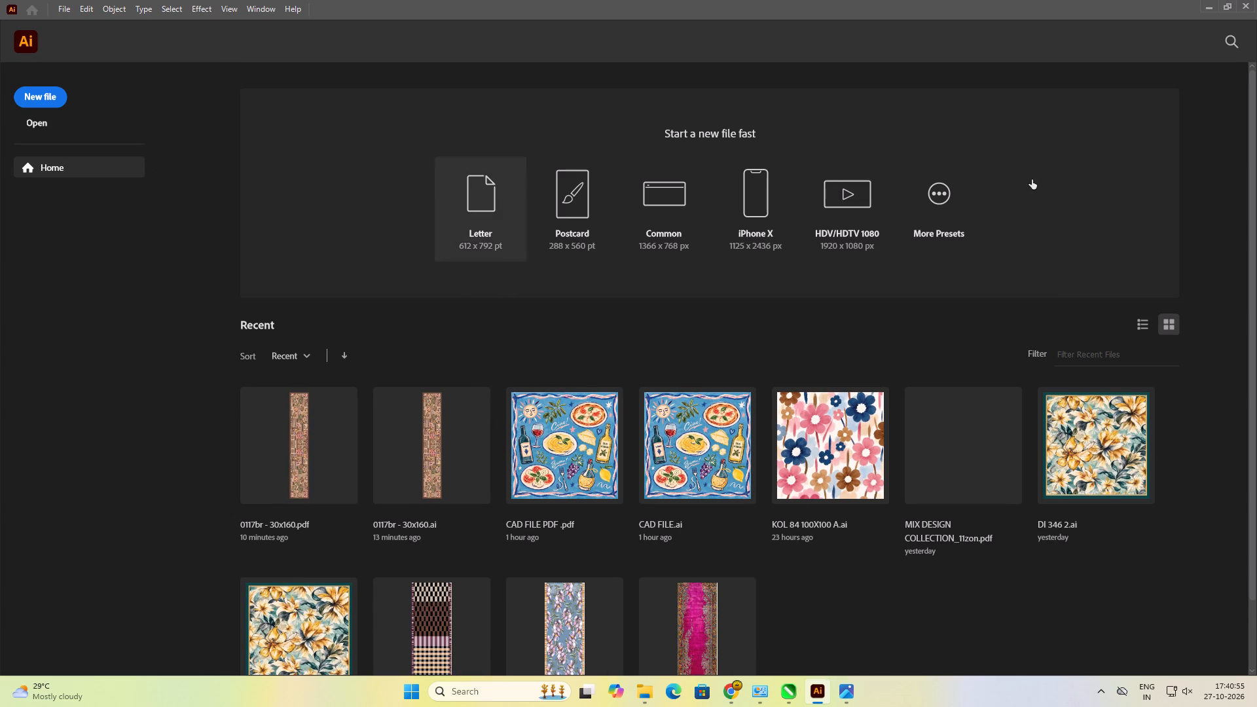
click(490, 190)
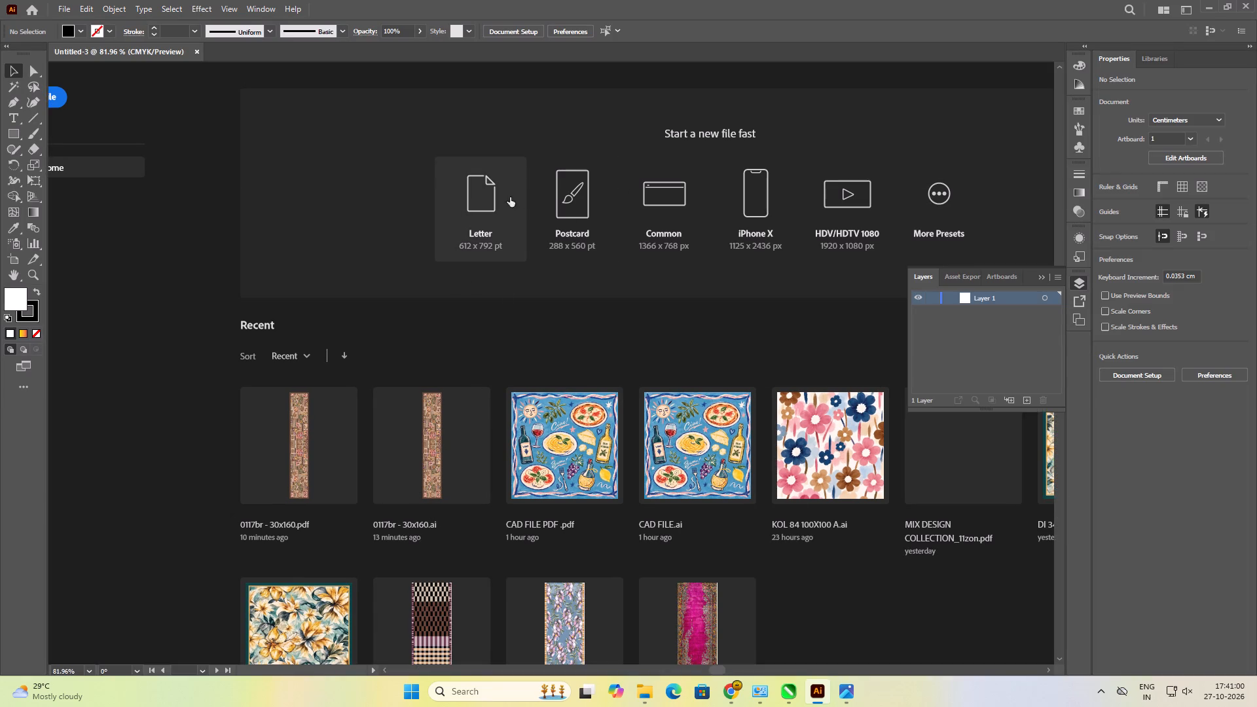
Resize the Letter artboard to 30 cm wide by 160 cm high and return to the Selection tool.
click(6, 260)
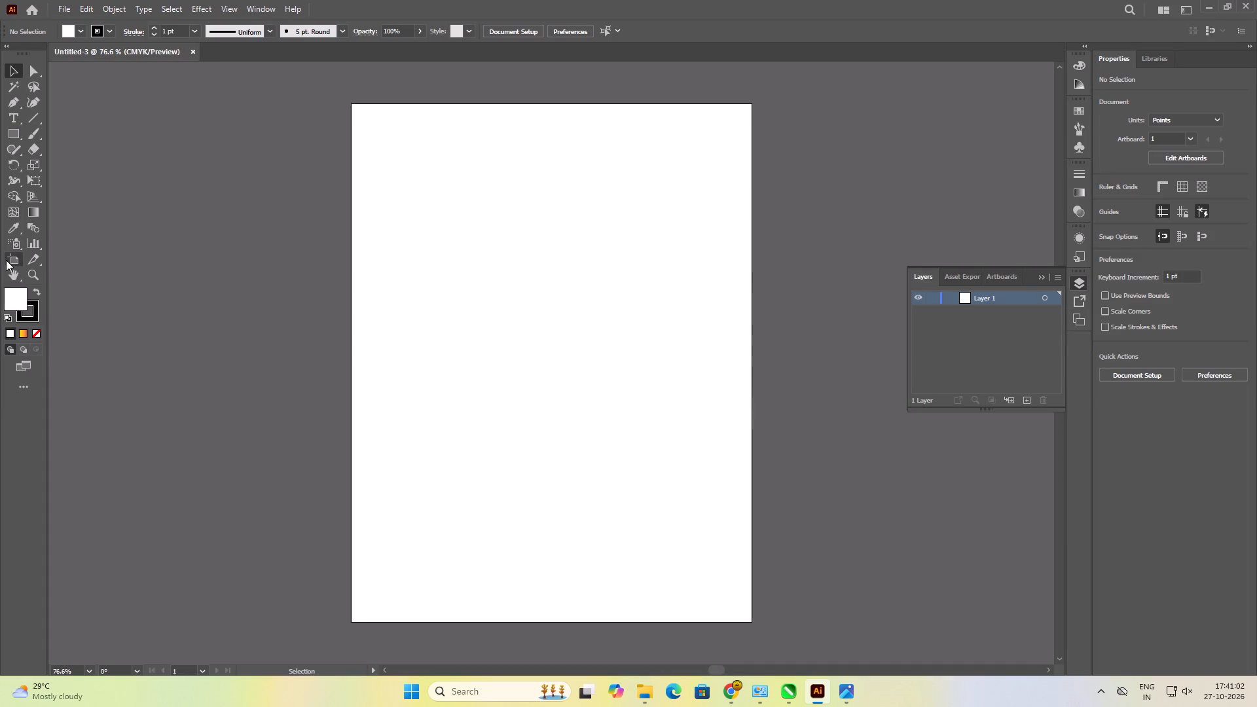
drag(518, 31, 460, 29)
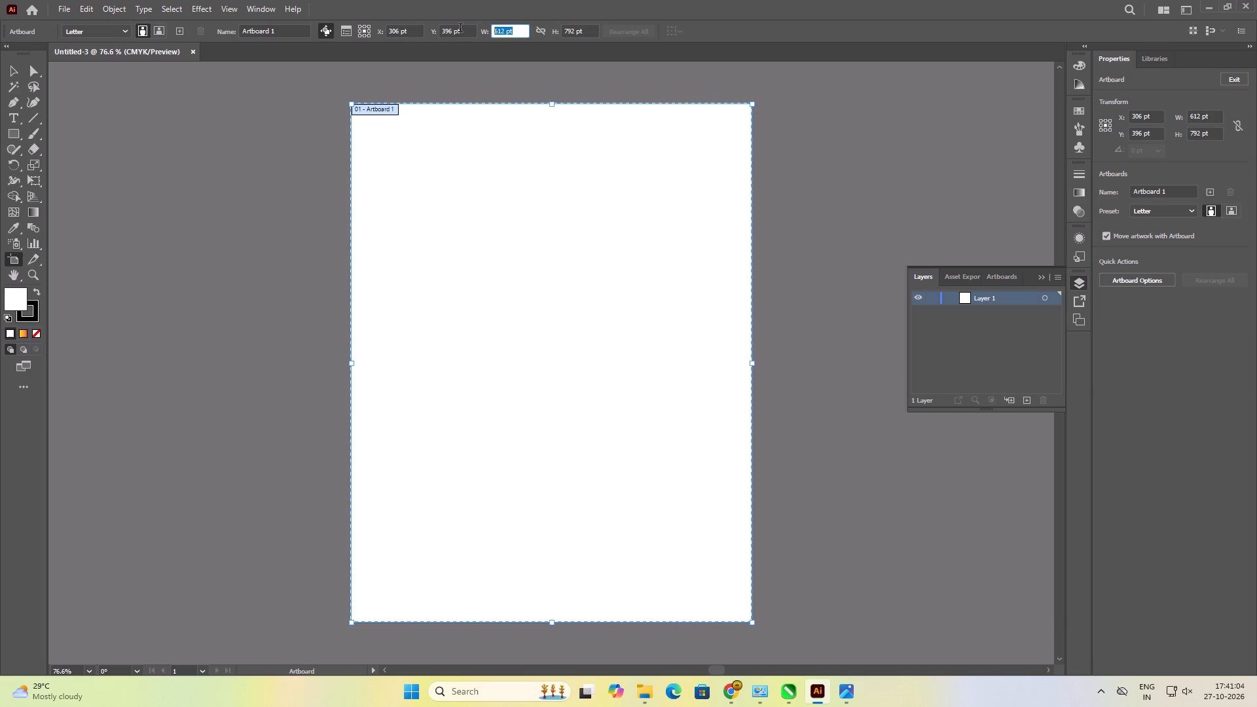
key(3)
key(0)
text(CM)
key(Tab)
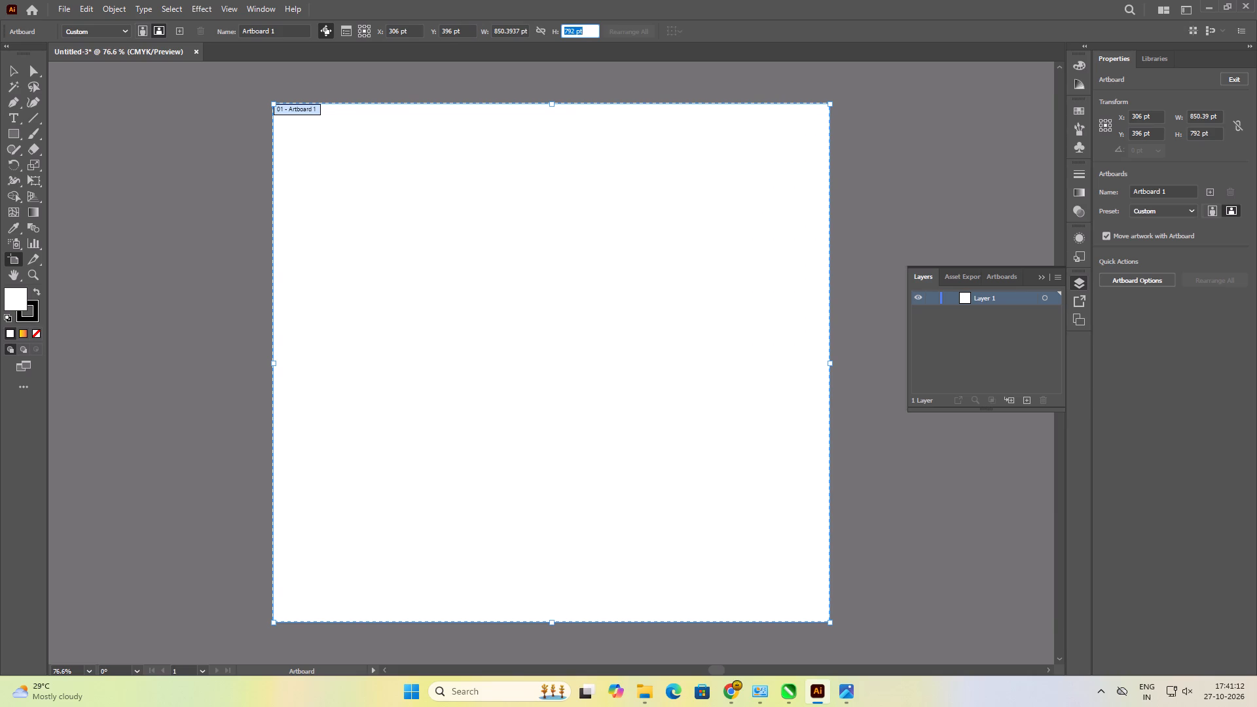
text(180)
key(BackSpace)
key(BackSpace)
text(60)
text(CM)
key(space)
key(Return)
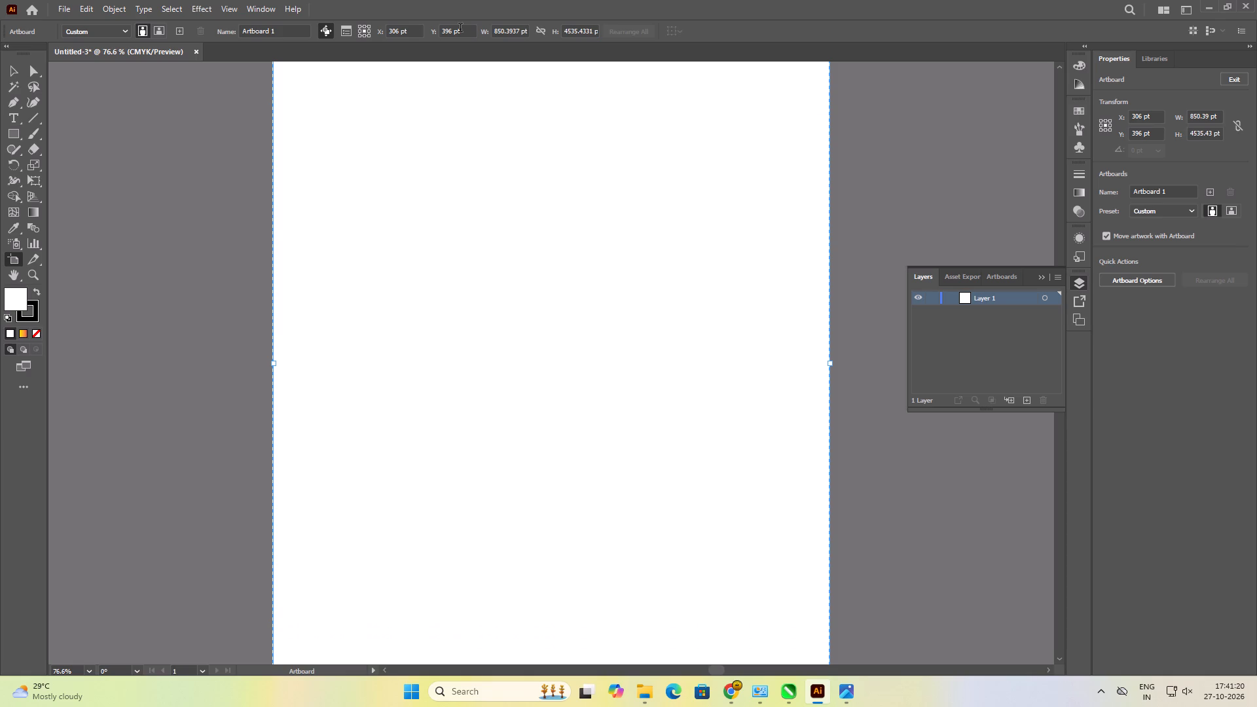
key(ctrl+0)
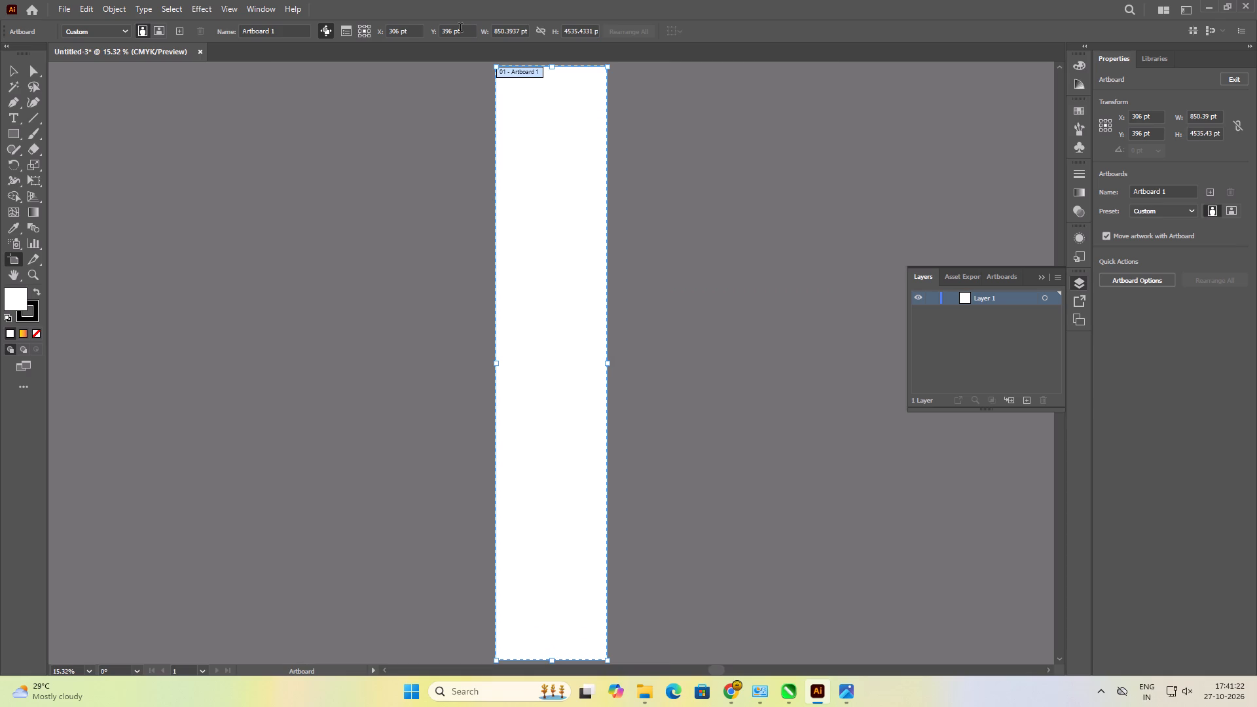
click(714, 204)
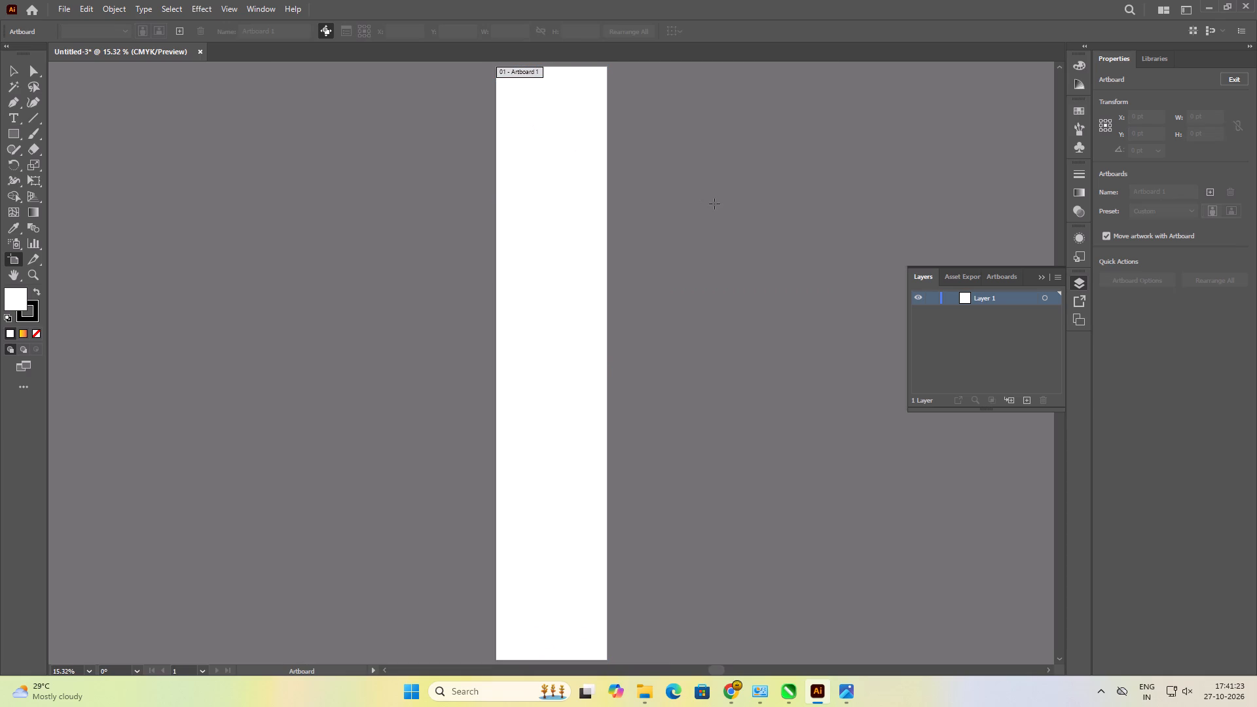
click(16, 61)
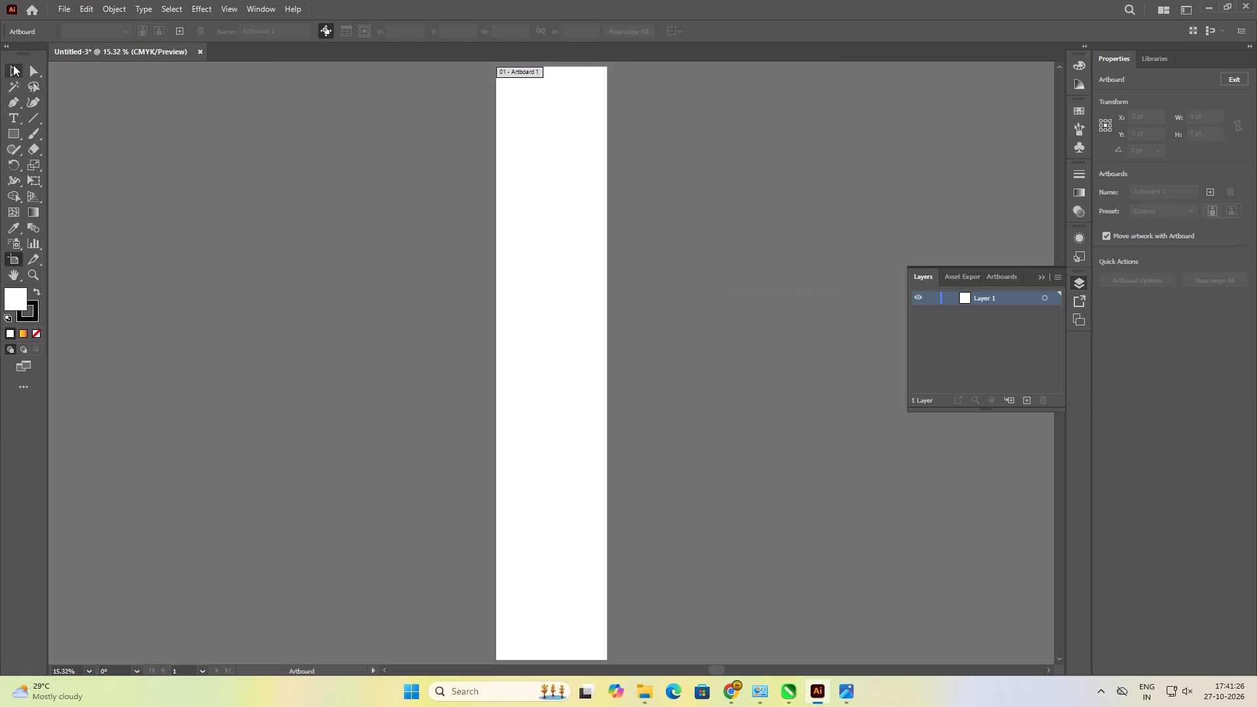
click(13, 65)
click(224, 183)
click(594, 195)
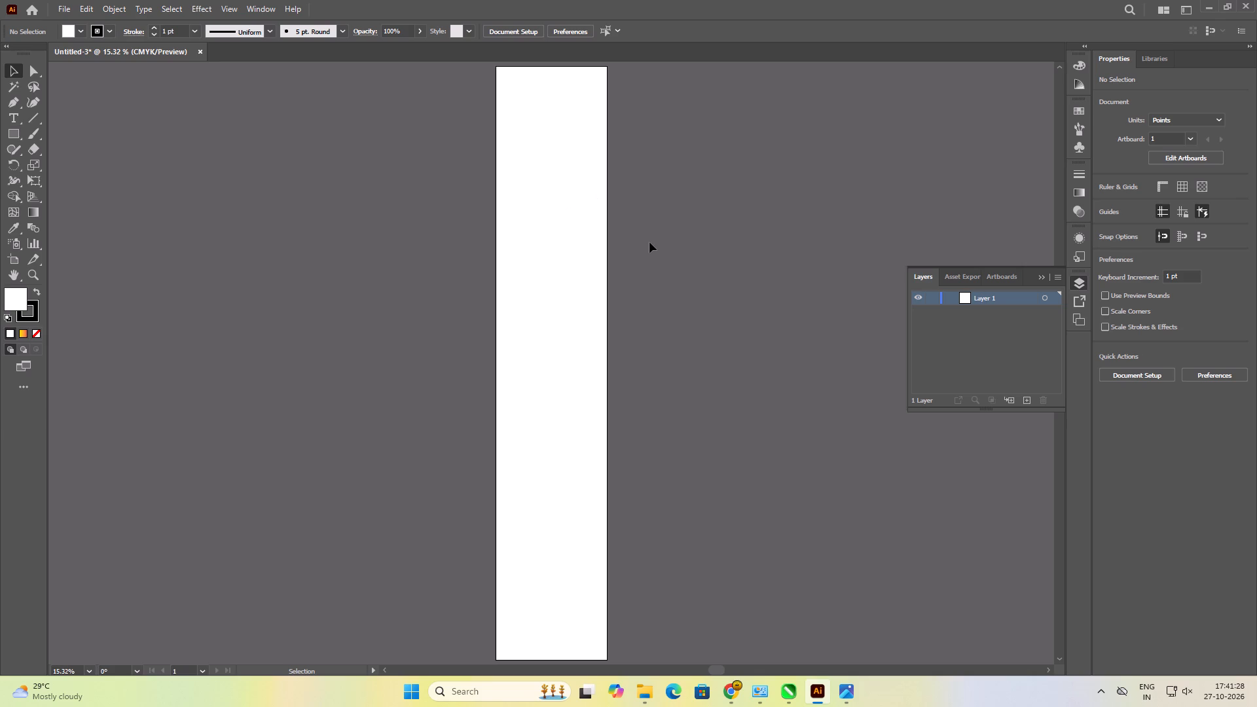
click(579, 253)
Place the MFK 2 image from Downloads on the artboard as a linked file at its original size.
key(ctrl+shift+p)
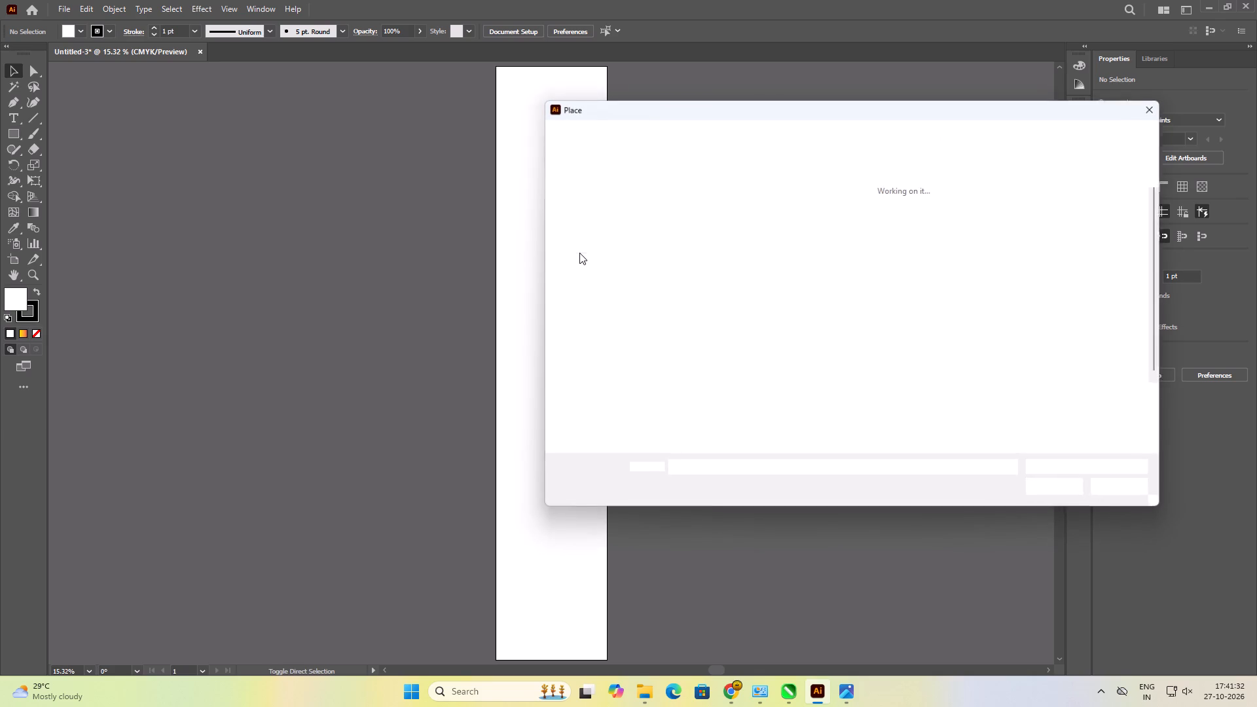
click(585, 291)
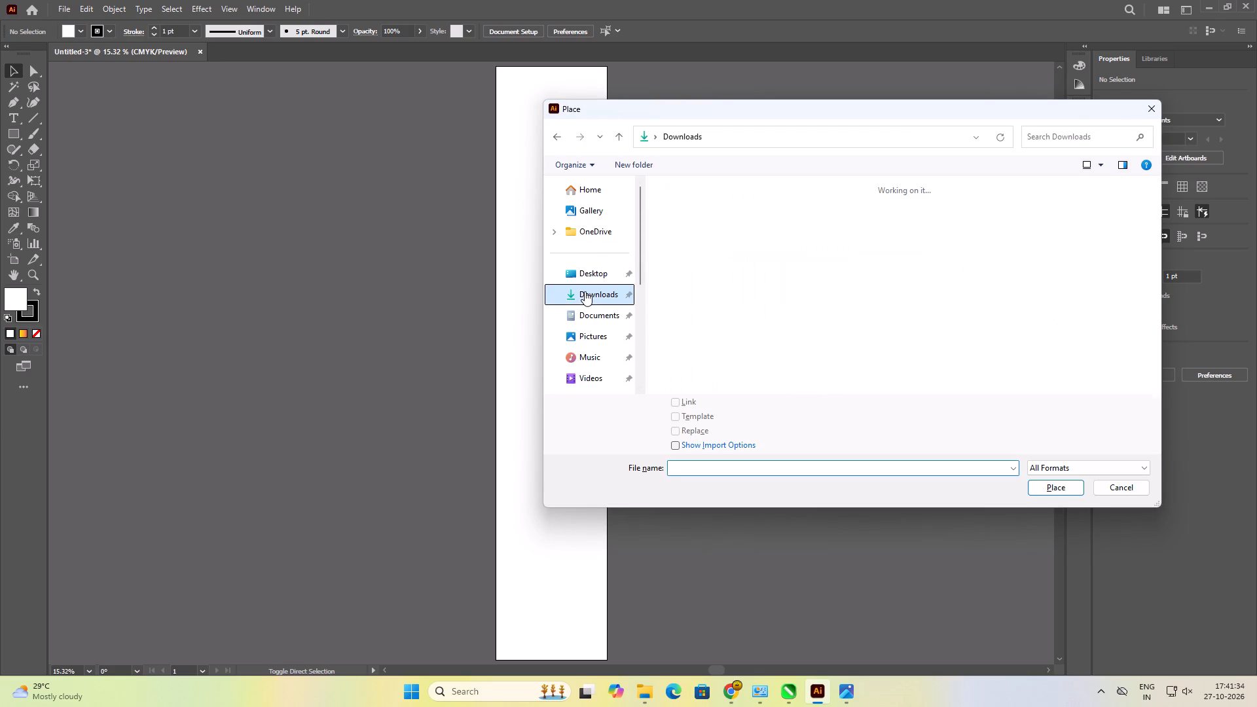
click(704, 240)
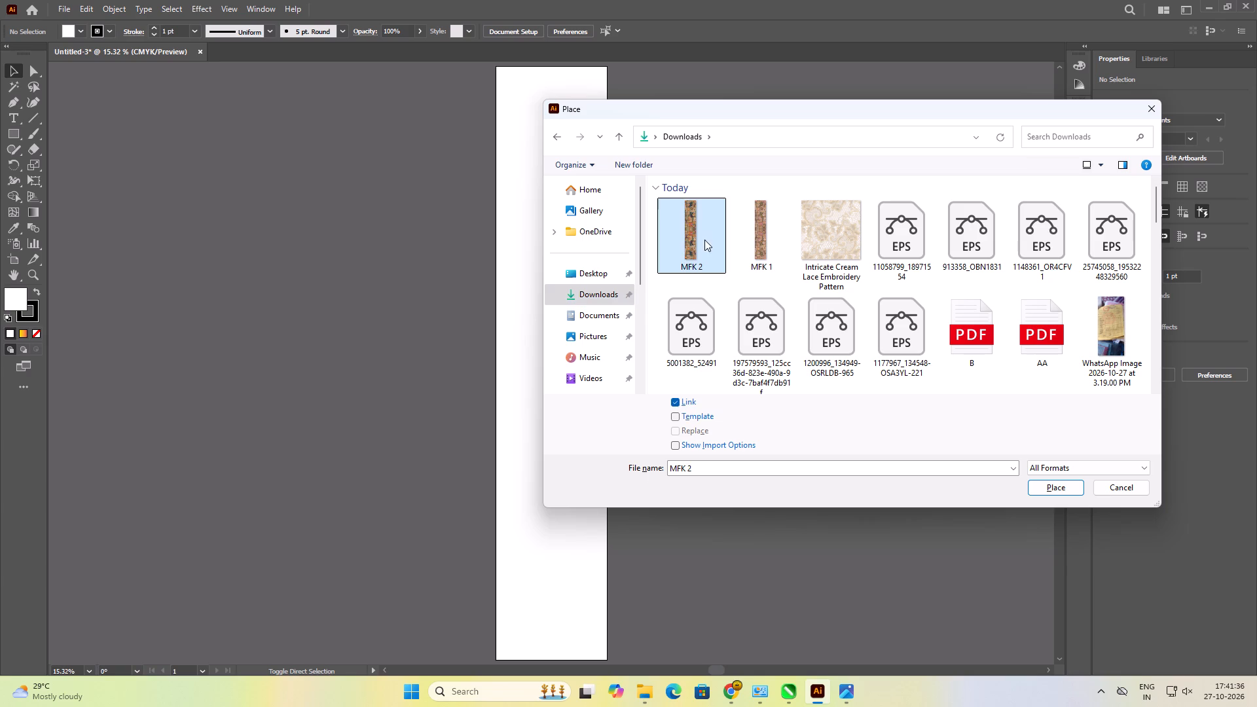
click(1065, 486)
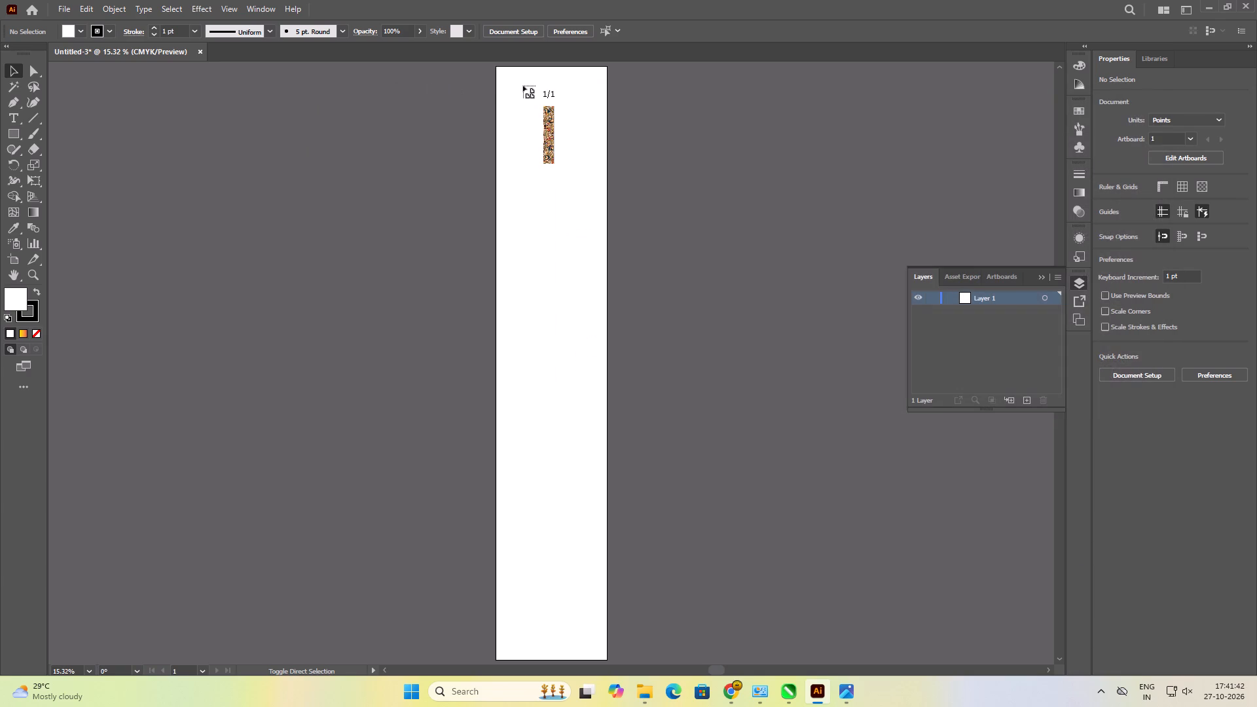
click(501, 72)
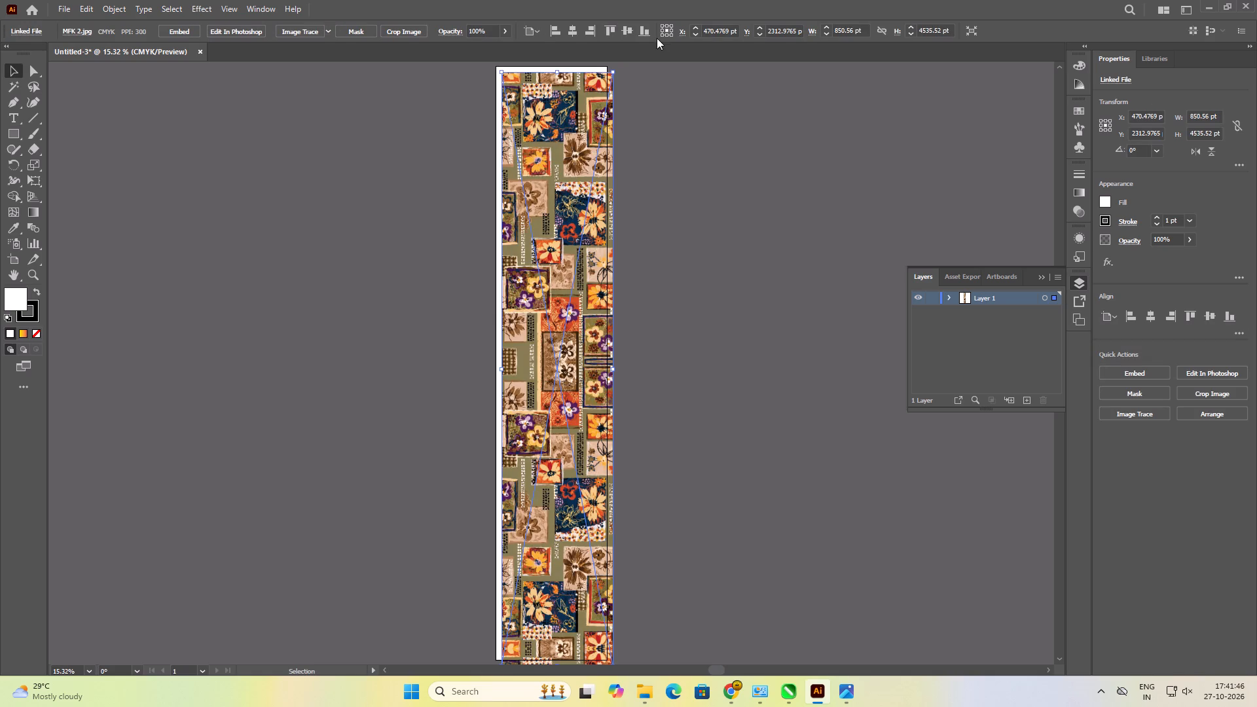
Align the placed MFK 2 image to the artboard's left and top edges.
click(551, 33)
click(610, 31)
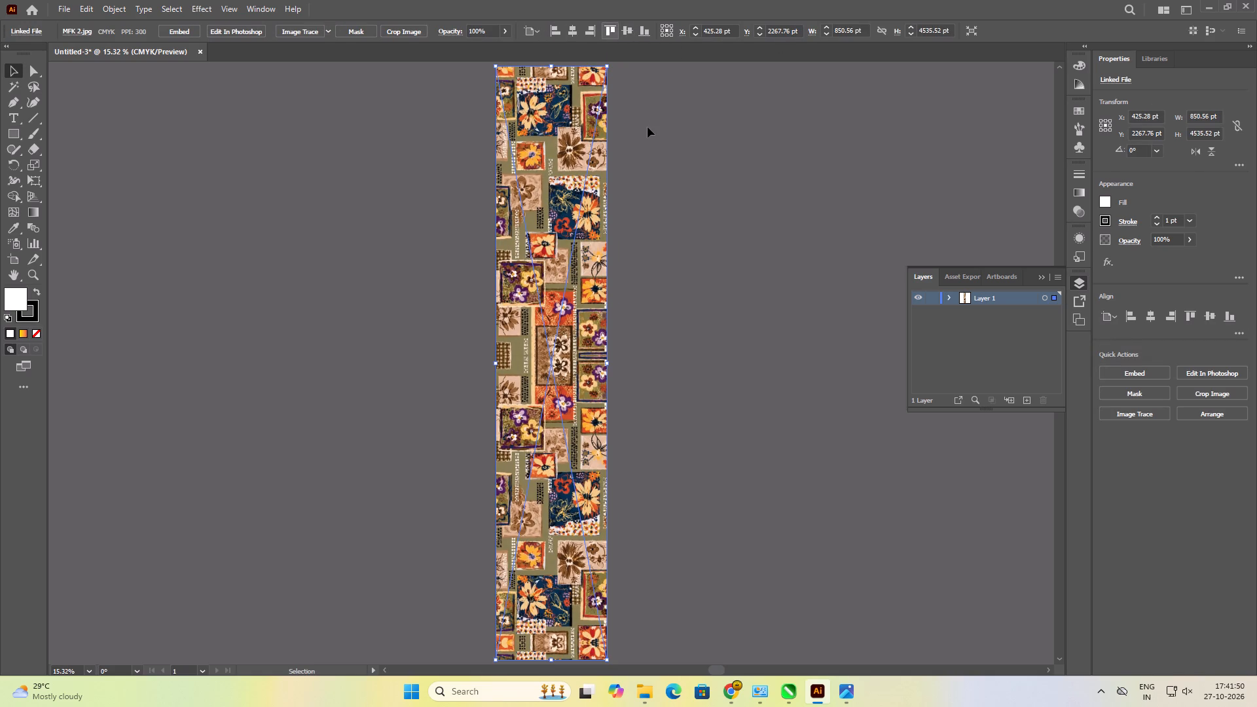
click(647, 128)
Resize the placed MFK 2 image to 26 cm wide by 156 cm high, centred on the artboard.
scroll(647, 128, down, 2)
click(574, 239)
scroll(654, 259, down, 4)
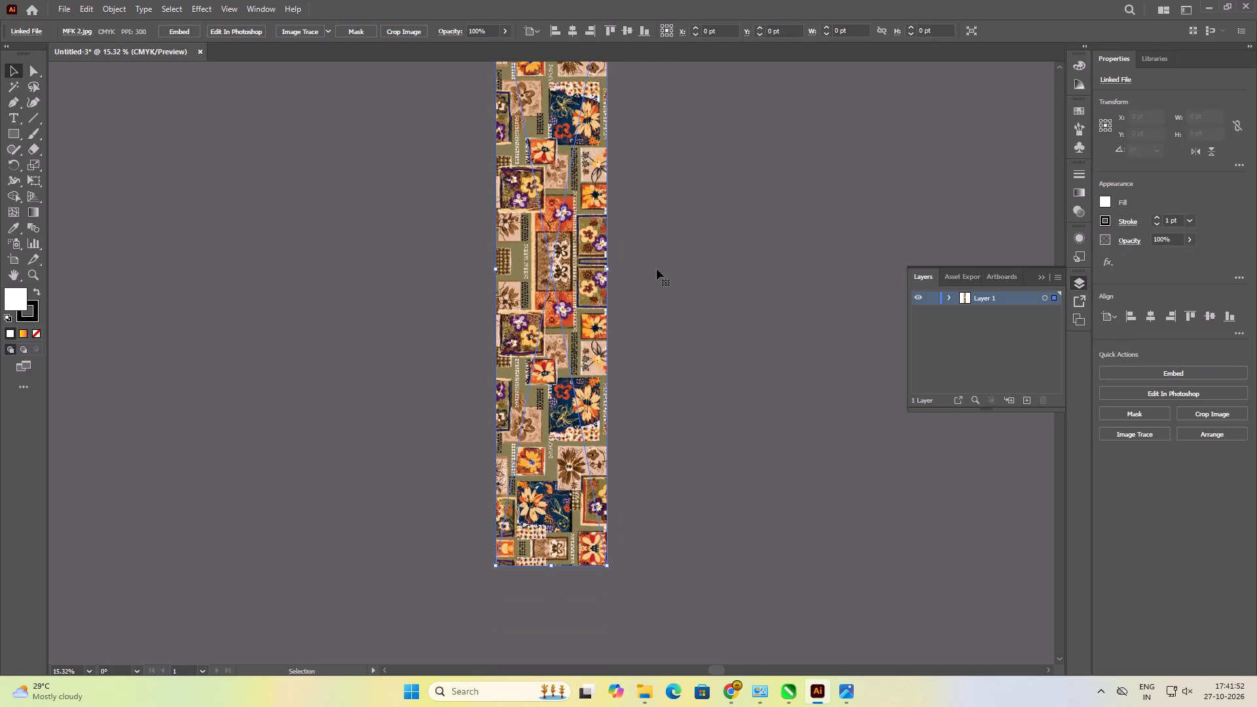
scroll(680, 186, up, 10)
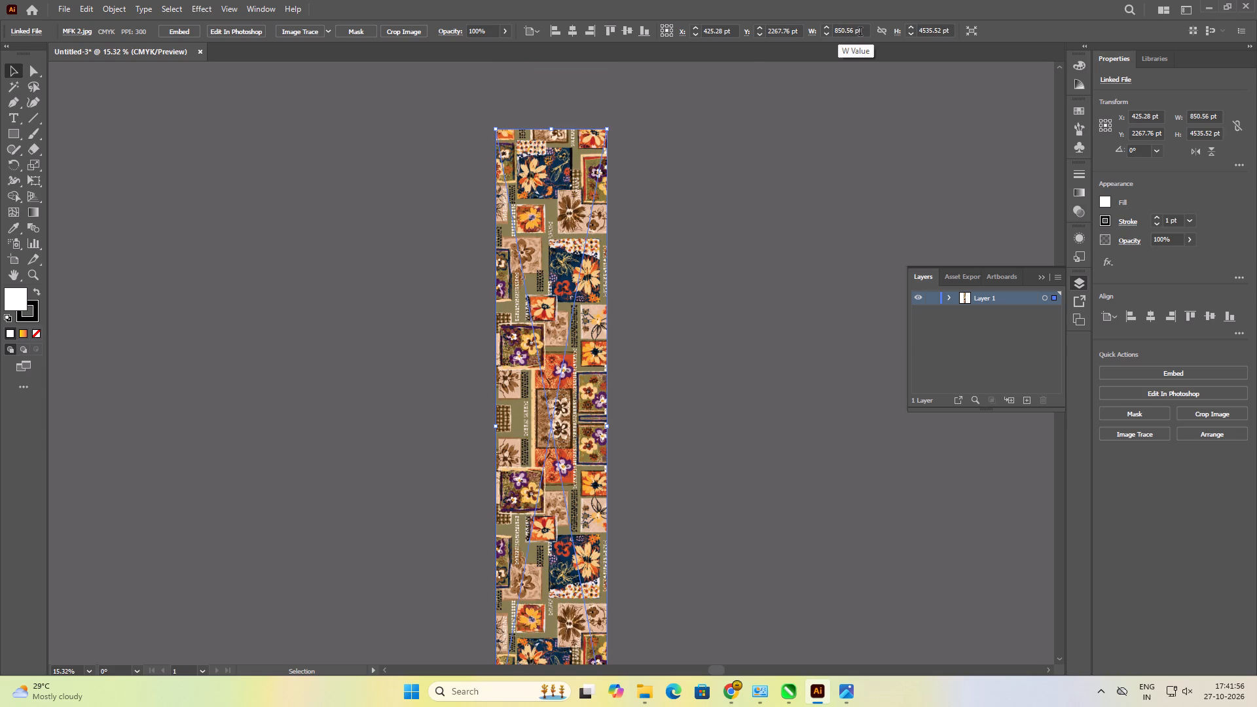
drag(865, 33, 797, 33)
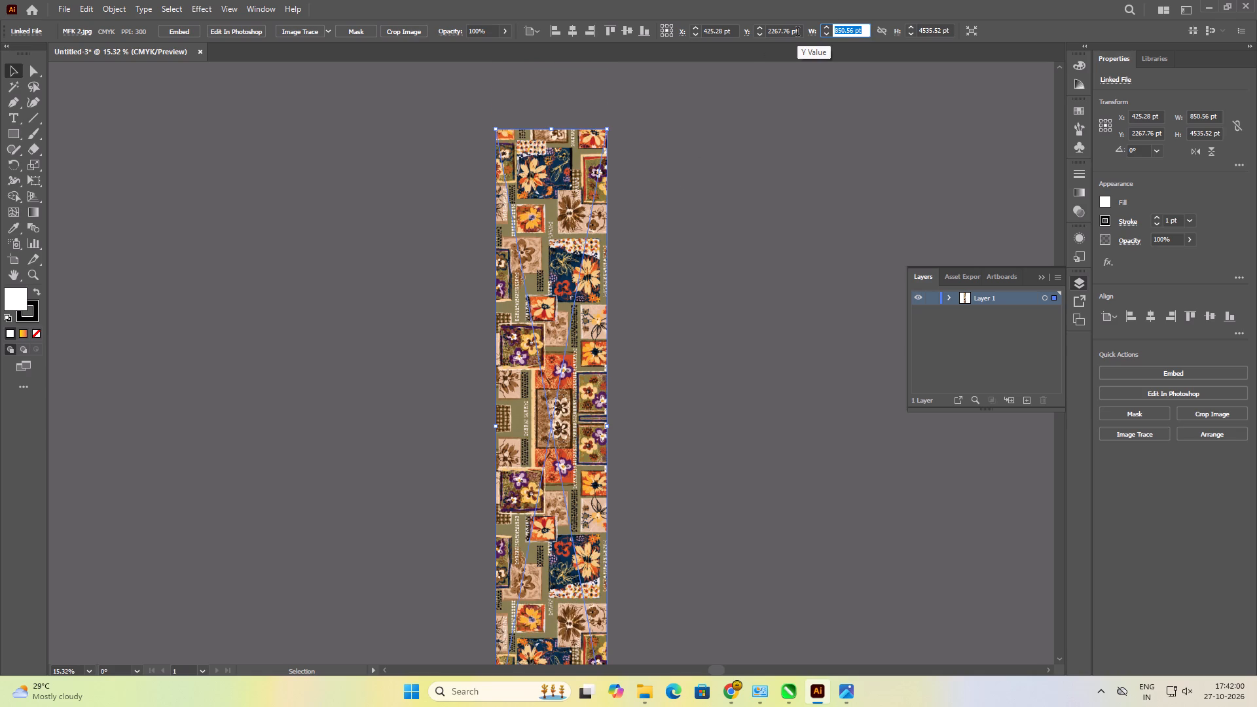
text(26)
text(CM)
key(space)
key(Tab)
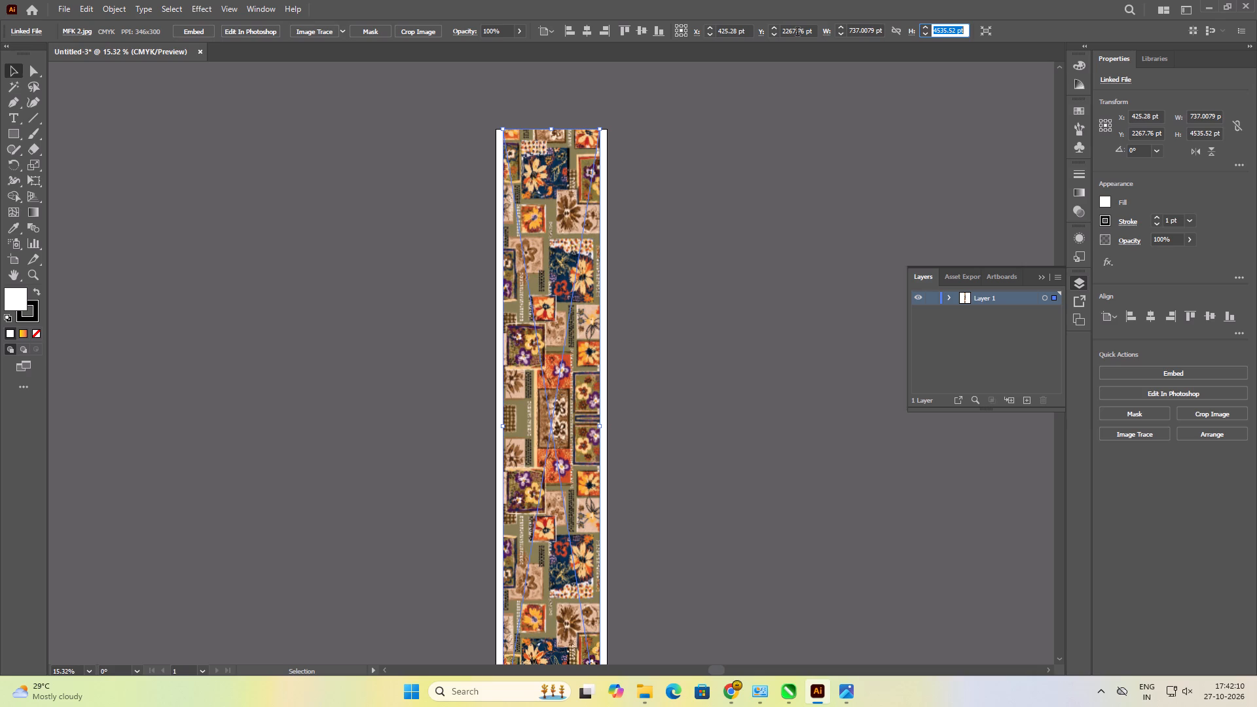
text(15)
key(6)
text(CM)
key(space)
key(Return)
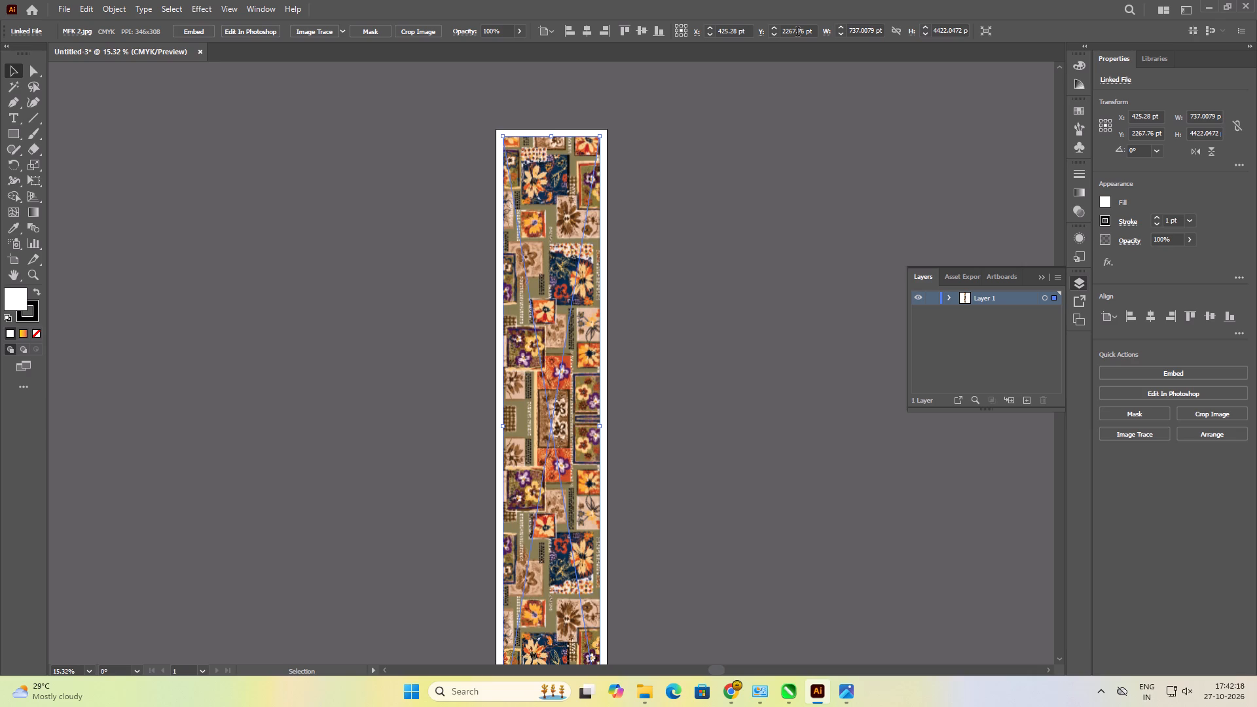
click(160, 111)
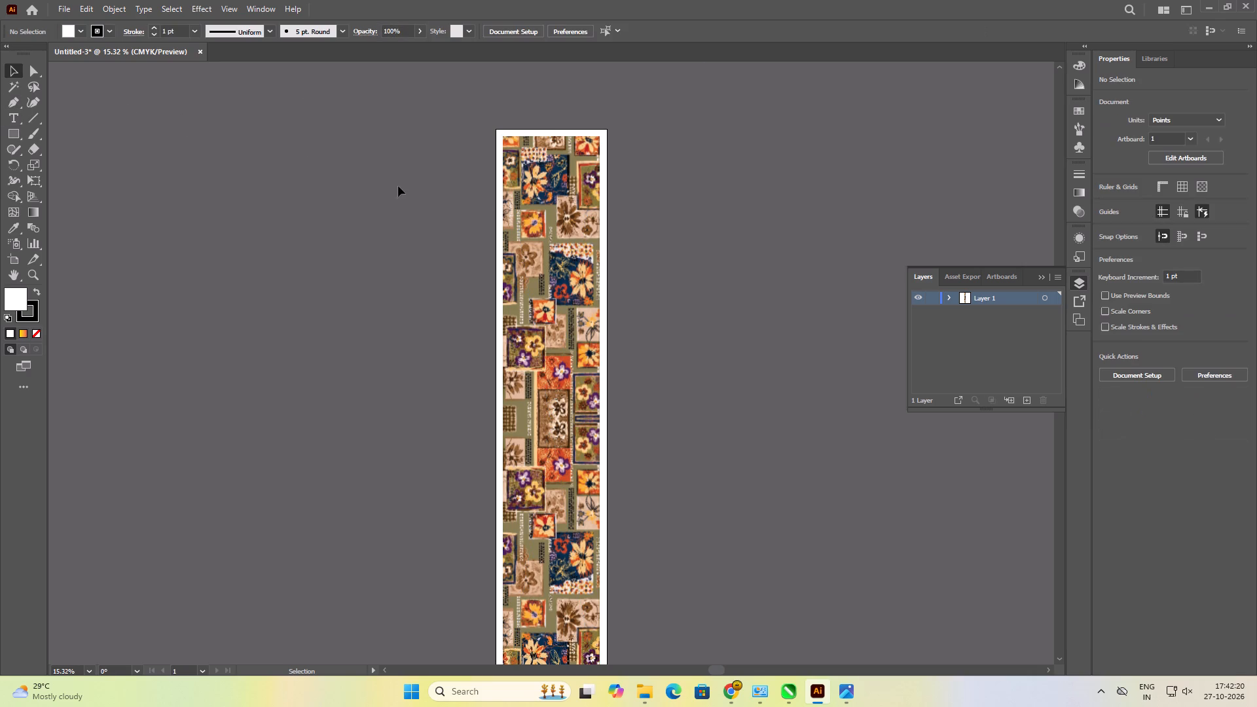
Examine the resized MFK 2 image up close and check its margins along the artboard.
scroll(533, 205, up, 5)
scroll(533, 205, down, 6)
alt+scroll(539, 224, up, 10)
alt+scroll(539, 224, down, 2)
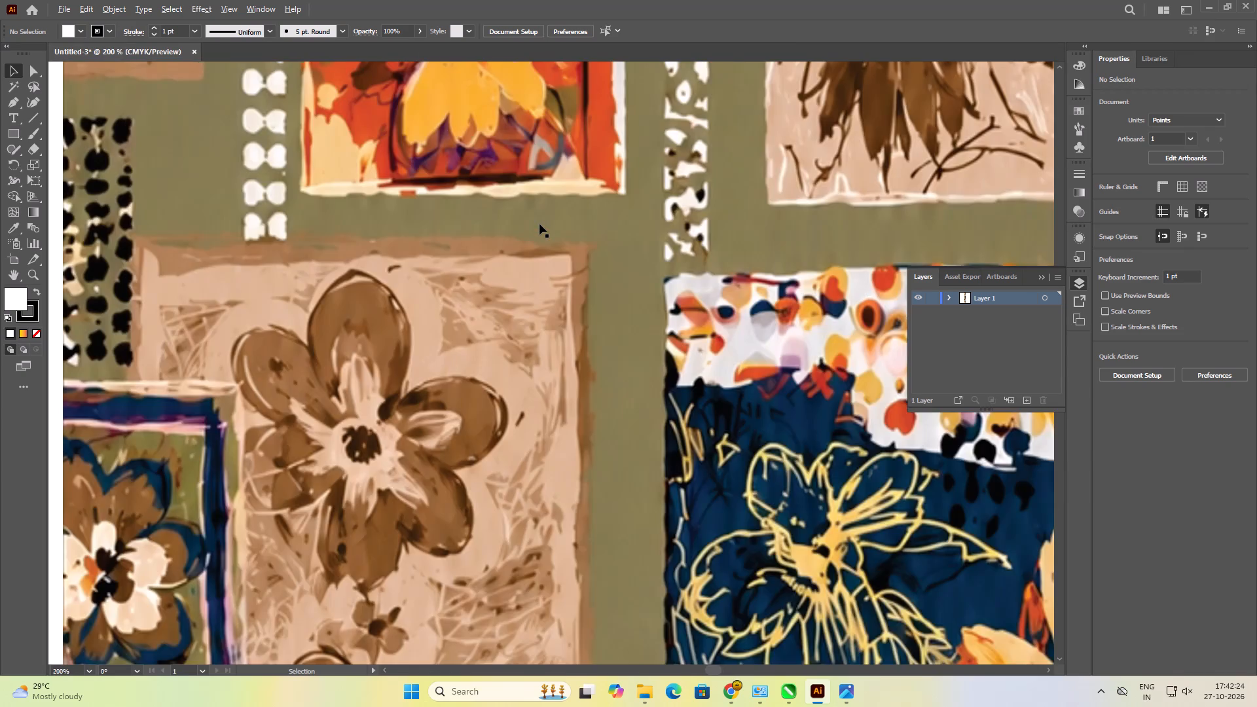
alt+scroll(539, 224, down, 4)
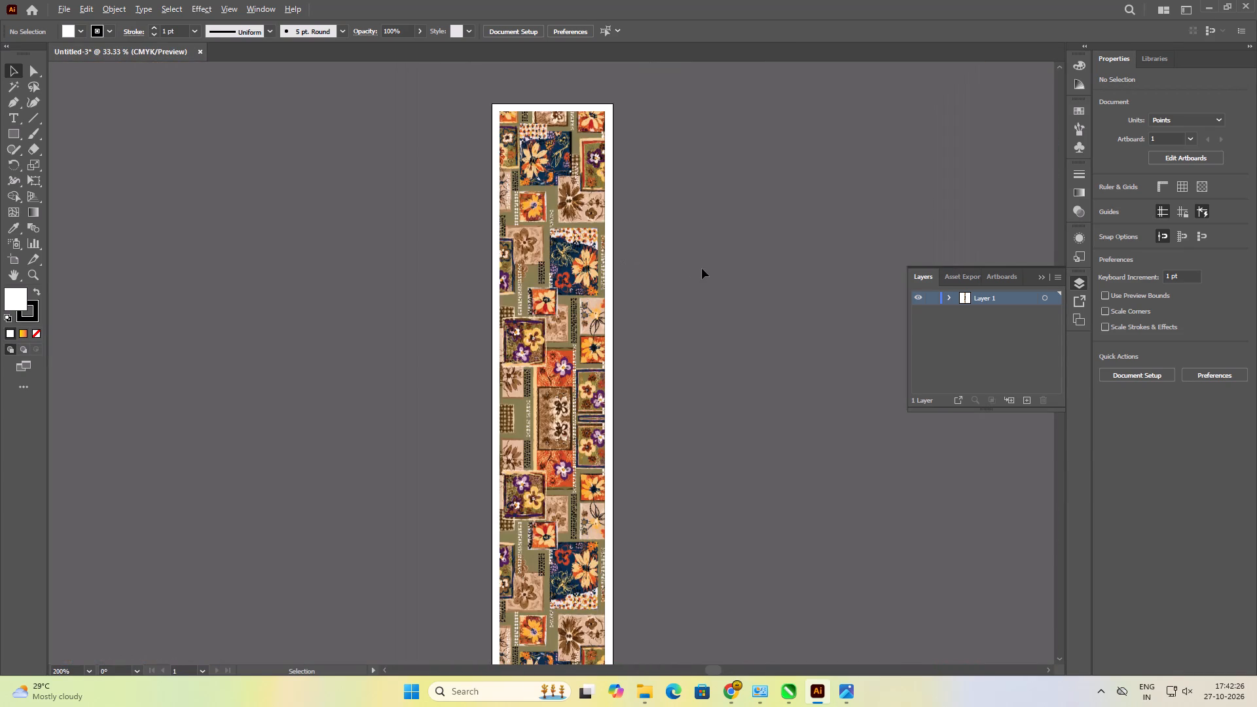
click(702, 268)
scroll(514, 268, down, 5)
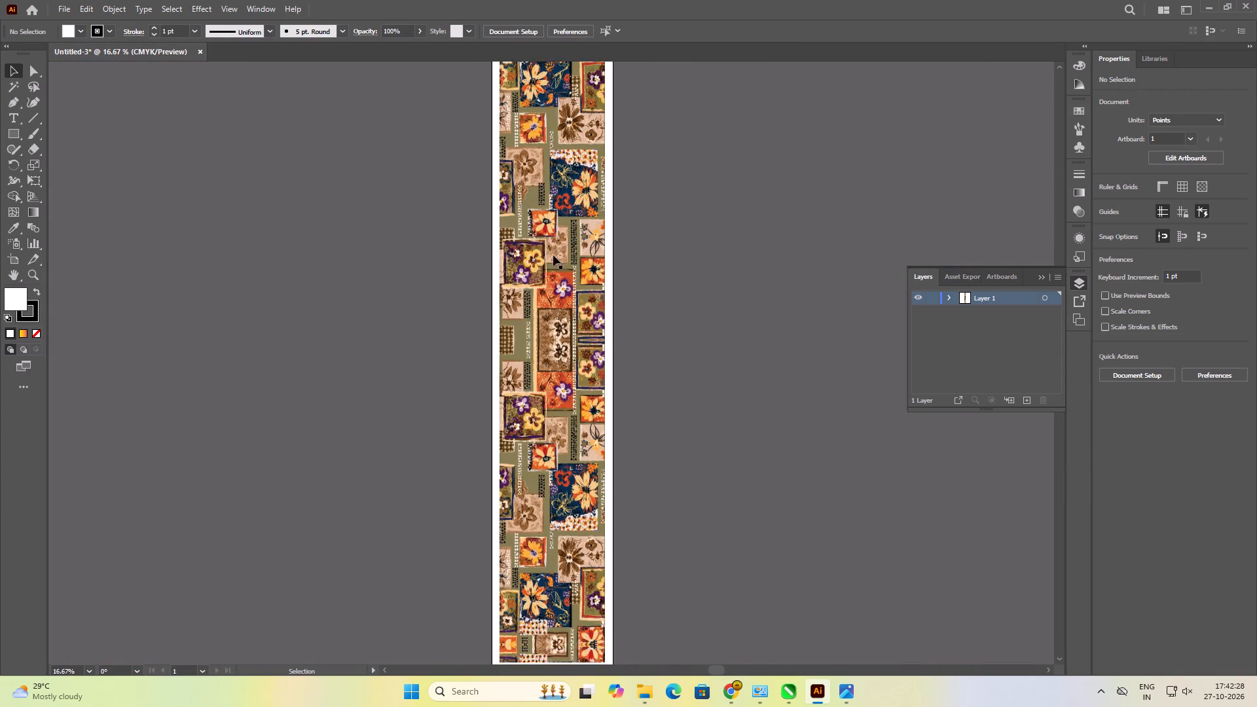
Draw a rectangle 30 cm wide by 160 cm high on the empty canvas beside the artboard.
scroll(553, 255, down, 3)
scroll(553, 255, up, 2)
click(325, 256)
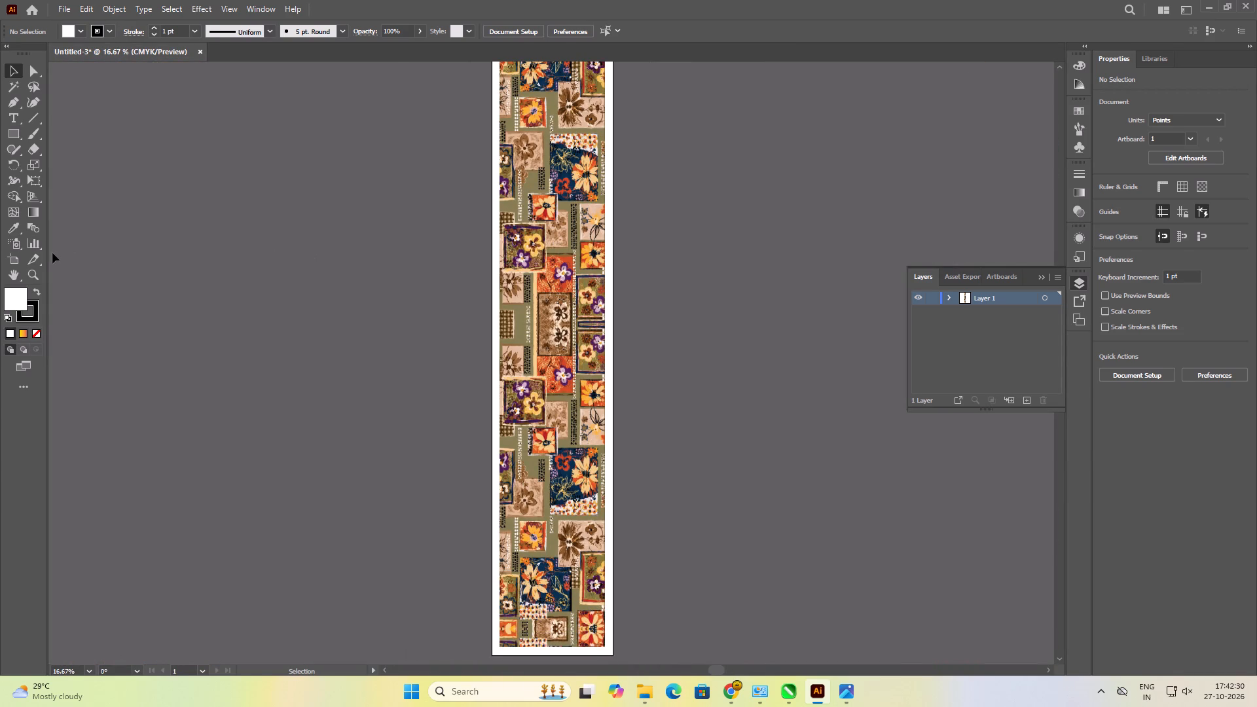
click(10, 130)
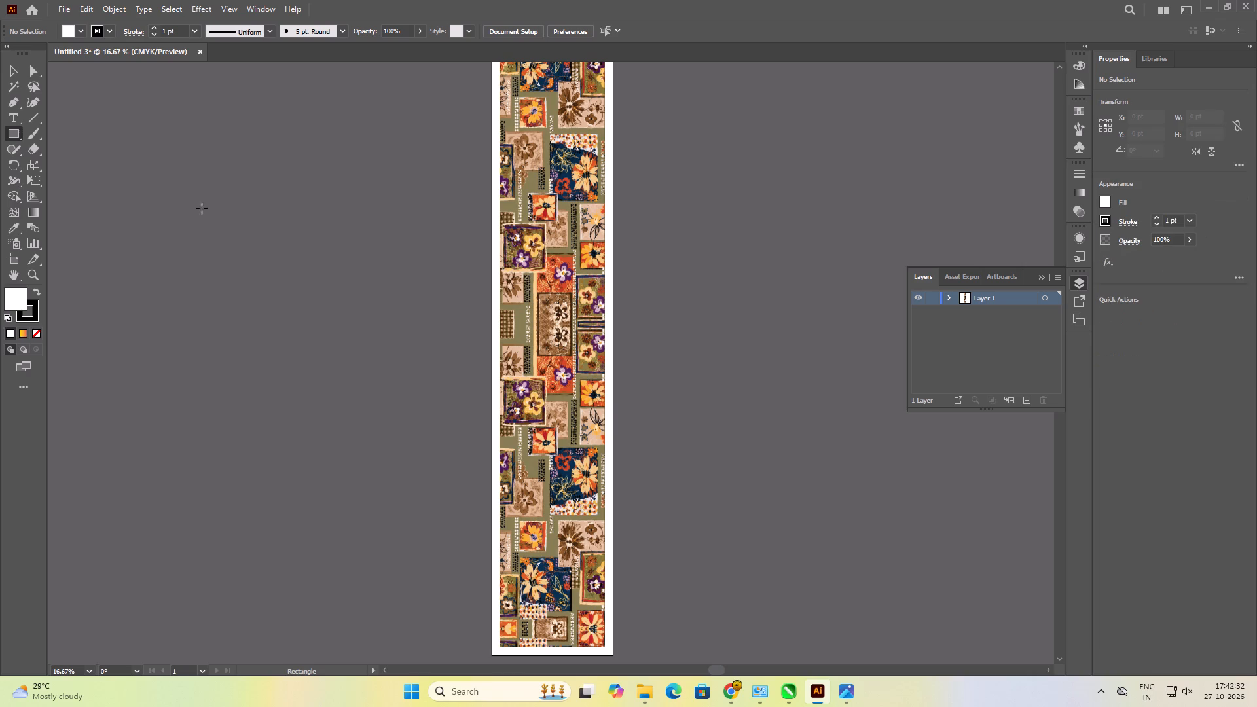
click(228, 163)
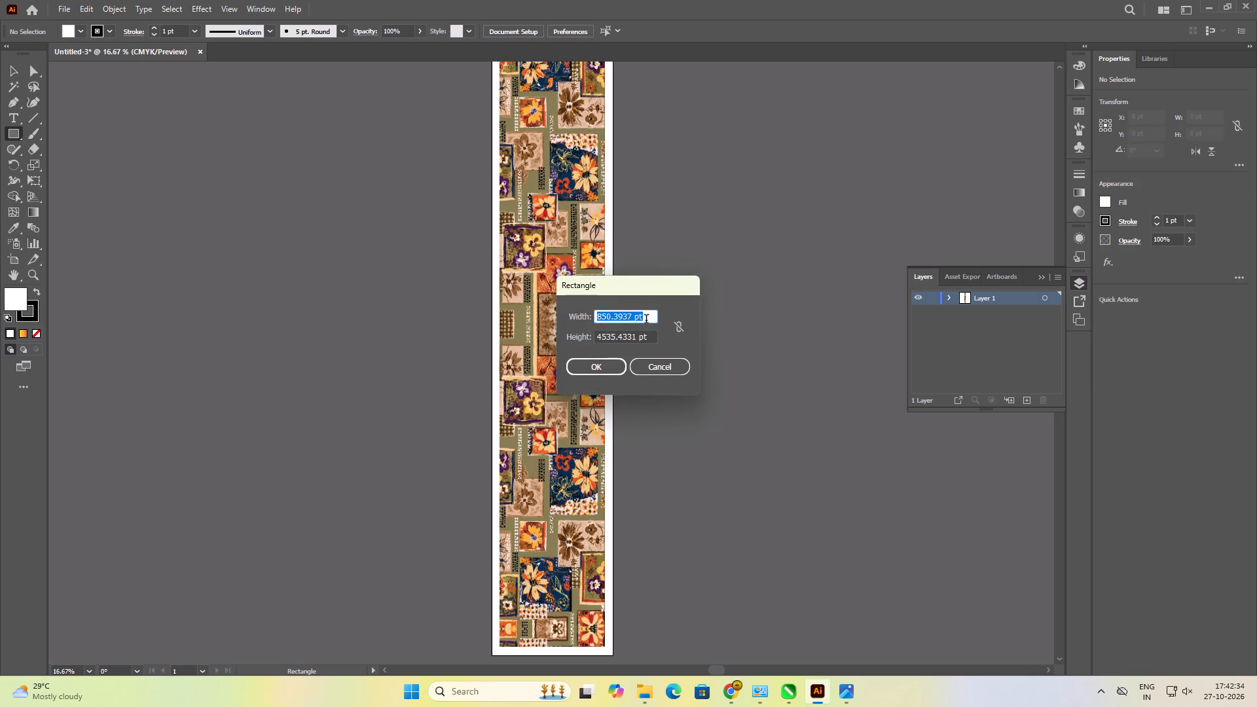
text(16)
key(BackSpace)
key(BackSpace)
text(30)
text(CM)
key(space)
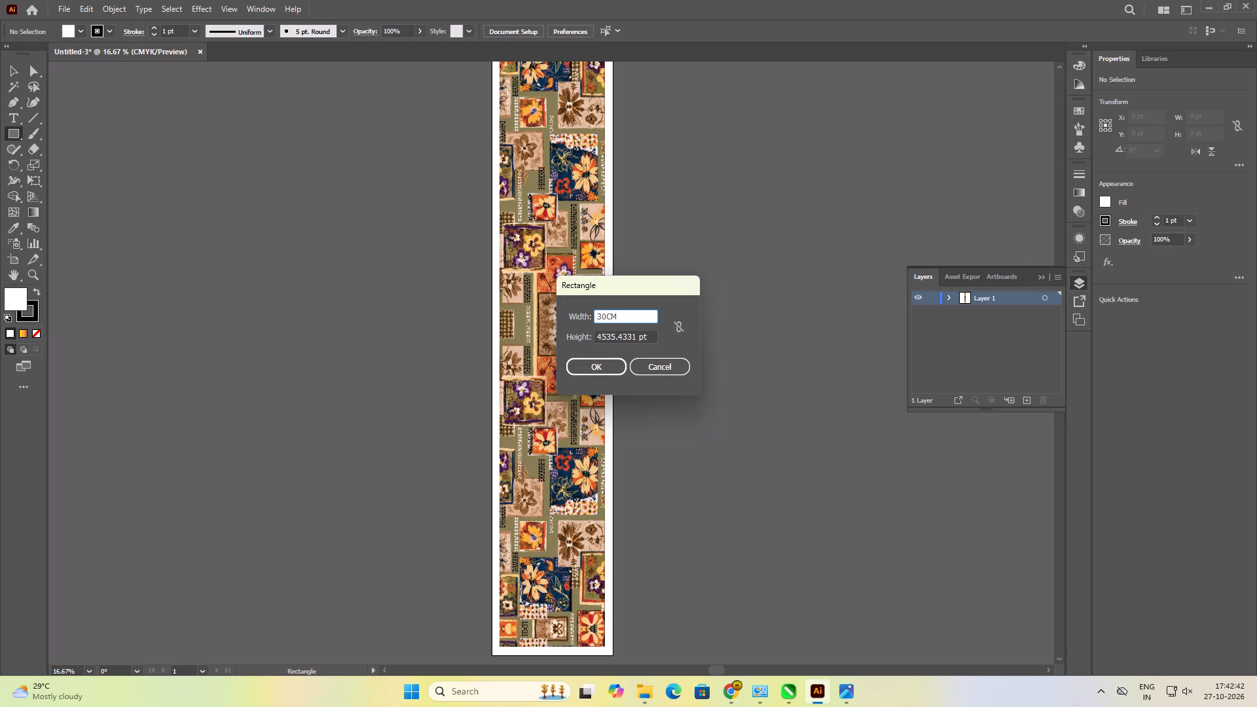
key(Tab)
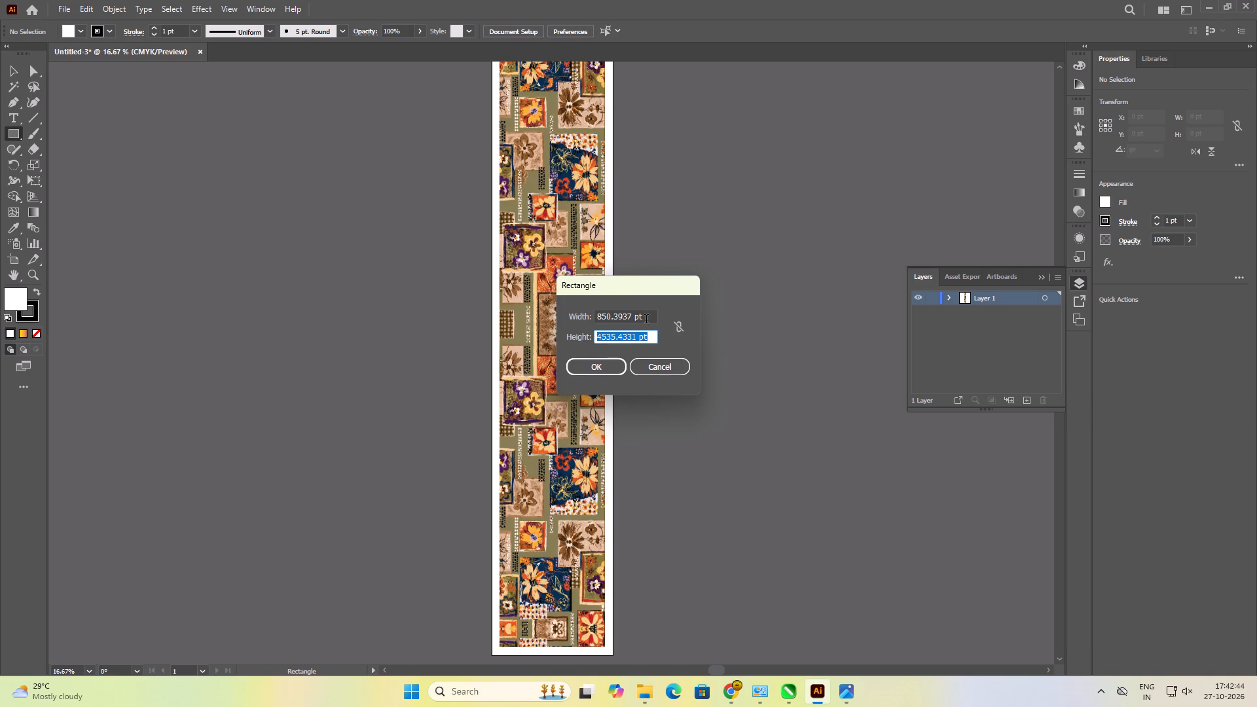
text(16)
key(0)
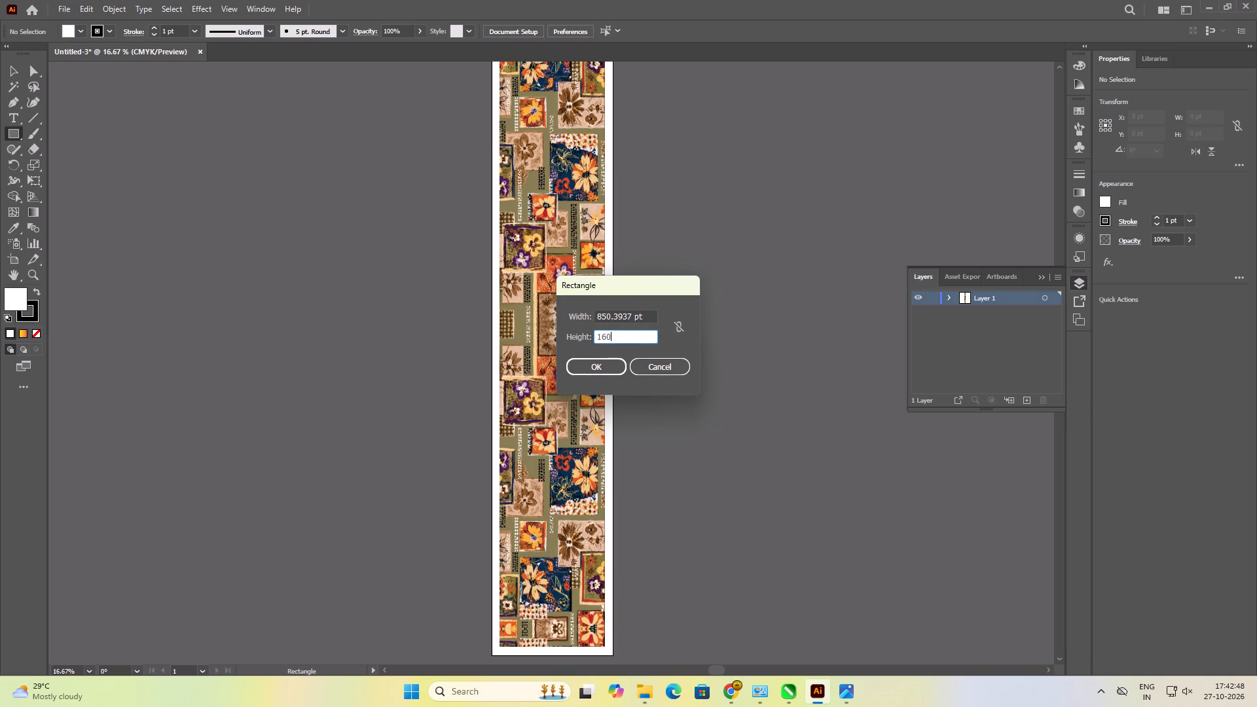
text(CM)
key(space)
key(Return)
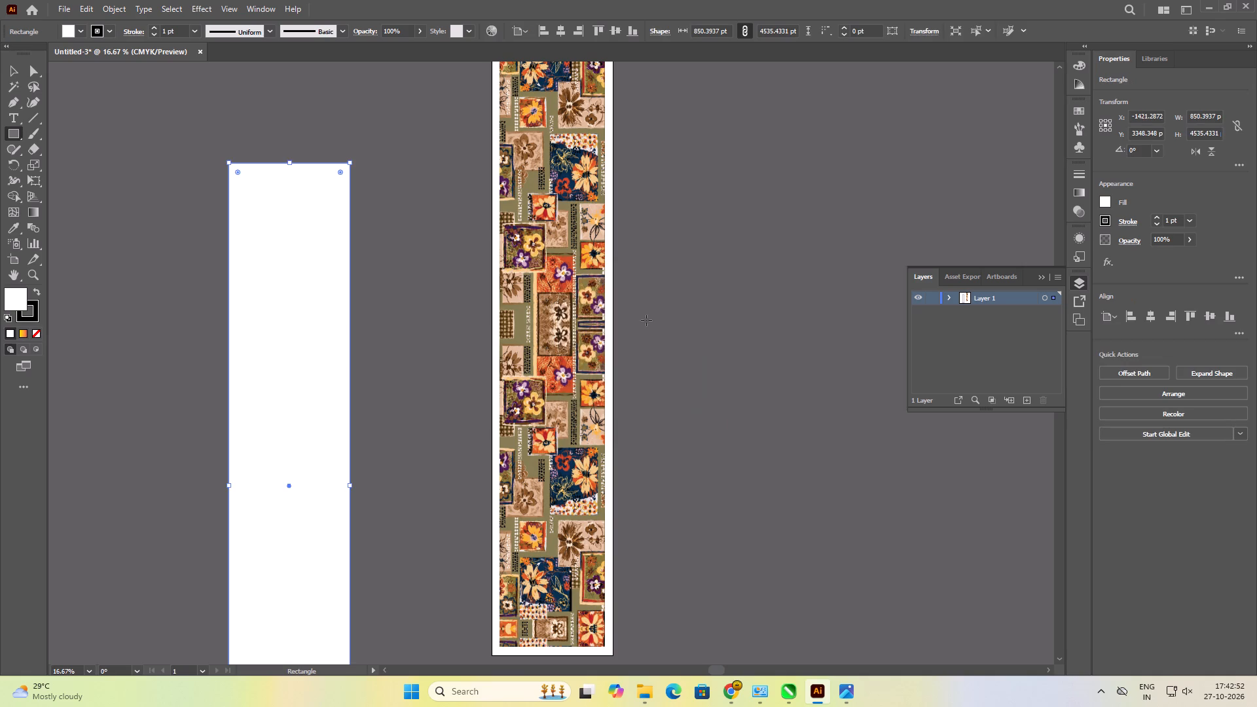
click(15, 71)
click(301, 102)
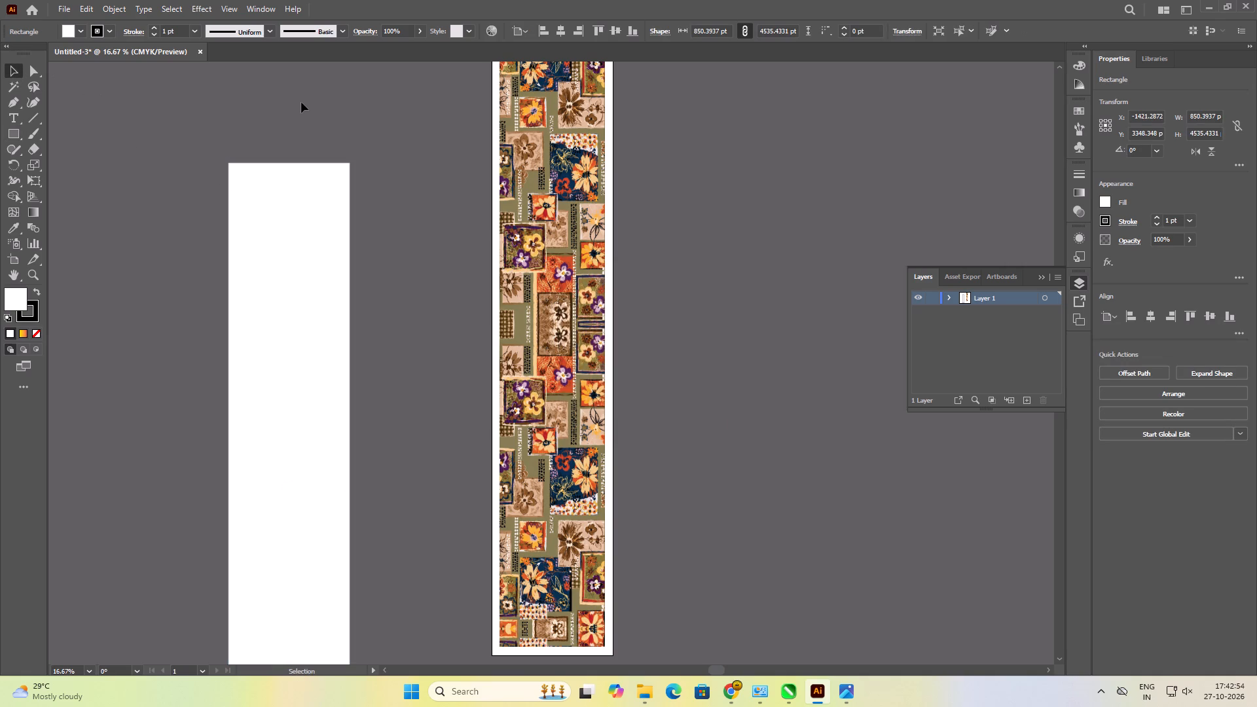
Place the 0117kh - 30x160 image from the MFK 21-10-2026 folder beside the artboard as a linked colour reference.
key(ctrl+shift+p)
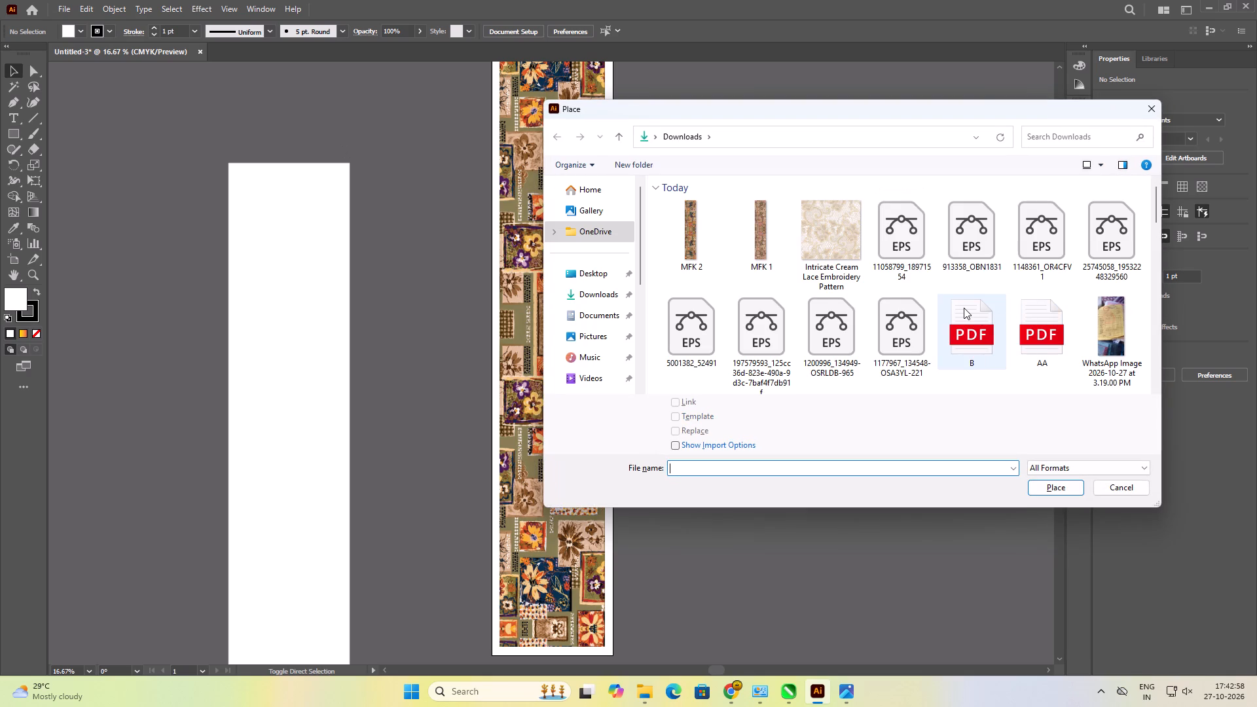
scroll(964, 308, down, 6)
scroll(964, 308, up, 5)
scroll(735, 243, down, 5)
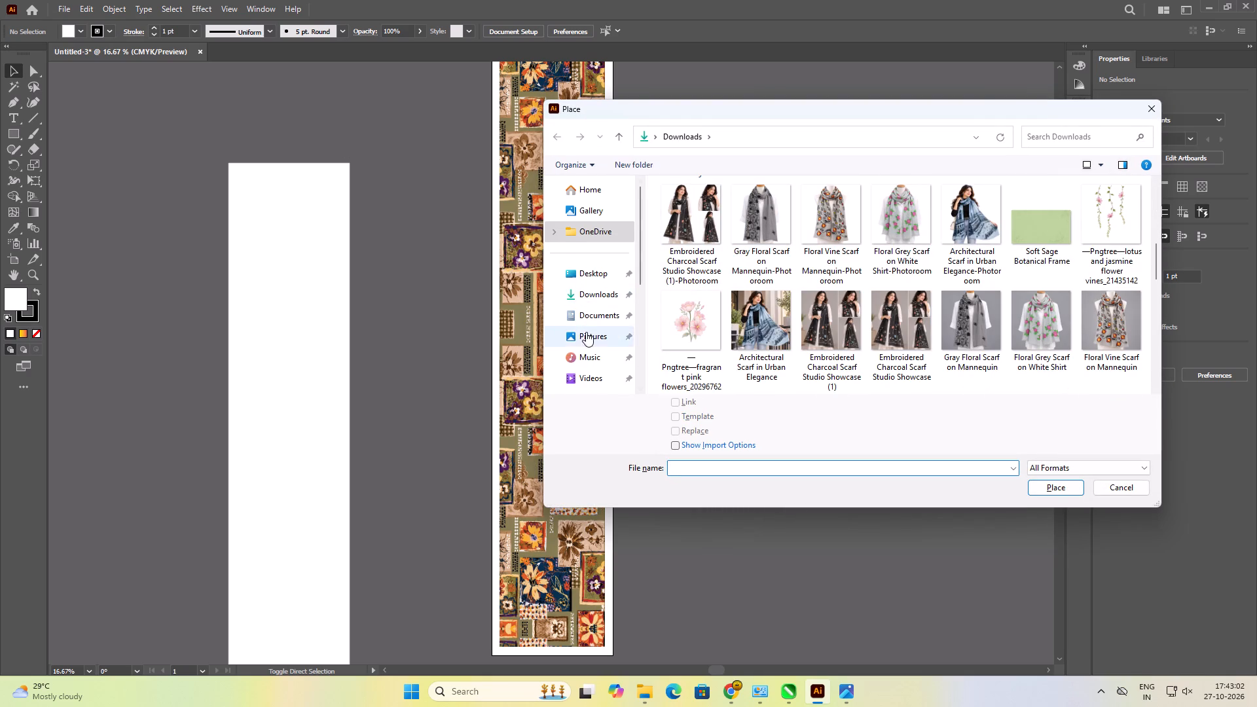
scroll(586, 332, down, 6)
click(592, 263)
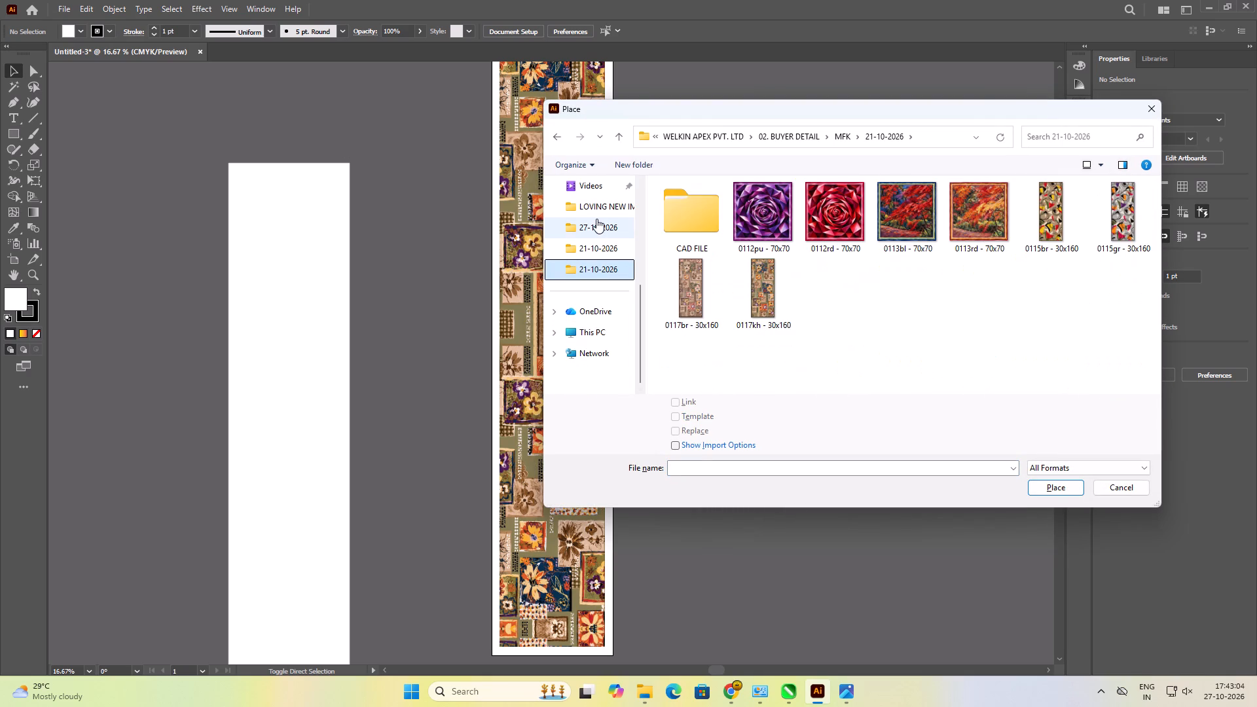
click(744, 293)
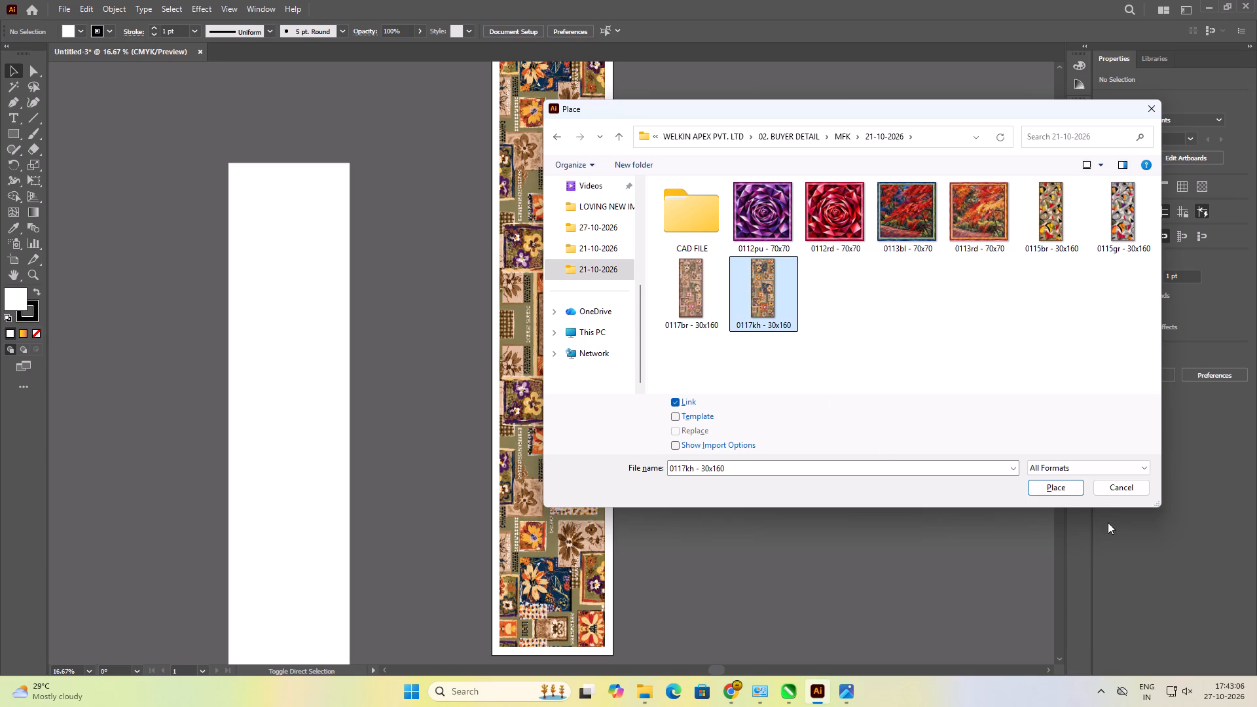
click(1048, 493)
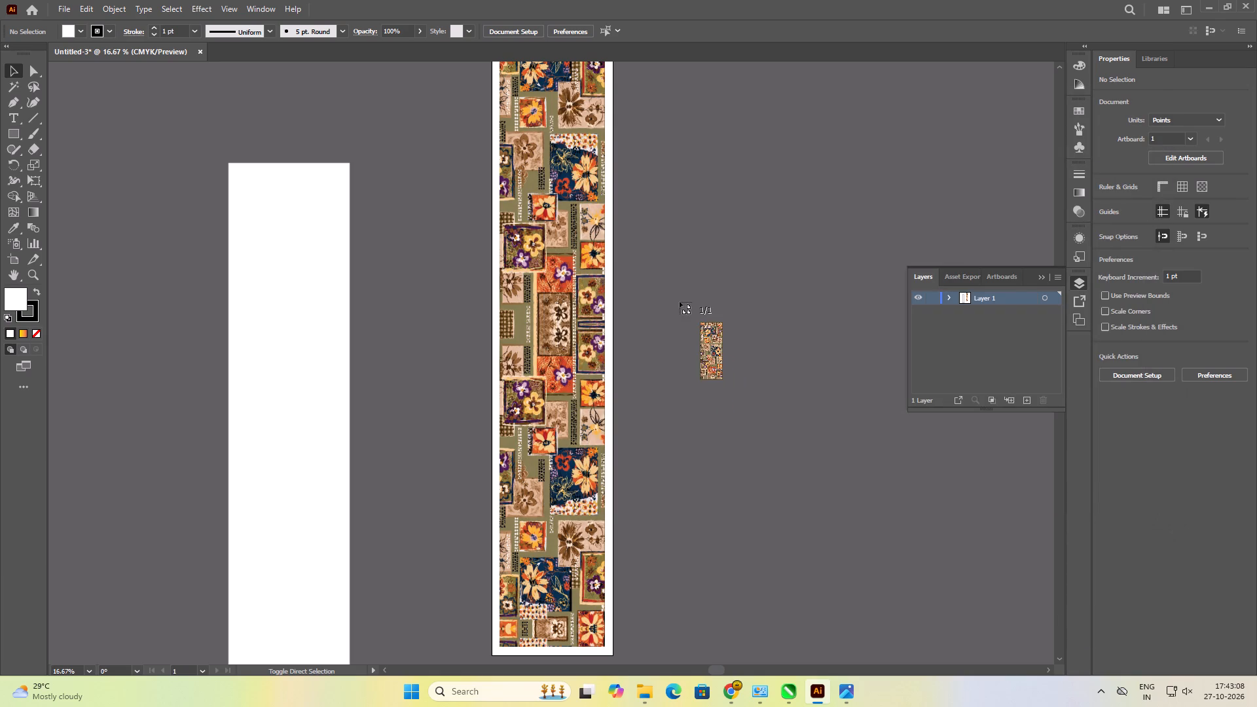
drag(673, 247, 1036, 630)
click(869, 445)
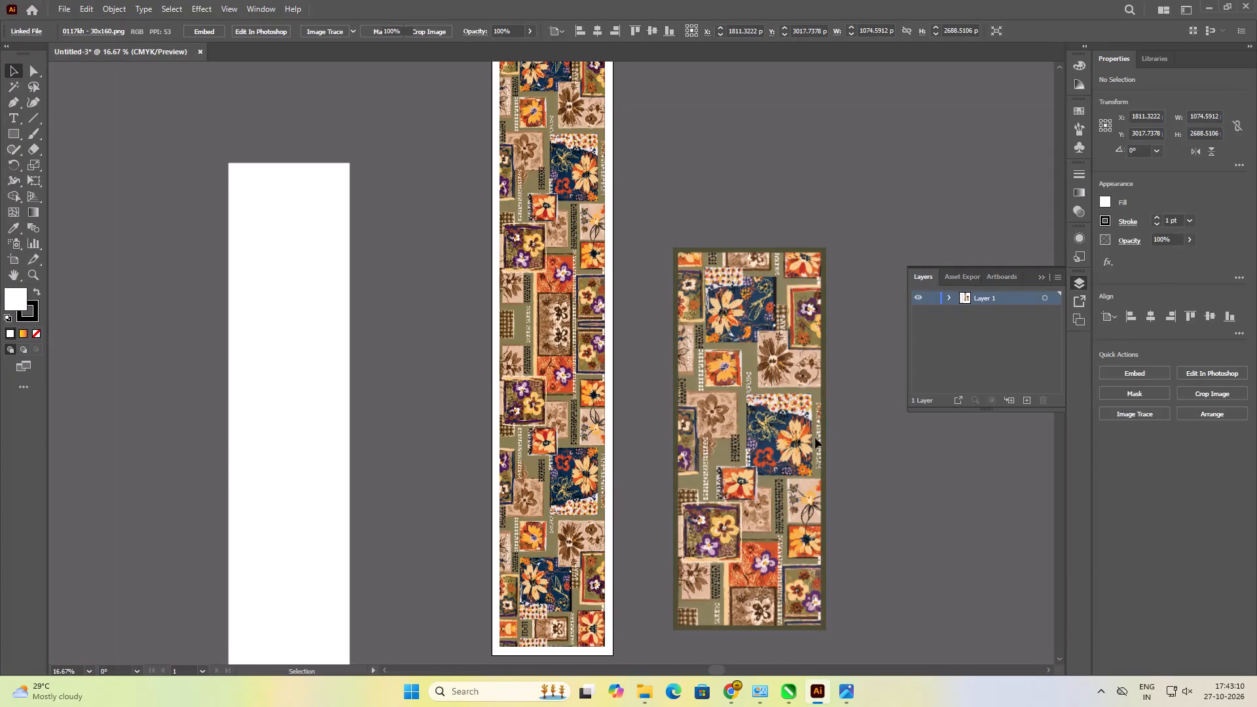
Fill the blank rectangle with the dark olive border colour sampled from the 0117kh reference image.
scroll(816, 405, up, 6)
click(238, 391)
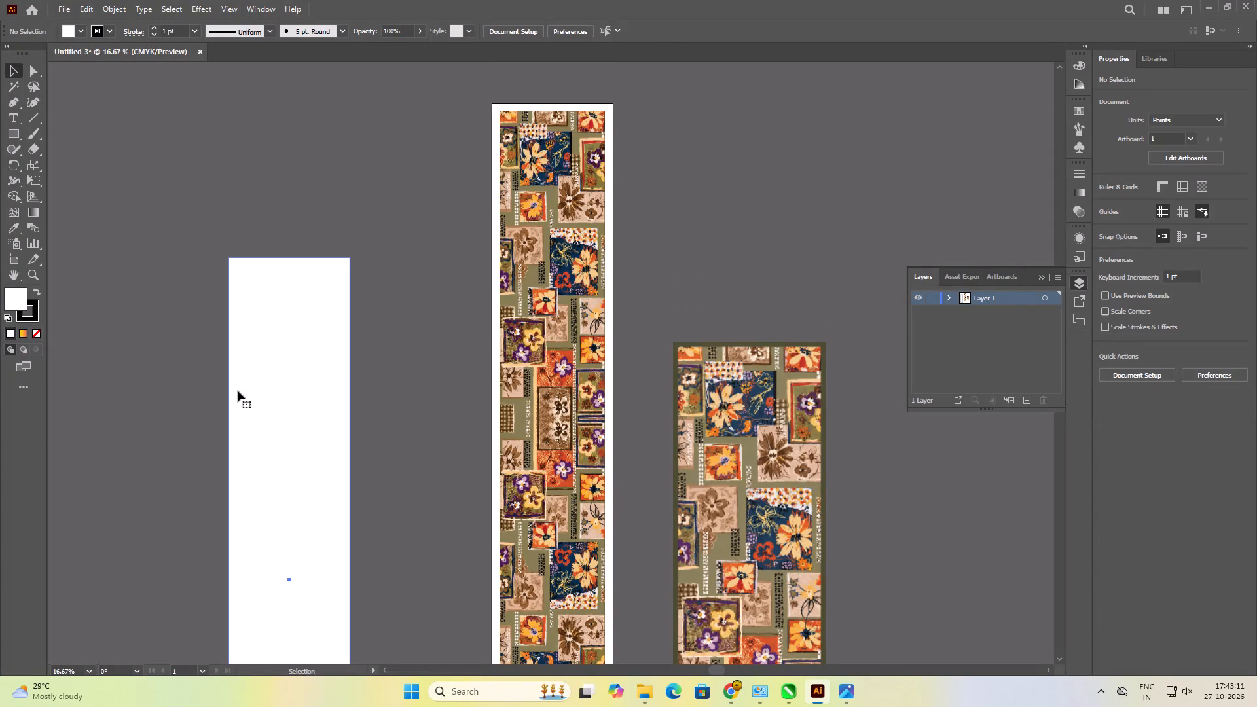
click(14, 222)
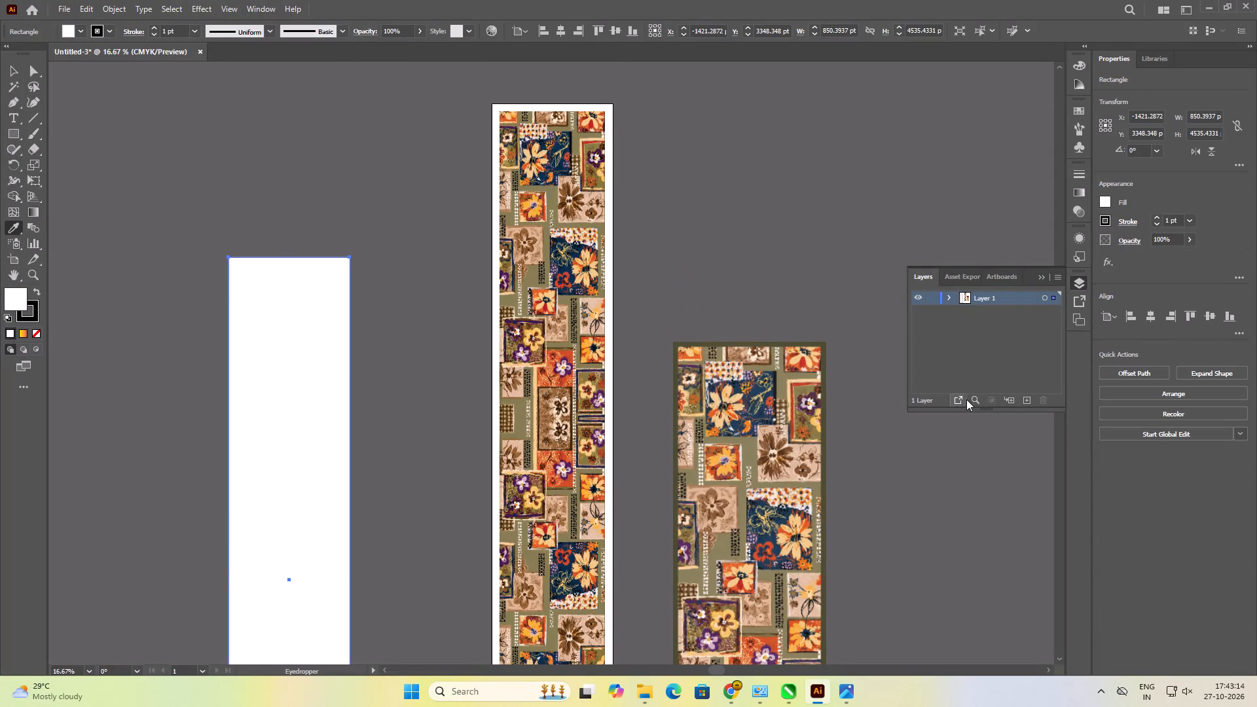
click(824, 409)
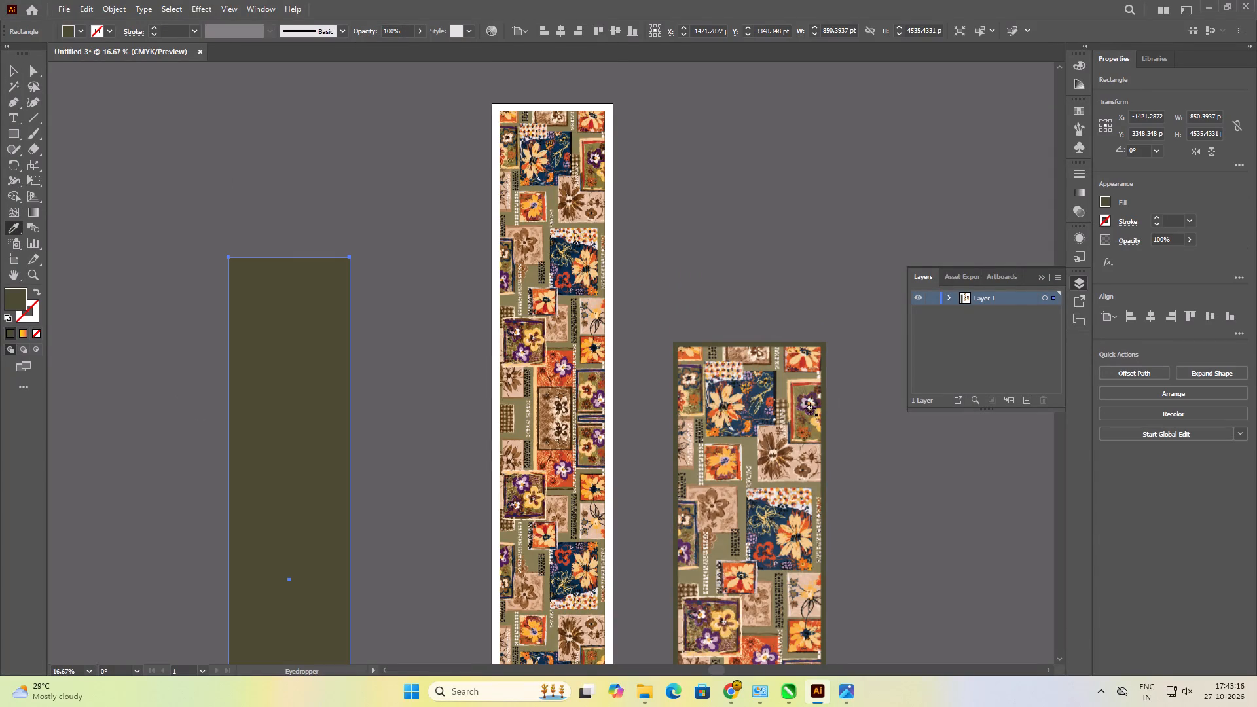
Delete the 0117kh reference image from beside the artboard.
click(14, 69)
click(827, 426)
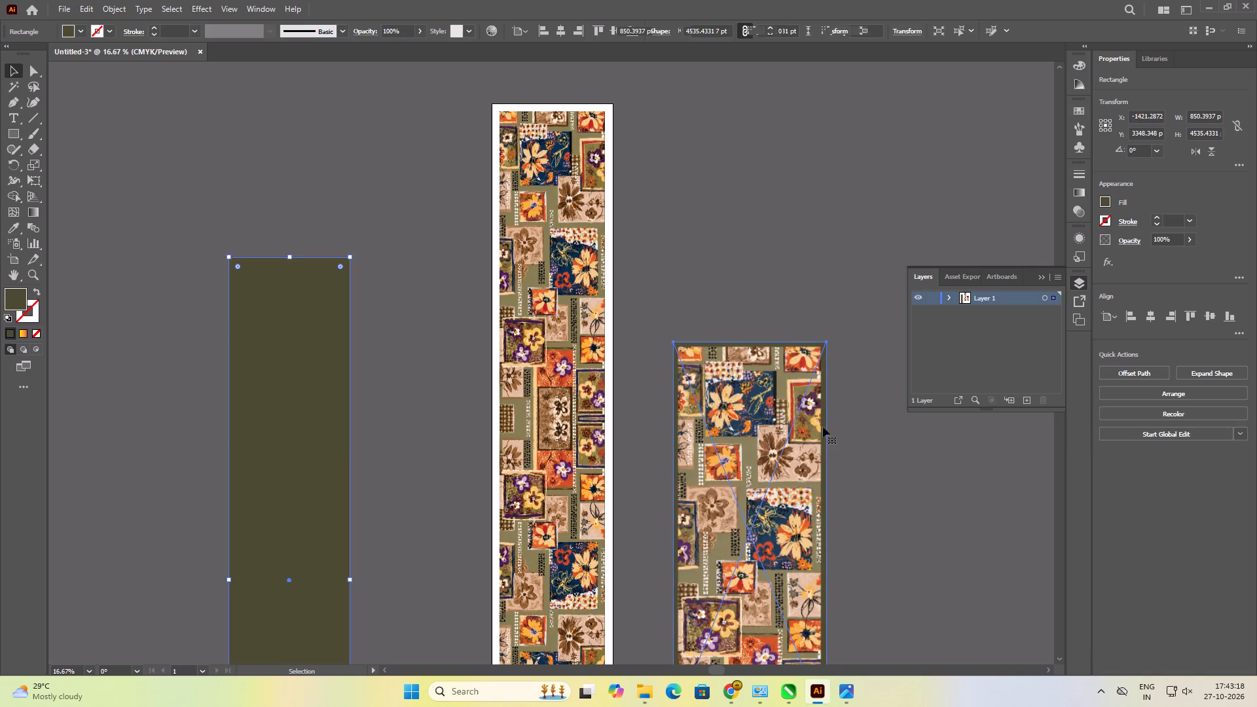
key(Delete)
Centre the olive rectangle on the artboard and send it backward behind the MFK 2 image.
click(309, 389)
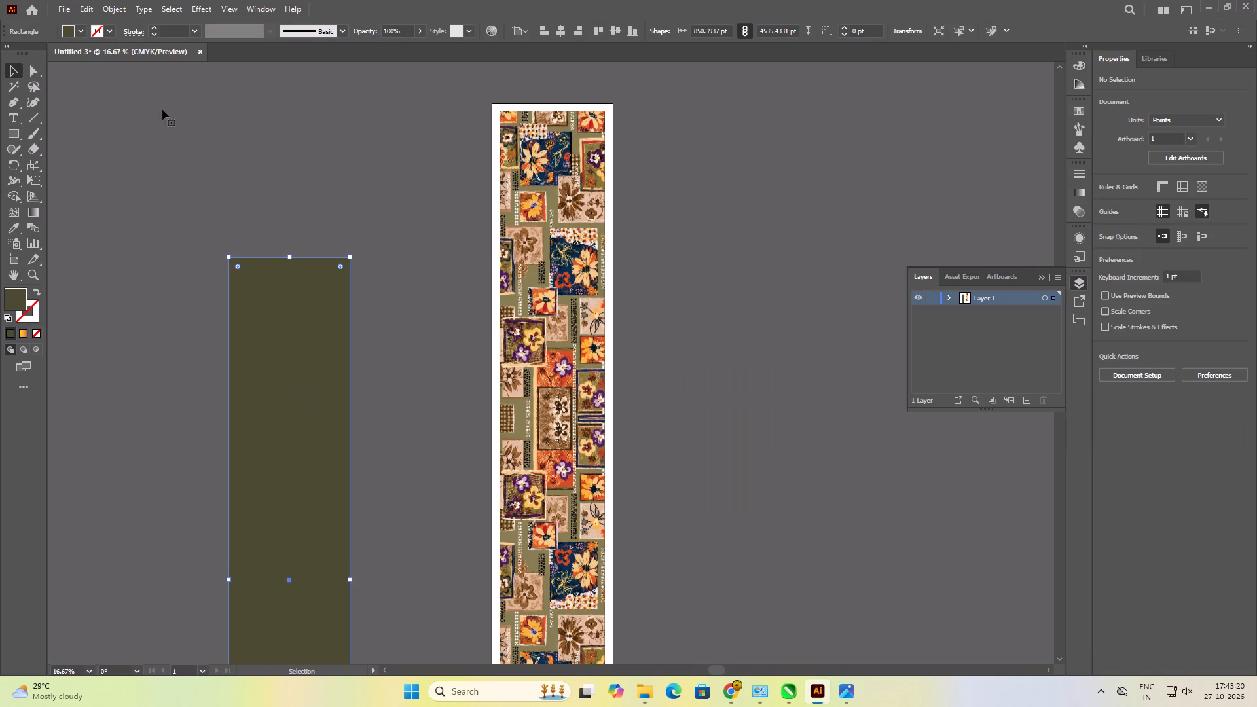
click(566, 30)
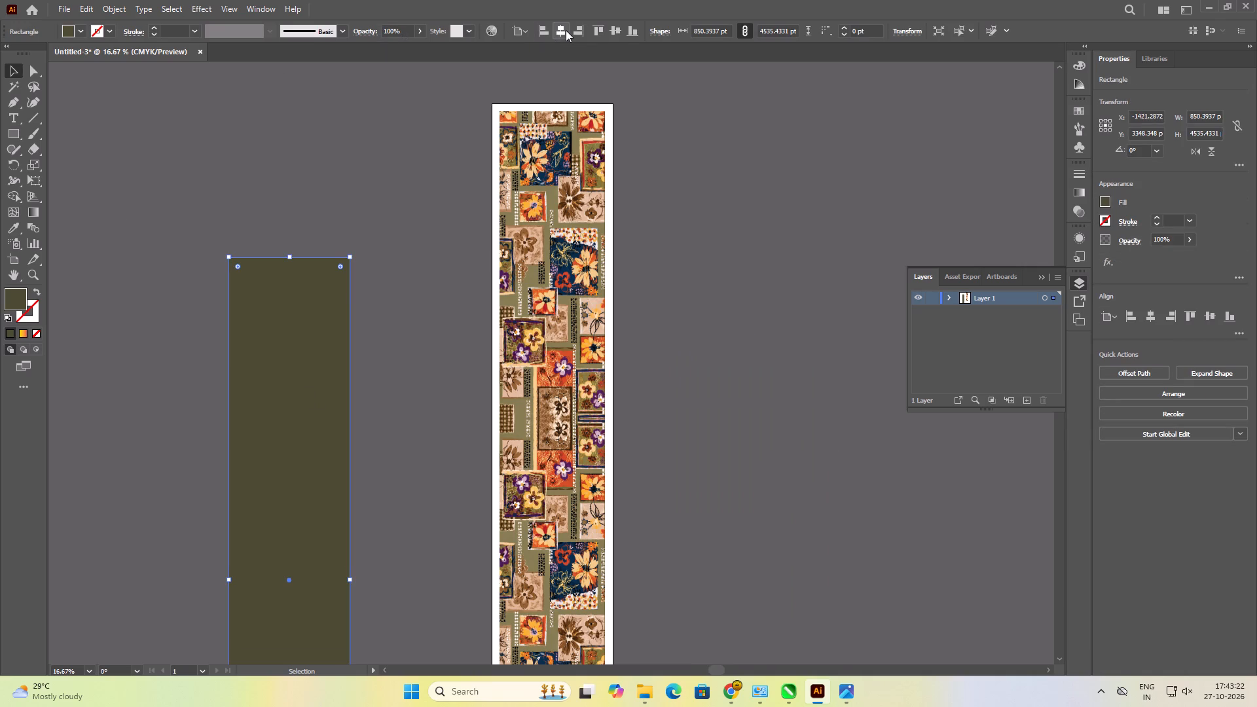
click(613, 35)
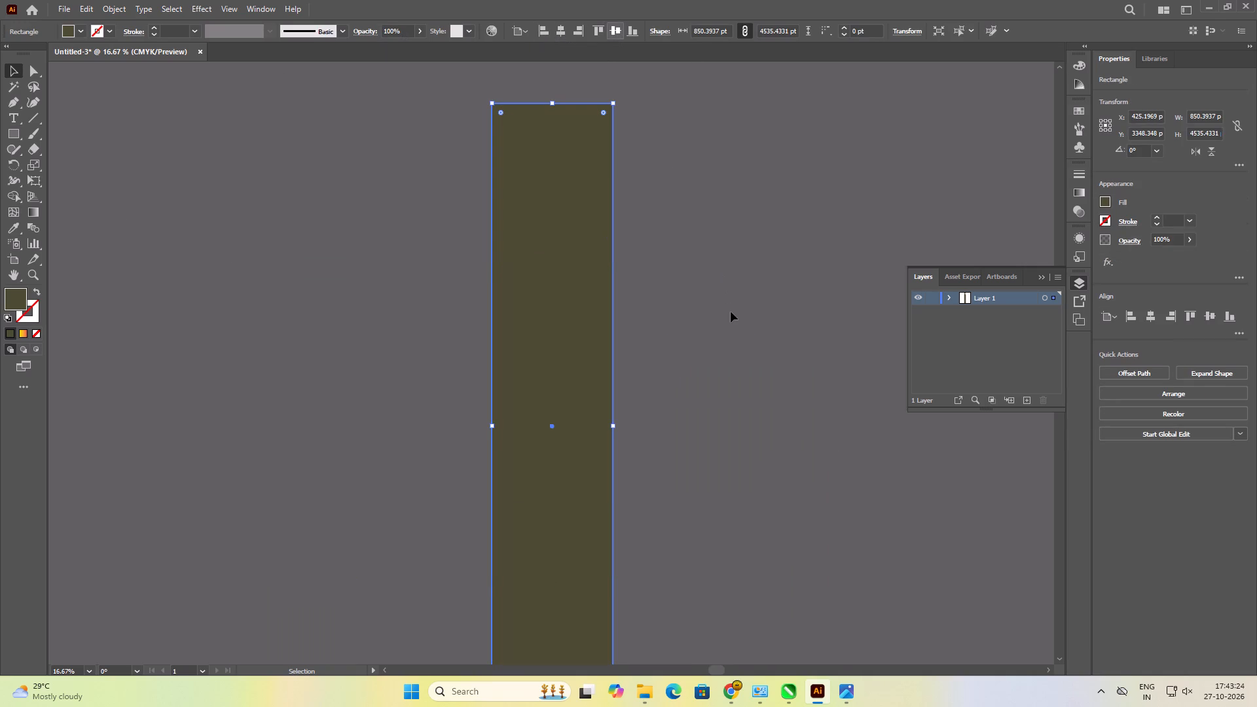
click(731, 312)
click(573, 324)
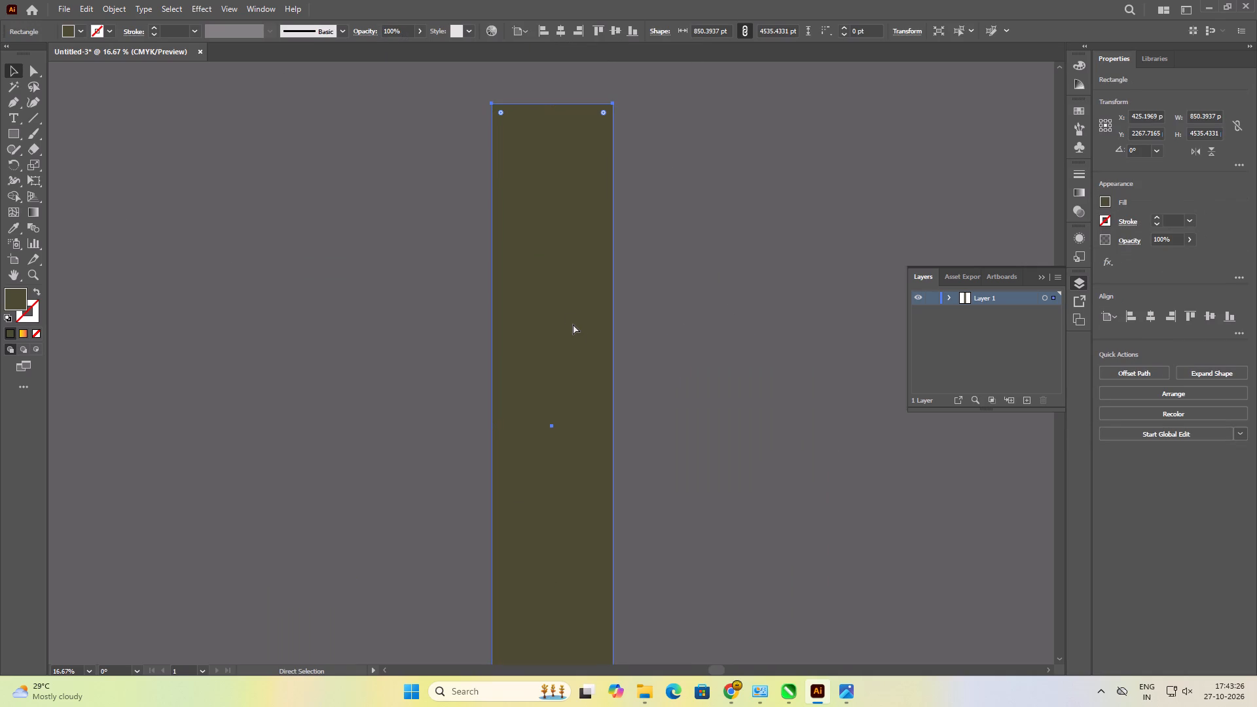
key(ctrl+bracketleft)
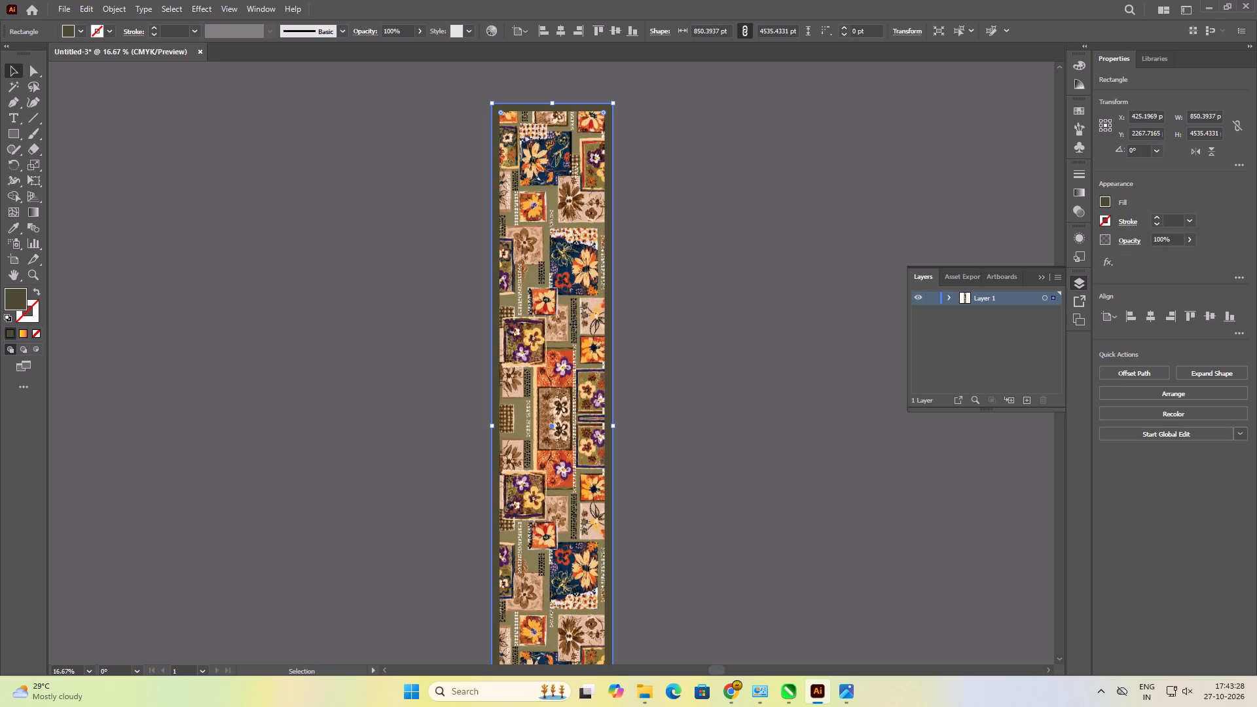
click(659, 334)
Image Trace the MFK 2 image with a tracing preset at its full resolution.
click(553, 321)
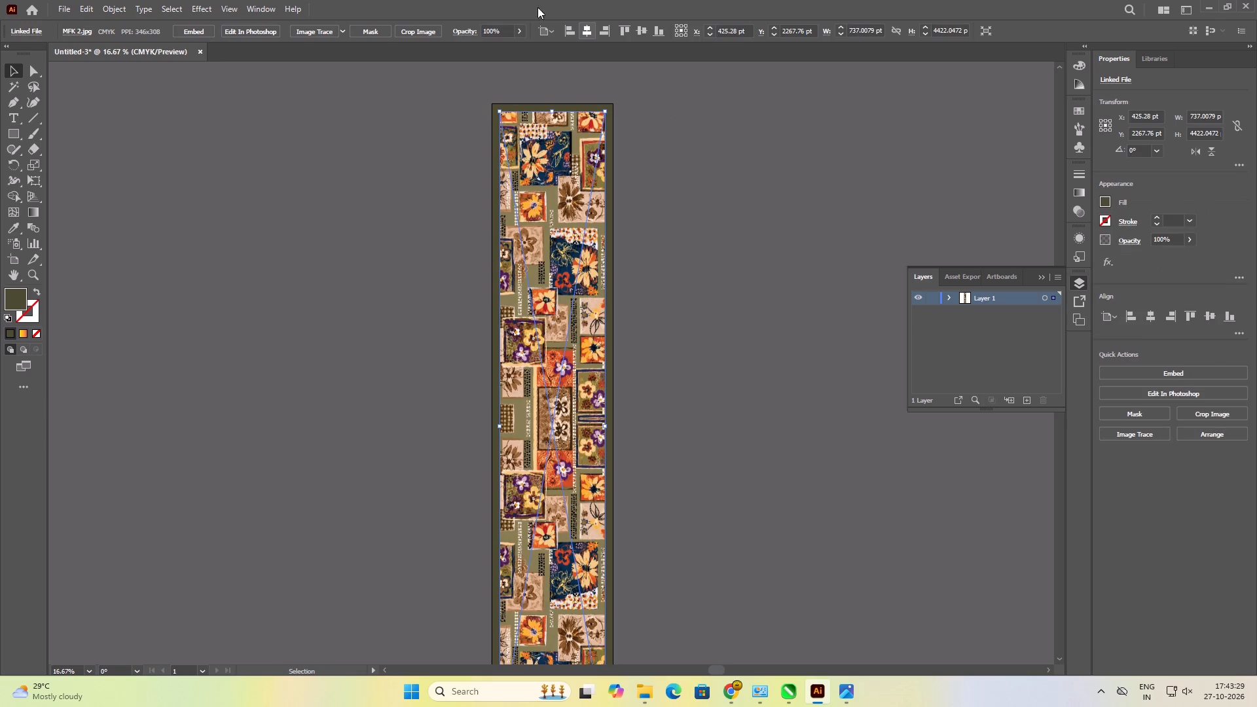
click(340, 31)
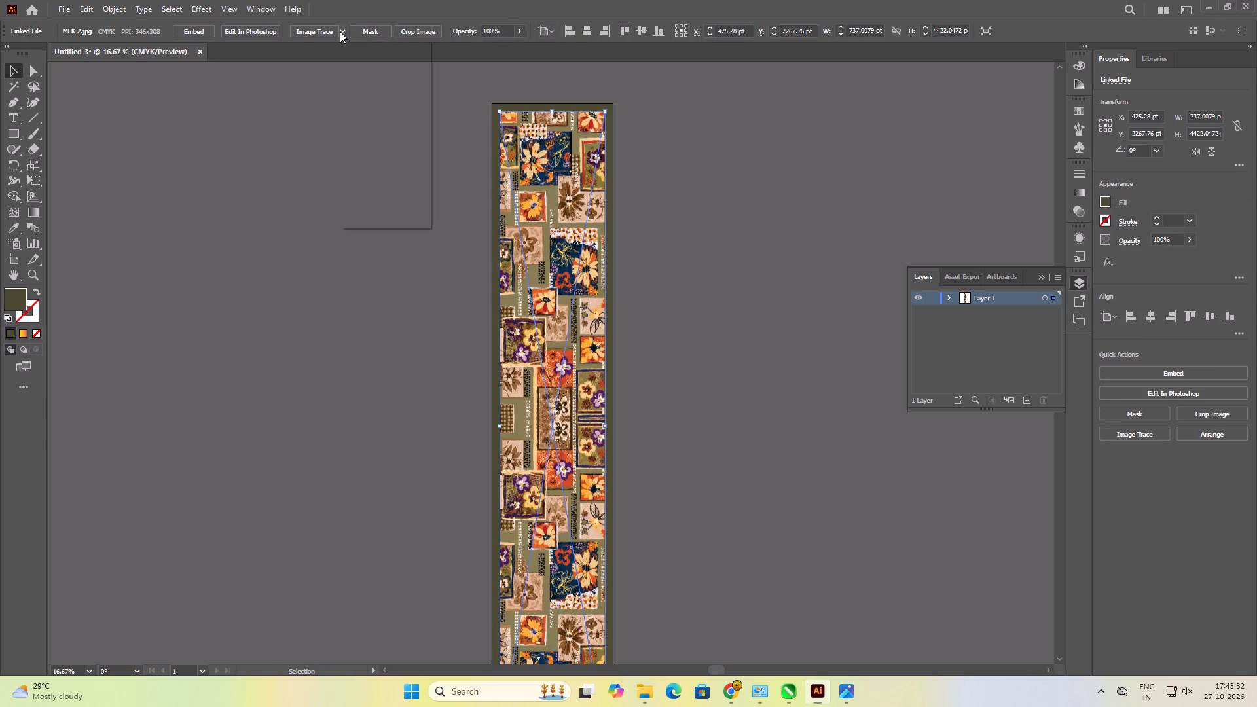
click(373, 71)
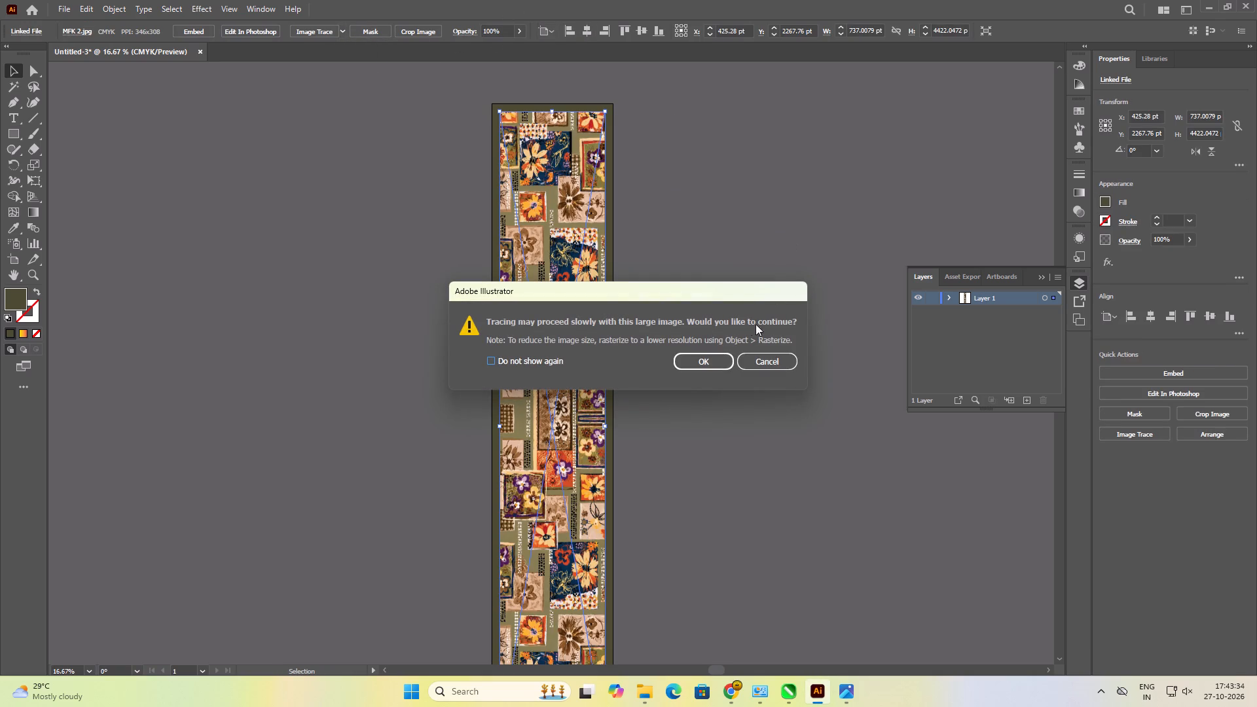
click(719, 355)
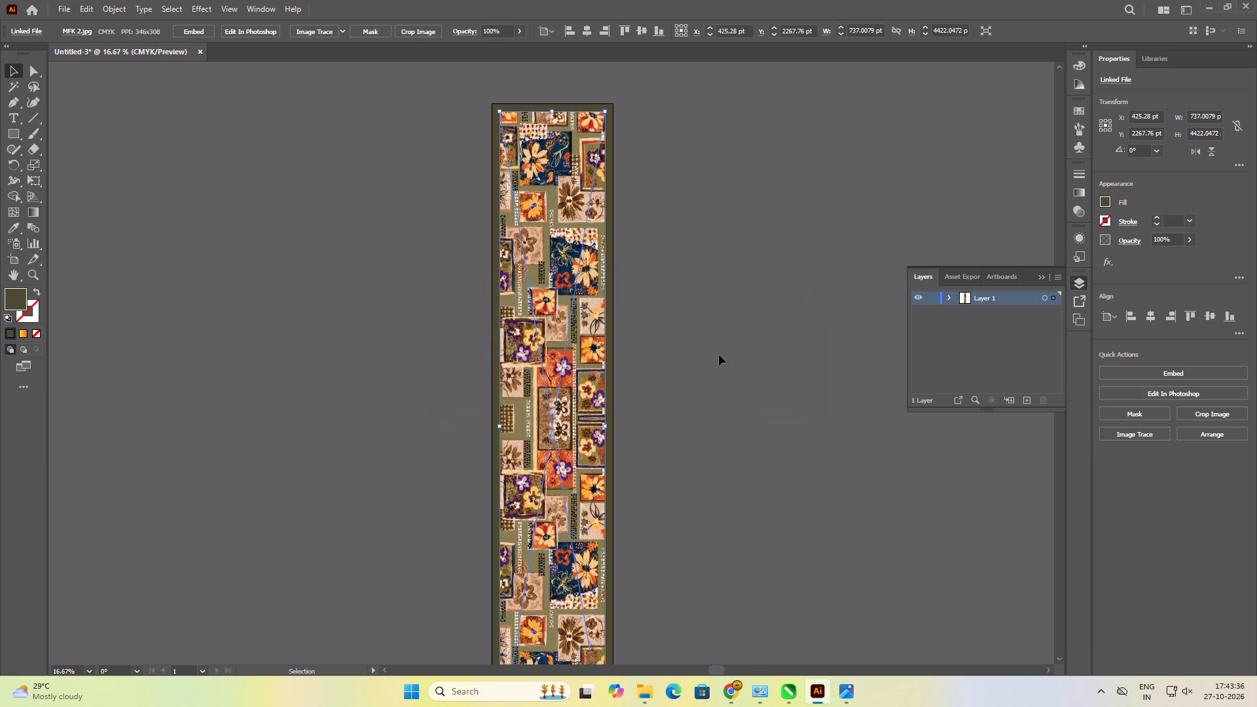
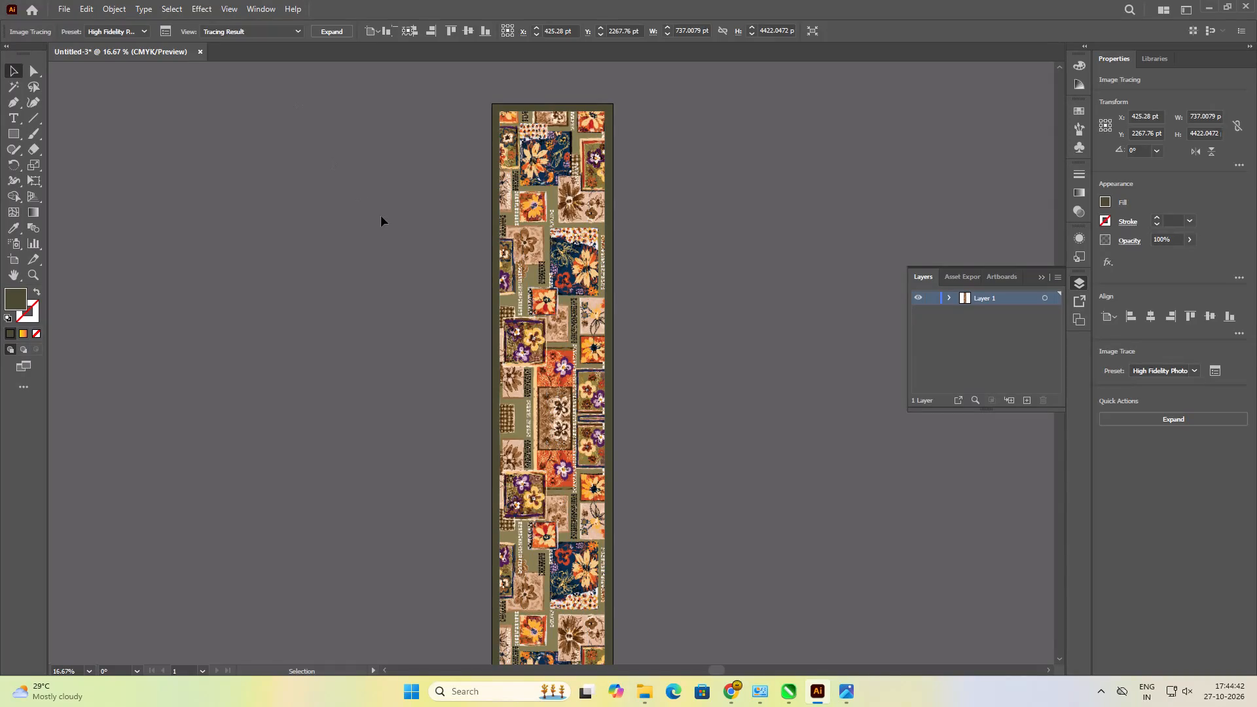
Examine the traced floral patchwork from its top edge down to the mirrored seam in the middle.
click(528, 183)
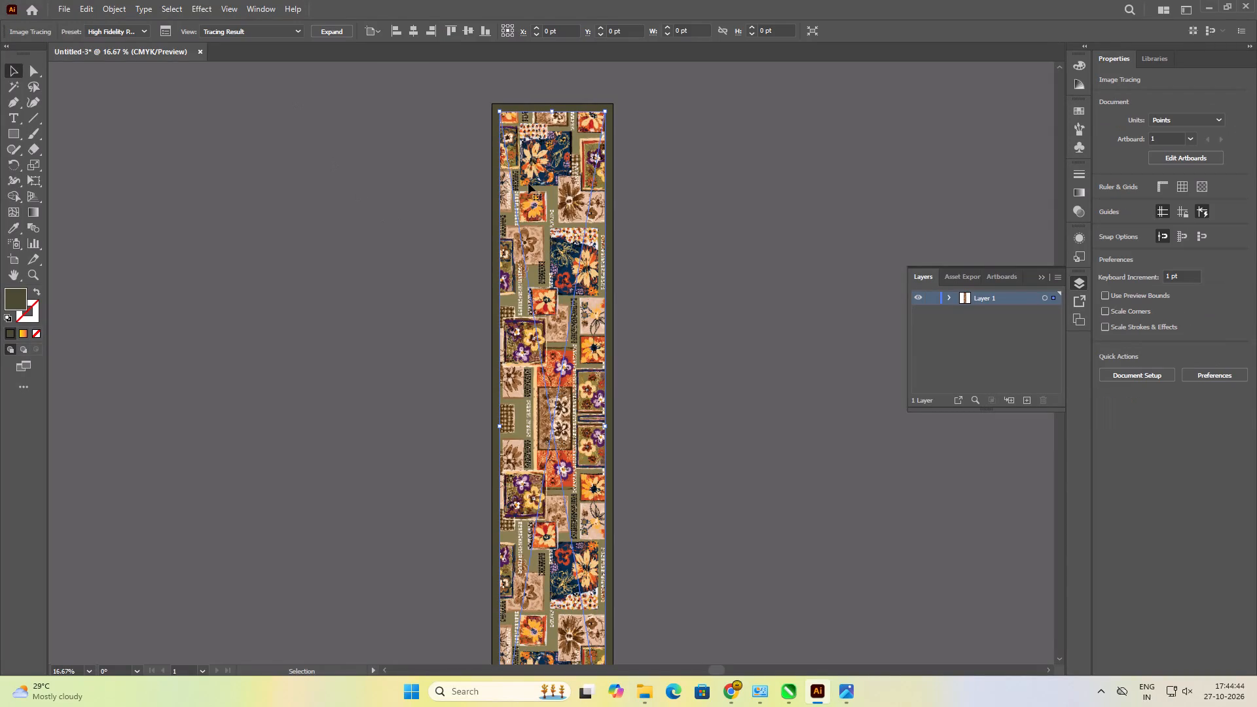
click(635, 215)
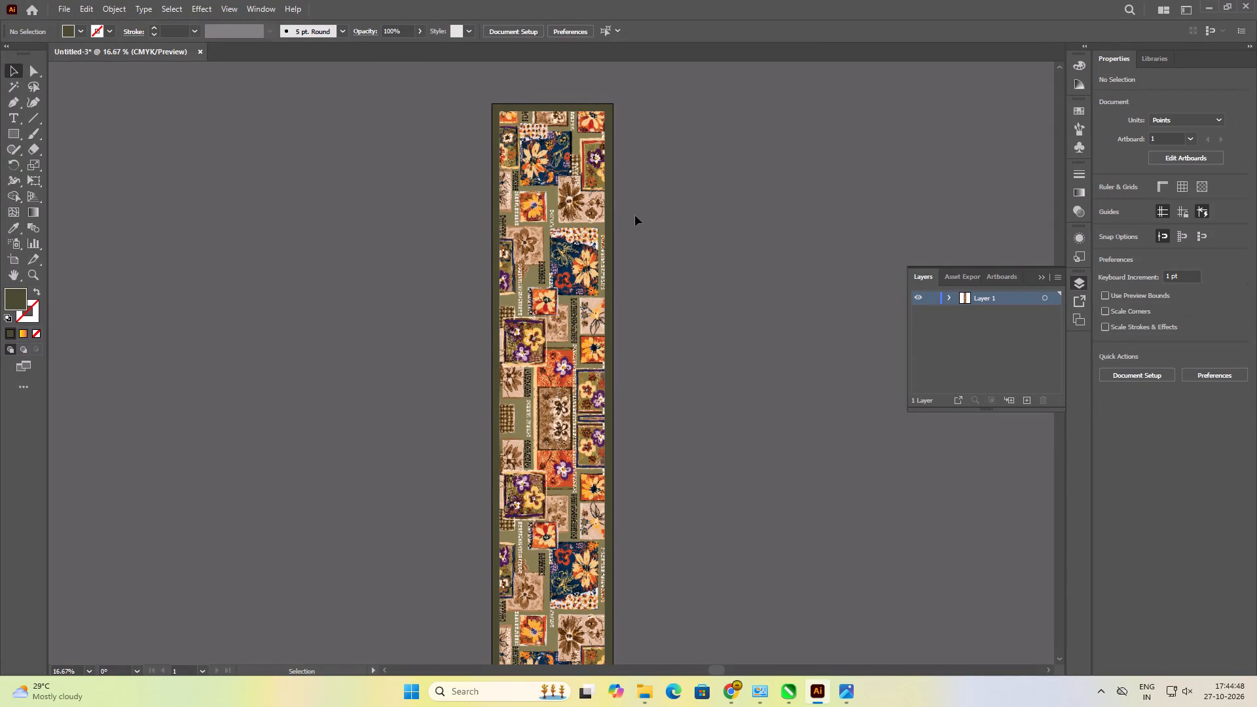
alt+scroll(592, 193, up, 4)
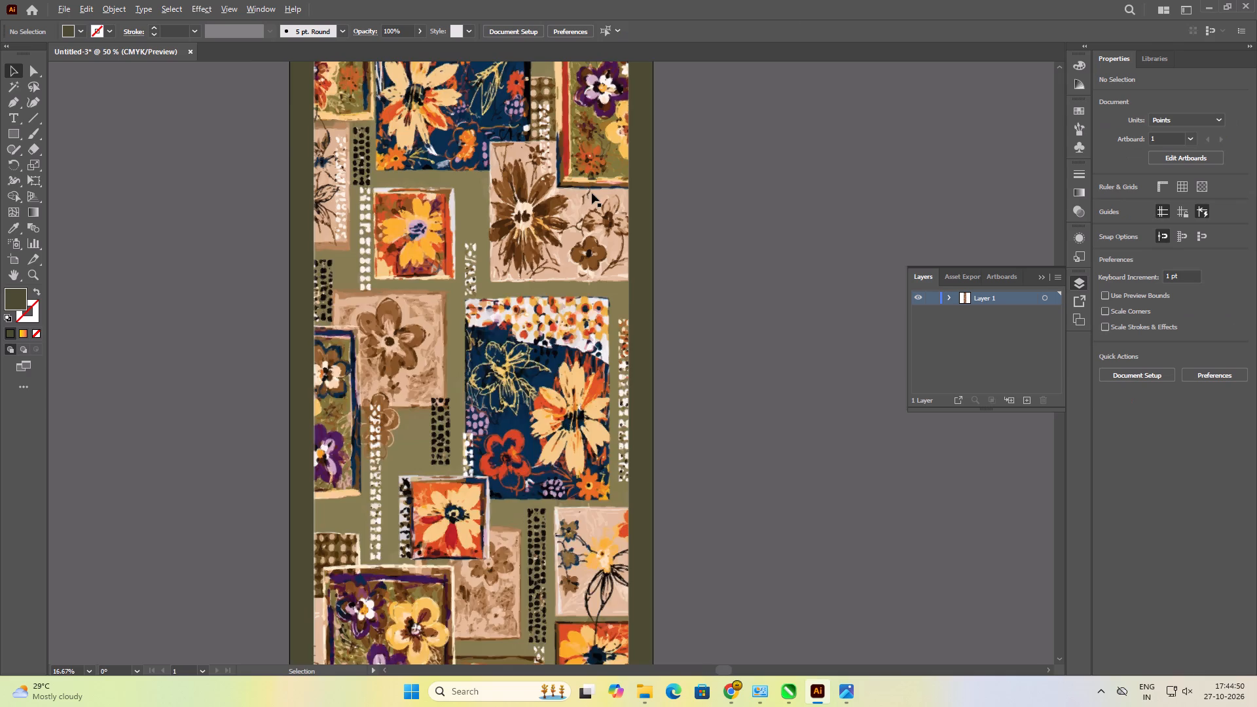
scroll(575, 362, up, 13)
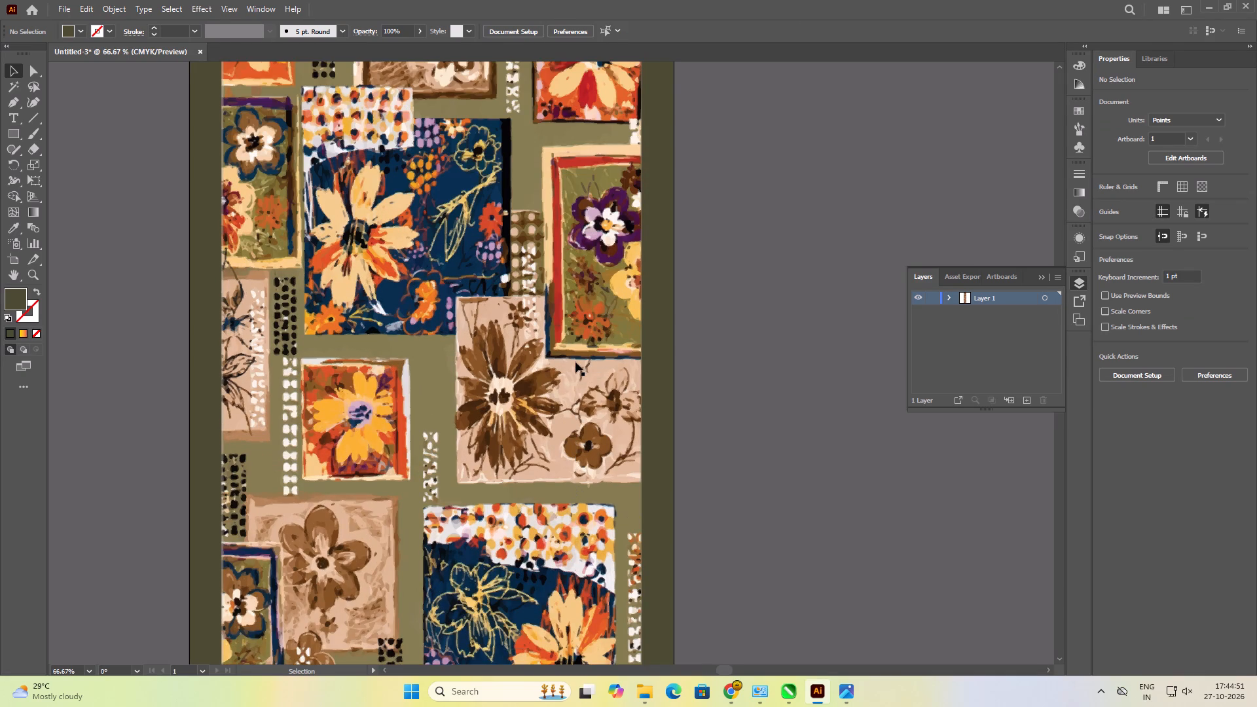
scroll(575, 362, up, 4)
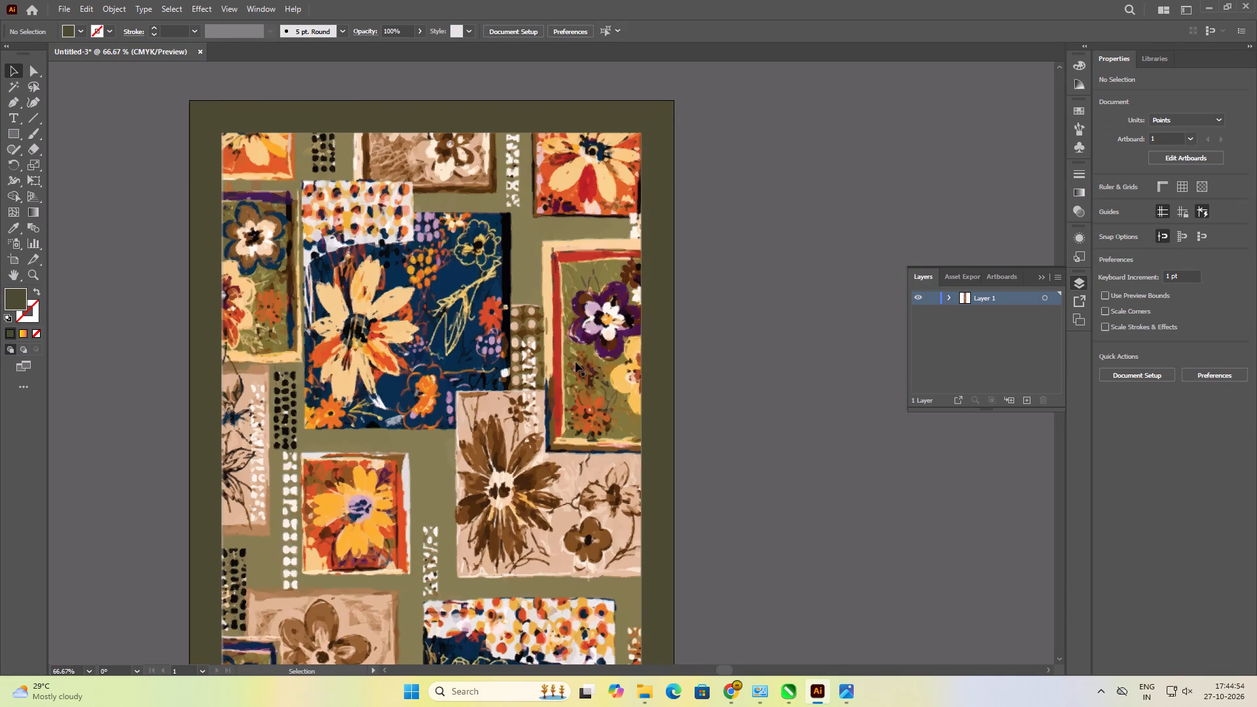
scroll(575, 362, down, 20)
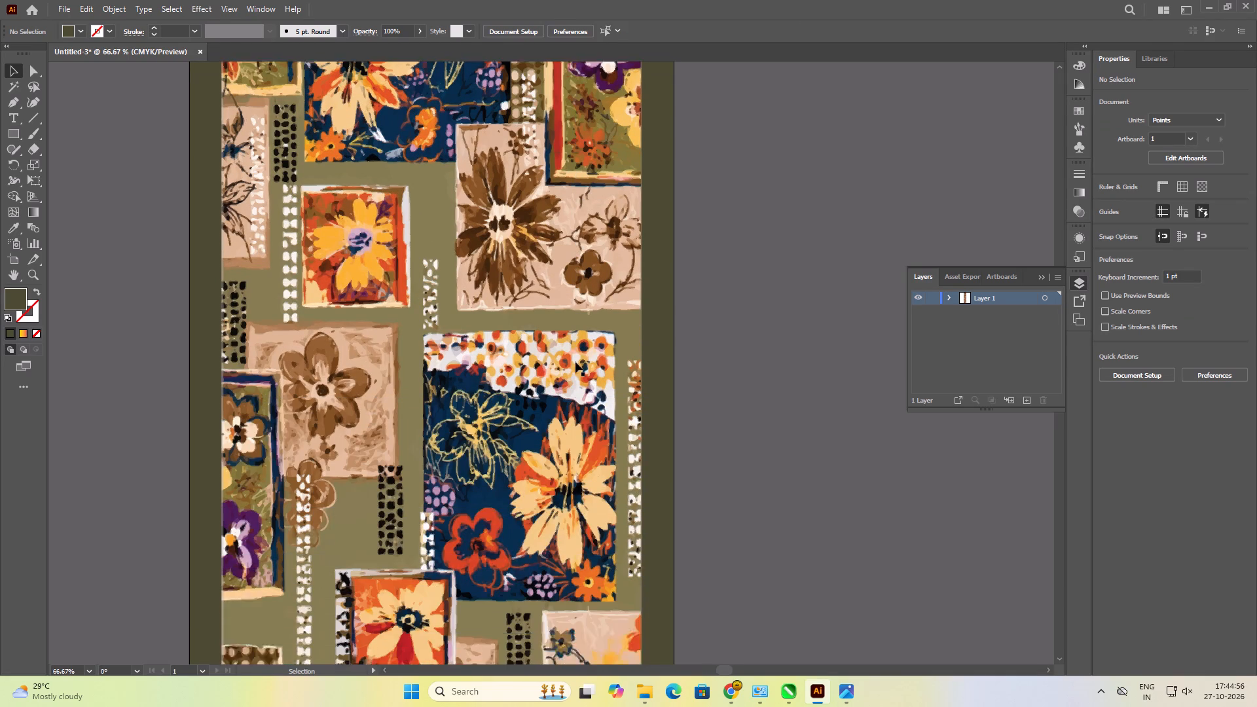
scroll(575, 362, down, 18)
scroll(575, 362, down, 16)
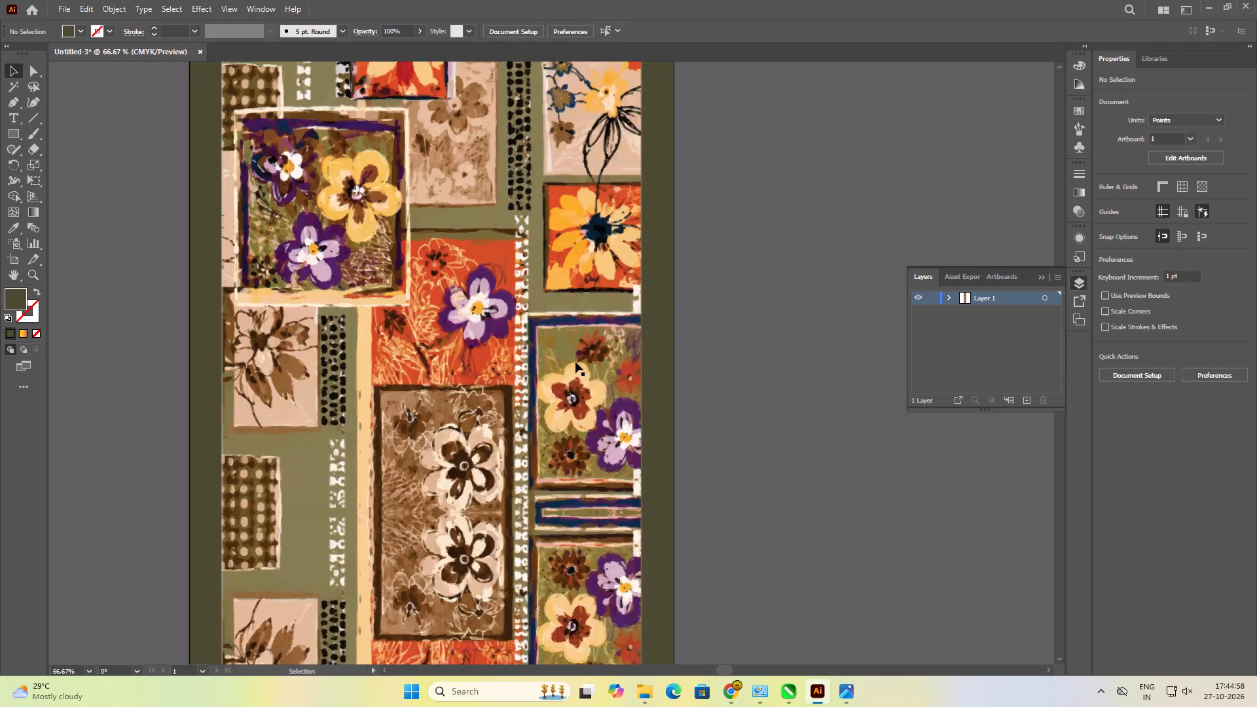
scroll(575, 362, down, 7)
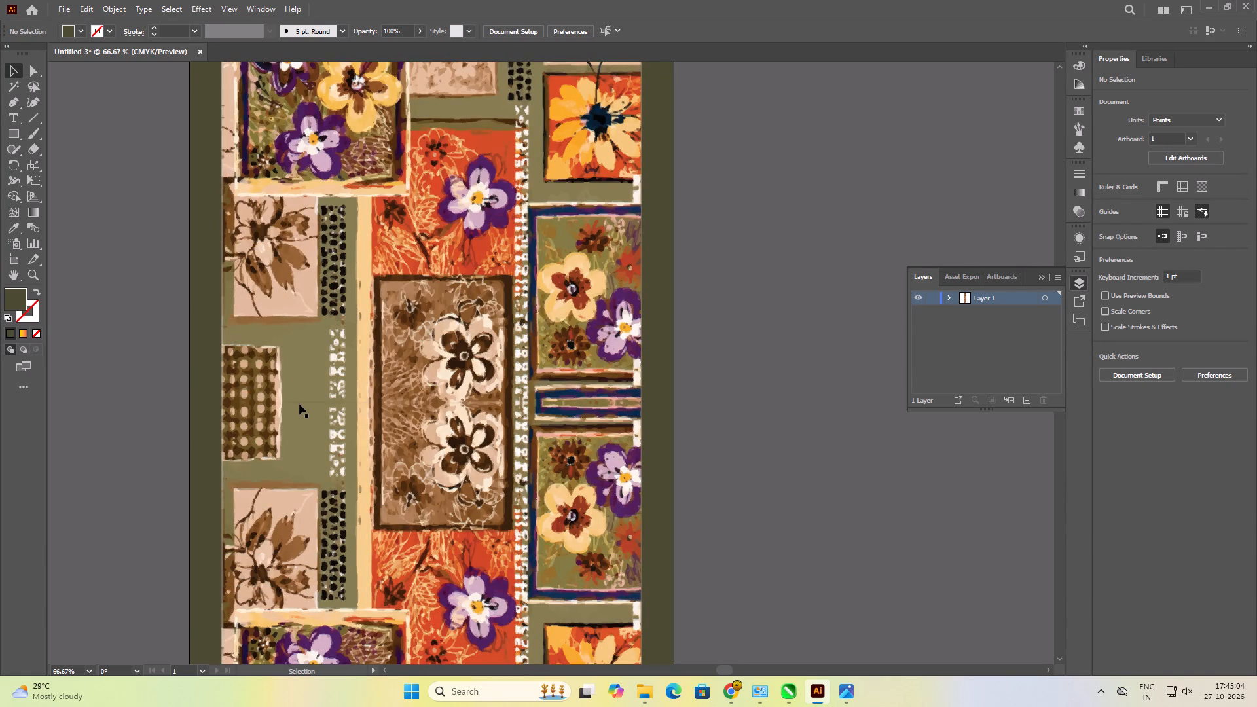
Expand the traced patchwork image into vector paths and ungroup them.
click(299, 404)
click(346, 27)
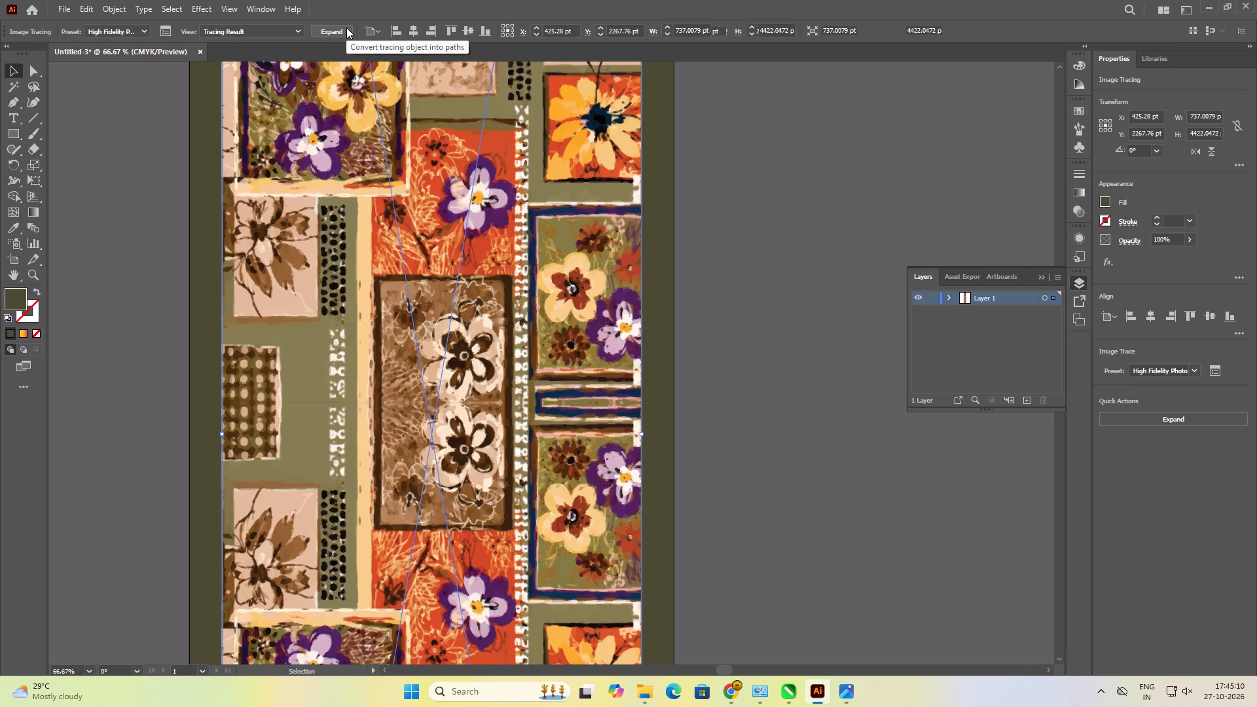
scroll(371, 289, up, 1)
right_click(371, 289)
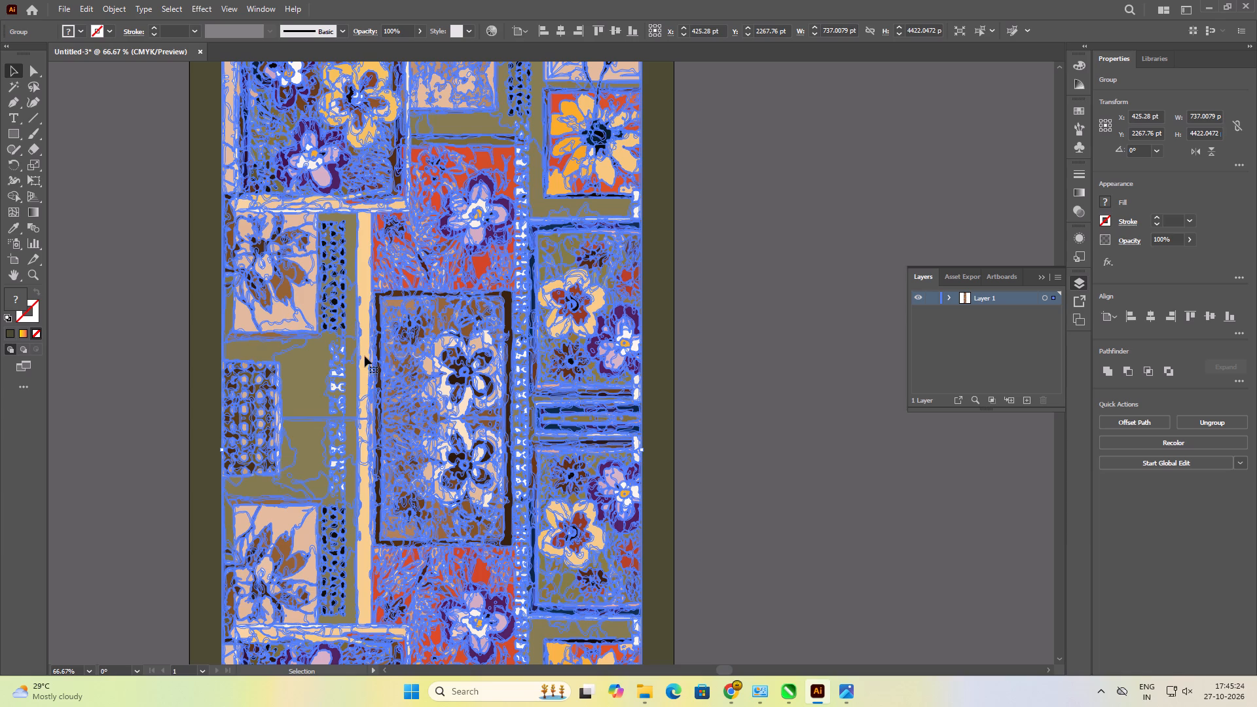
right_click(389, 352)
click(444, 530)
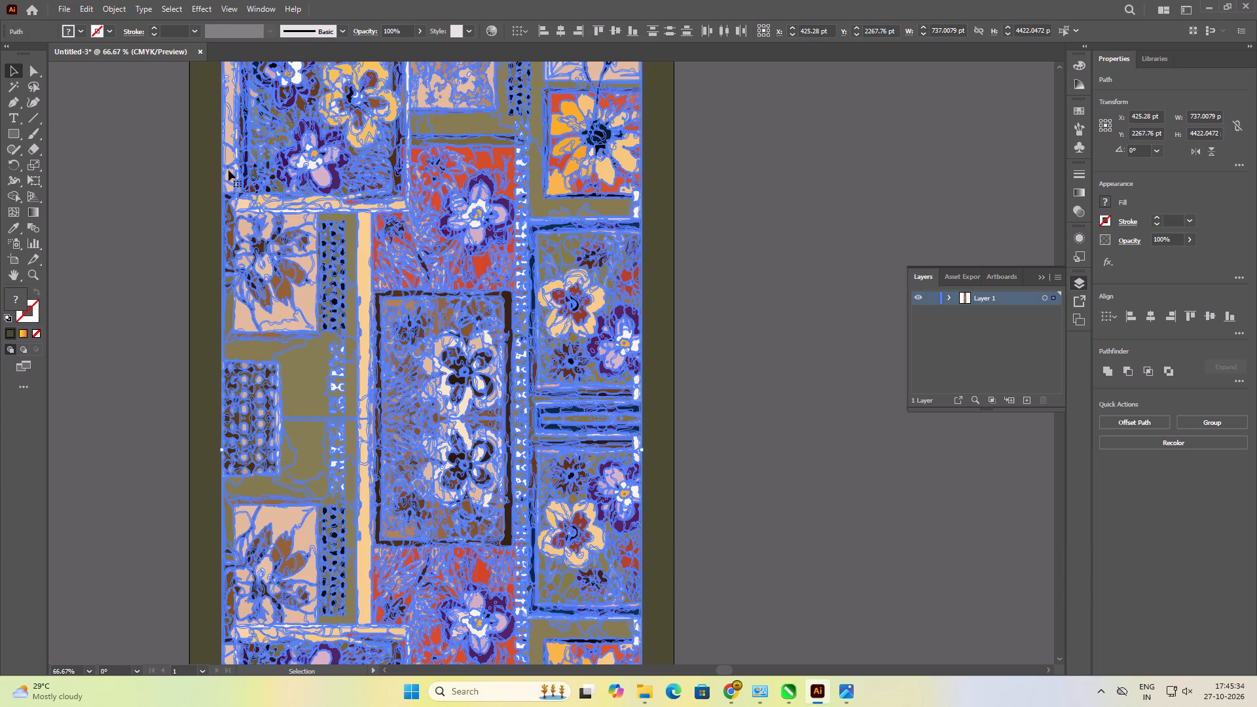
click(105, 168)
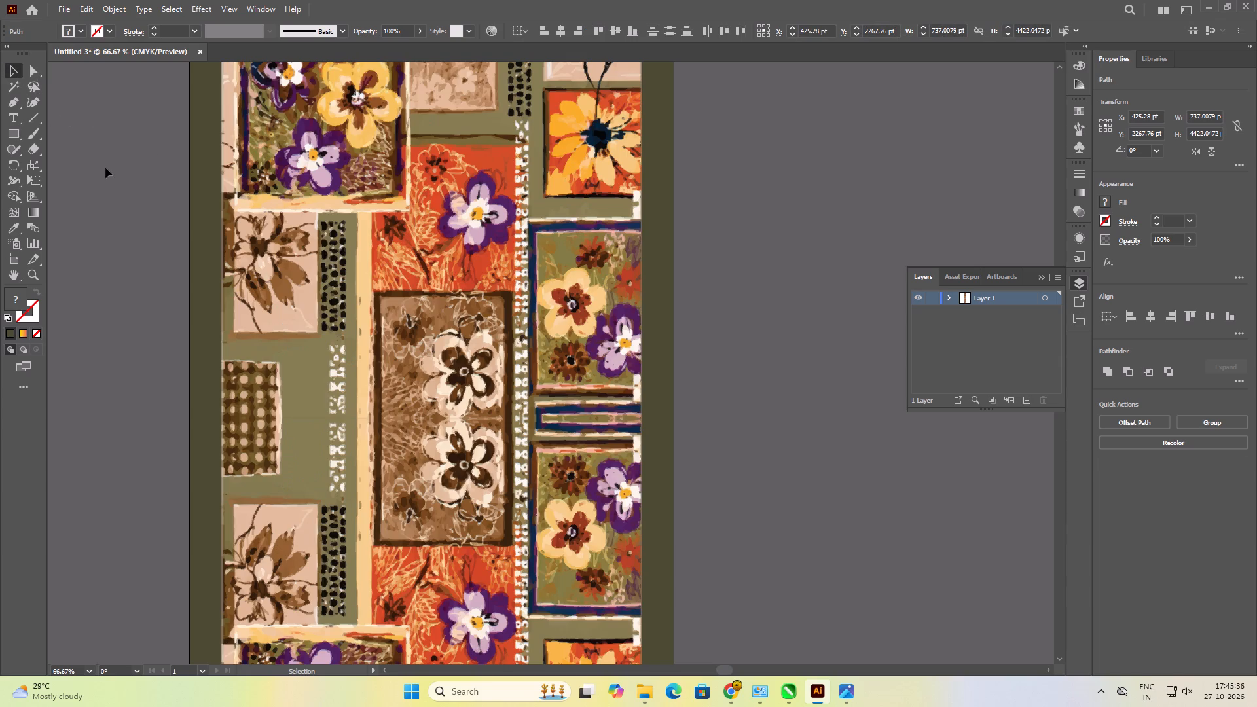
Recolour the long, thin seam strip beside the brown checked patch with the Eyedropper, sampling the surrounding olive background.
alt+scroll(317, 427, up, 3)
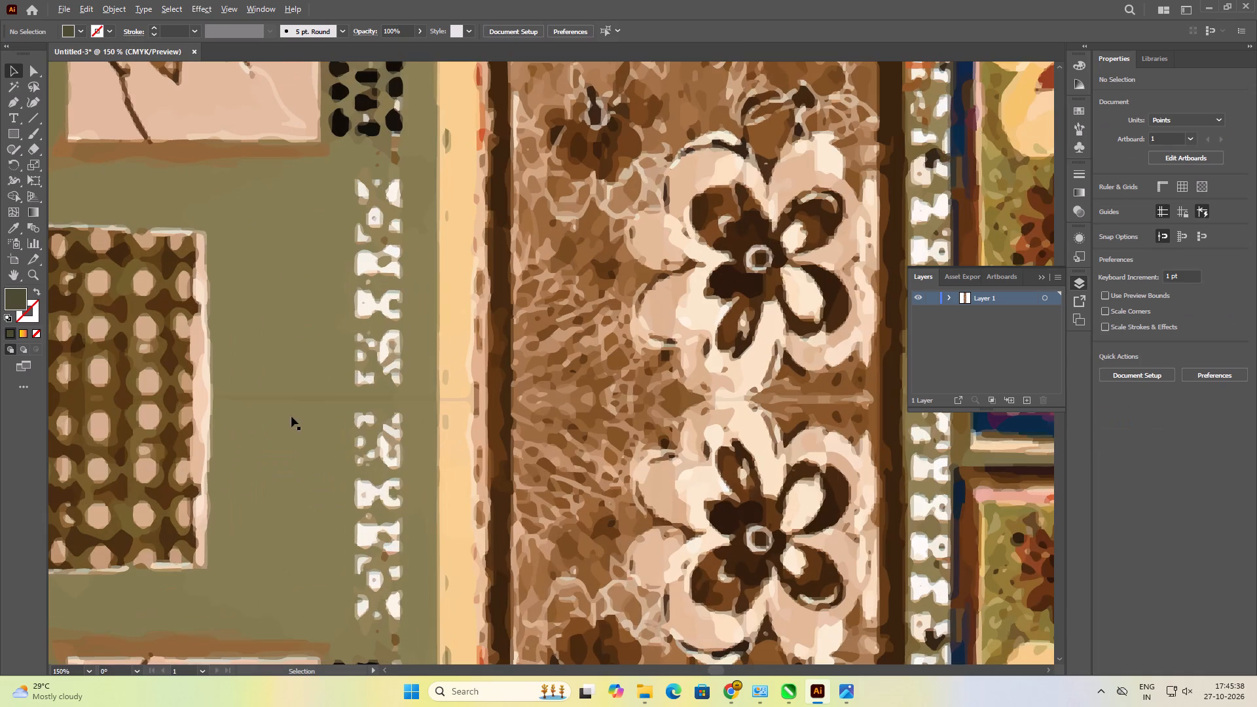
alt+scroll(228, 386, up, 3)
click(293, 418)
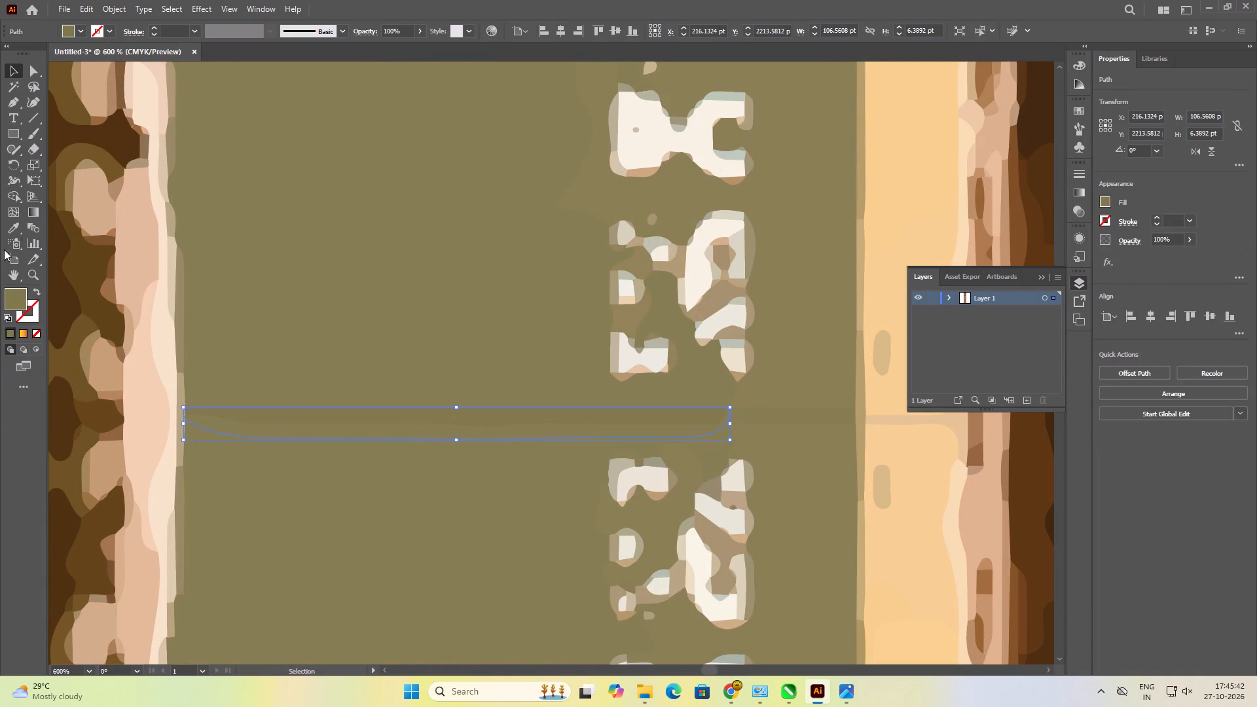
click(12, 226)
click(384, 331)
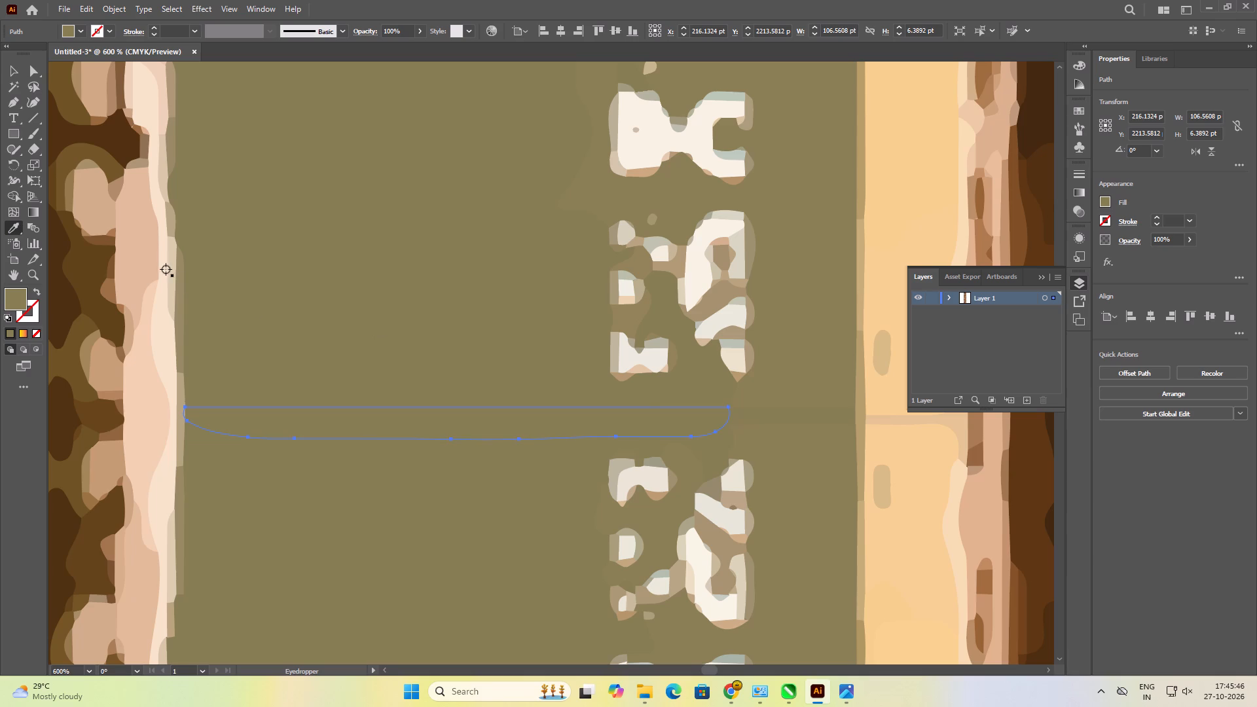
click(12, 72)
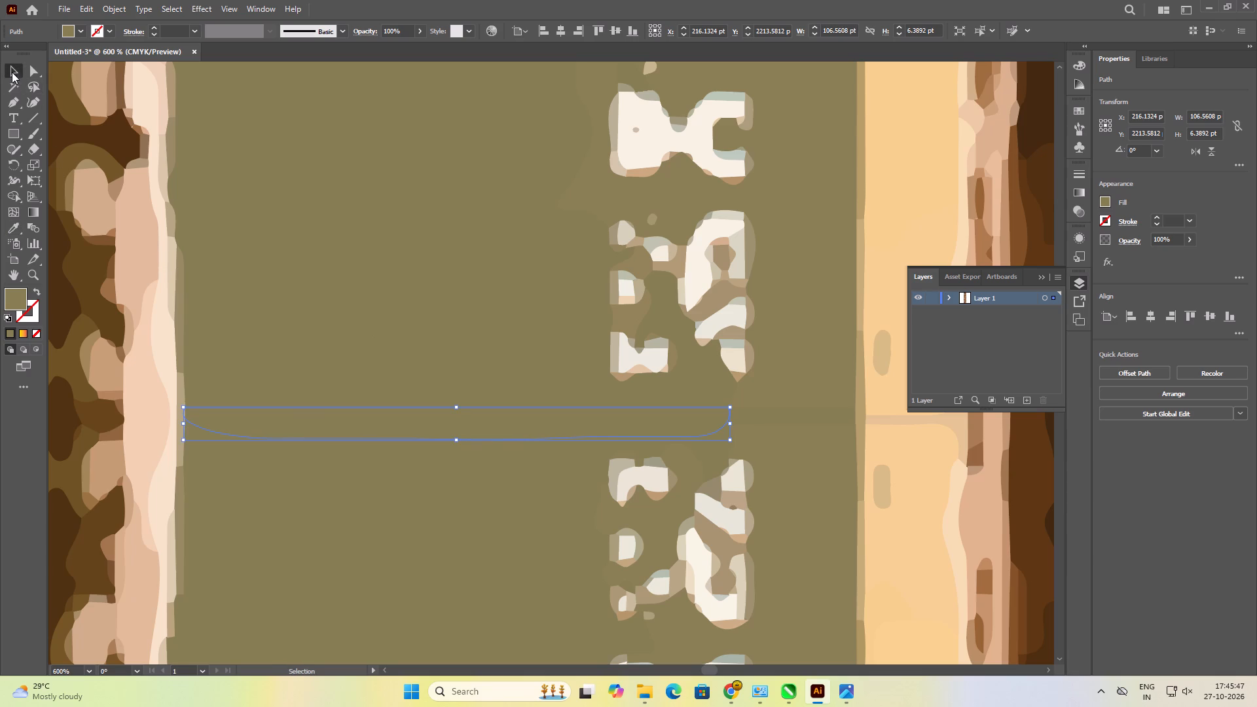
click(298, 291)
Recolour the short seam strip between the white dotted column and the peach band with the adjacent olive, using the Eyedropper.
click(780, 414)
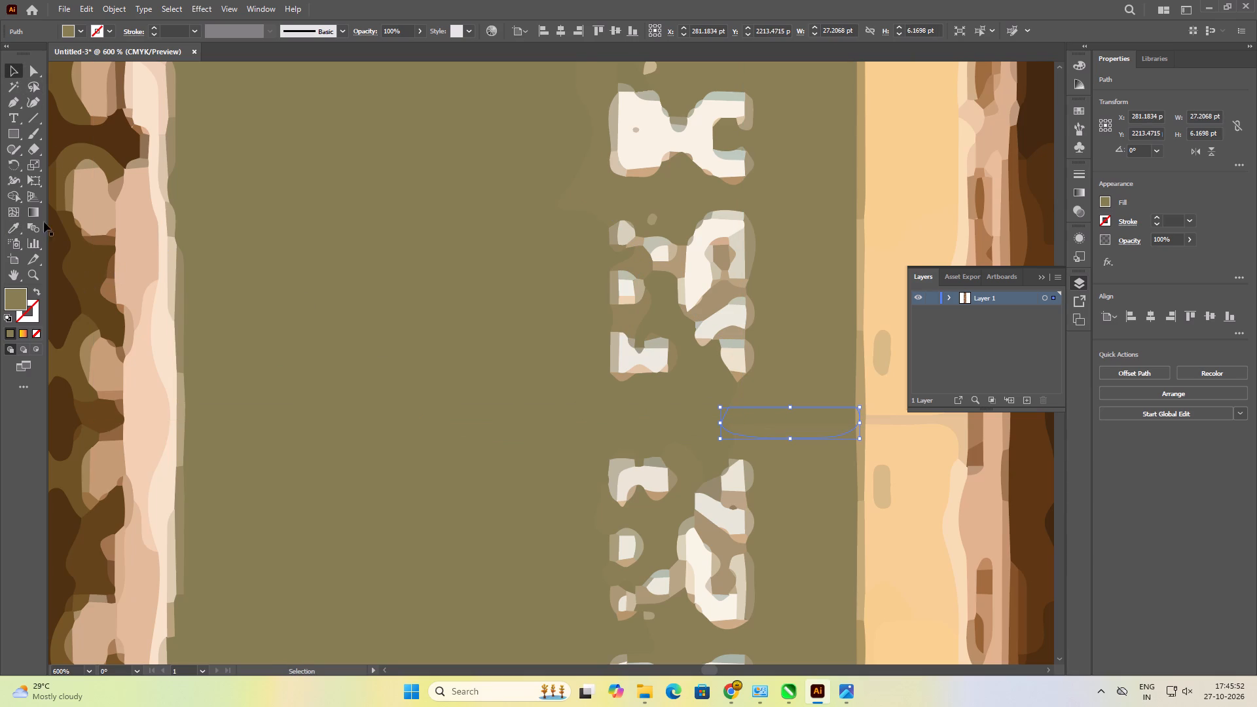
click(10, 226)
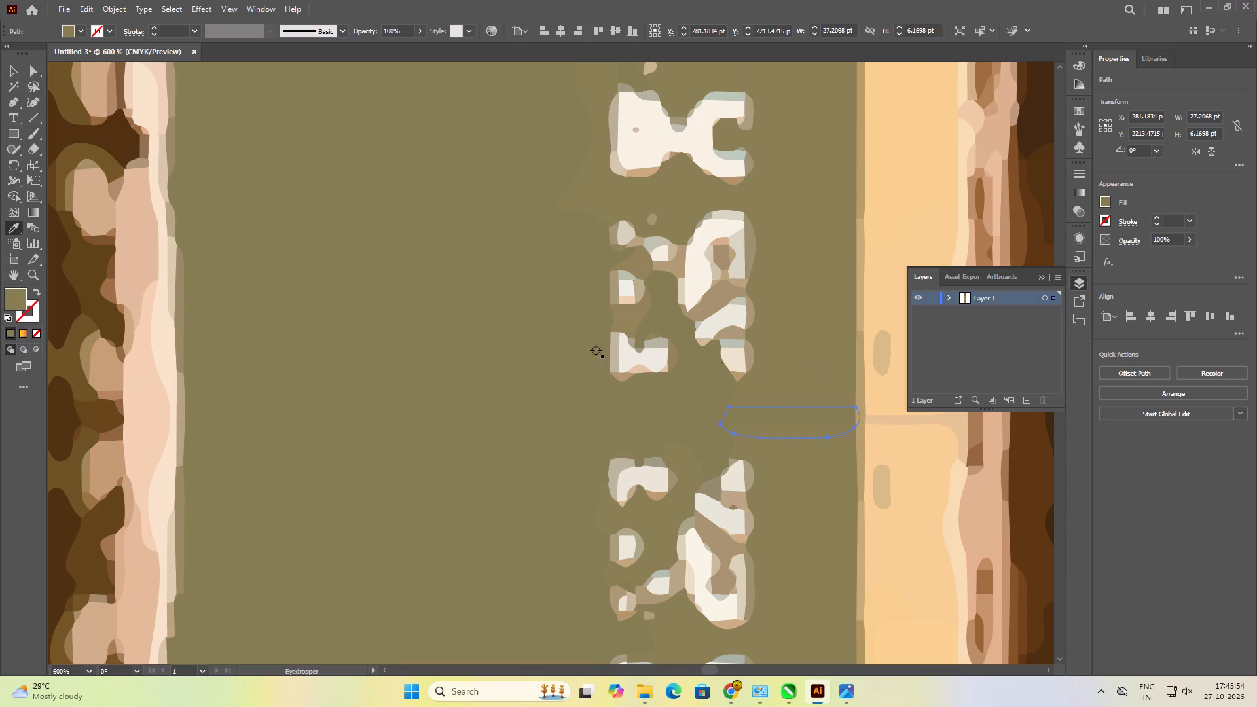
click(790, 378)
click(9, 73)
click(352, 255)
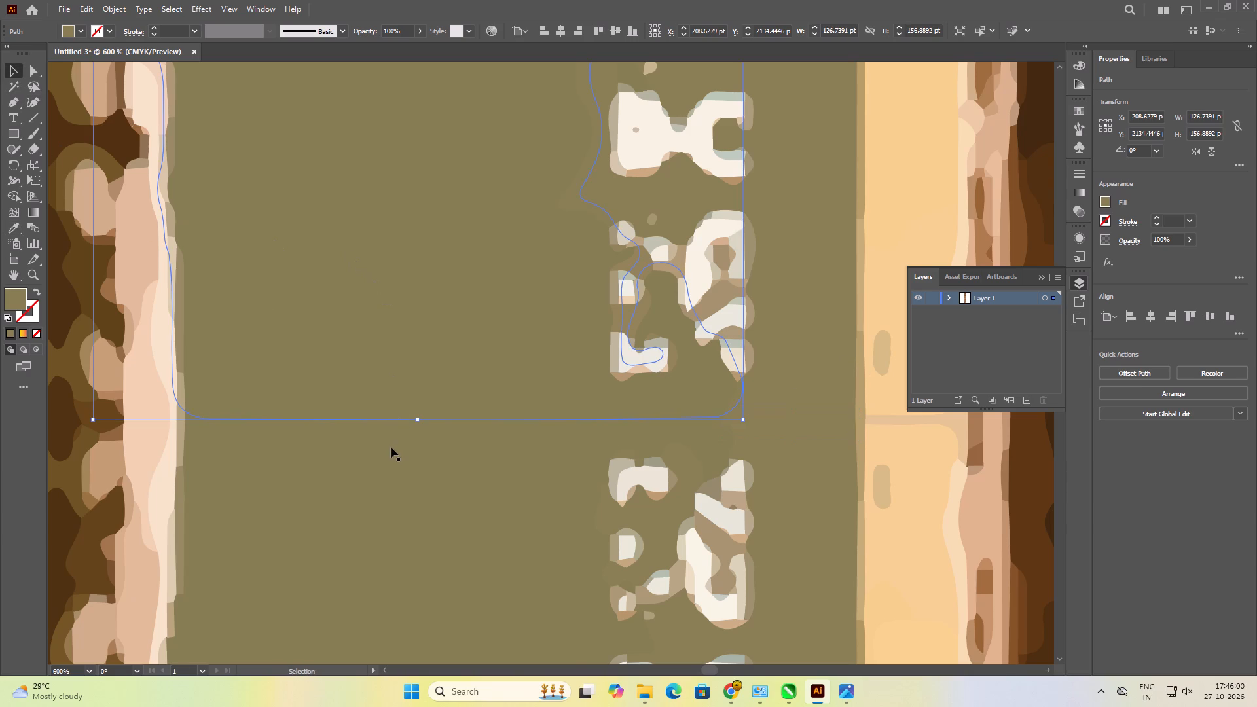
Recolour the darker T-shaped seam path across the vertical peach band with the Eyedropper, sampling the band's light peach.
alt+scroll(391, 447, down, 5)
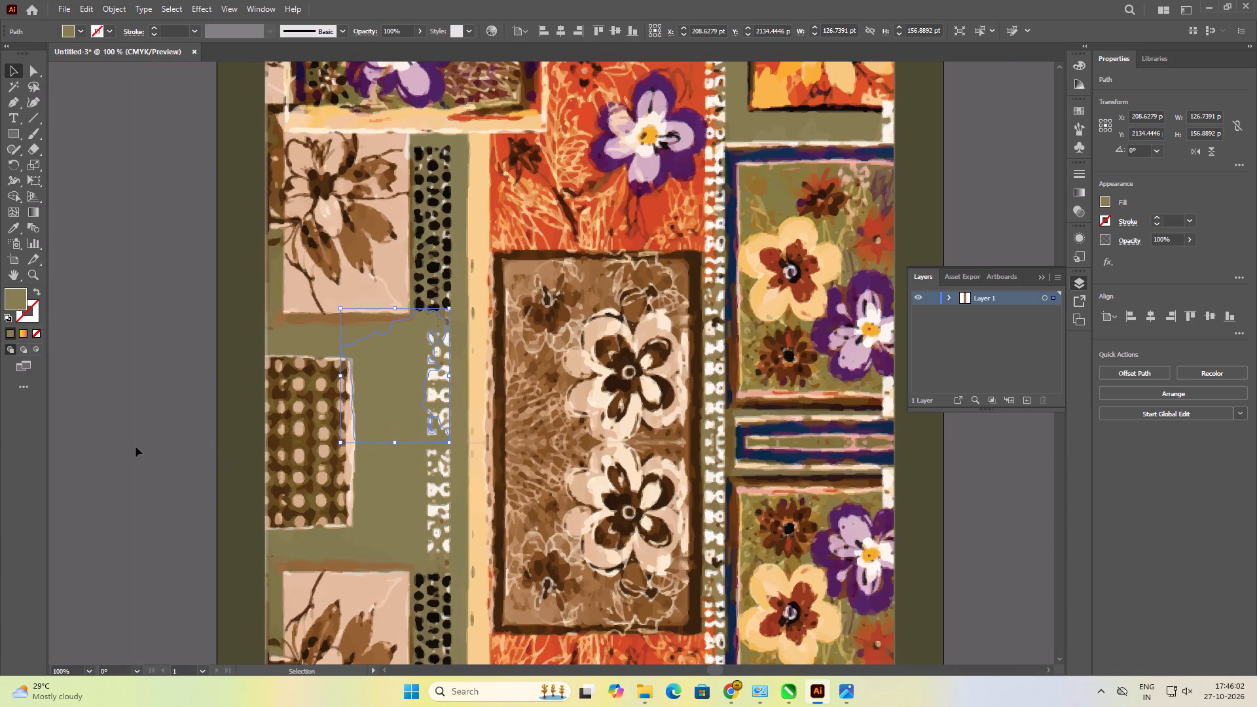
click(136, 446)
alt+scroll(510, 446, up, 4)
alt+scroll(376, 437, up, 4)
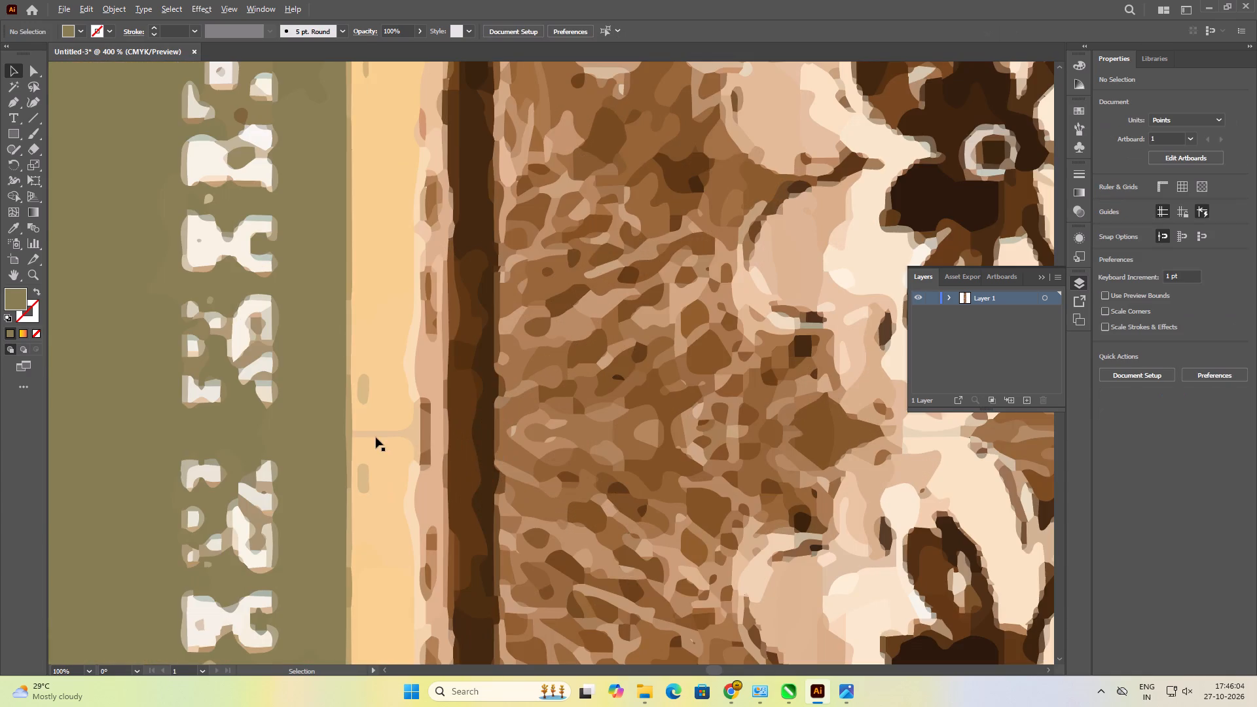
alt+scroll(376, 437, up, 2)
click(429, 416)
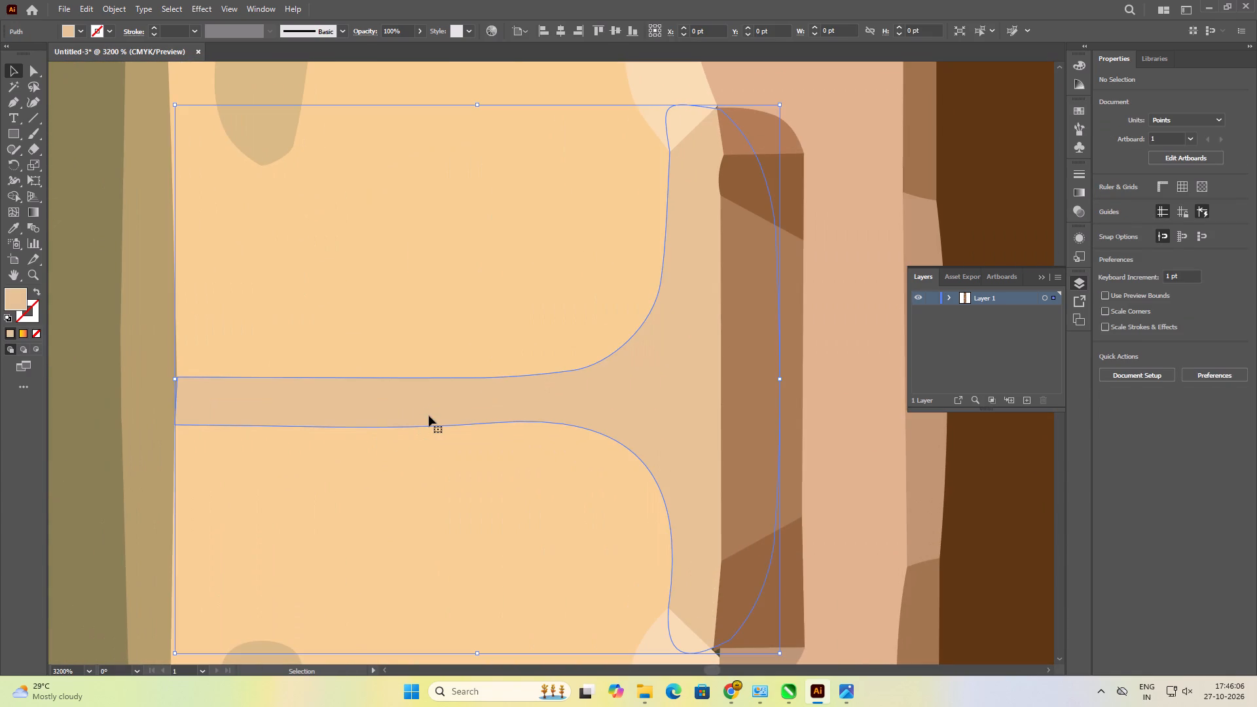
click(3, 228)
click(16, 228)
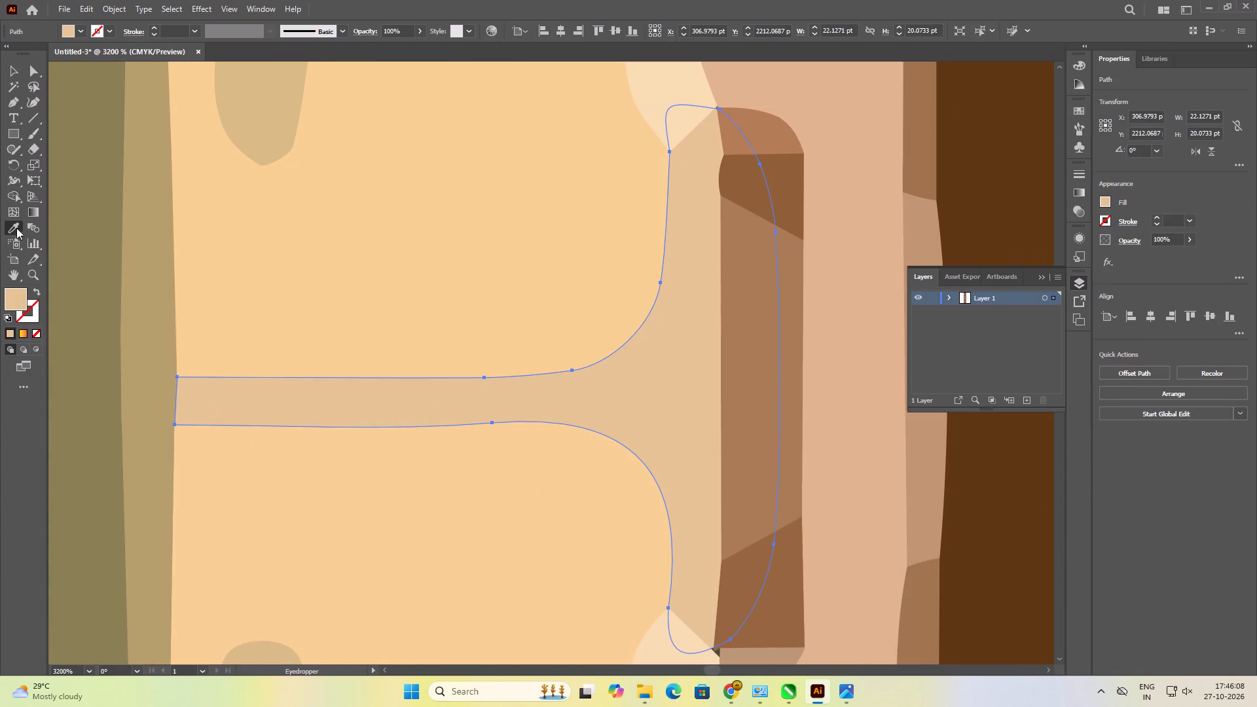
click(228, 259)
click(12, 68)
alt+scroll(412, 304, down, 5)
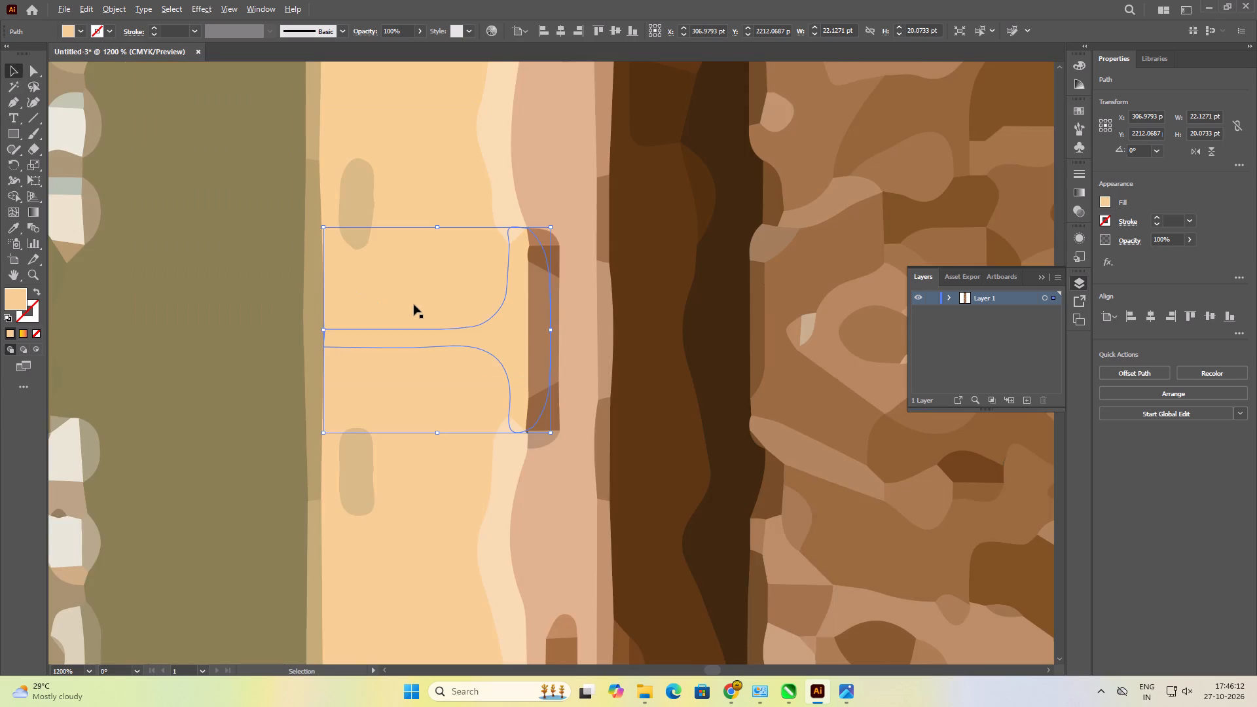
alt+scroll(414, 304, down, 6)
click(322, 357)
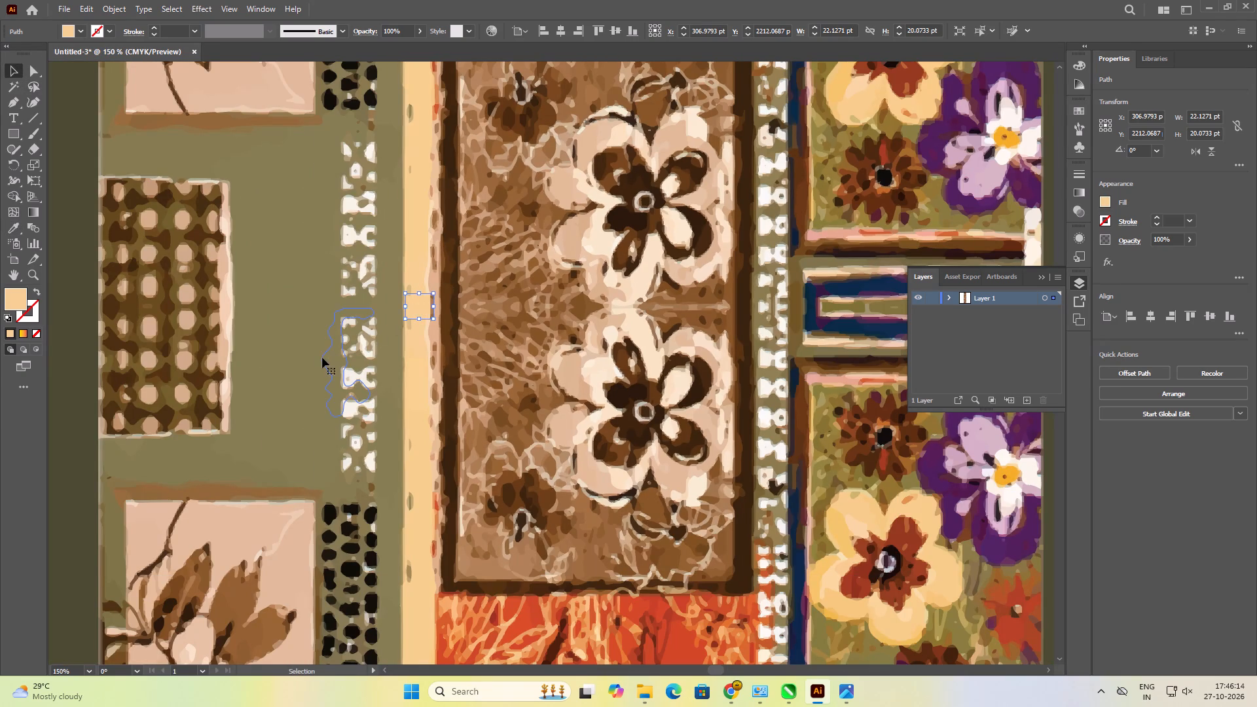
Examine the central mirrored flower panel and the rest of the patchwork down to the bottom border for remaining seam flaws.
alt+scroll(737, 315, up, 3)
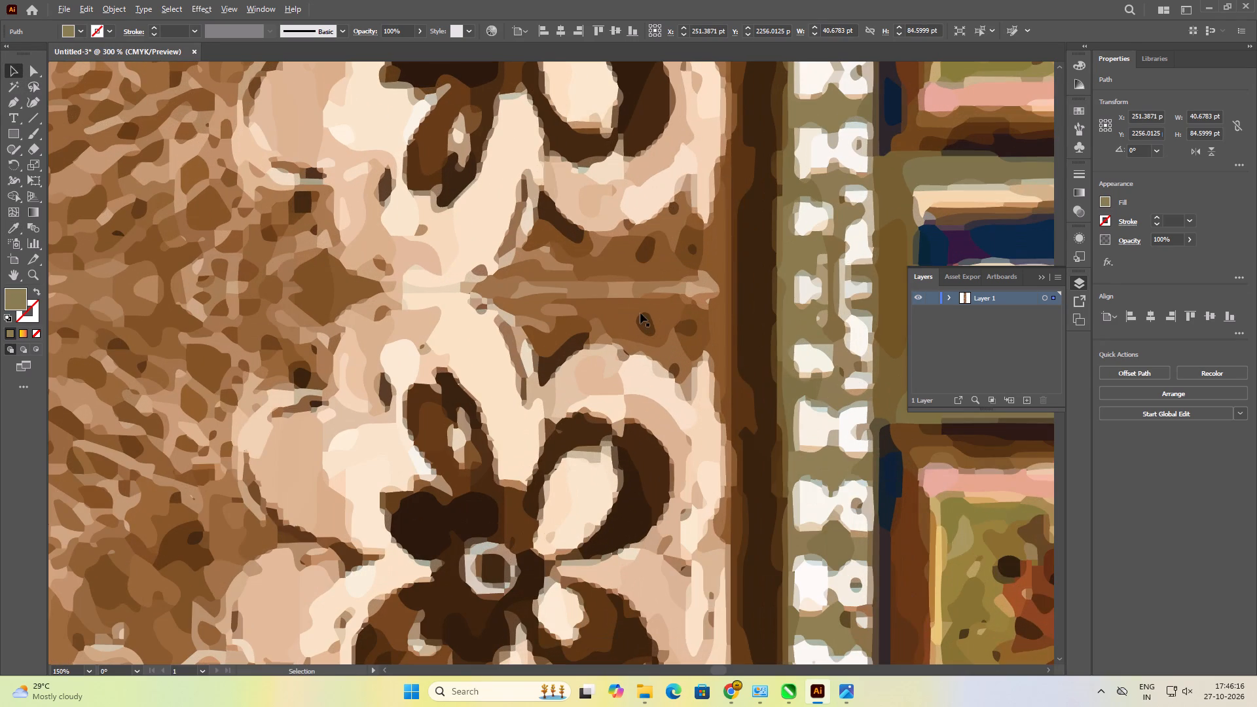
alt+scroll(632, 283, down, 4)
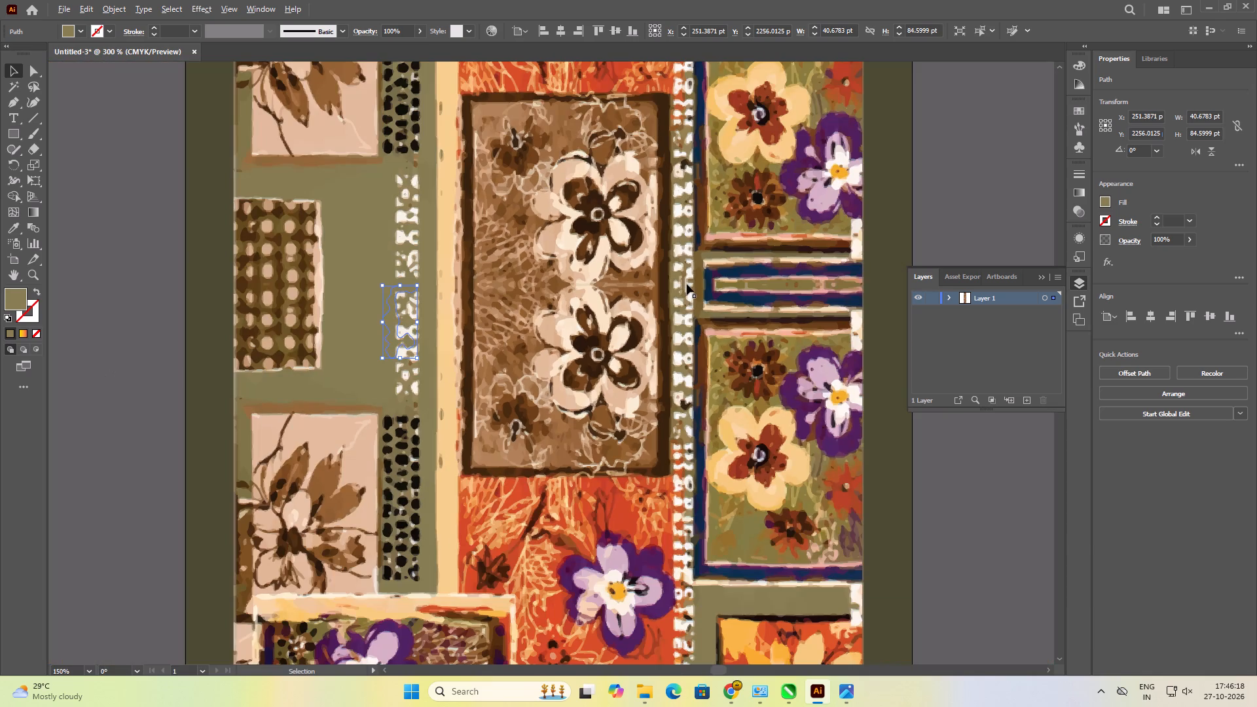
click(172, 340)
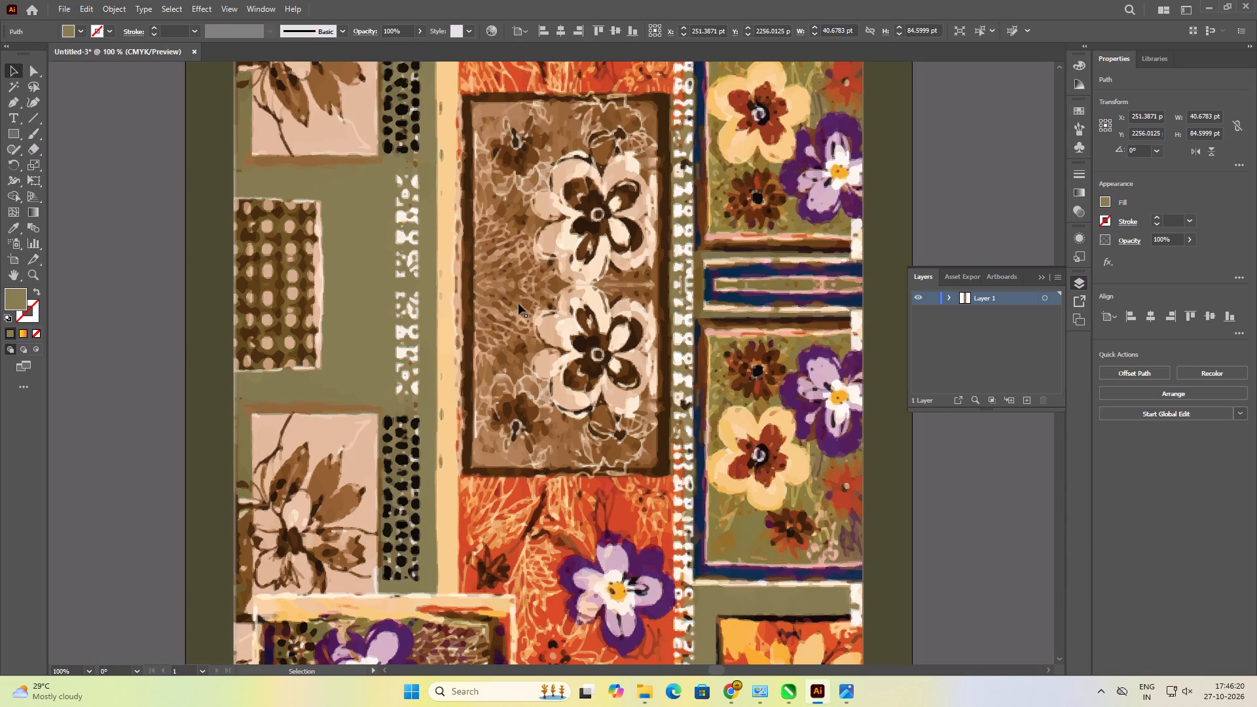
scroll(519, 304, down, 20)
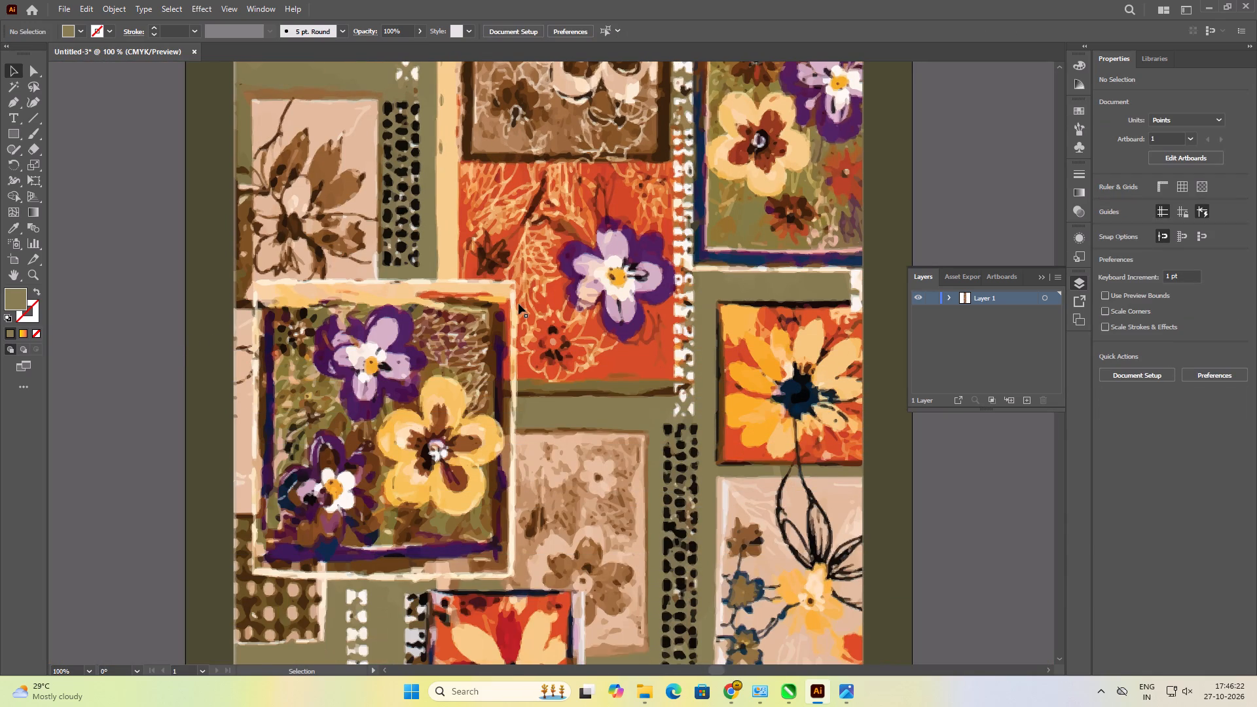
scroll(519, 304, down, 20)
scroll(519, 304, down, 7)
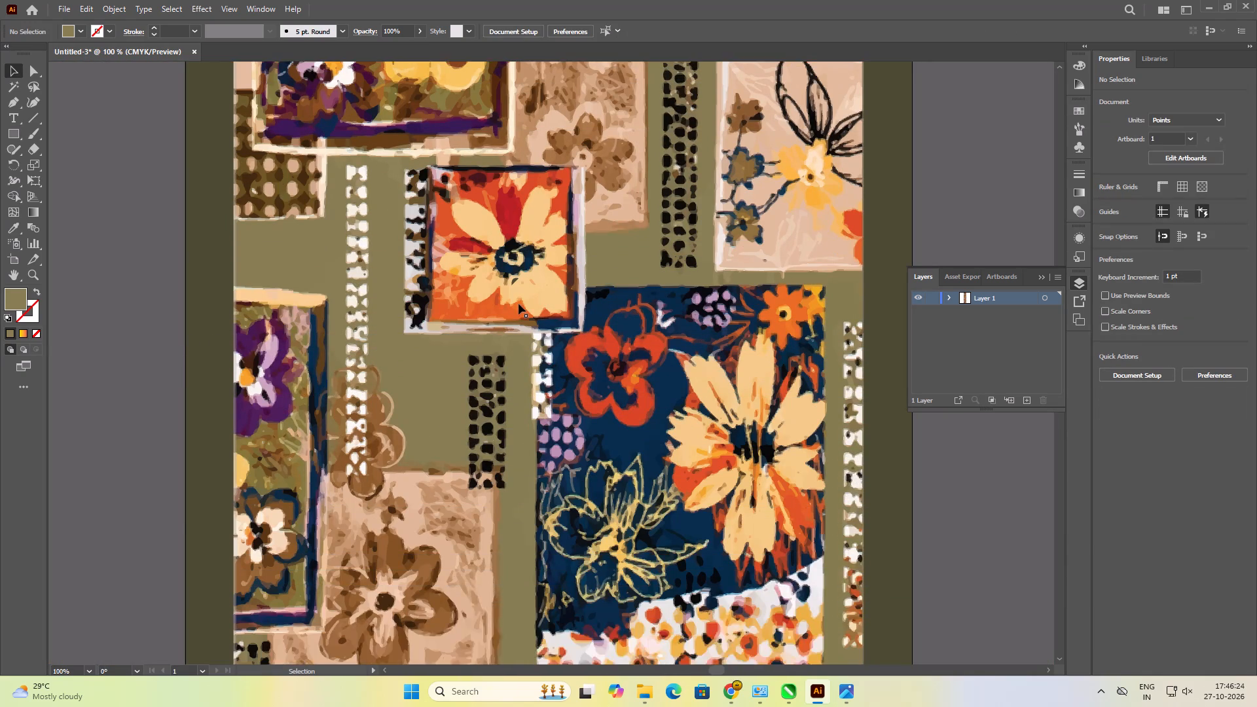
scroll(519, 304, down, 13)
scroll(519, 304, down, 15)
scroll(519, 304, down, 6)
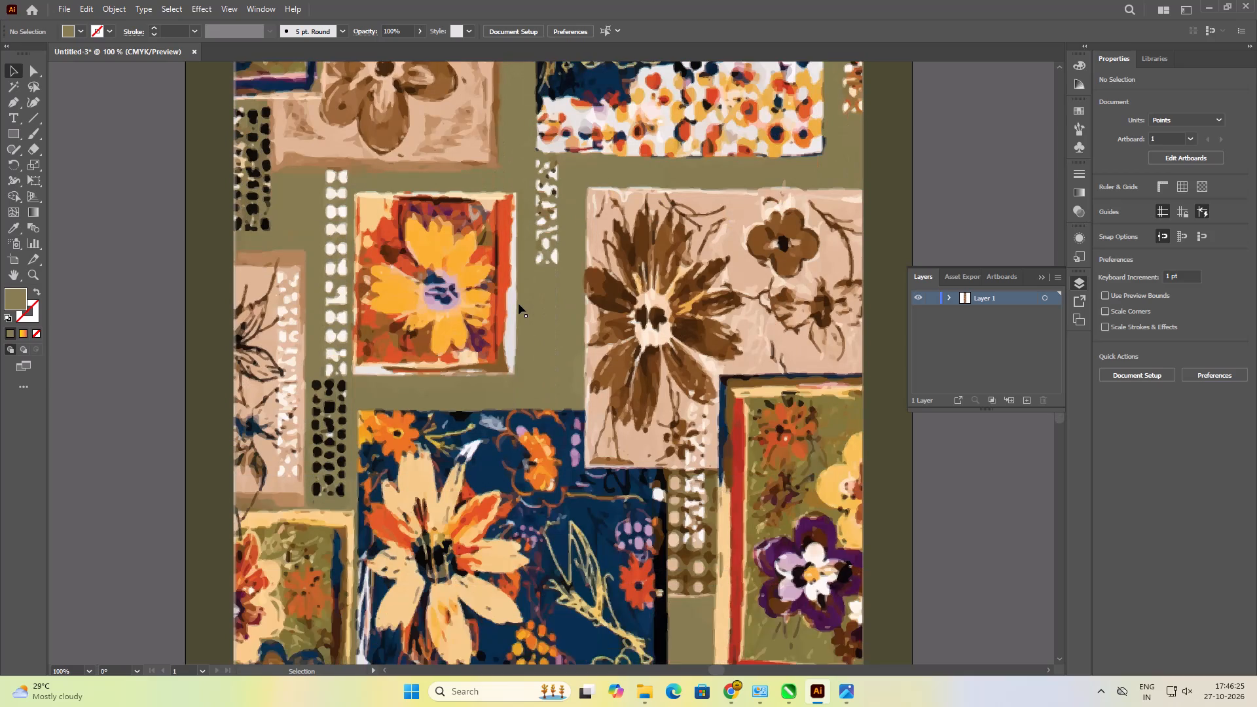
scroll(519, 304, down, 14)
scroll(519, 304, down, 7)
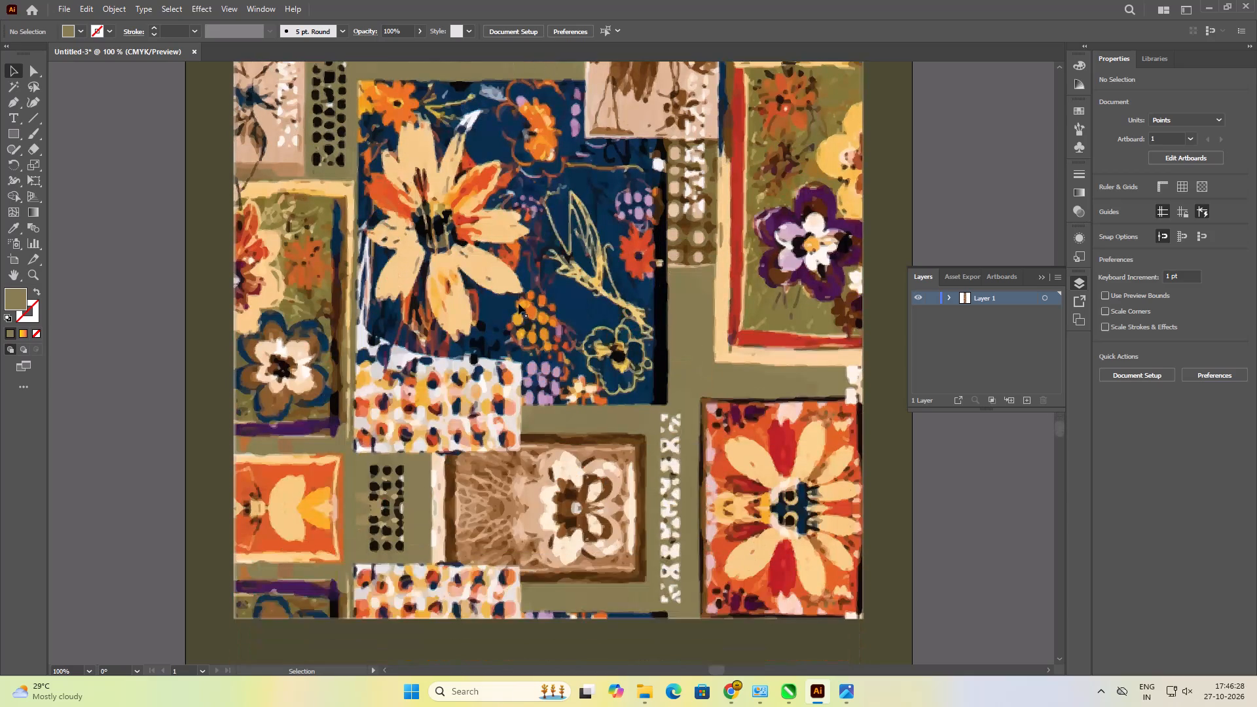
scroll(519, 304, down, 1)
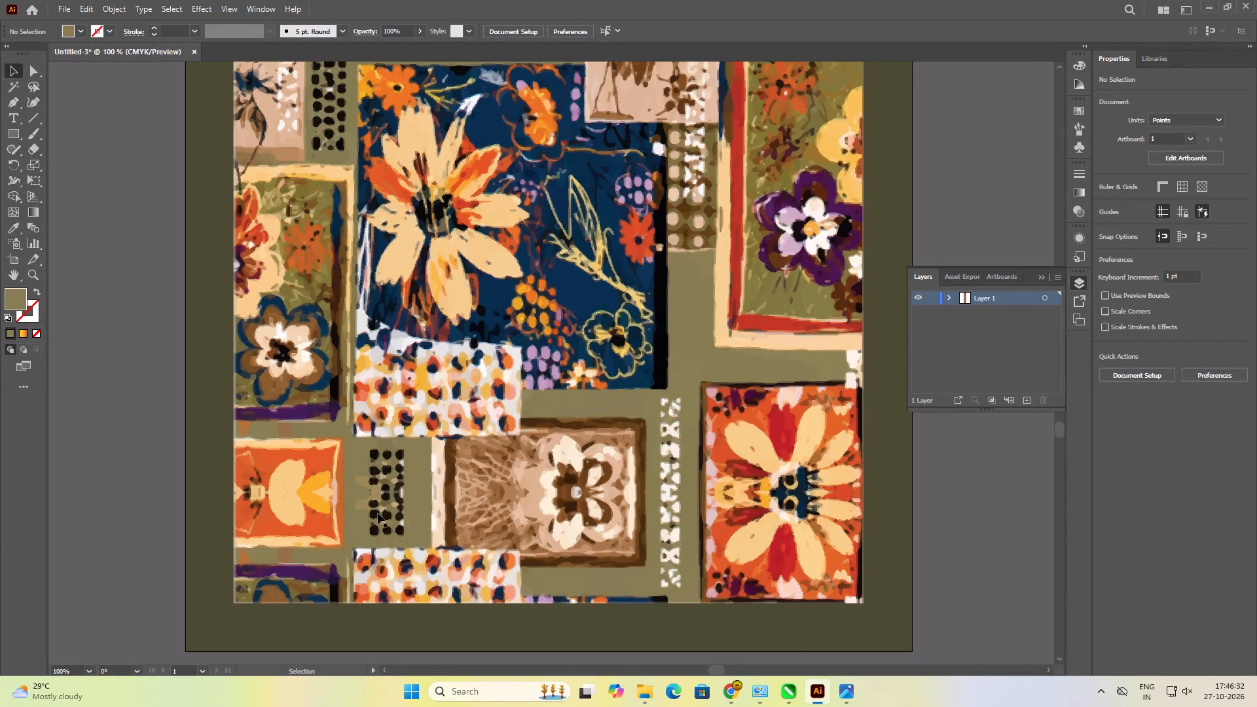
Examine the black dotted block, brown mirrored flower patch and surrounding olive background near the panel's bottom for remaining seam flaws.
alt+scroll(375, 513, up, 3)
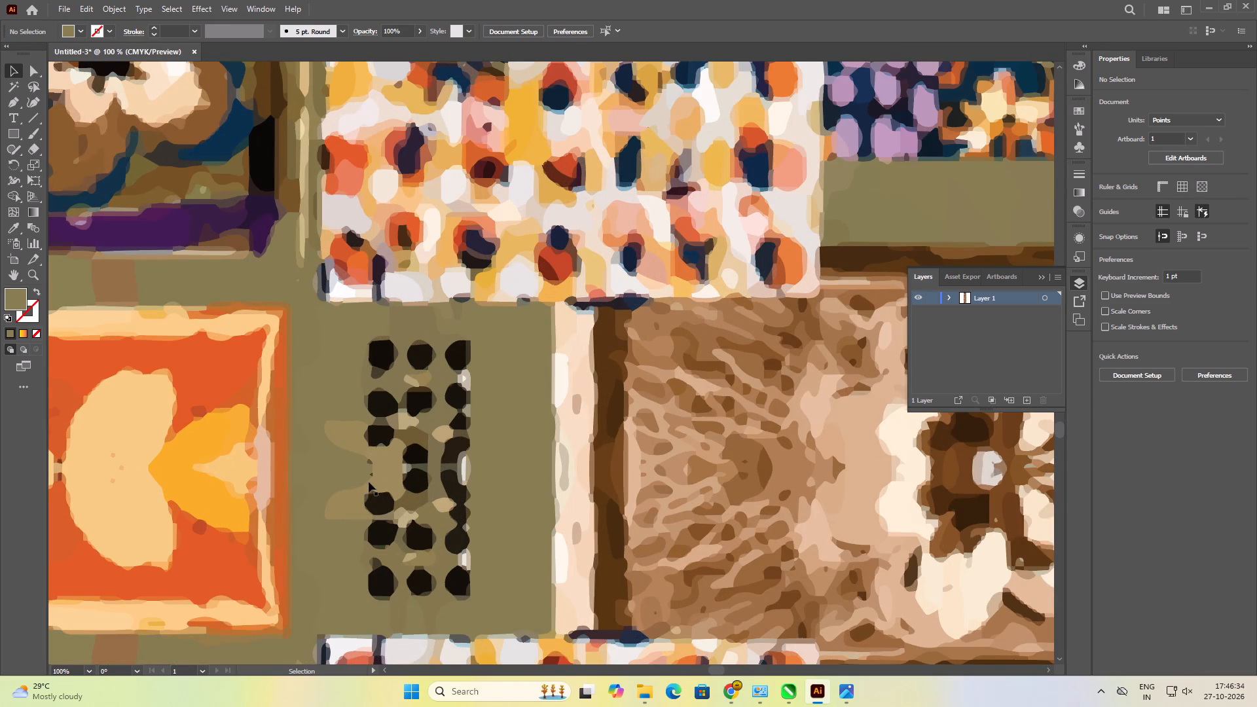
alt+scroll(439, 473, down, 1)
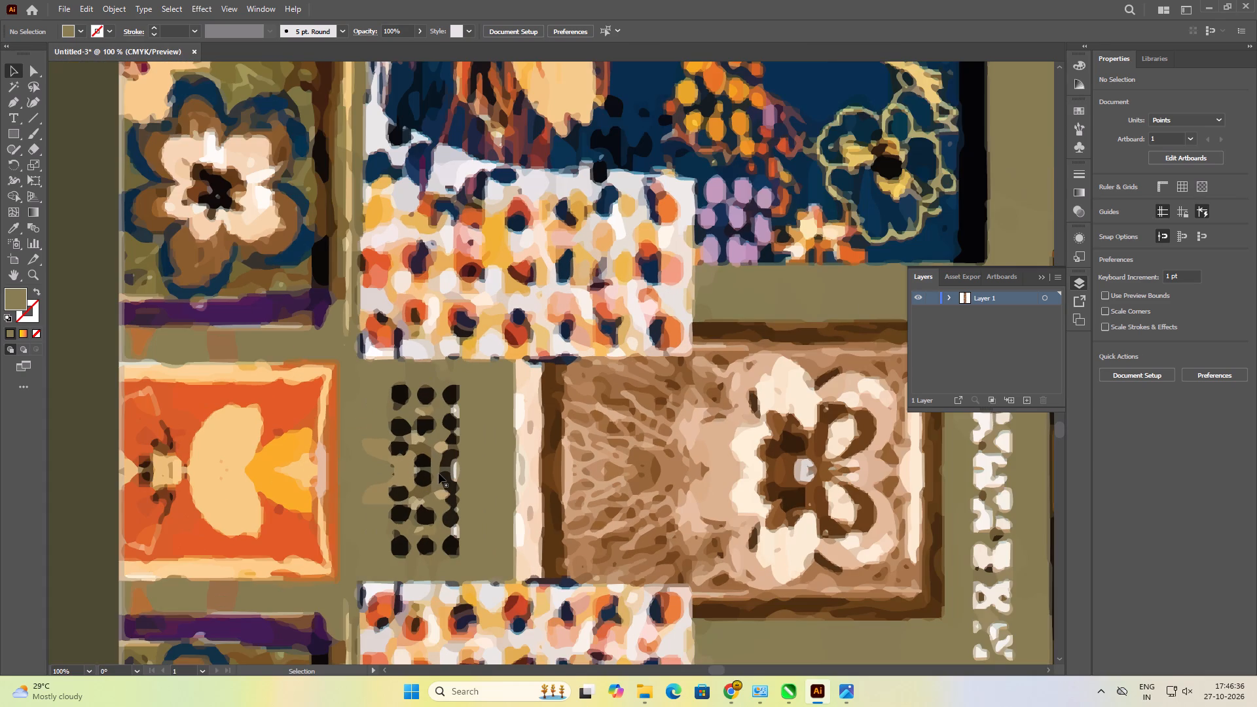
scroll(439, 473, down, 4)
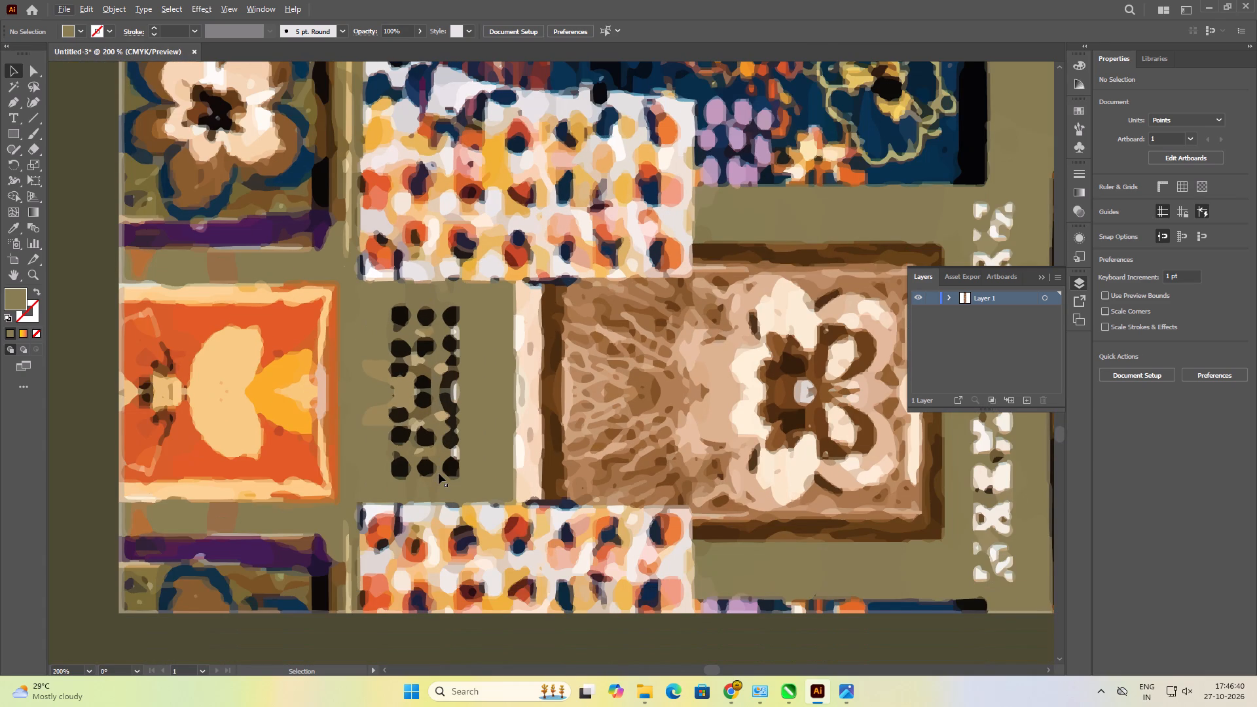
scroll(439, 473, up, 7)
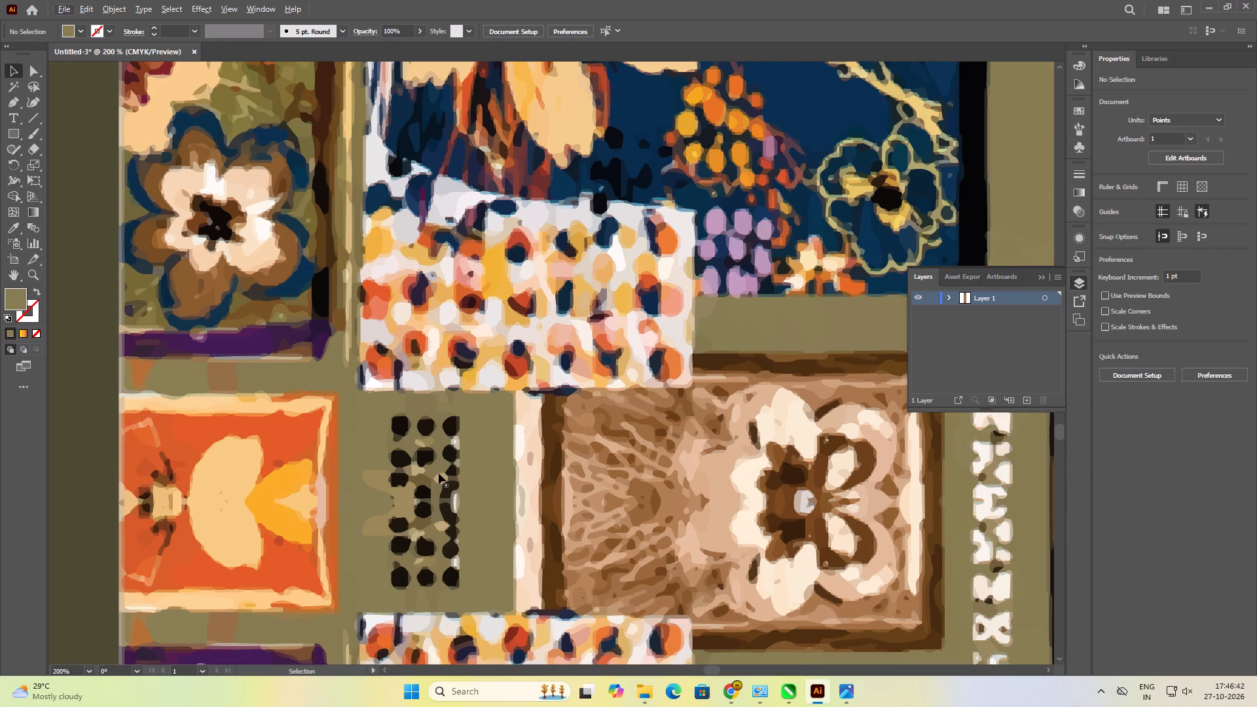
scroll(439, 473, up, 1)
alt+scroll(439, 473, down, 2)
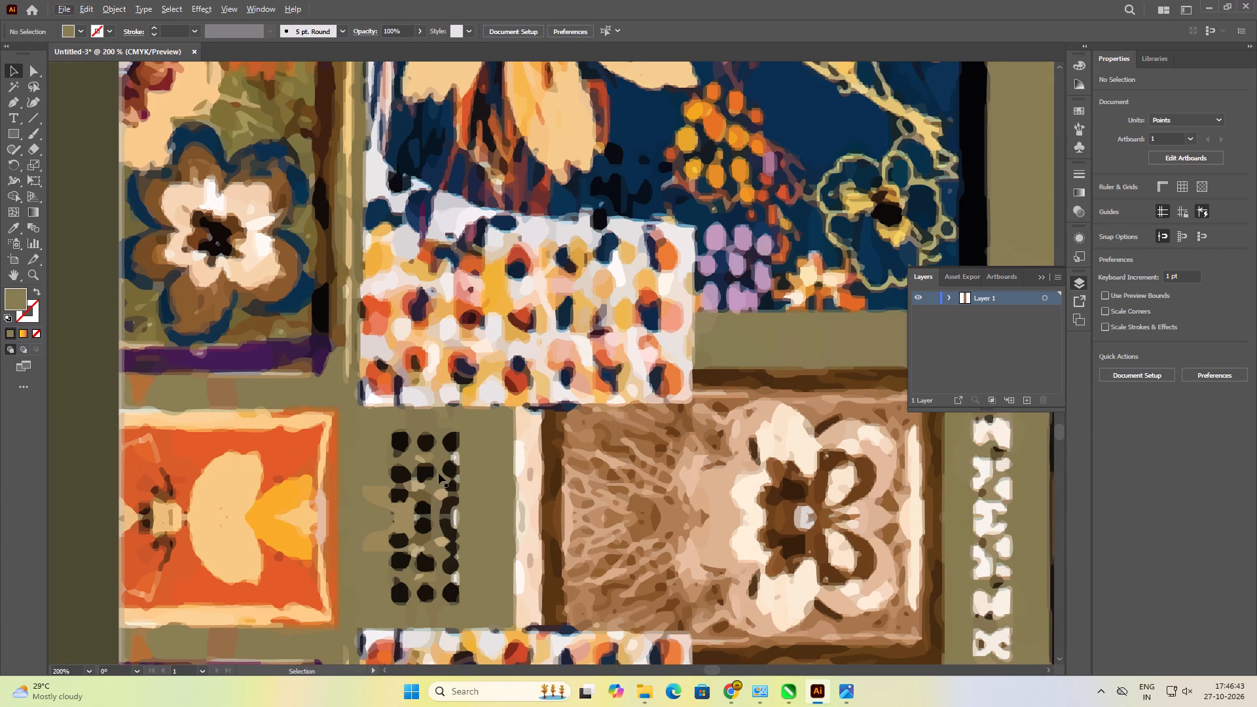
alt+scroll(439, 473, down, 1)
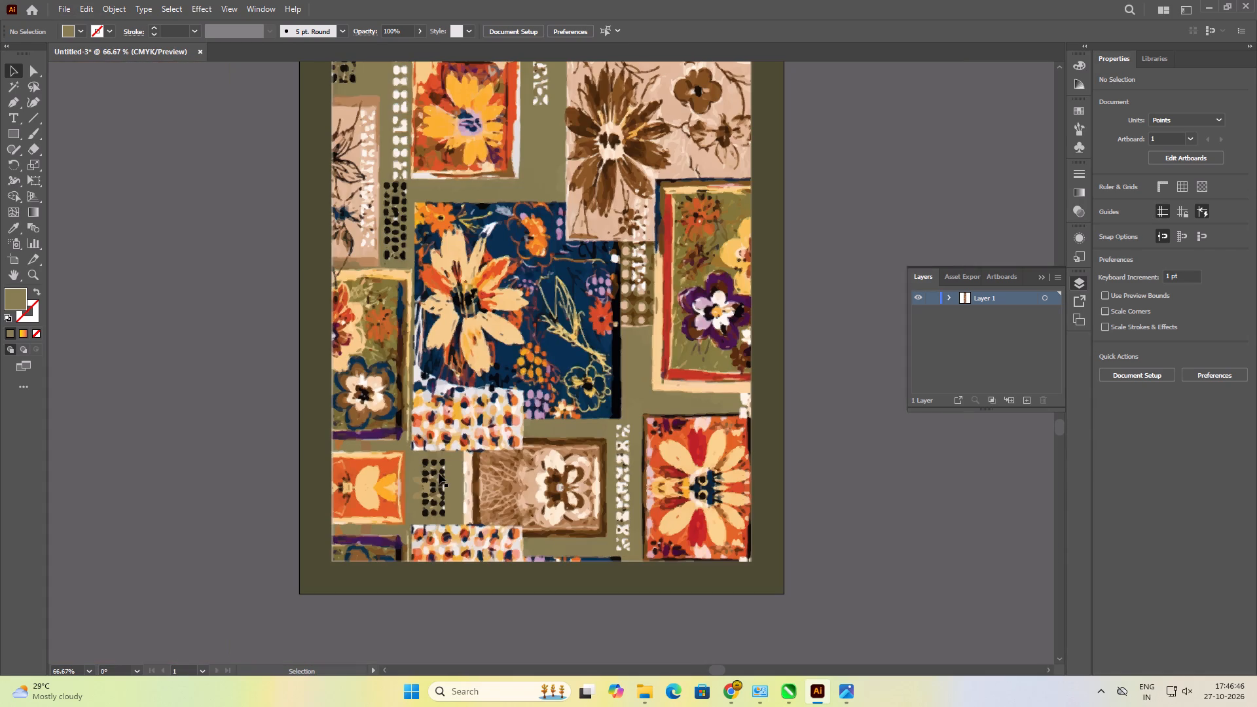
Review the lower patchwork and the full length of the panel for remaining visible flaws.
scroll(439, 473, up, 1)
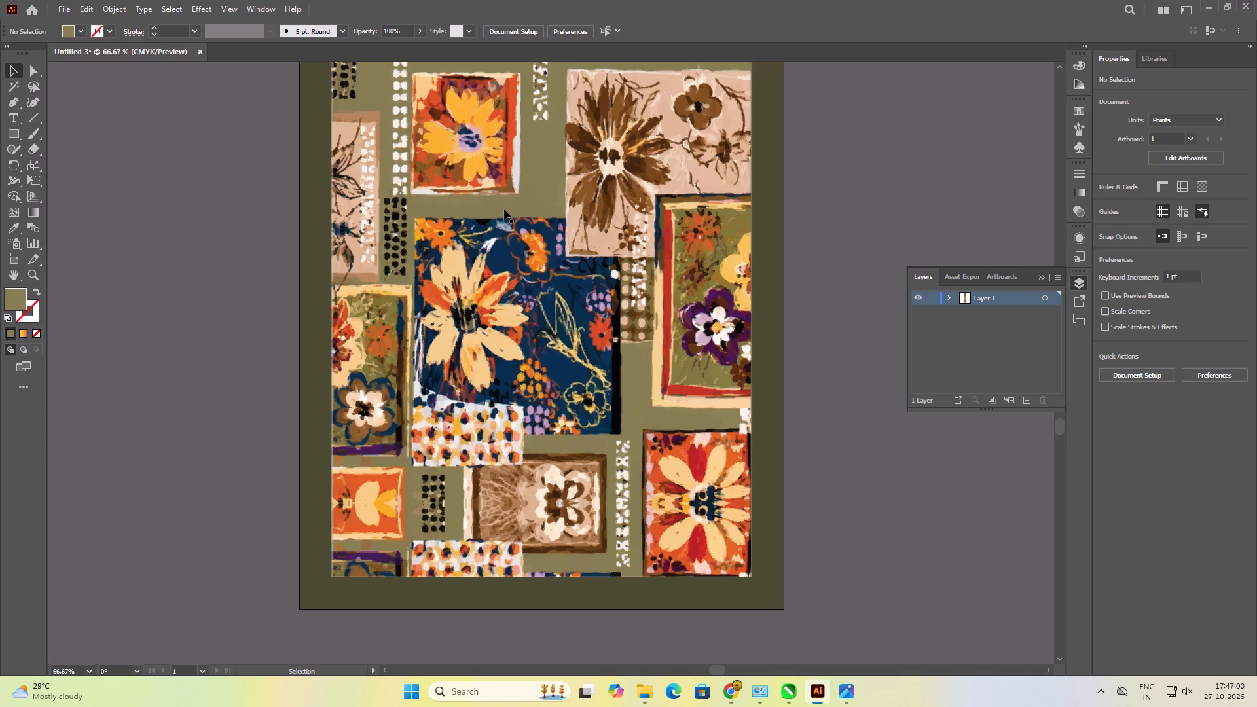
scroll(504, 209, down, 2)
scroll(487, 293, down, 1)
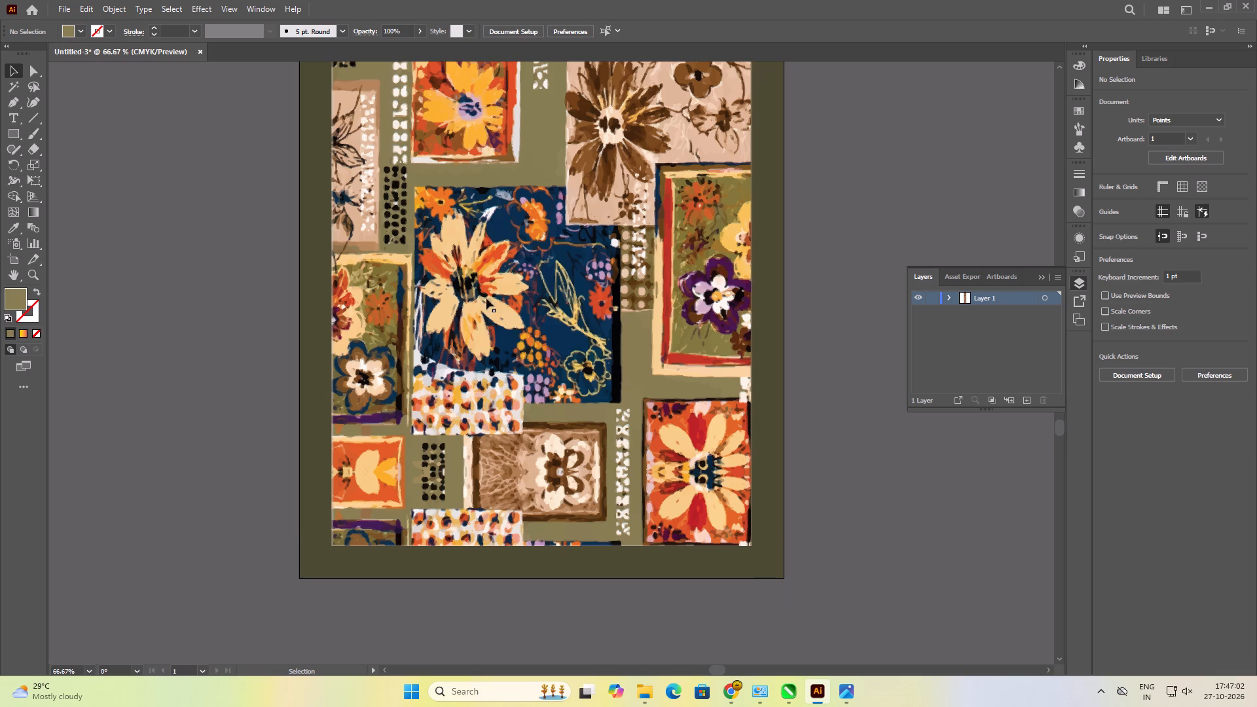
scroll(486, 299, down, 2)
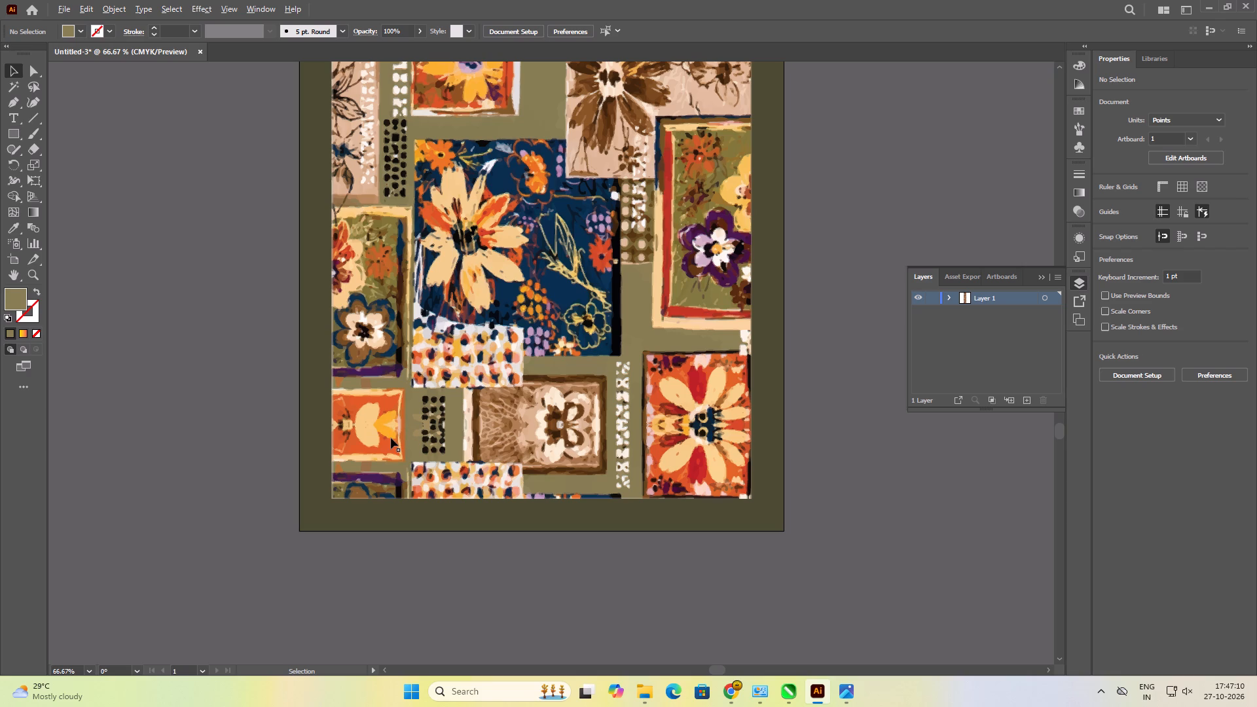
alt+scroll(391, 438, down, 2)
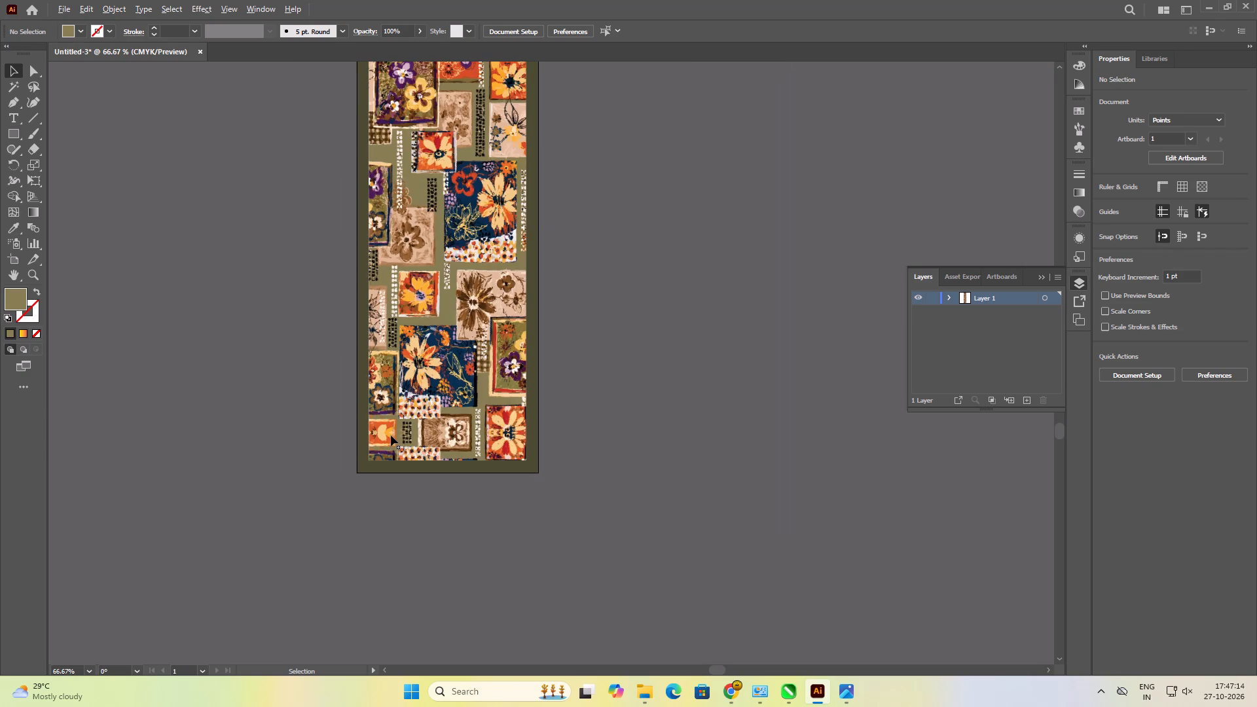
alt+scroll(391, 435, up, 1)
alt+scroll(391, 435, down, 1)
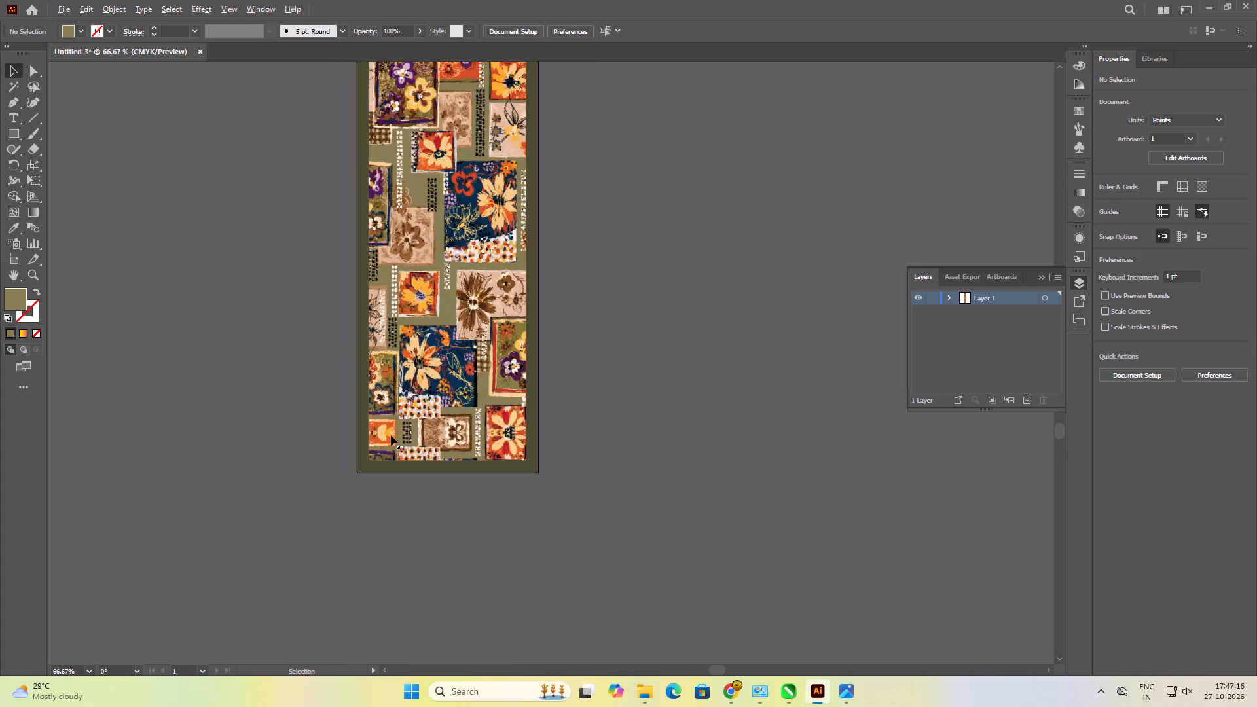
alt+scroll(391, 435, down, 3)
alt+scroll(444, 275, up, 2)
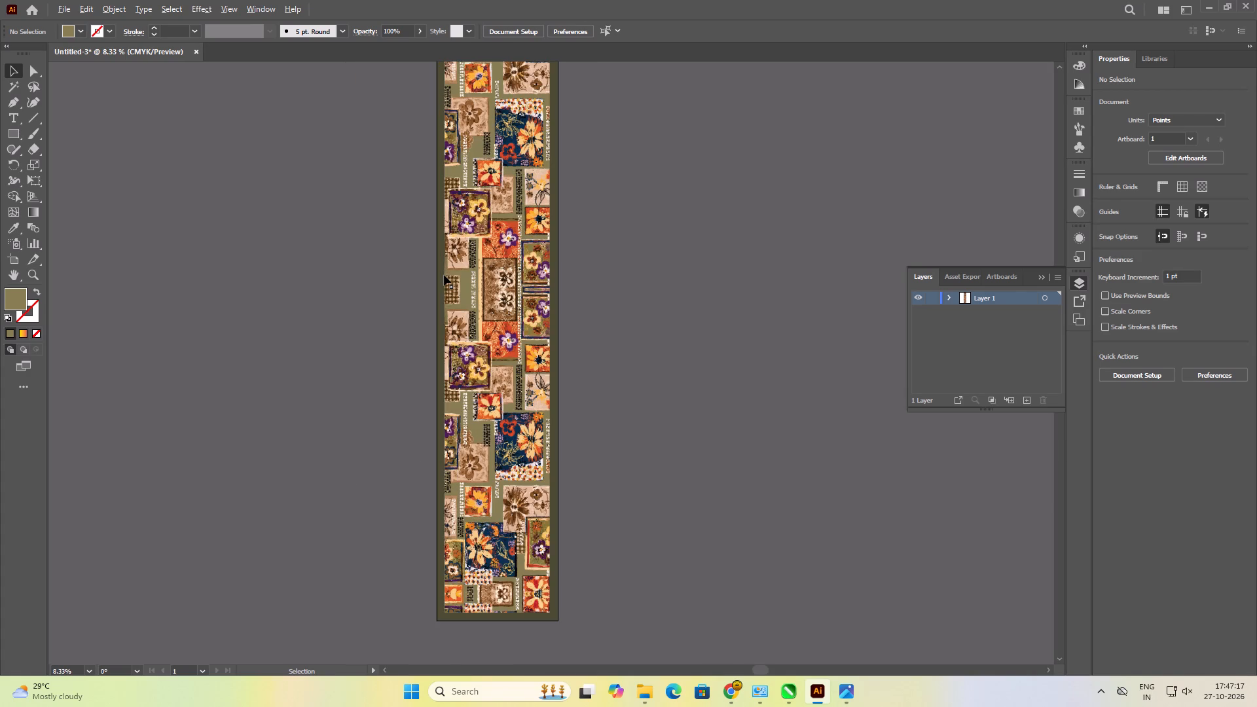
Group all the artwork of the panel, including its olive border, into one object and leave it deselected.
click(659, 268)
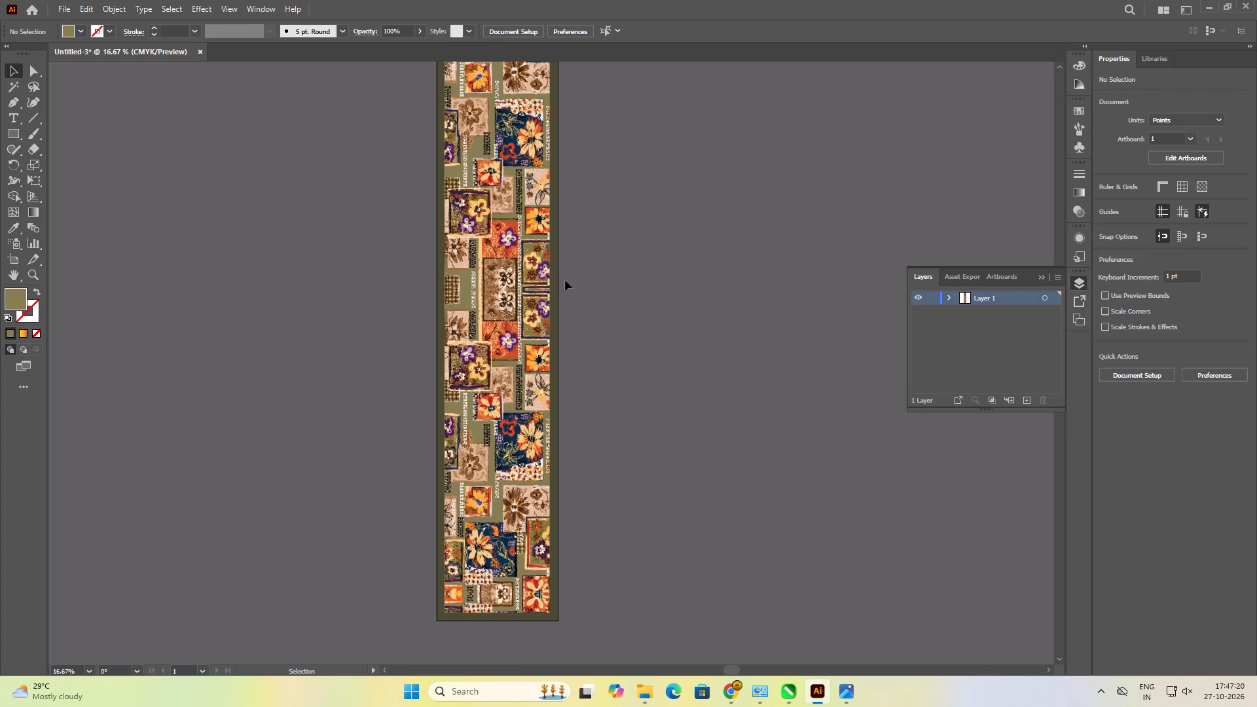
click(500, 295)
click(606, 296)
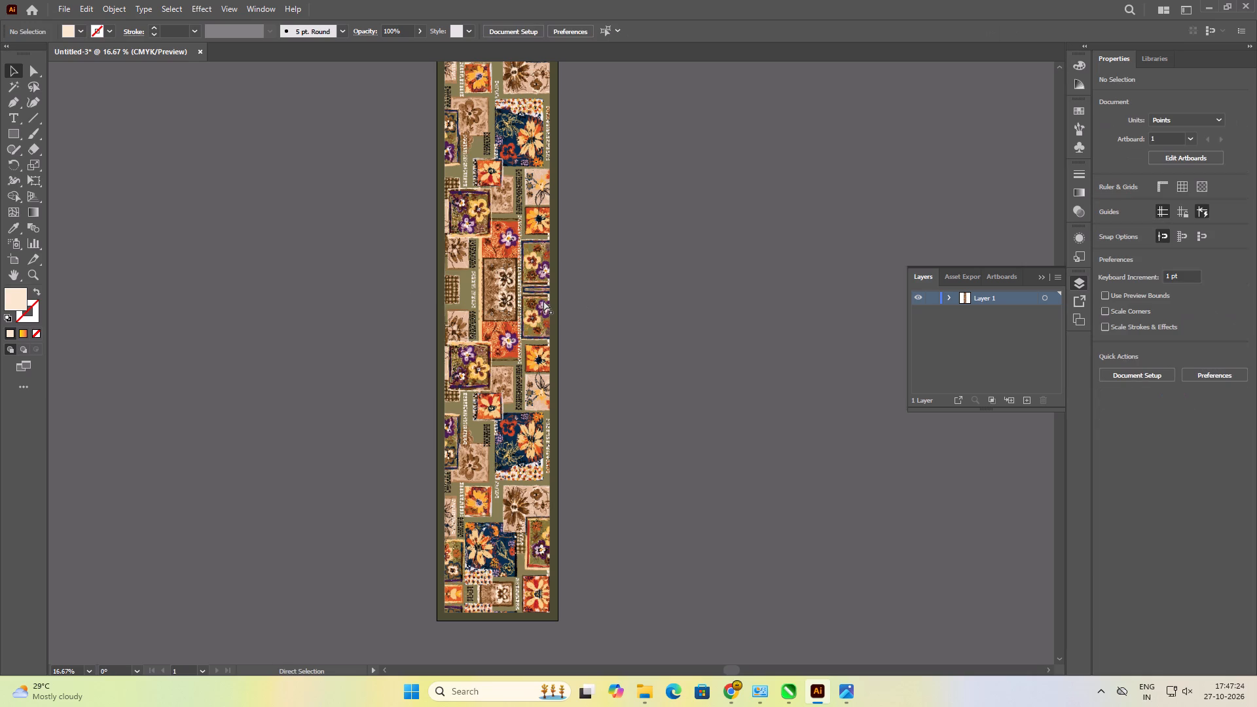
key(ctrl+a)
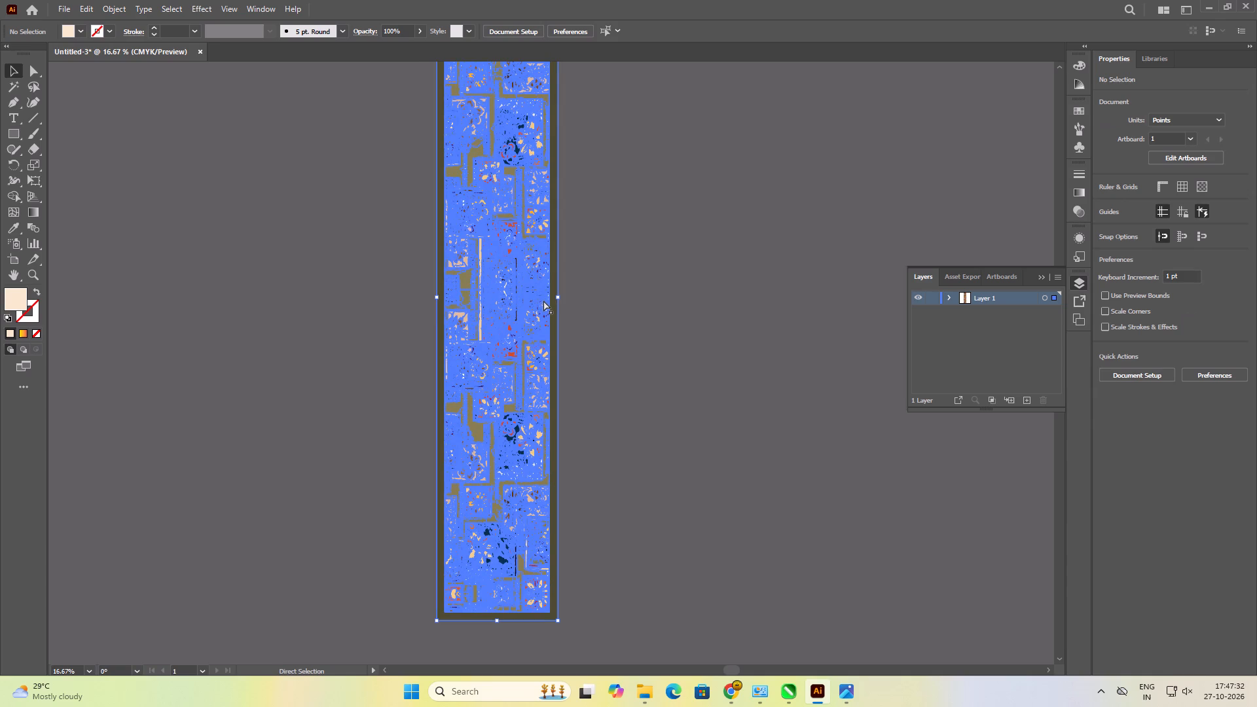
key(ctrl+g)
scroll(543, 300, up, 1)
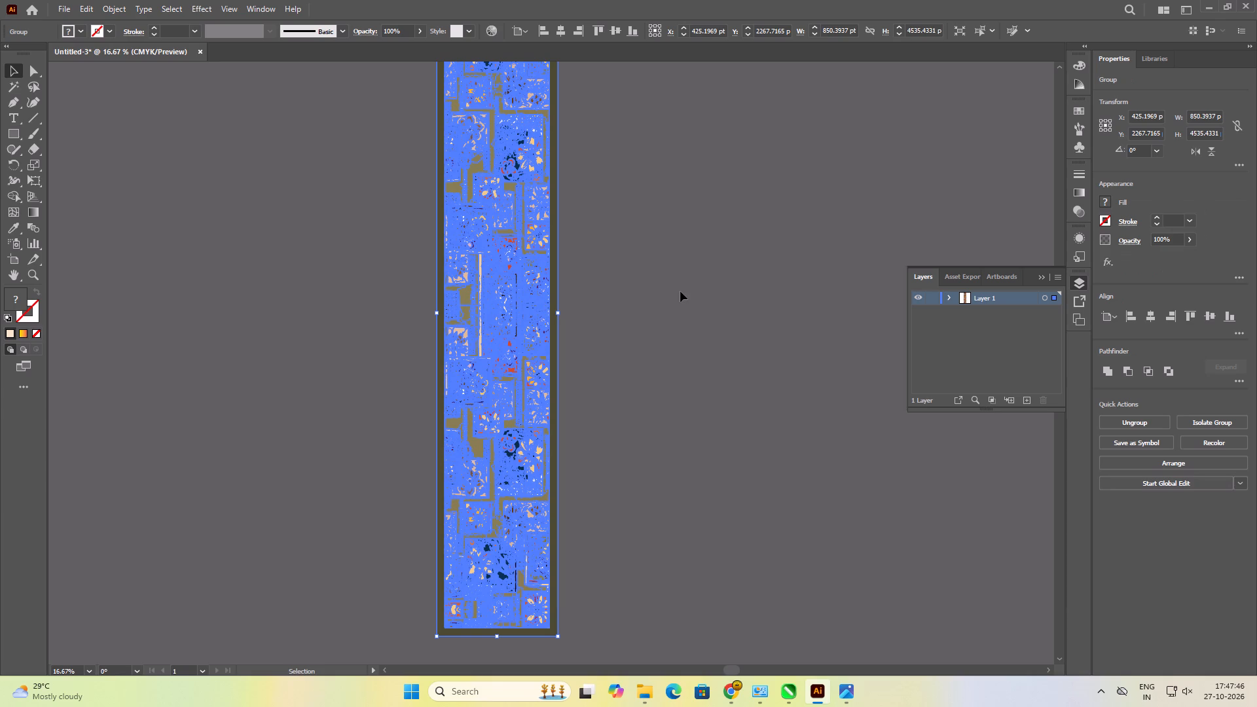
click(680, 291)
click(513, 289)
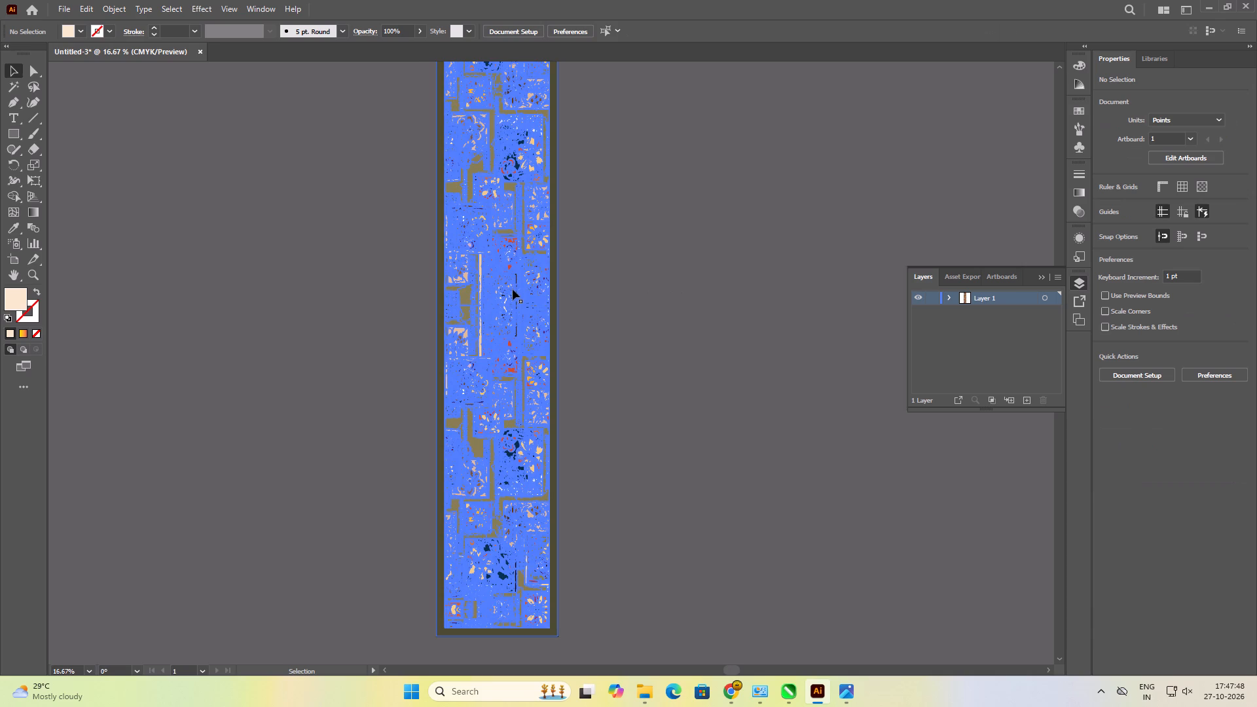
click(610, 278)
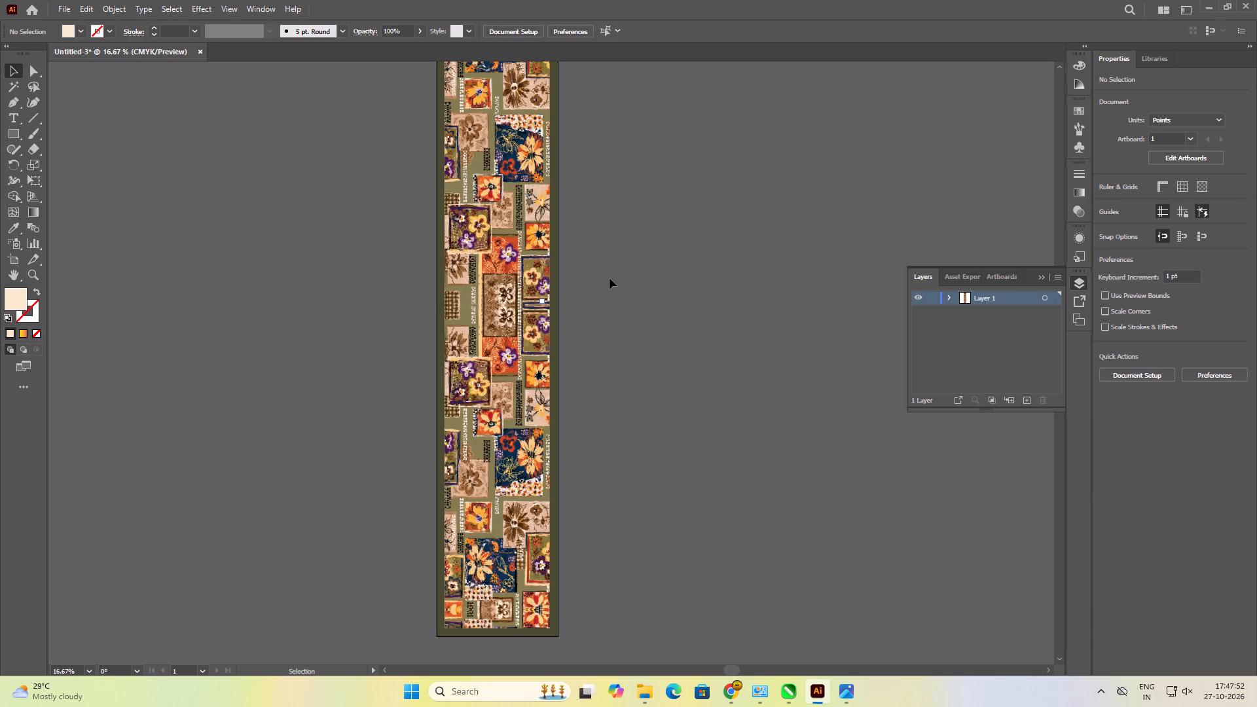
Save the artwork as an Illustrator 2020 AI file in CAD FILE's 21-10-2026 subfolder, replacing the existing 0117kh - 30x160.
key(ctrl+shift+s)
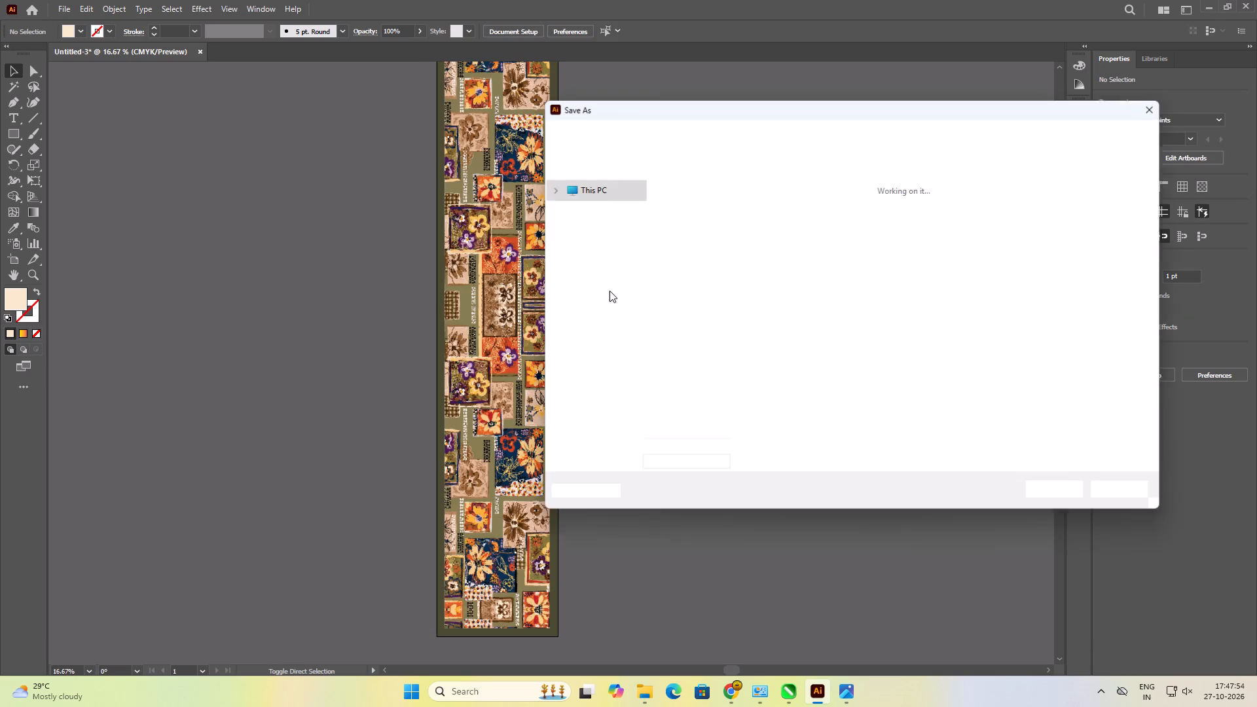
click(661, 223)
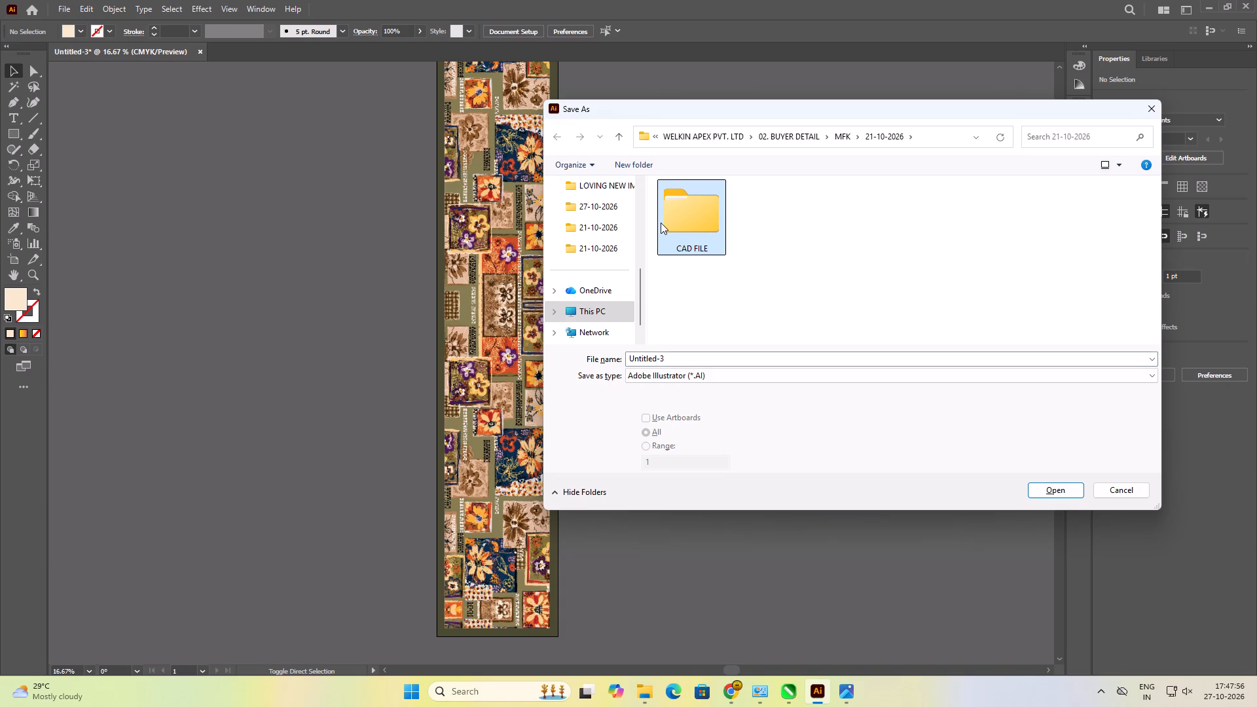
double_click(661, 223)
double_click(695, 203)
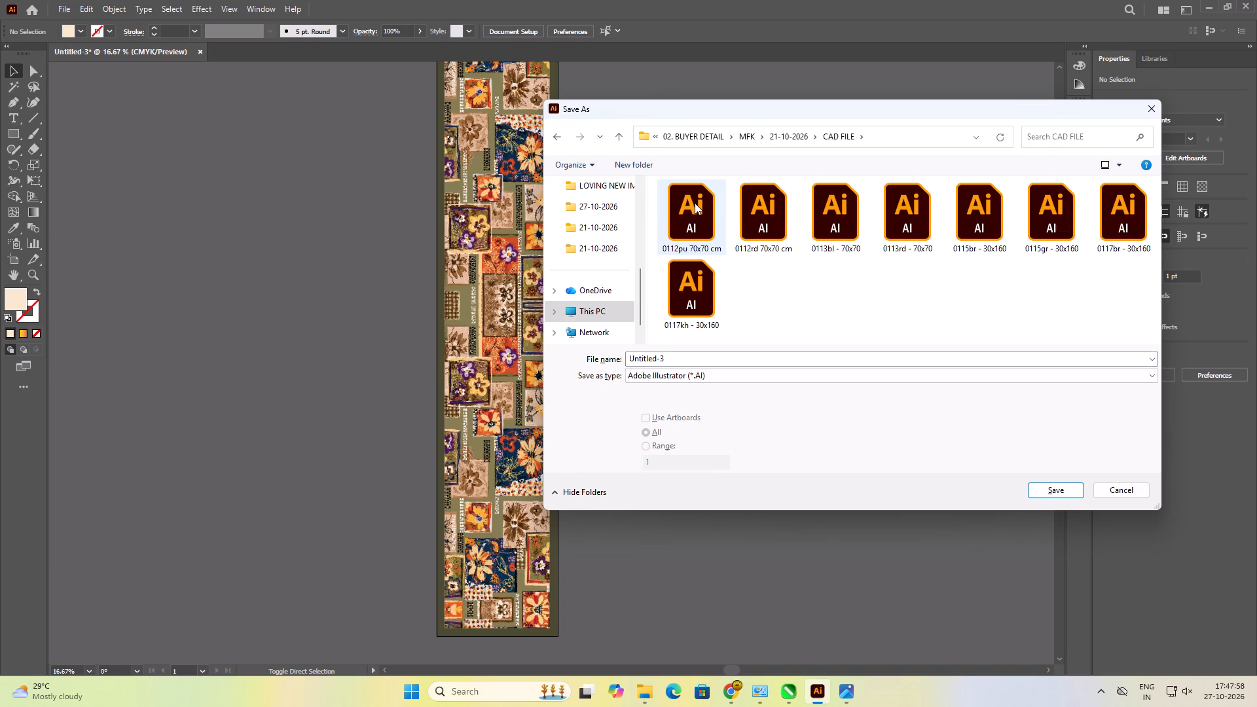
click(784, 311)
click(701, 311)
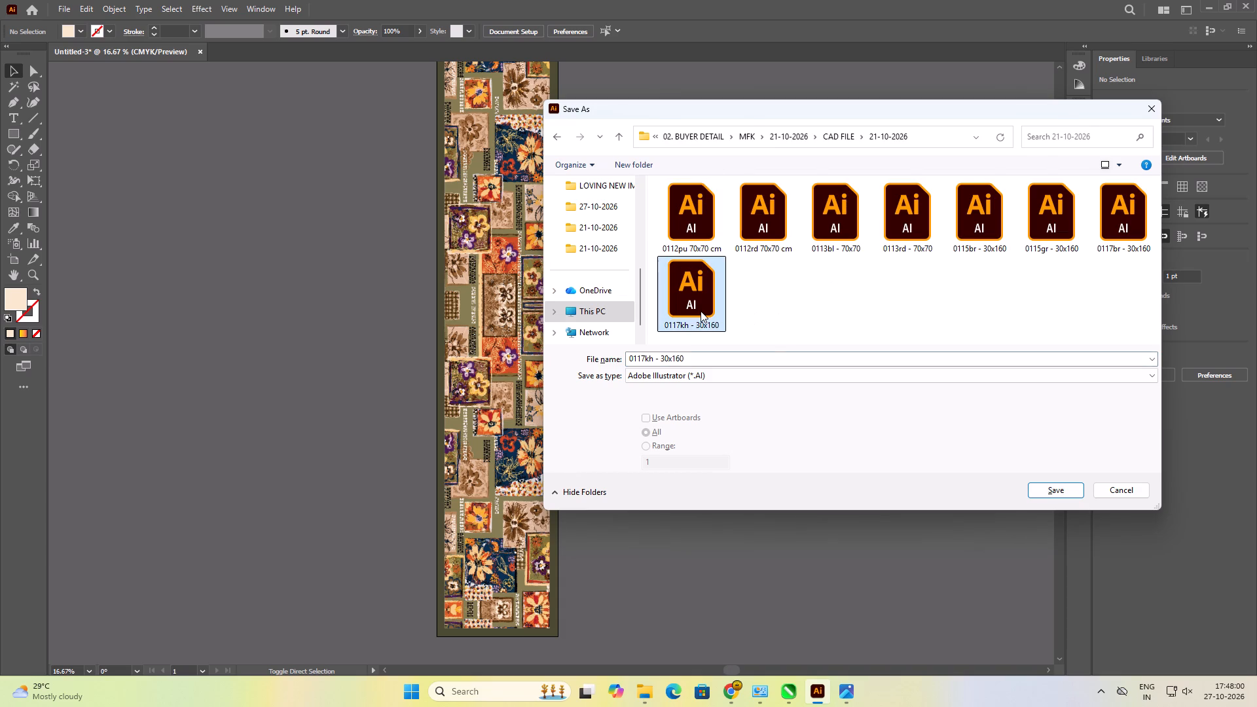
click(1057, 491)
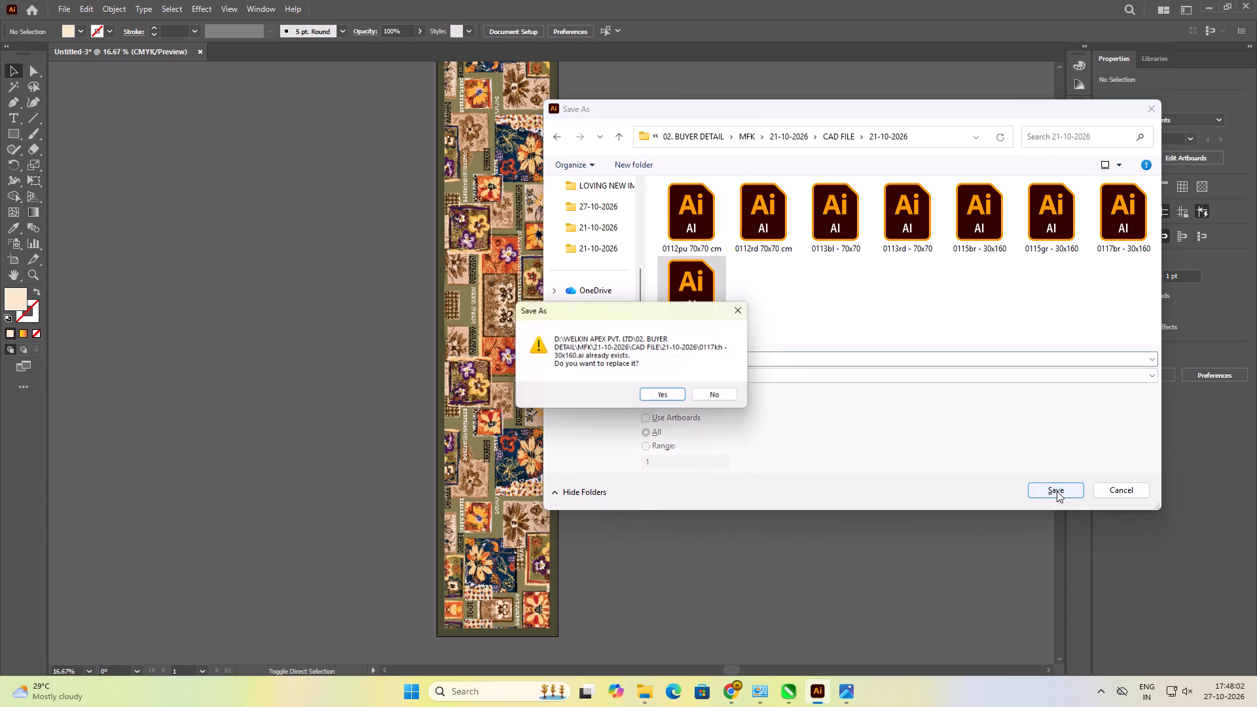
click(657, 395)
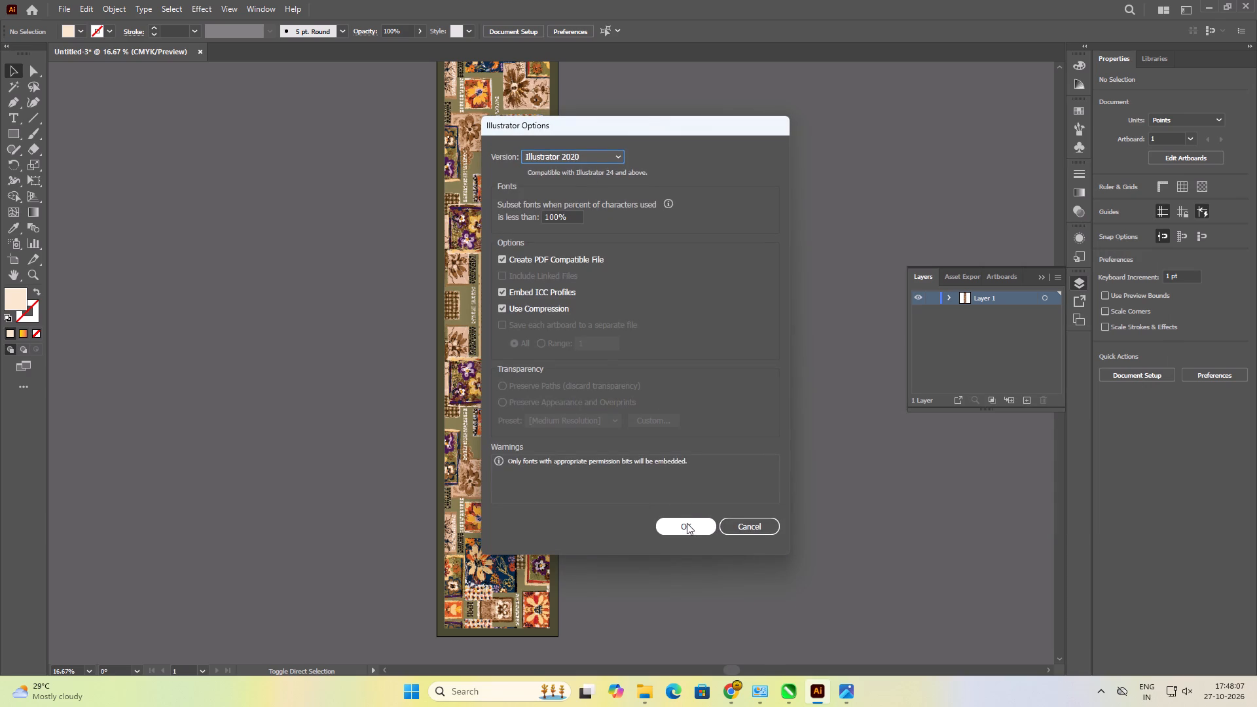
click(687, 523)
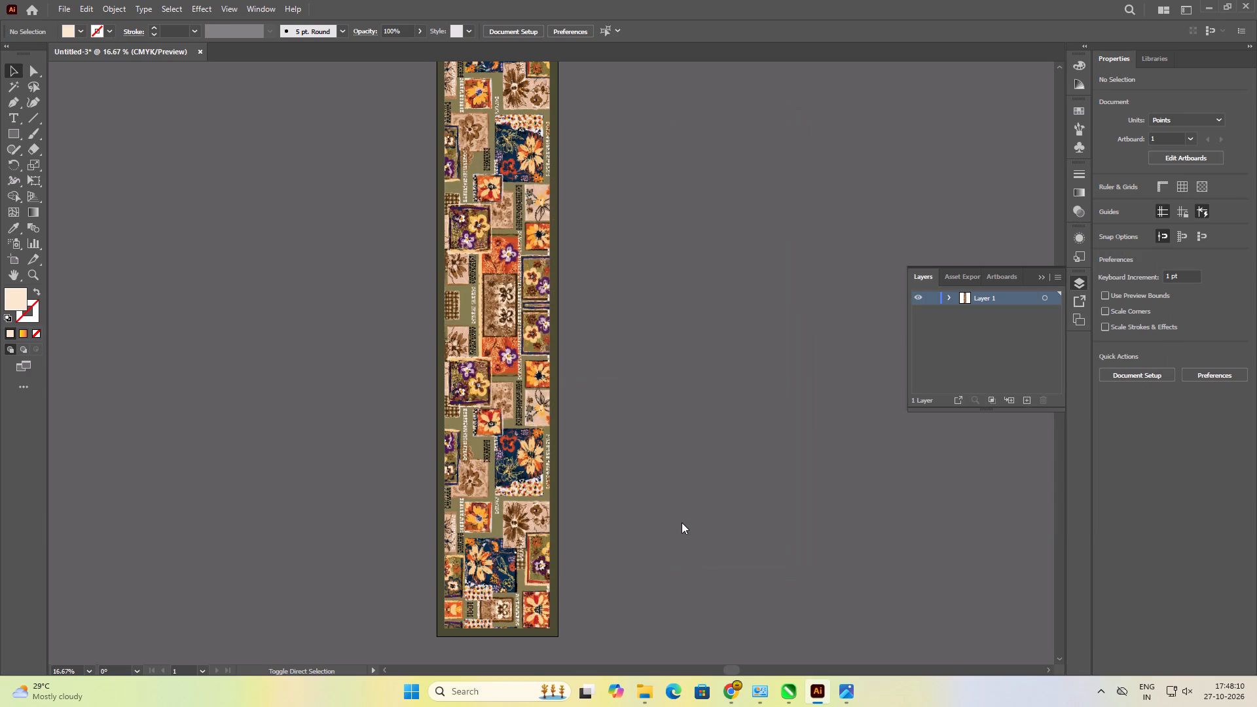
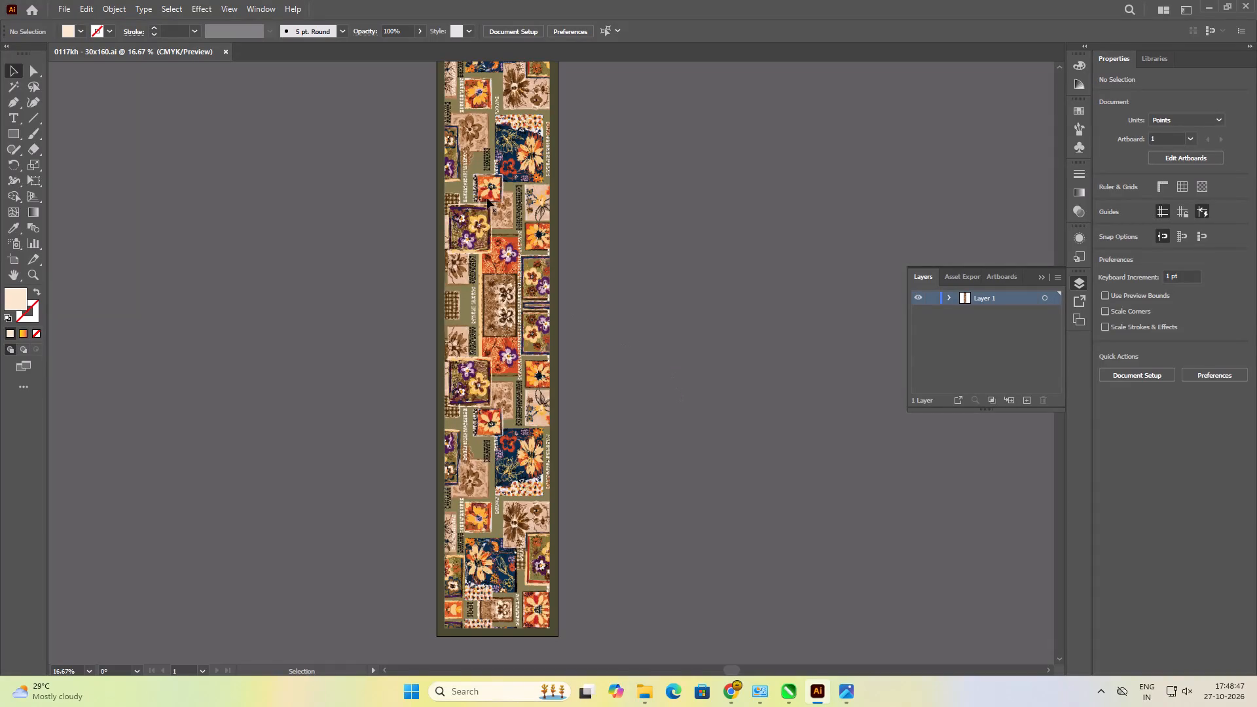
Save the panel as an Adobe PDF named 0117kh - 30x160 in the 21-10-2026 folder, using the Illustrator Default preset.
scroll(481, 148, up, 8)
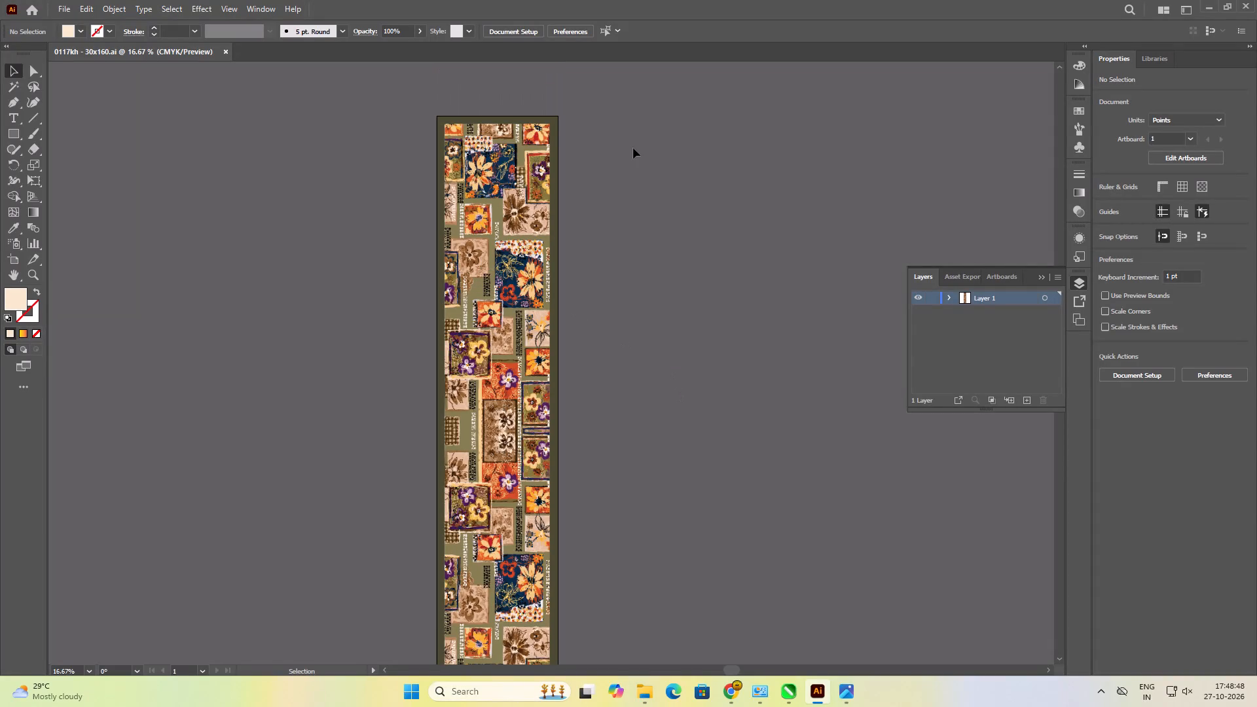
click(674, 148)
click(481, 124)
click(633, 146)
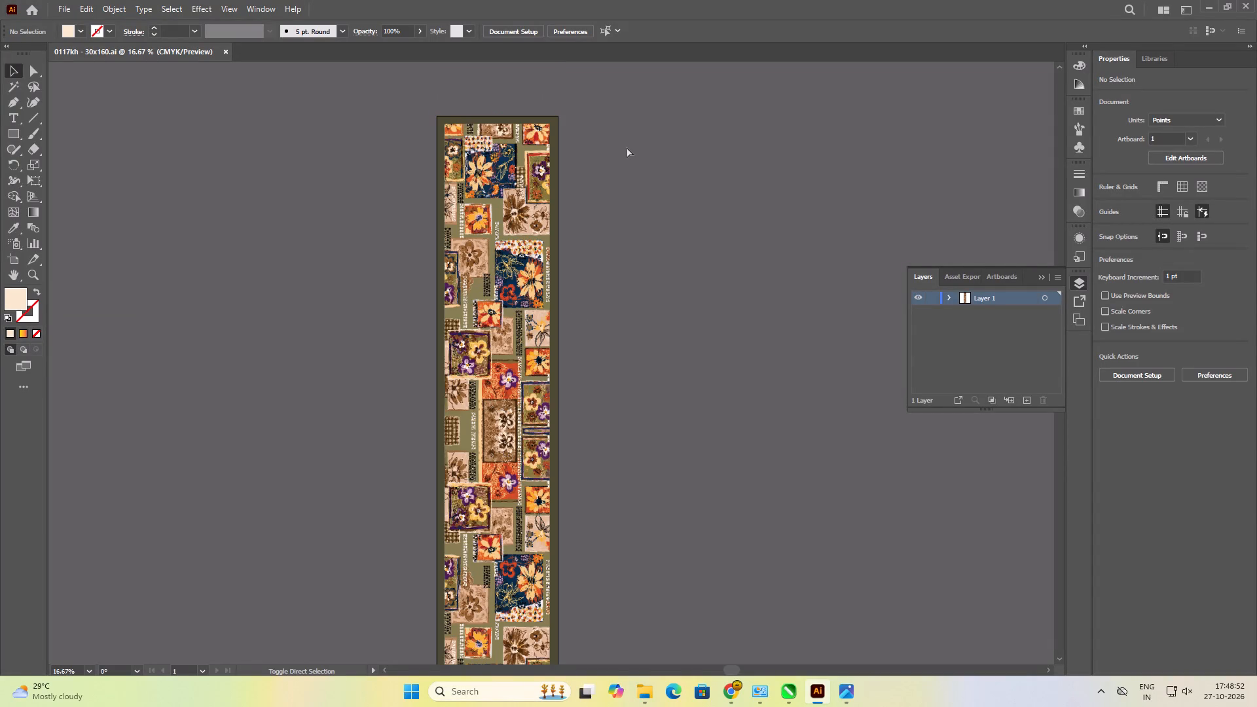
key(ctrl+shift+s)
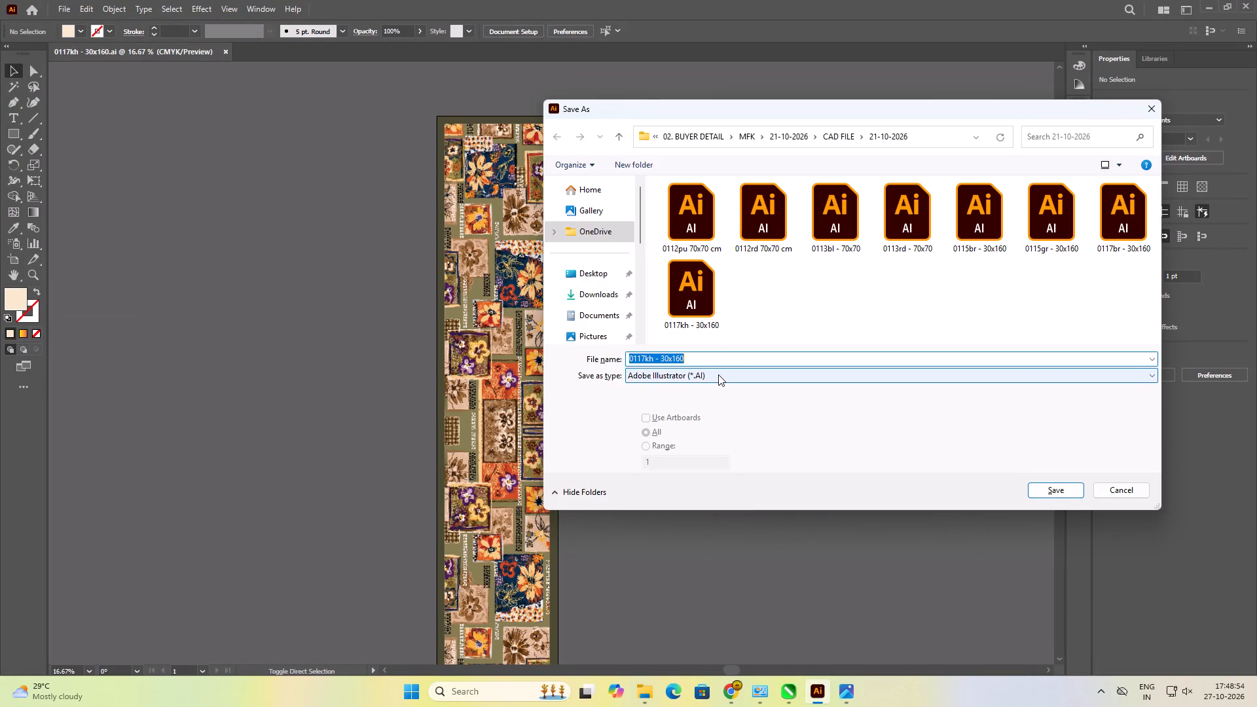
click(718, 374)
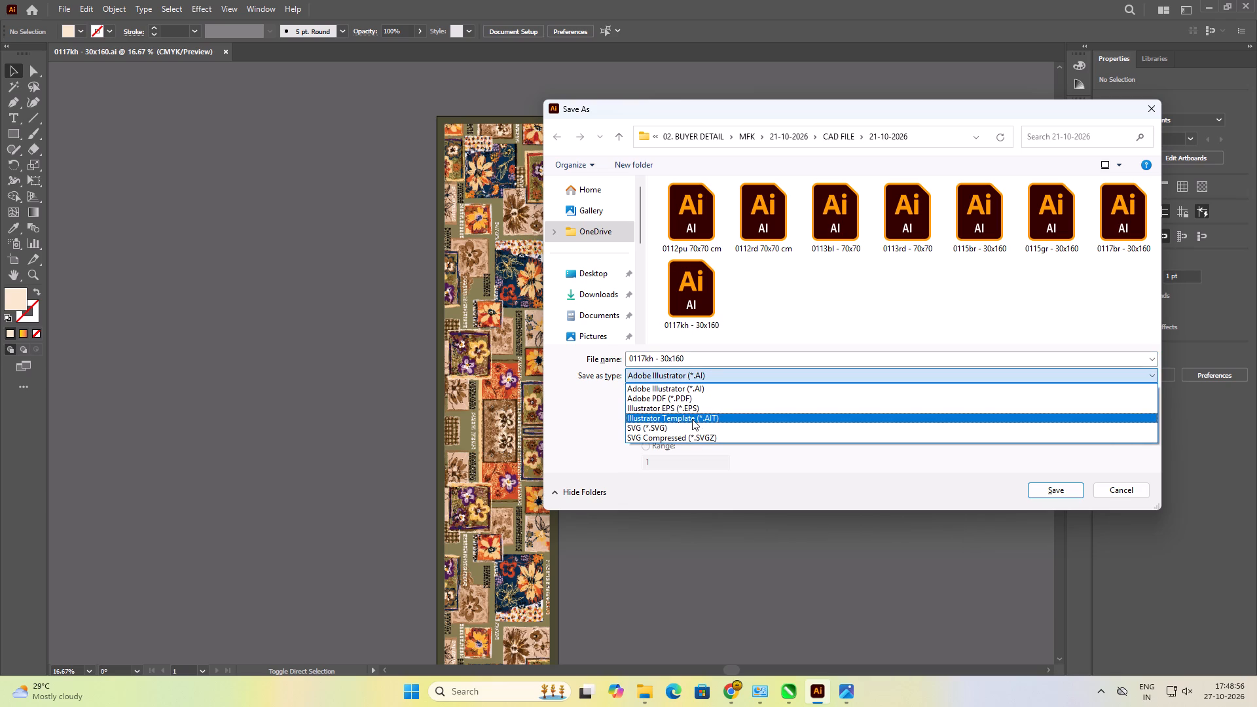
click(692, 395)
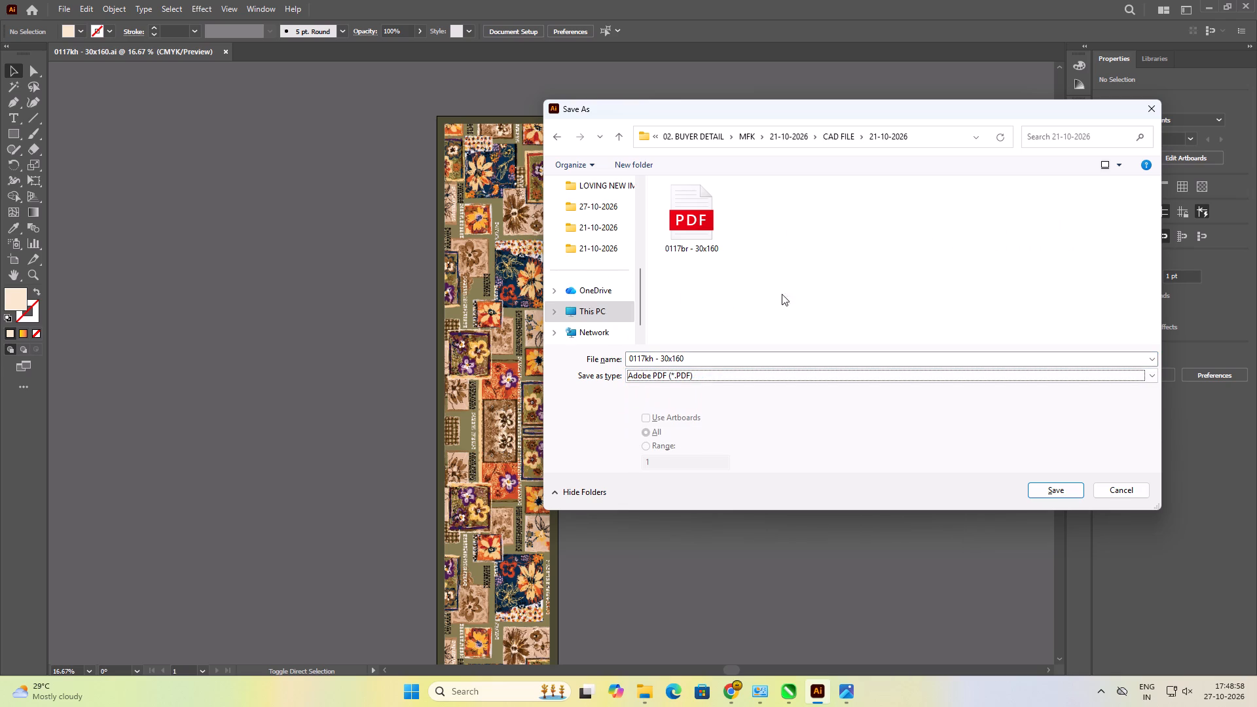
click(1038, 486)
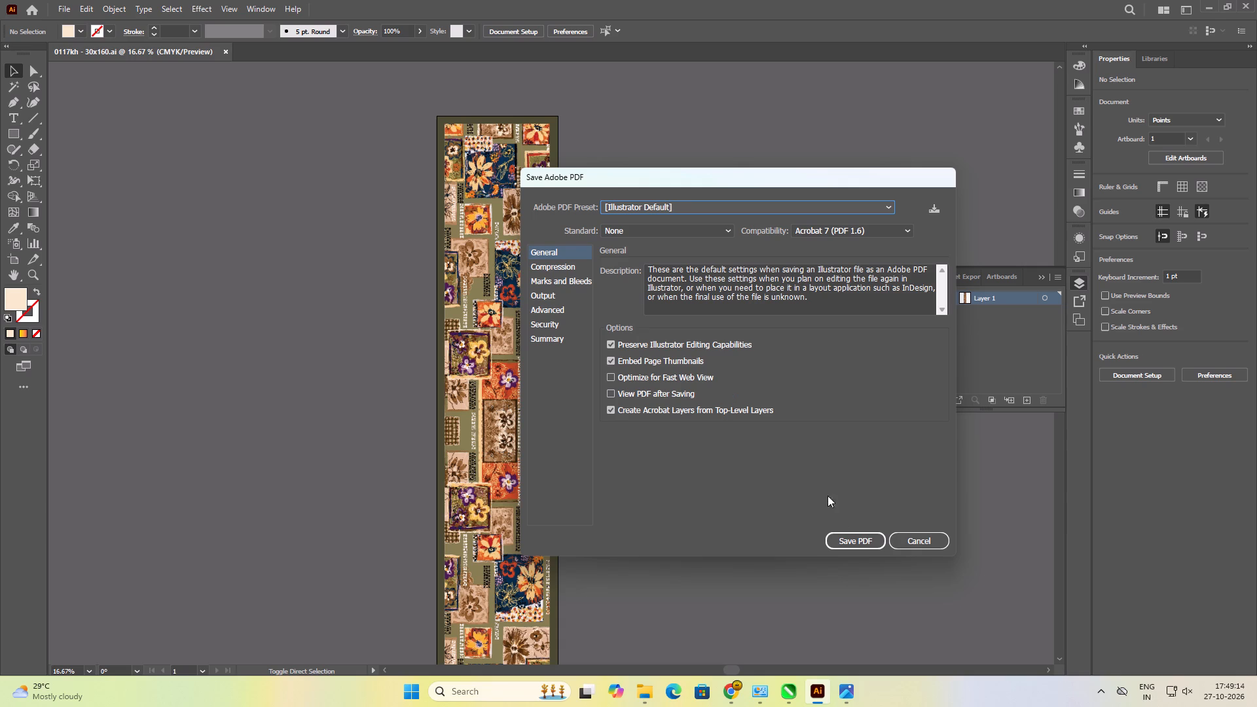
click(858, 543)
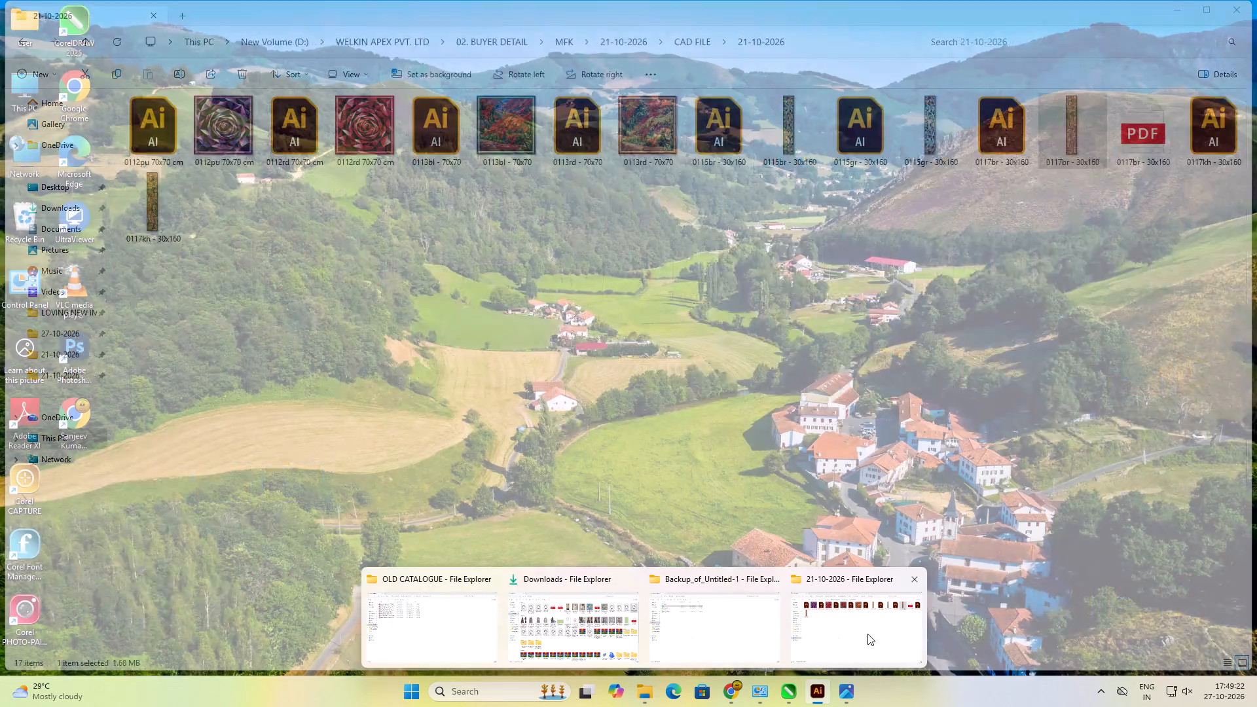
From the 21-10-2026 folder in File Explorer, open the 0117br - 30x160 and 0117kh - 30x160 PDFs in separate Edge windows.
click(867, 634)
click(702, 431)
click(864, 380)
double_click(1142, 132)
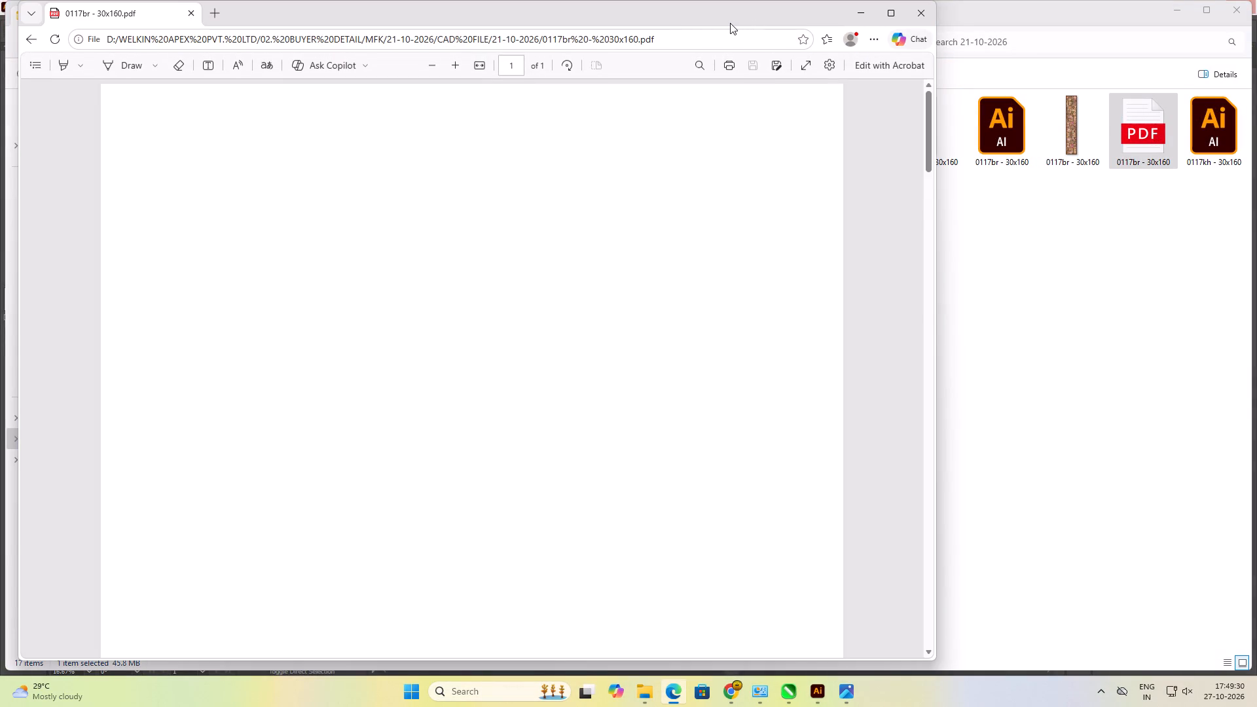
drag(696, 14, 714, 103)
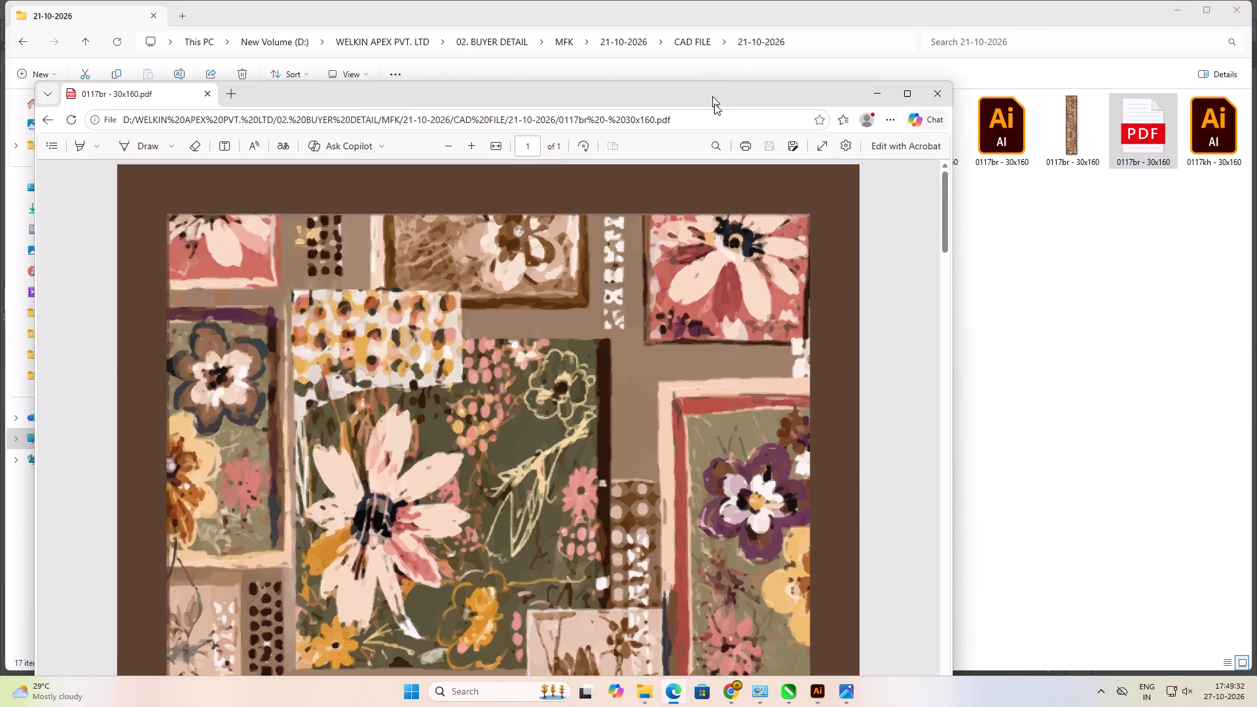
drag(714, 103, 737, 325)
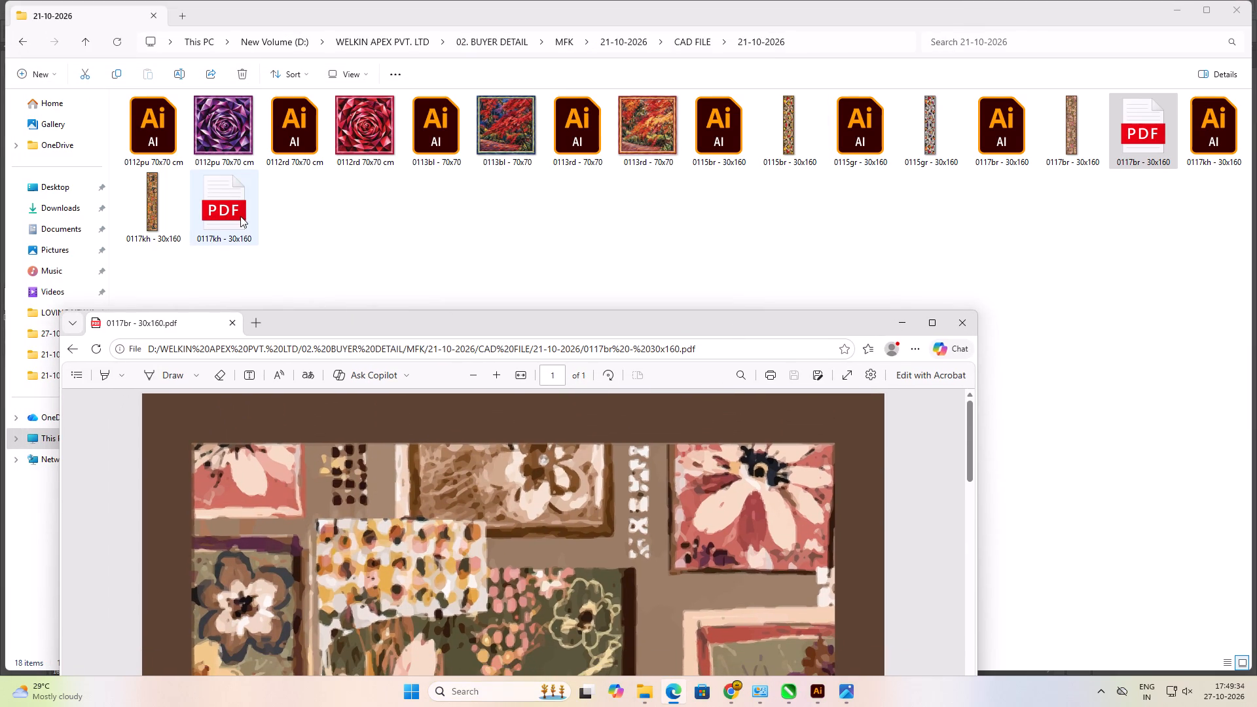
double_click(225, 205)
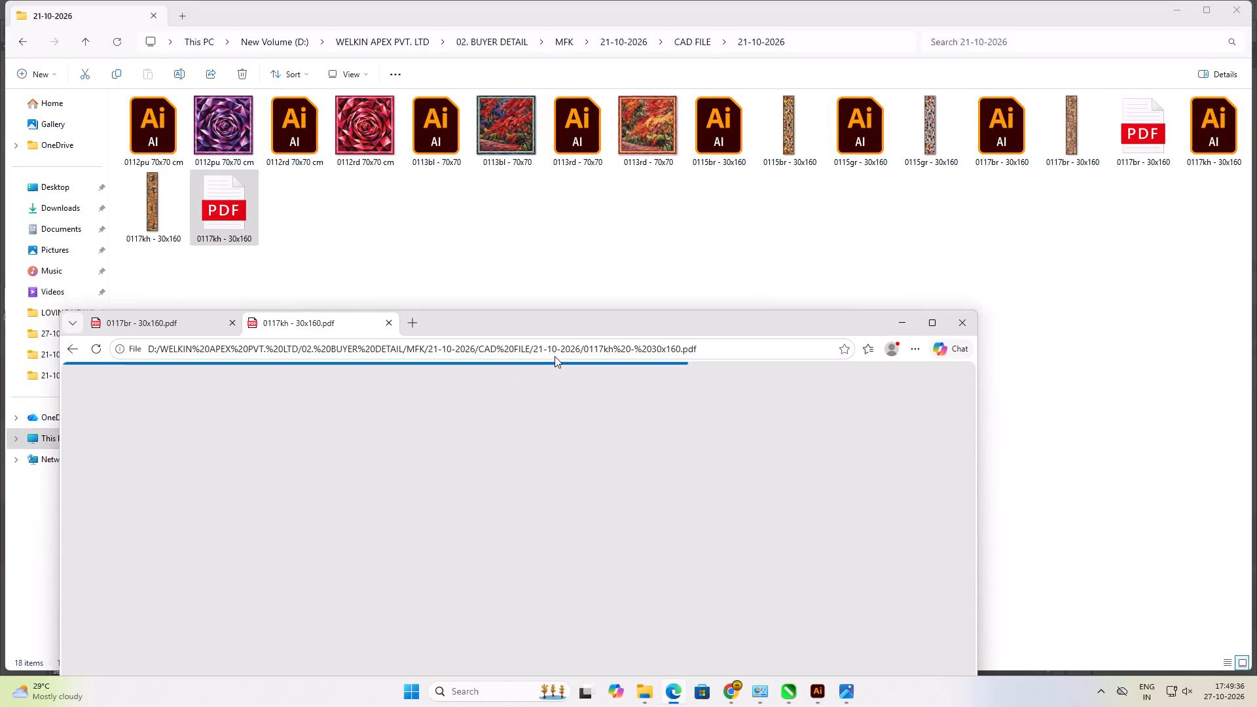
drag(337, 320, 407, 323)
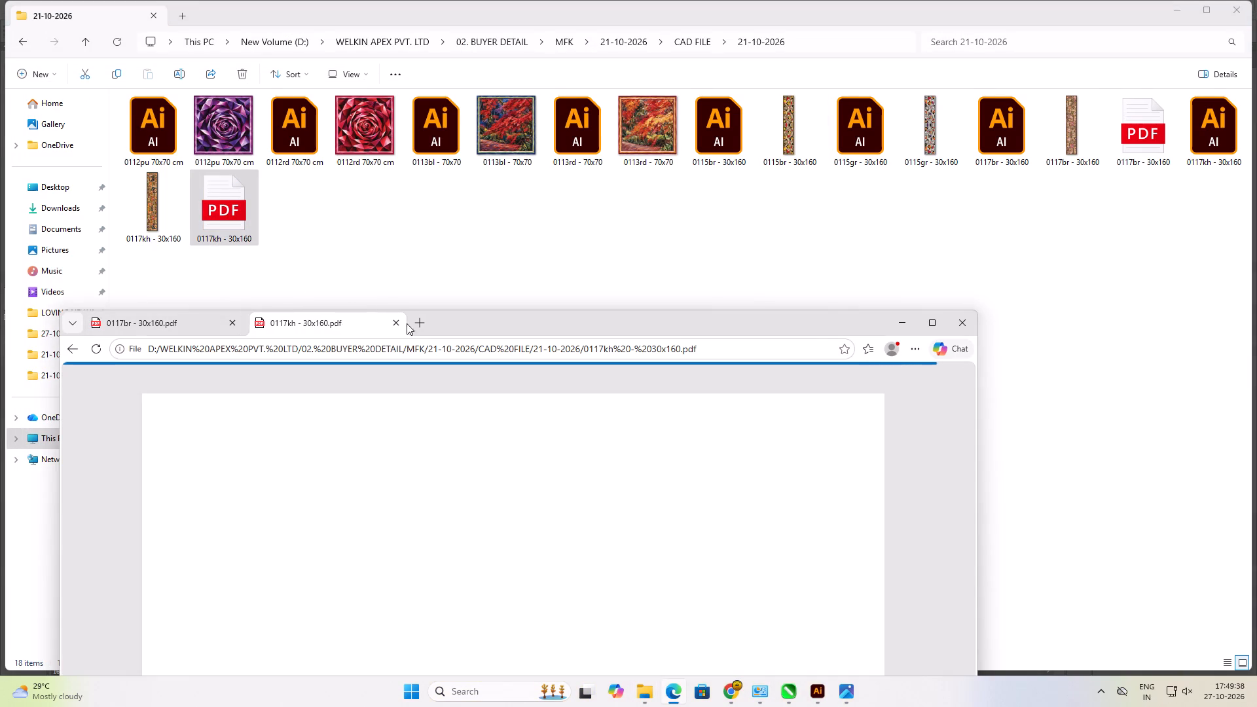
drag(407, 323, 908, 228)
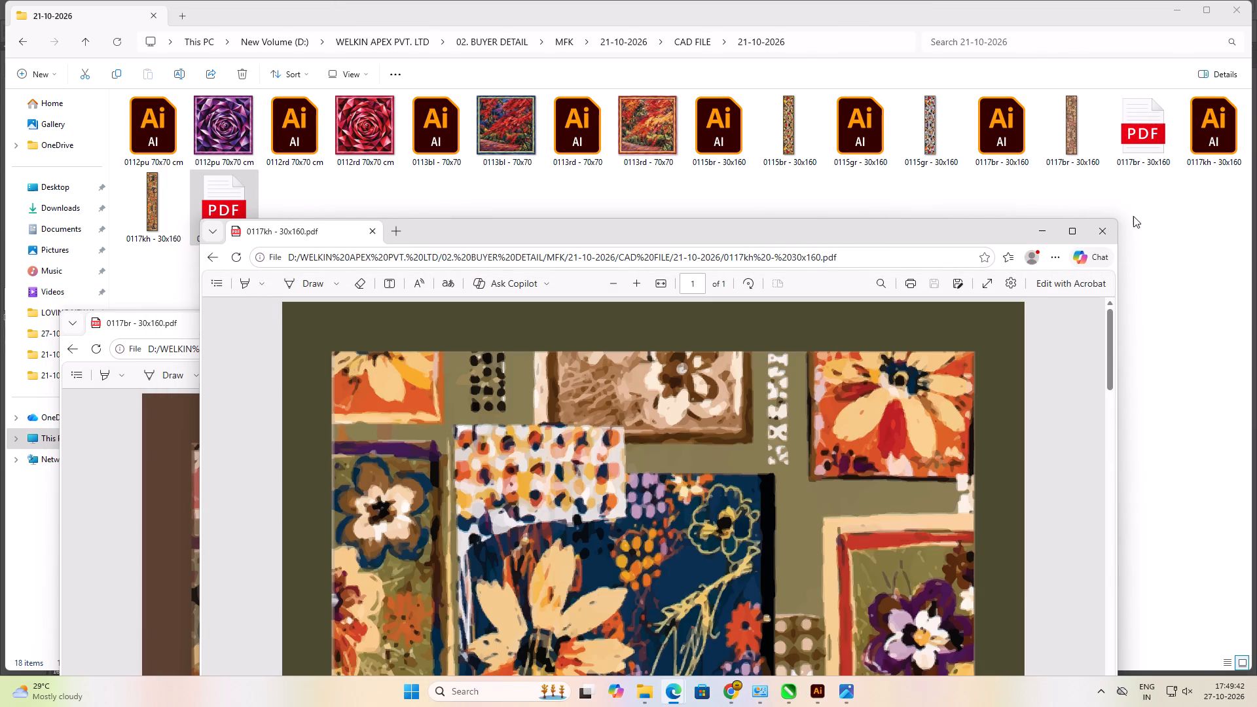
Reshape the 0117kh PDF window into a tall, narrow one and show the panel's full width in it.
drag(1120, 220, 829, 535)
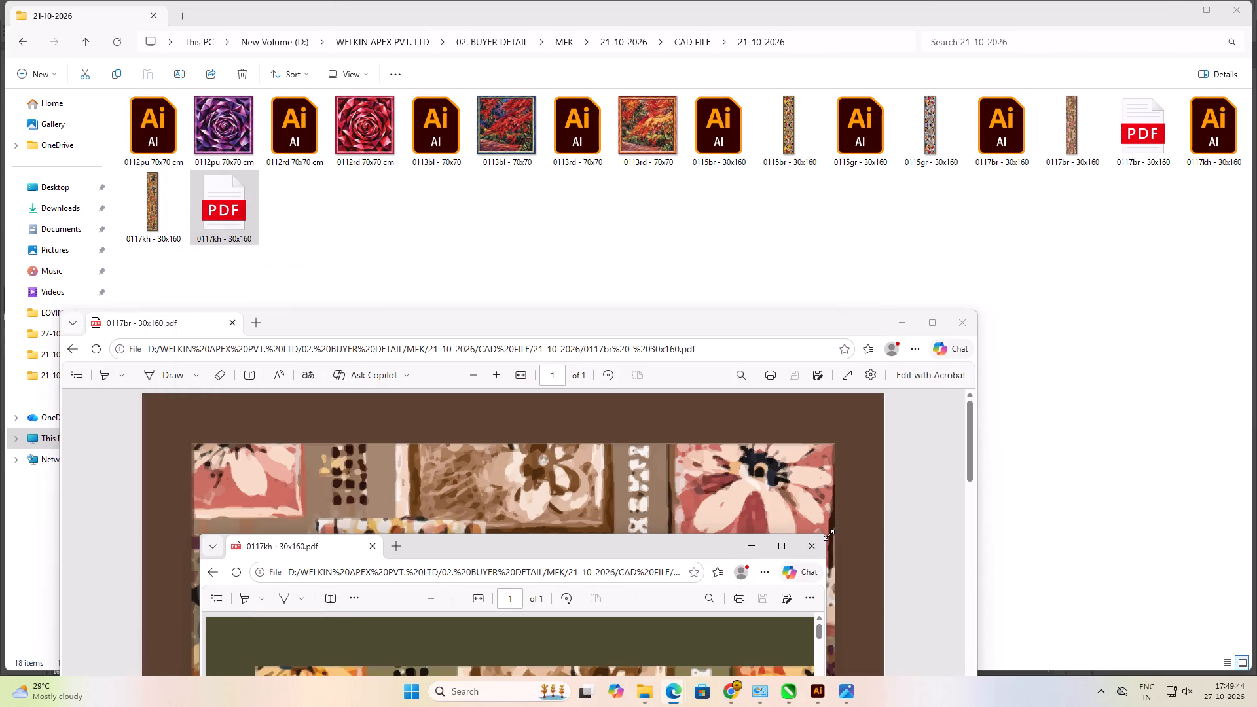
drag(829, 535, 490, 491)
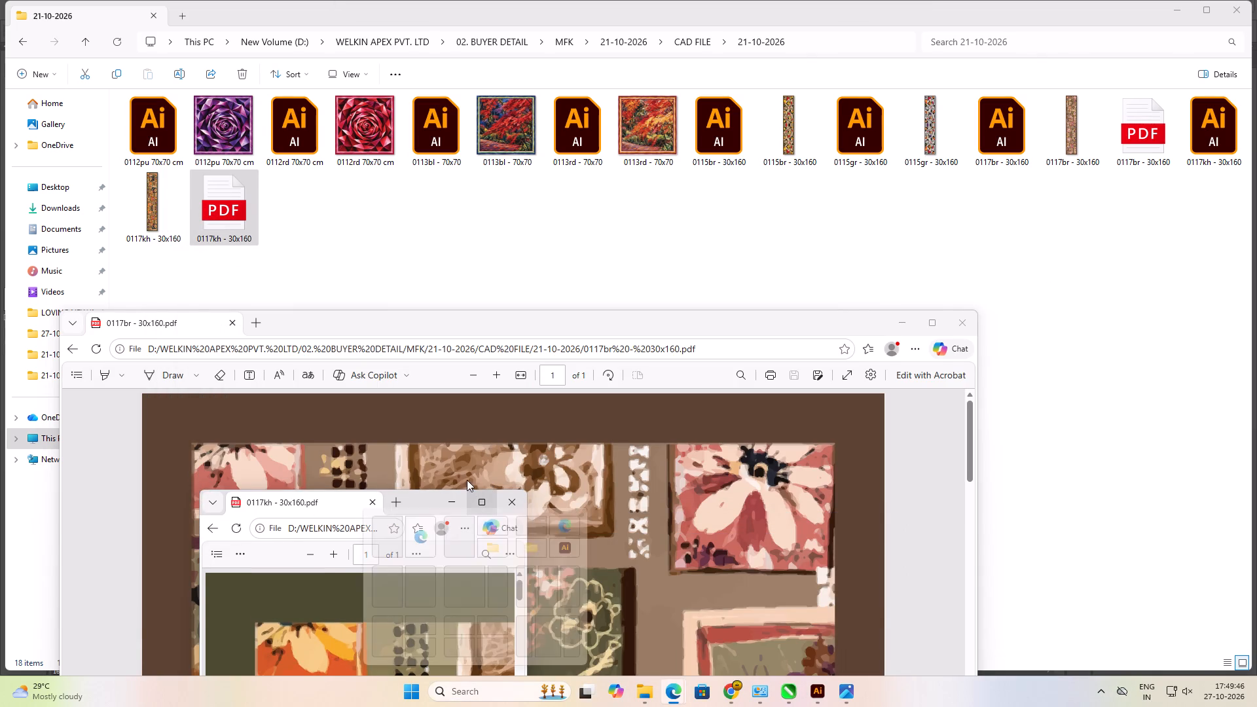
drag(422, 502, 947, 92)
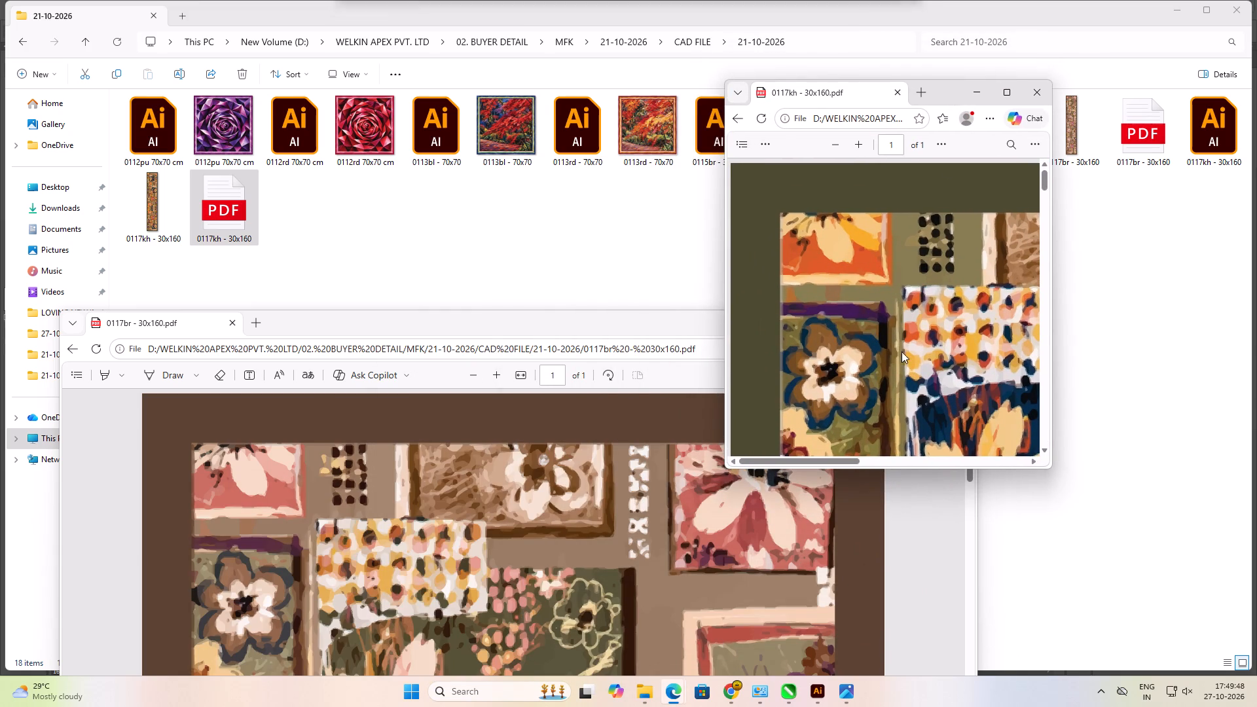
drag(924, 471, 923, 646)
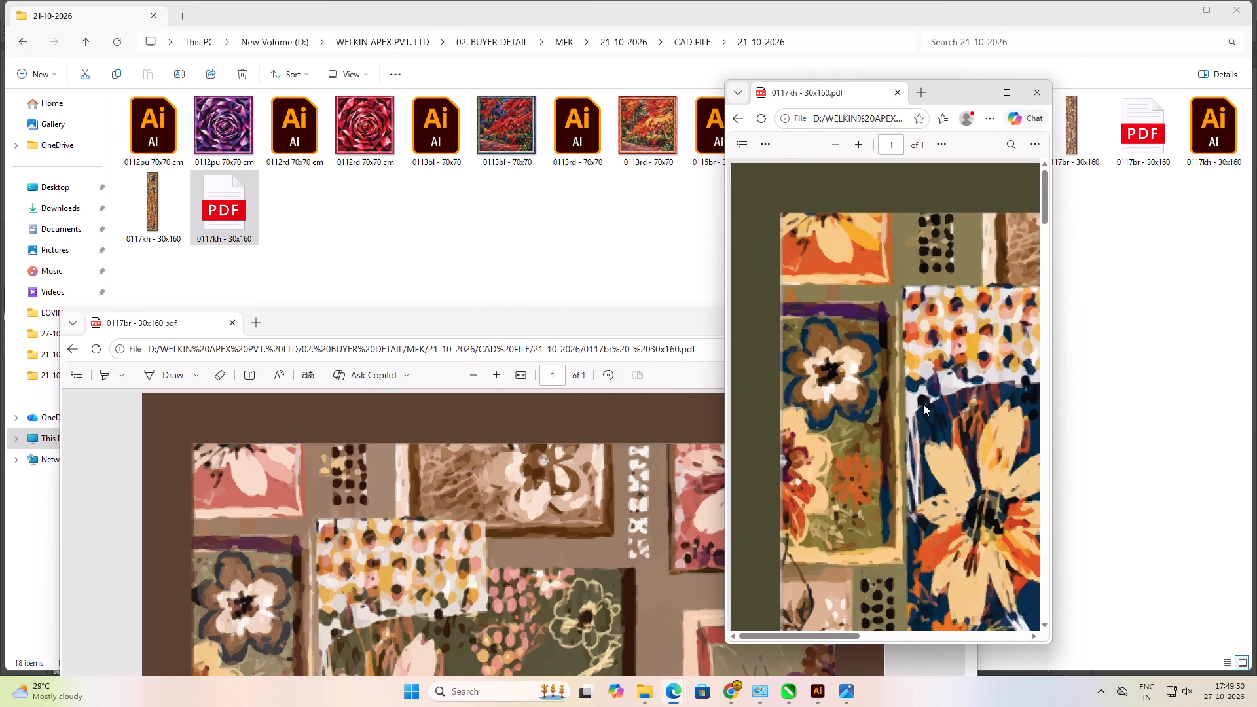
ctrl+scroll(923, 404, down, 4)
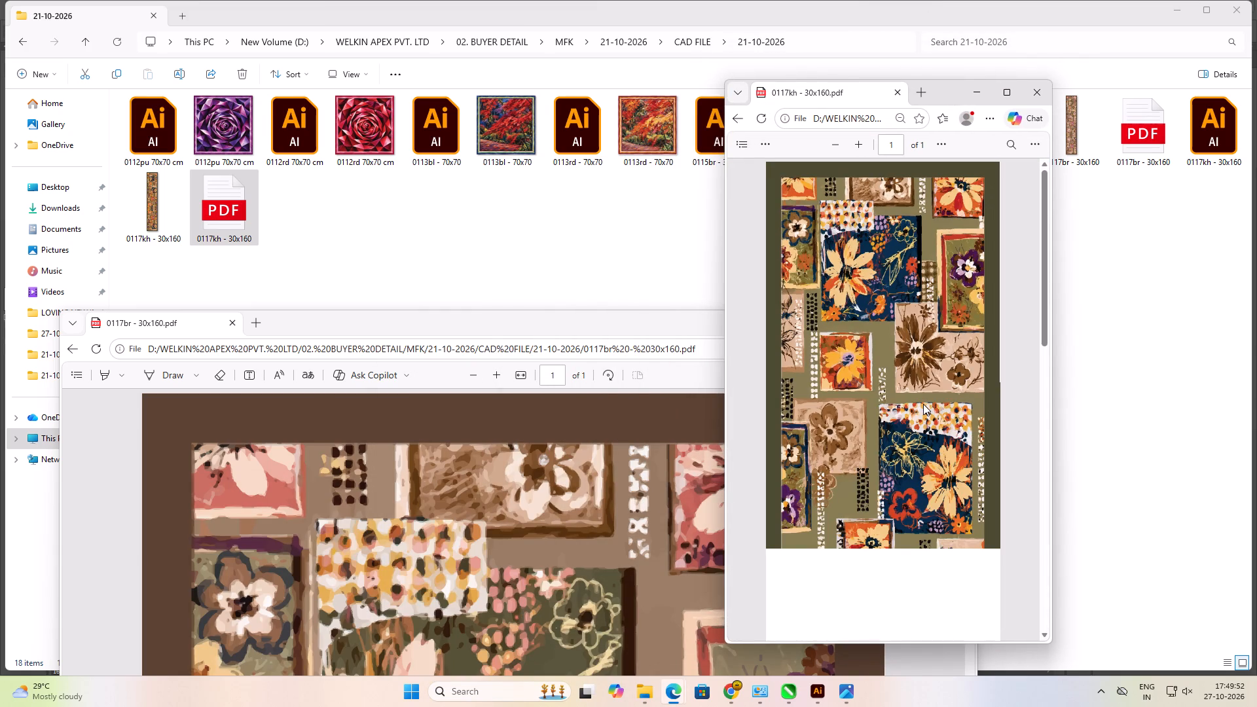
ctrl+scroll(923, 404, up, 1)
ctrl+scroll(923, 404, down, 1)
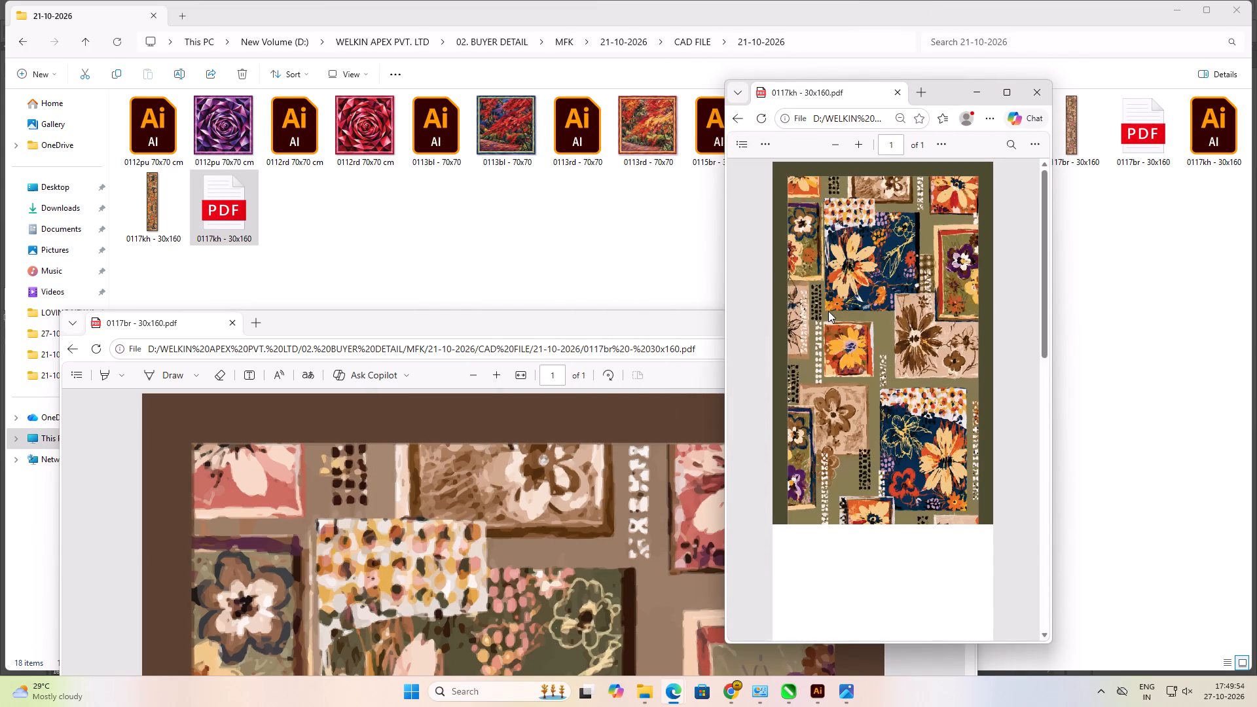
Narrow the 0117br PDF window and show its panel at full width, at a scale similar to the 0117kh panel.
click(488, 327)
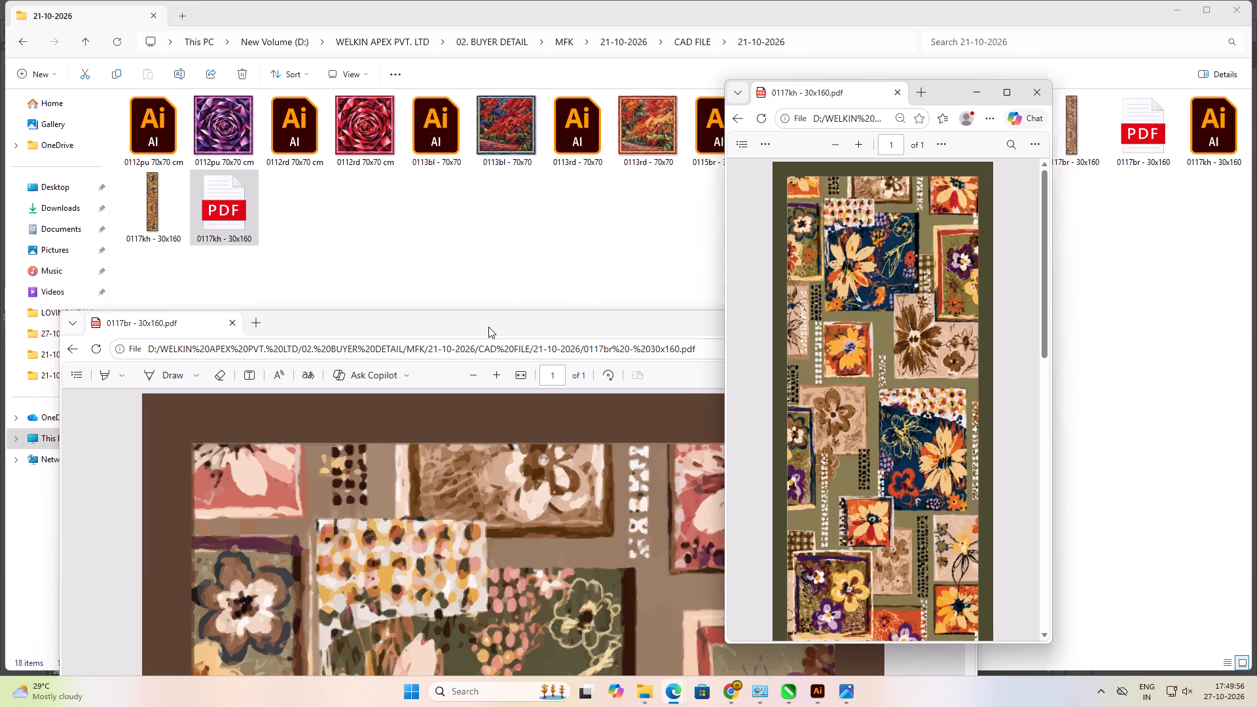
drag(976, 310, 400, 316)
drag(289, 330, 372, 26)
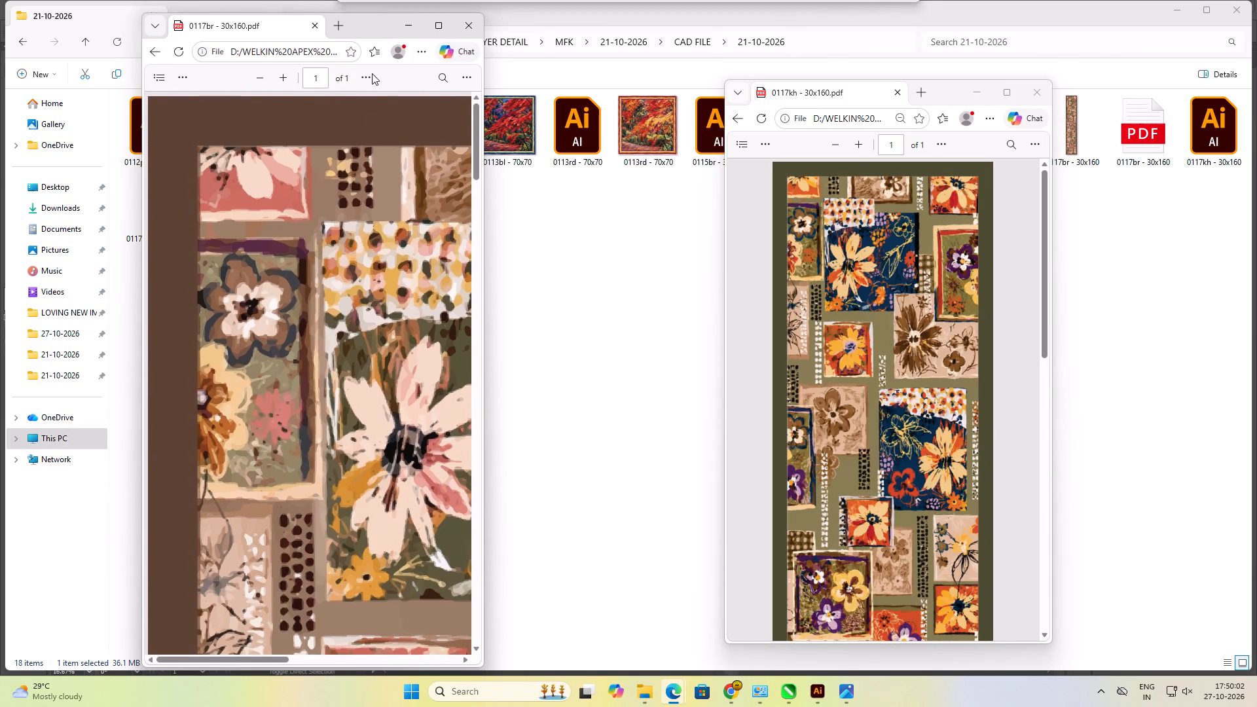
click(363, 146)
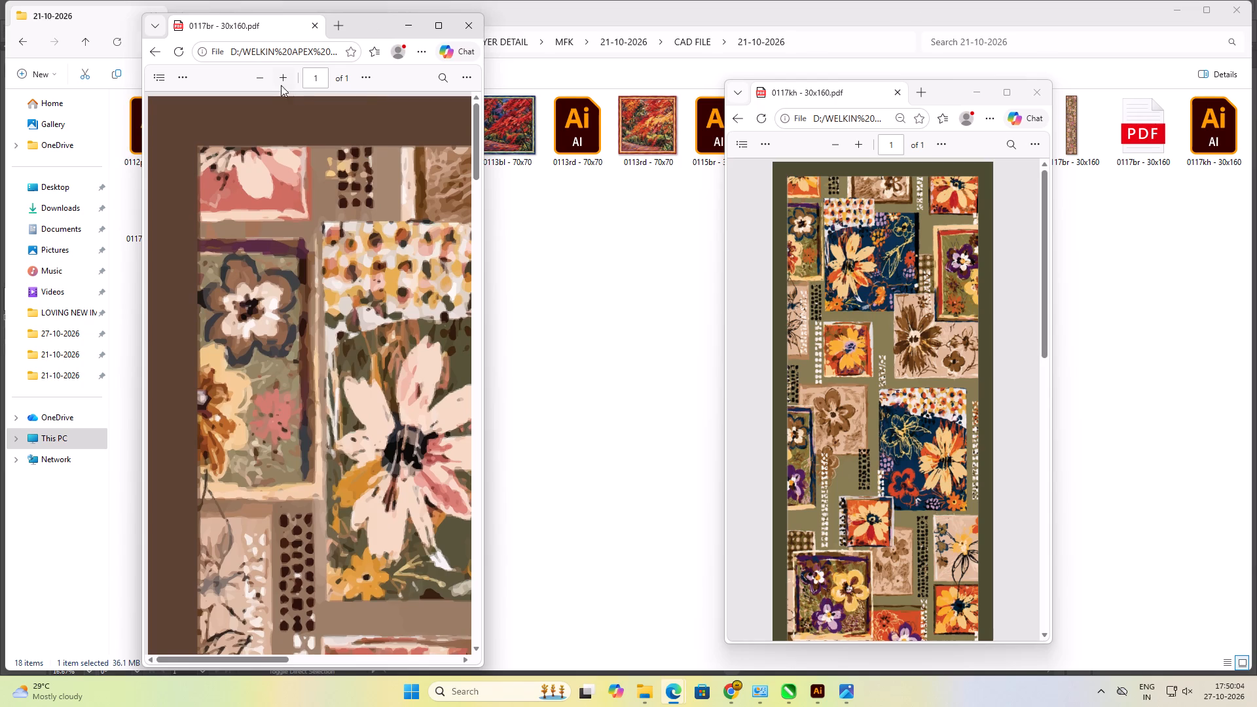
click(263, 81)
triple_click(263, 81)
triple_click(263, 81)
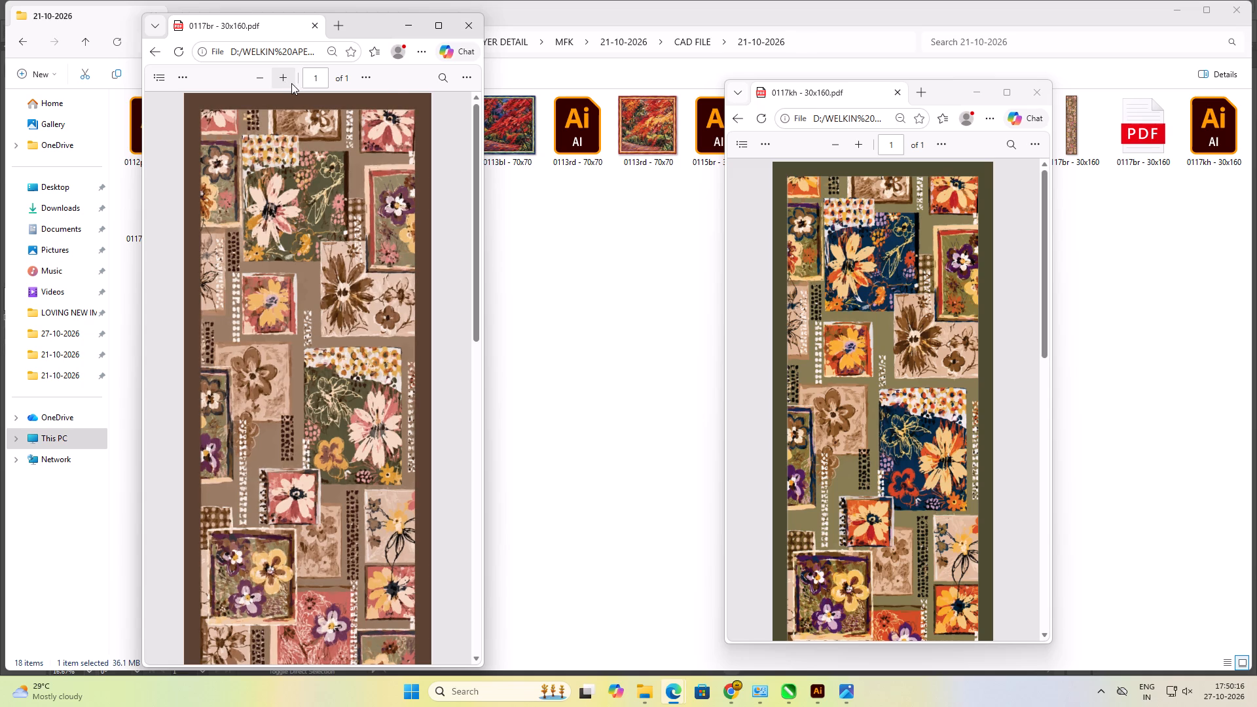
Align the 0117br and 0117kh PDF windows side by side at matching height, with File Explorer minimised, to compare the two colourways.
drag(373, 20, 606, 80)
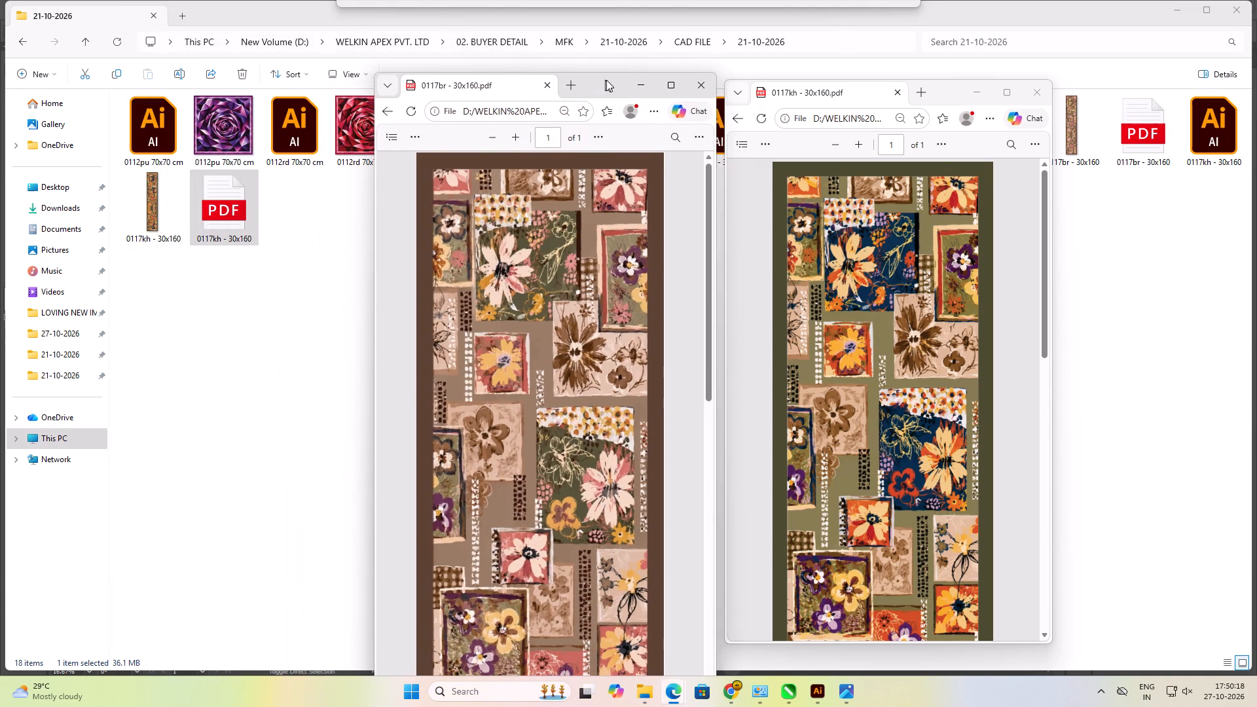
drag(606, 80, 610, 80)
drag(602, 86, 574, 27)
drag(949, 93, 901, 92)
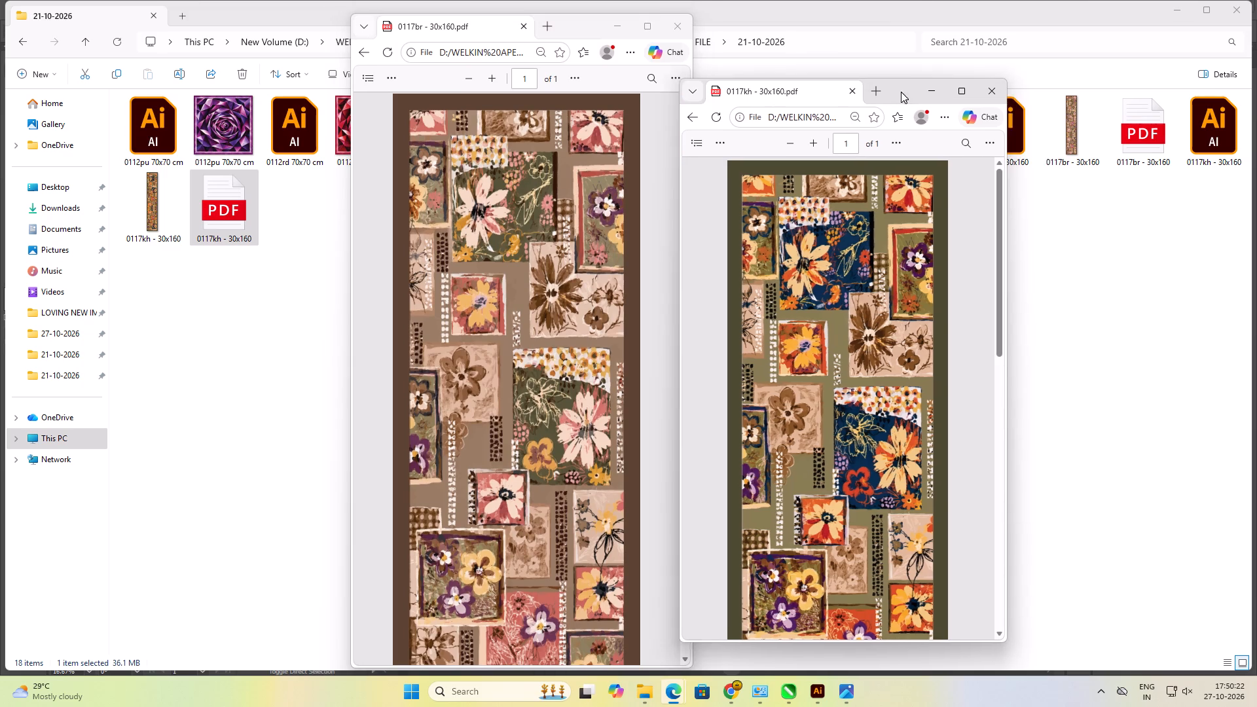
drag(901, 92, 898, 77)
drag(898, 71, 901, 58)
drag(905, 48, 908, 36)
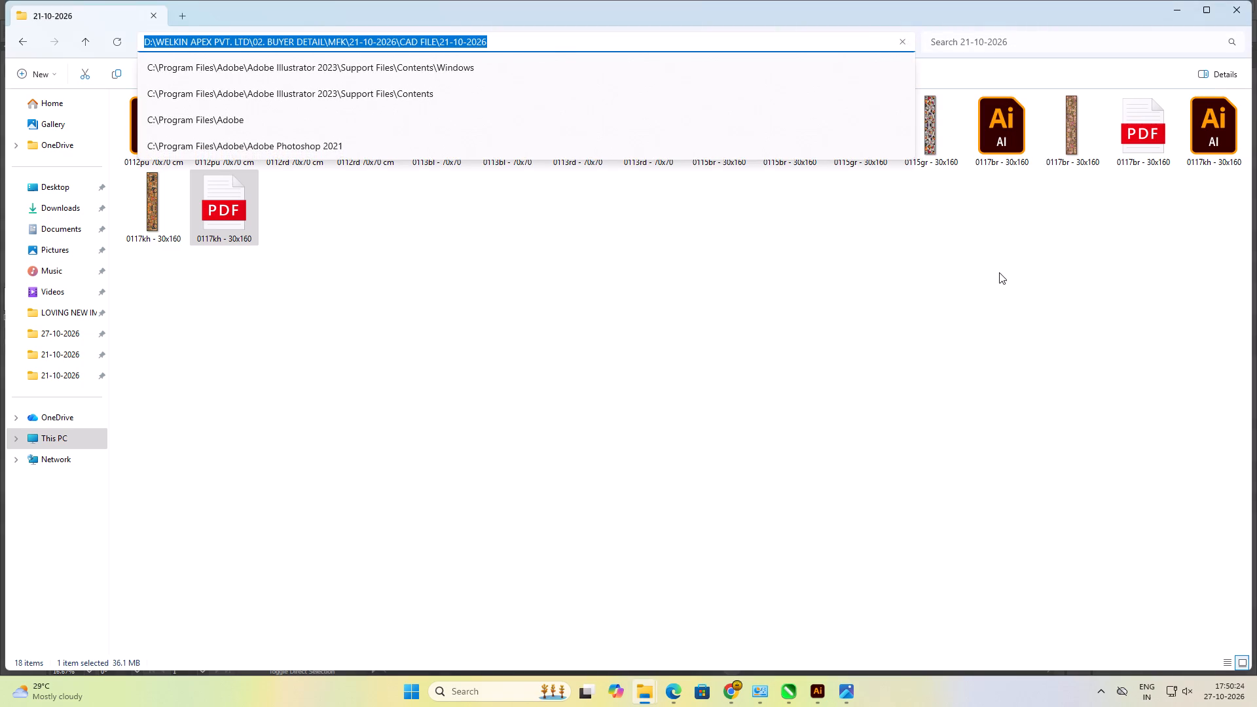
click(999, 272)
click(1171, 12)
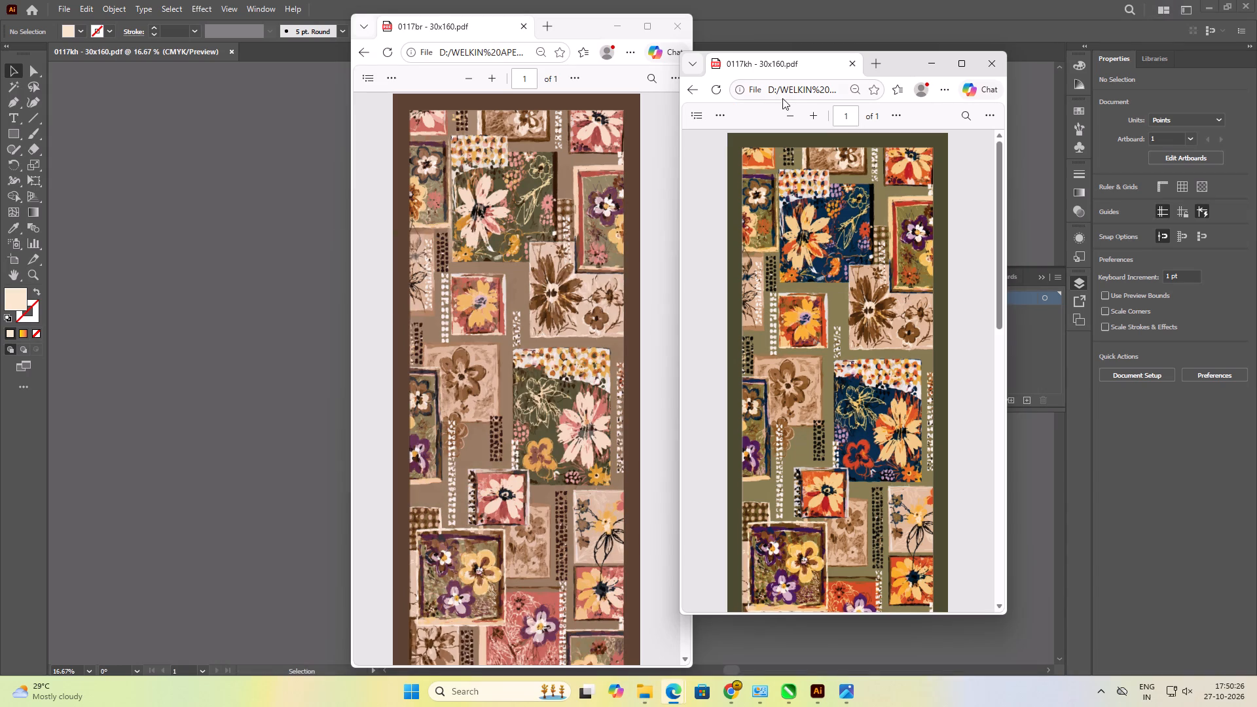
drag(906, 67, 909, 36)
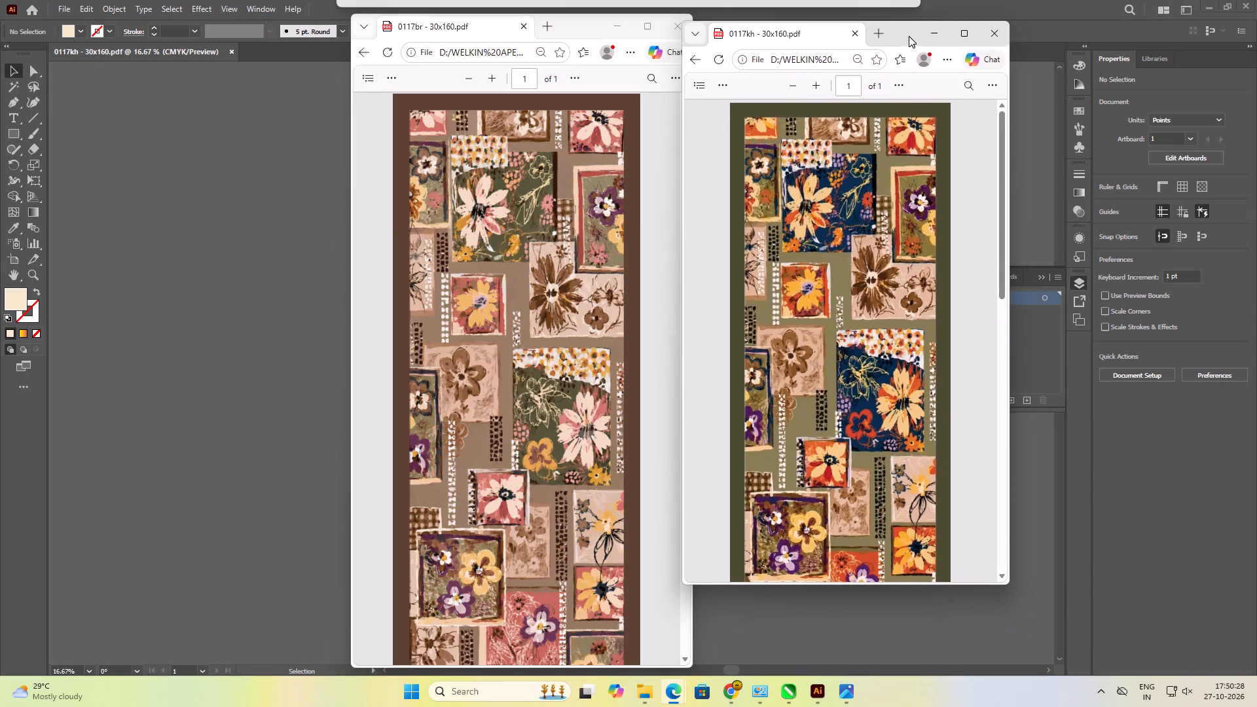
drag(909, 36, 909, 29)
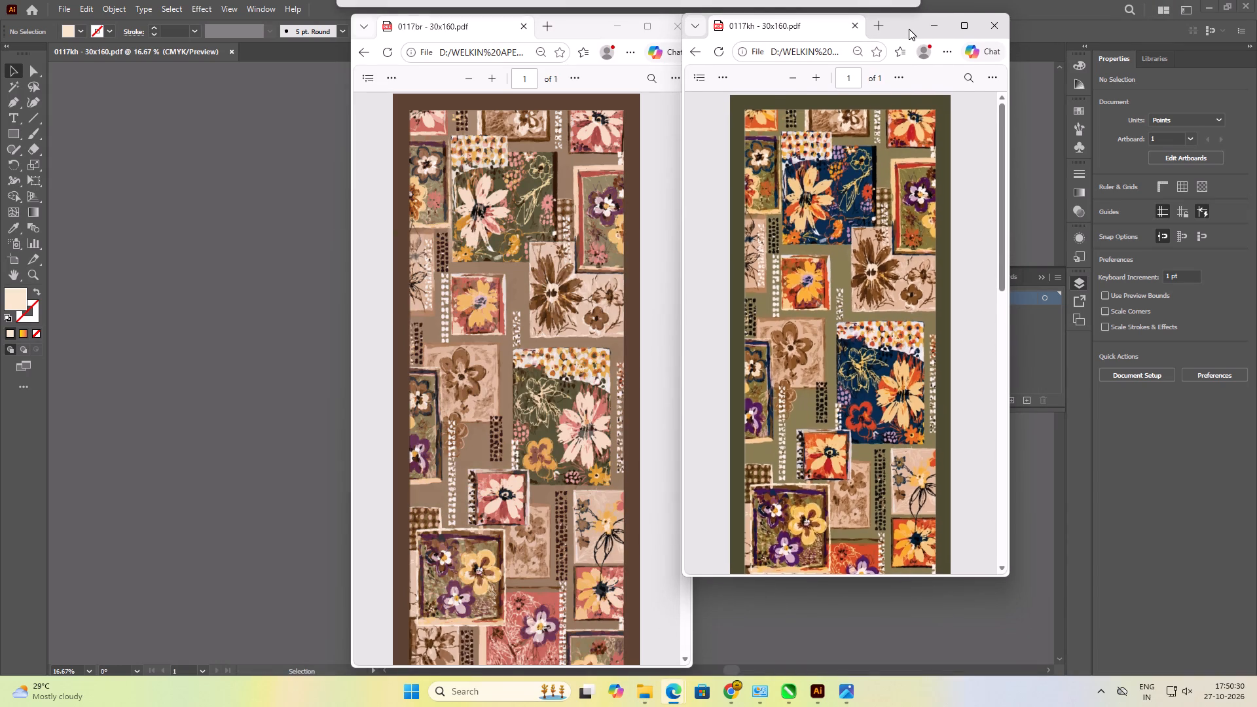
drag(909, 29, 909, 29)
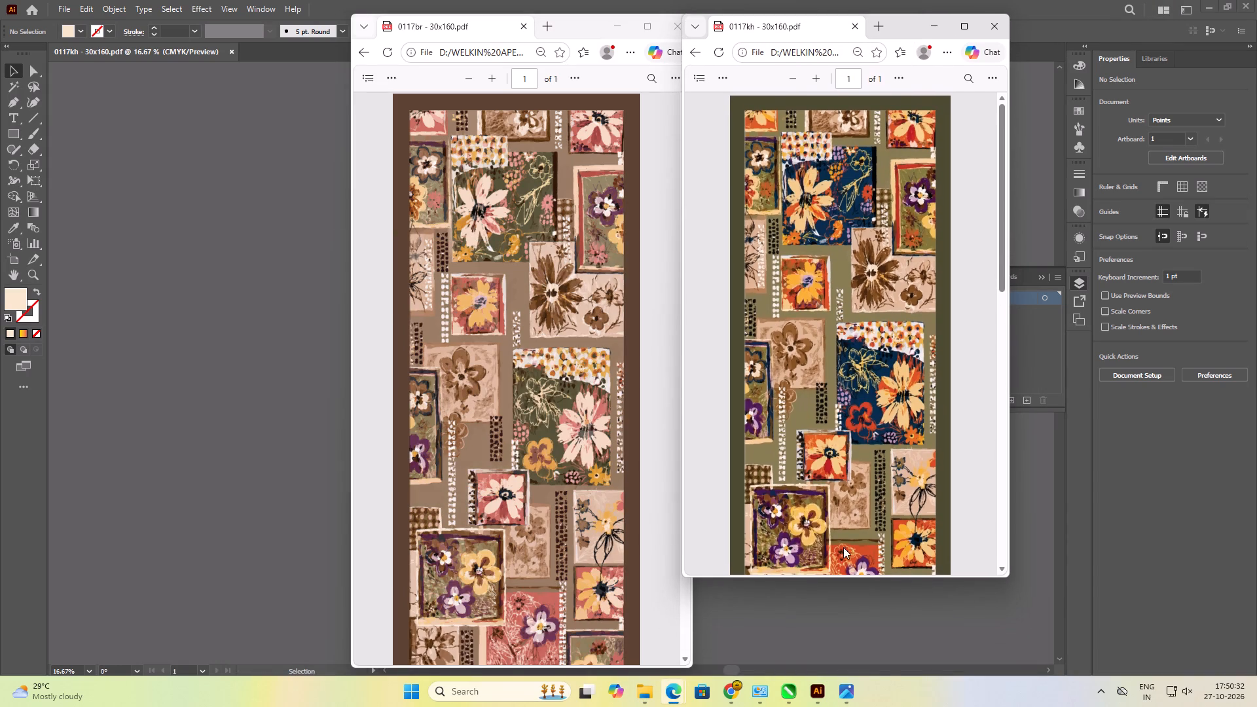
drag(981, 579, 981, 655)
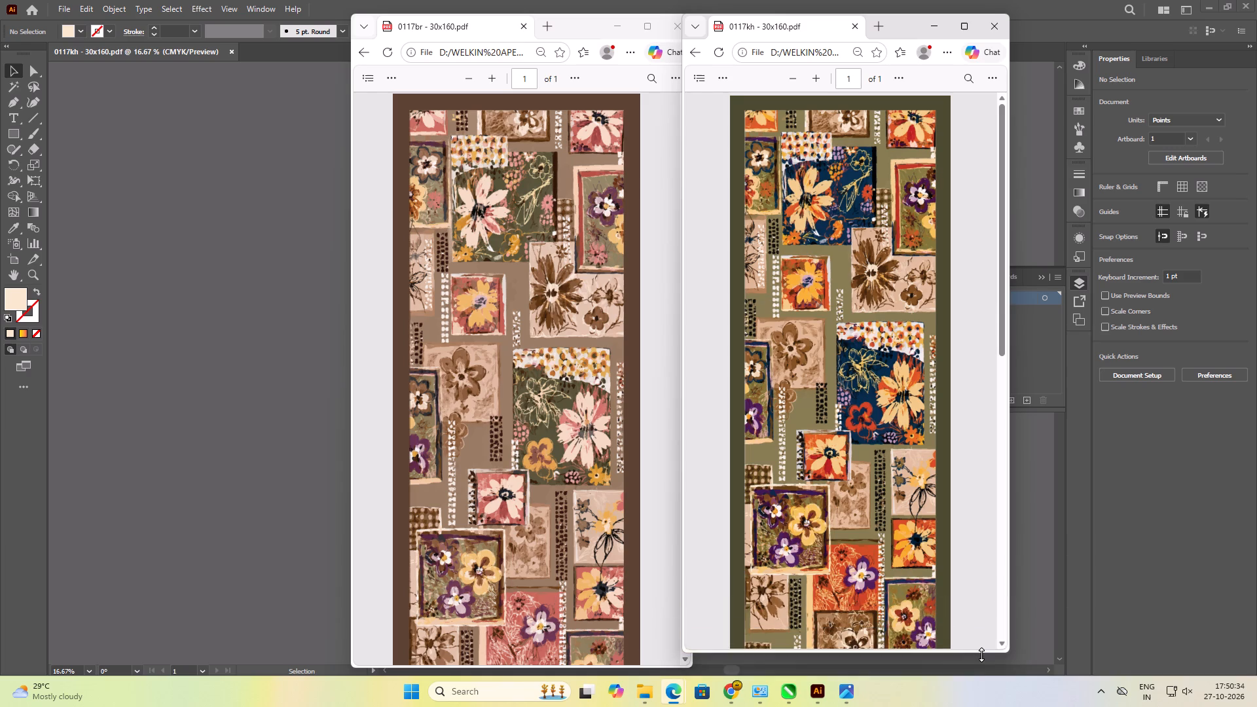
drag(981, 655, 981, 670)
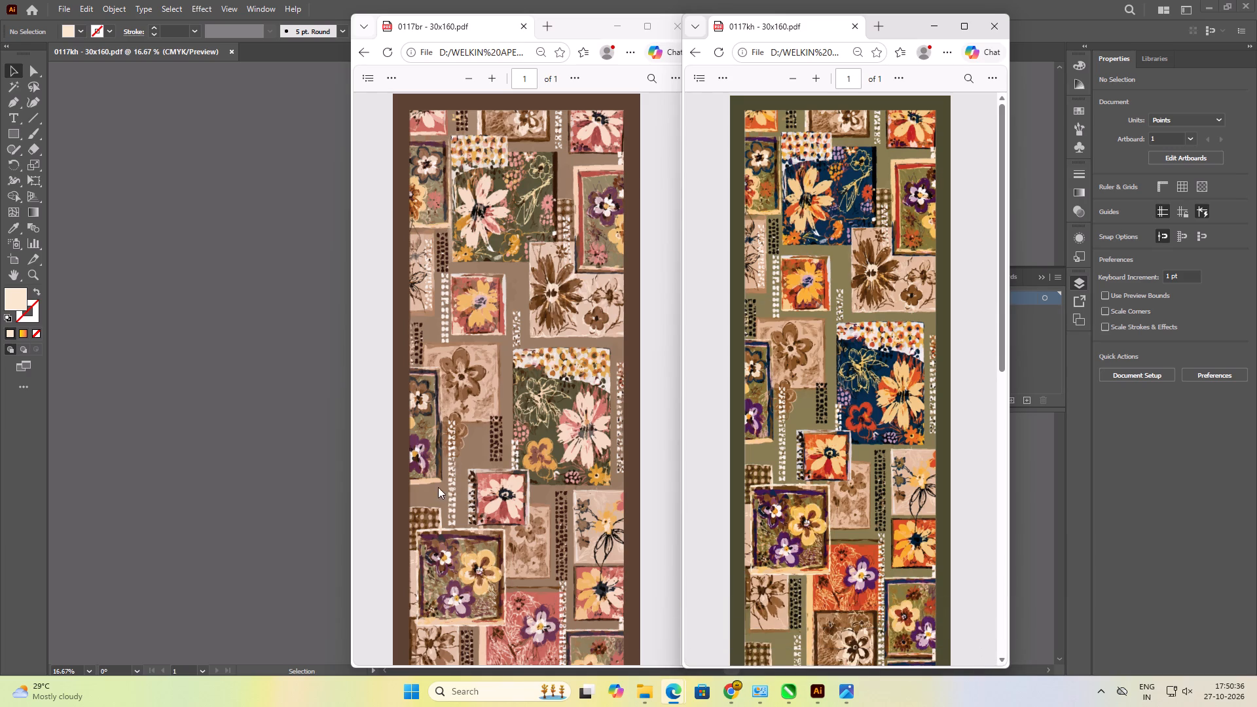
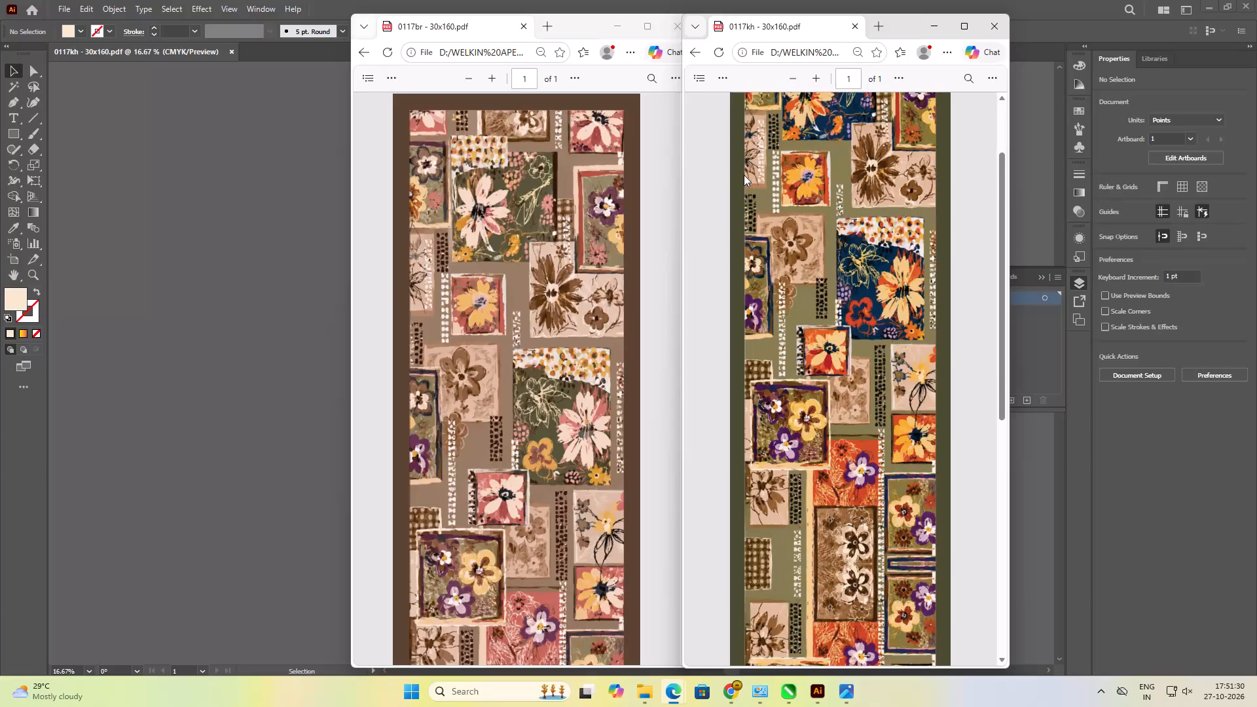
Examine the patchwork of the 0117br panel from its top edge down to its bottom border.
key(Down)
key(Down)
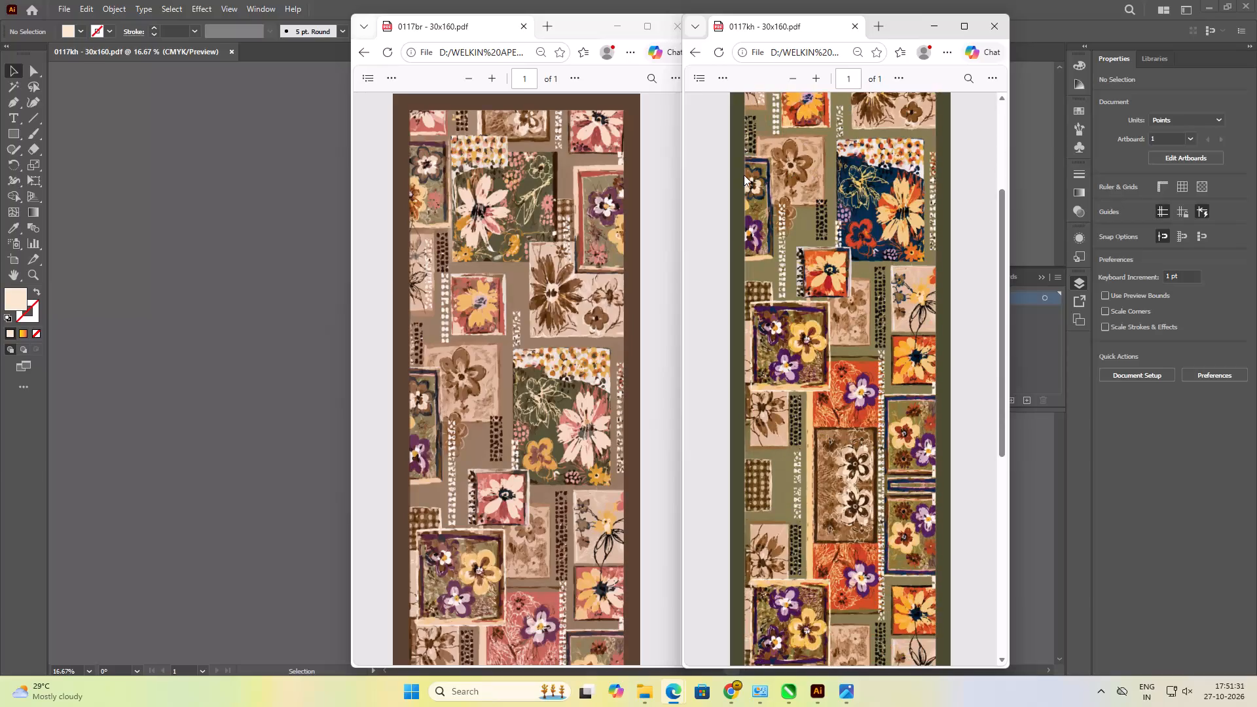
click(443, 293)
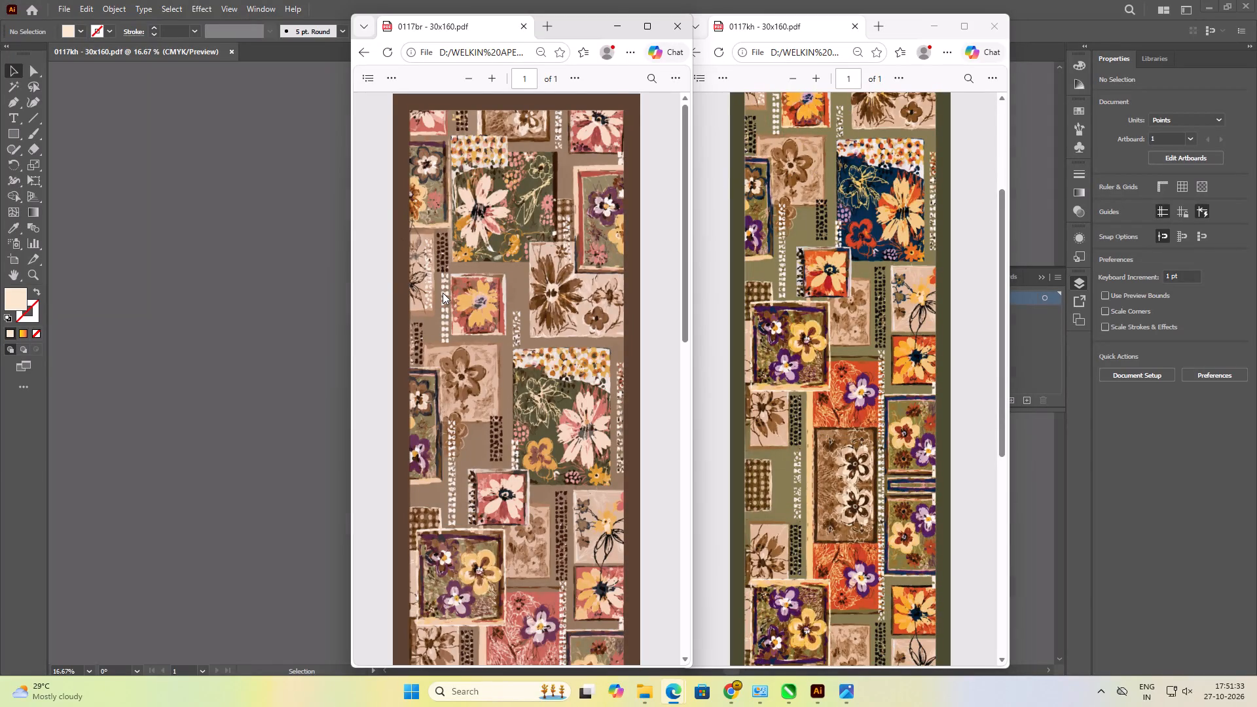
key(Down)
key(Down)
key(Down)
key(Down)
key(Down)
key(Down)
key(Down)
key(Down)
key(Down)
key(Down)
key(Down)
key(Down)
key(Down)
key(Down)
key(Down)
key(Down)
key(Down)
key(Down)
key(Down)
key(Down)
key(Down)
key(Down)
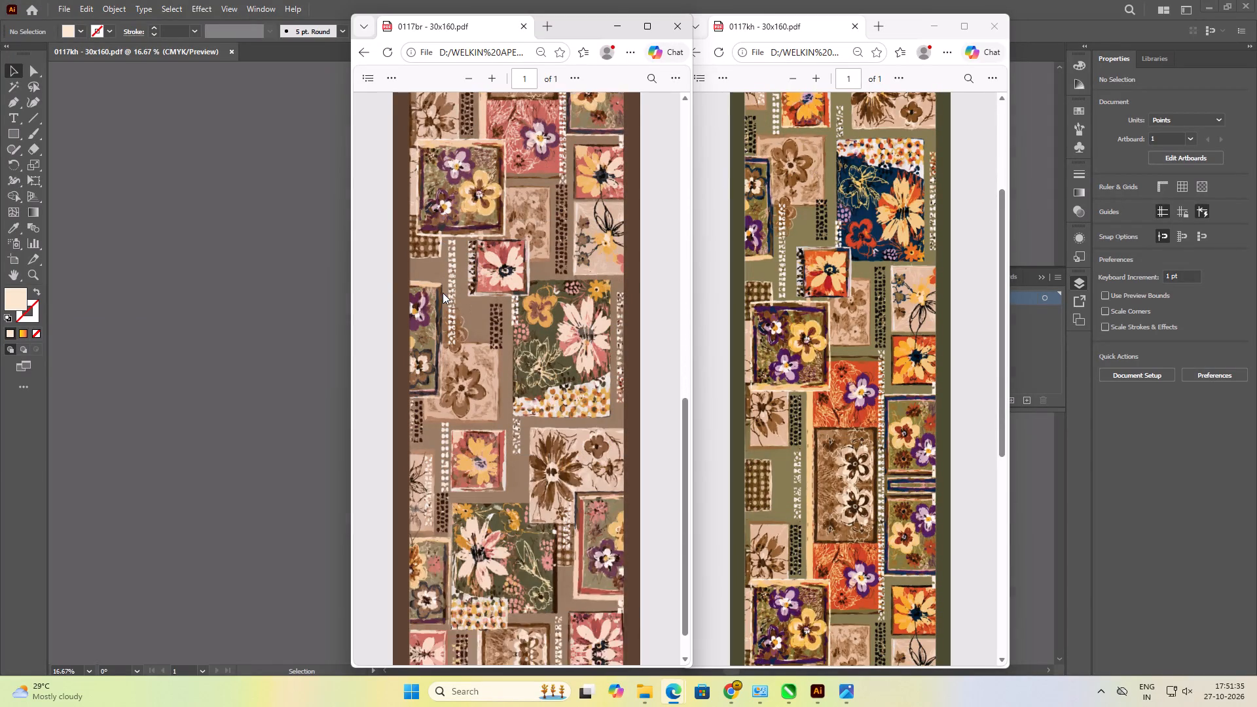
key(Down)
key(Down)
key(Down)
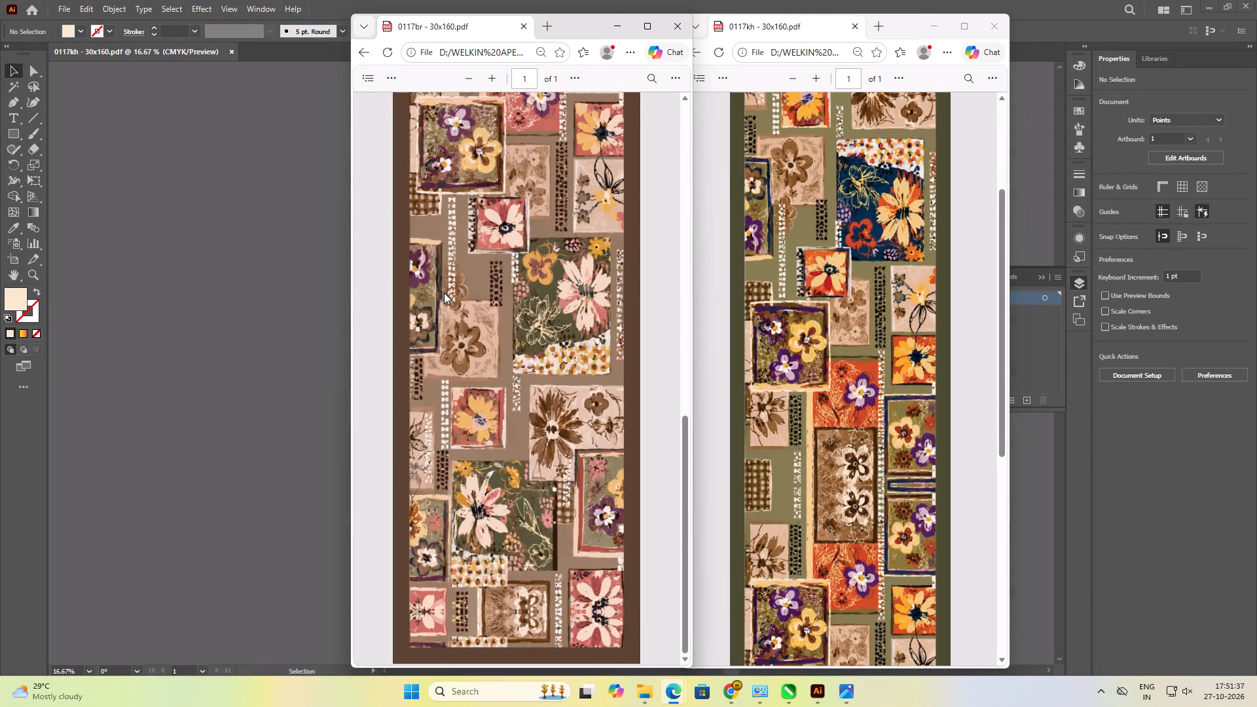
Examine the 0117kh panel down to its bottom border, alongside the bottom end of the 0117br panel.
click(765, 380)
key(Down)
key(Down)
key(Down)
key(Down)
key(Down)
key(Down)
key(Down)
key(Down)
key(Down)
key(Down)
key(Down)
key(Down)
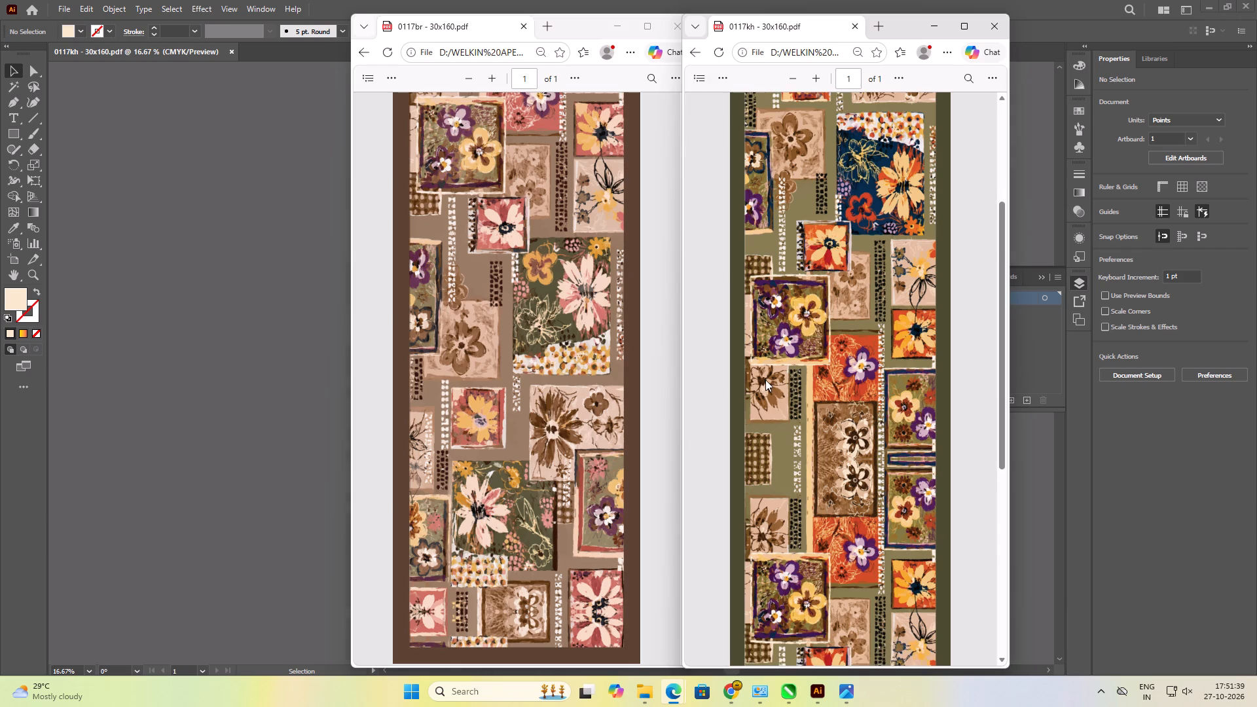
key(Down)
key(Down)
key(Down)
key(Down)
key(Down)
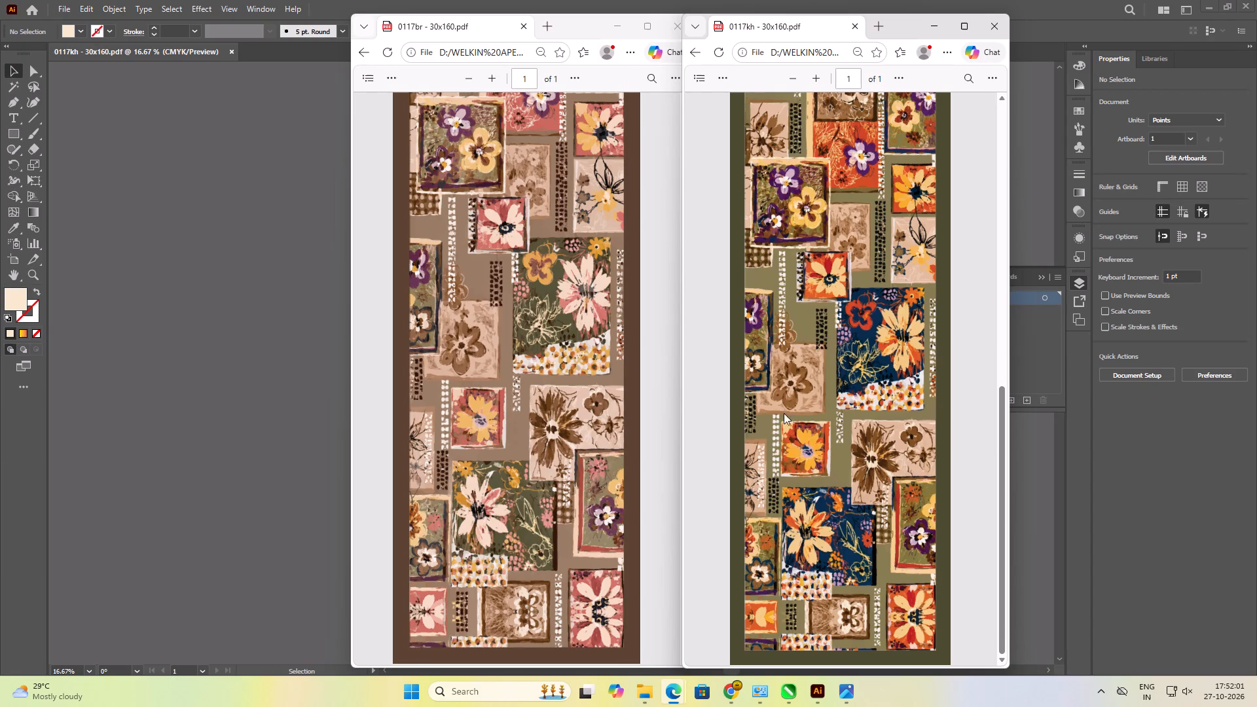
Compare the middle and lower patches of the 0117kh panel with the mirrored middle section of the 0117br panel.
scroll(825, 630, down, 6)
scroll(825, 630, up, 1)
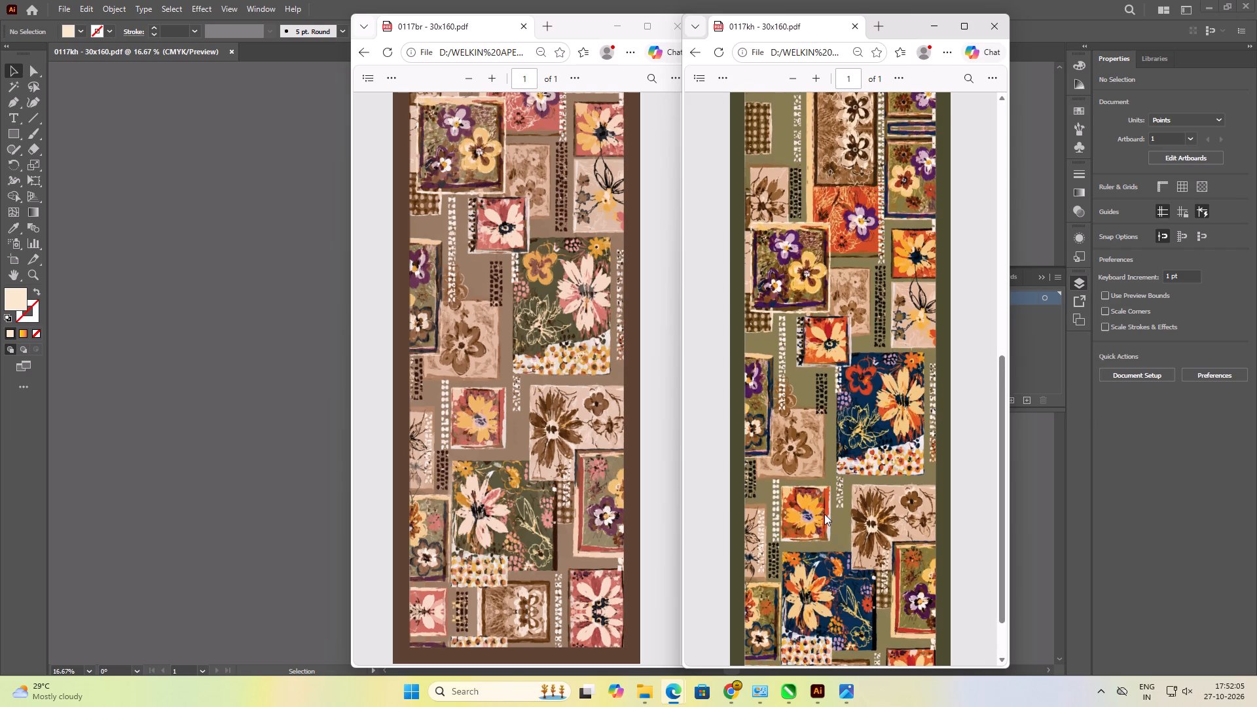
scroll(553, 508, up, 3)
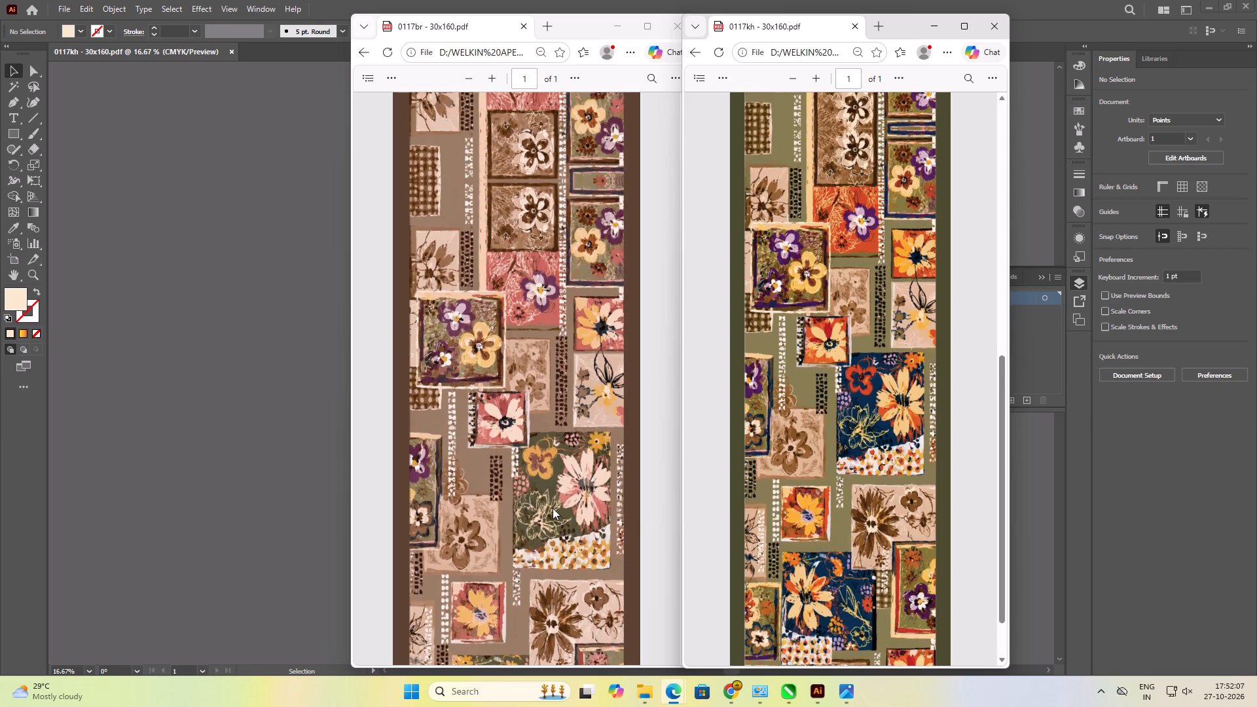
scroll(553, 508, up, 1)
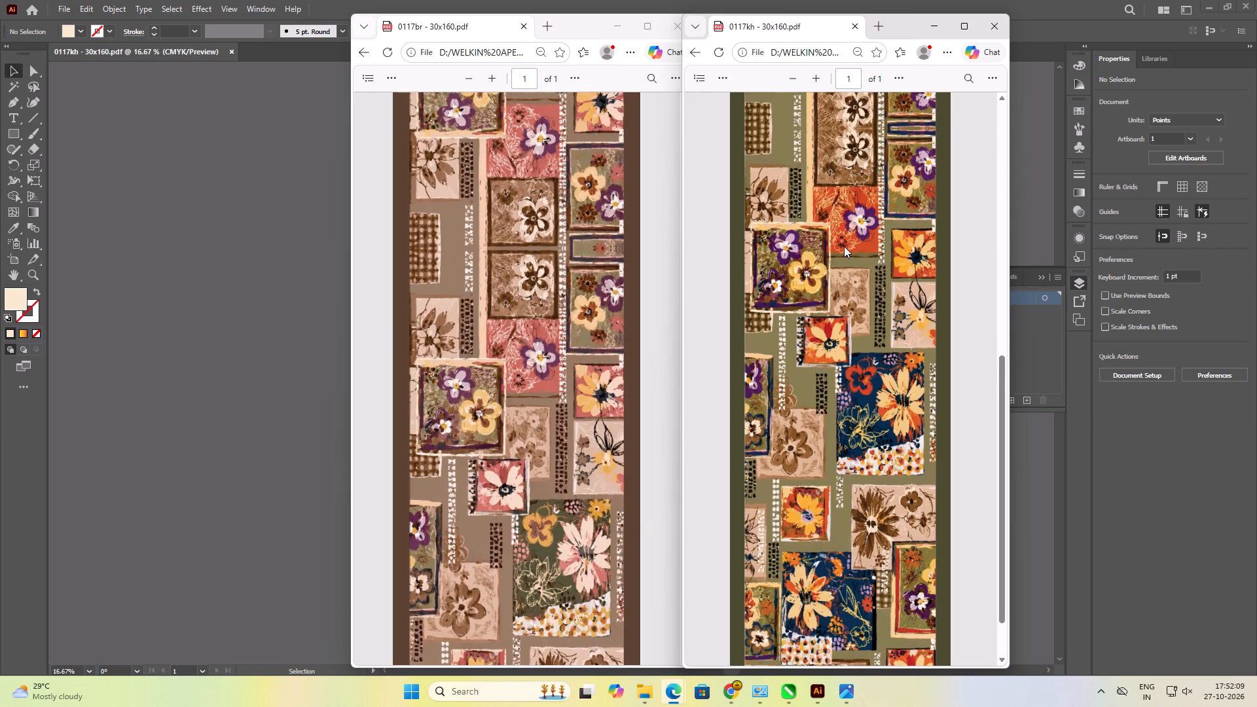
scroll(852, 287, down, 8)
scroll(852, 291, up, 4)
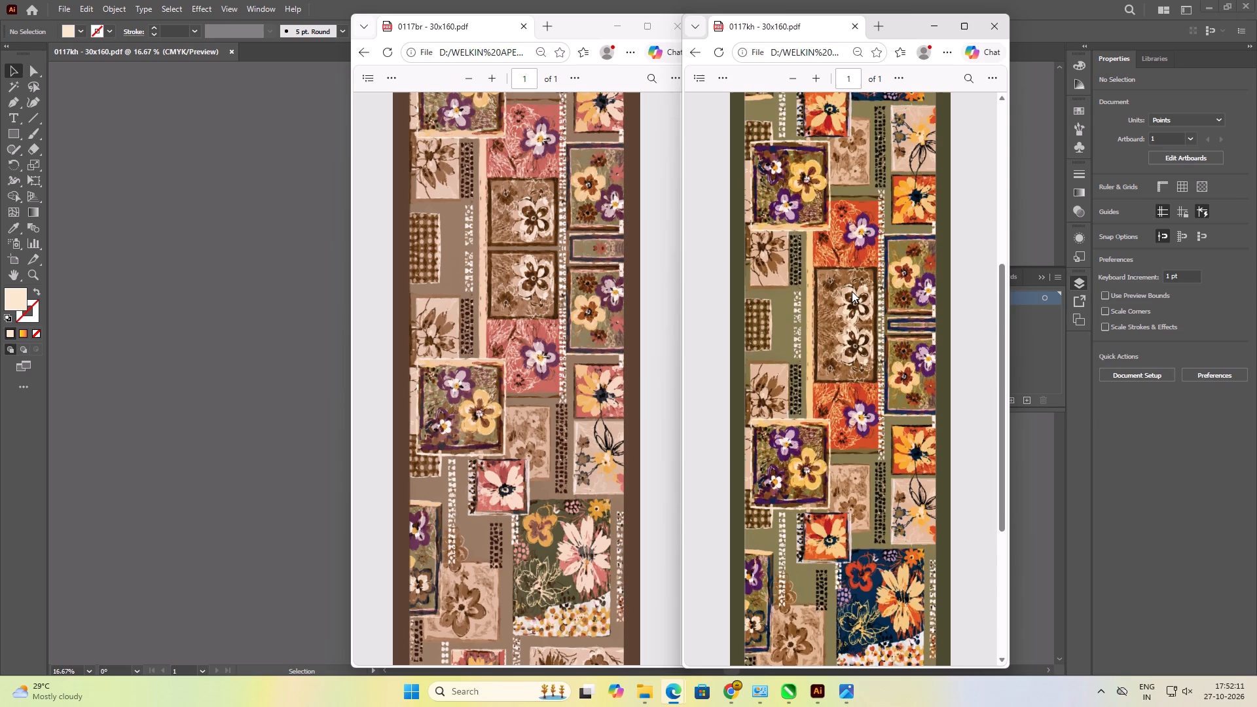
scroll(847, 323, up, 11)
scroll(844, 296, down, 4)
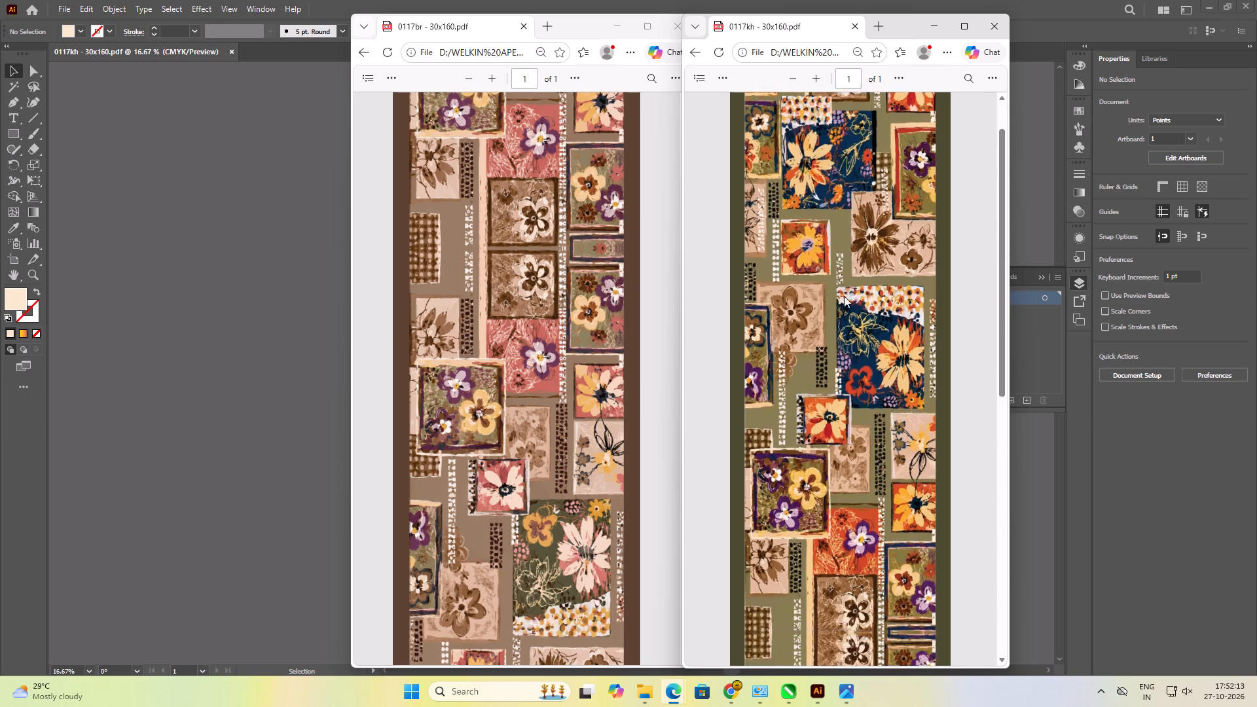
scroll(844, 296, down, 15)
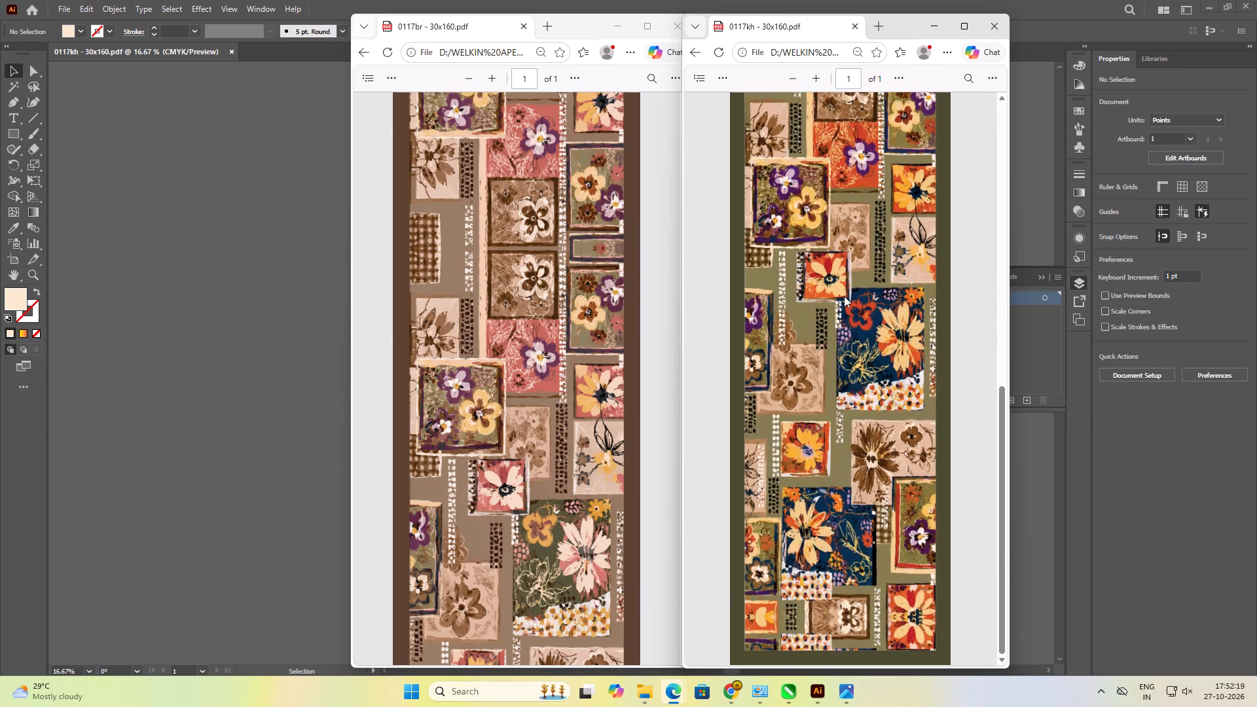
scroll(844, 296, down, 3)
scroll(572, 468, down, 6)
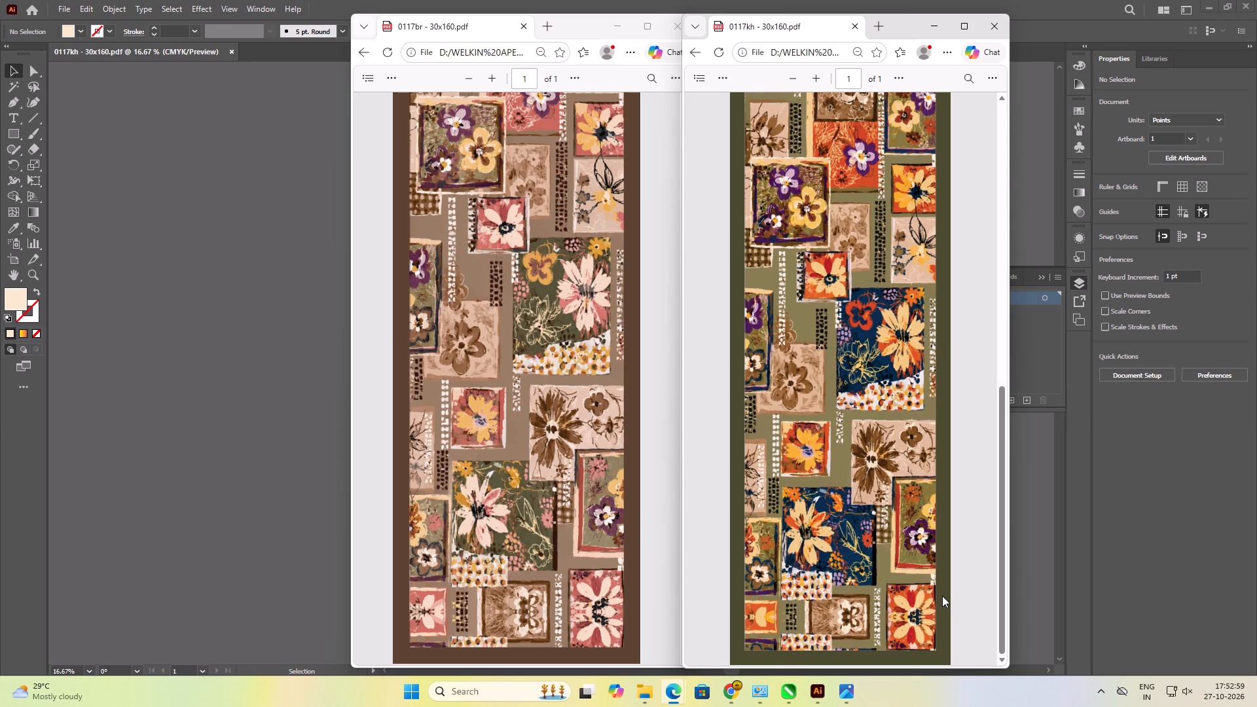
Compare the top and bottom ends of the 0117br and 0117kh panels, finishing with both at their top borders.
scroll(890, 595, up, 2)
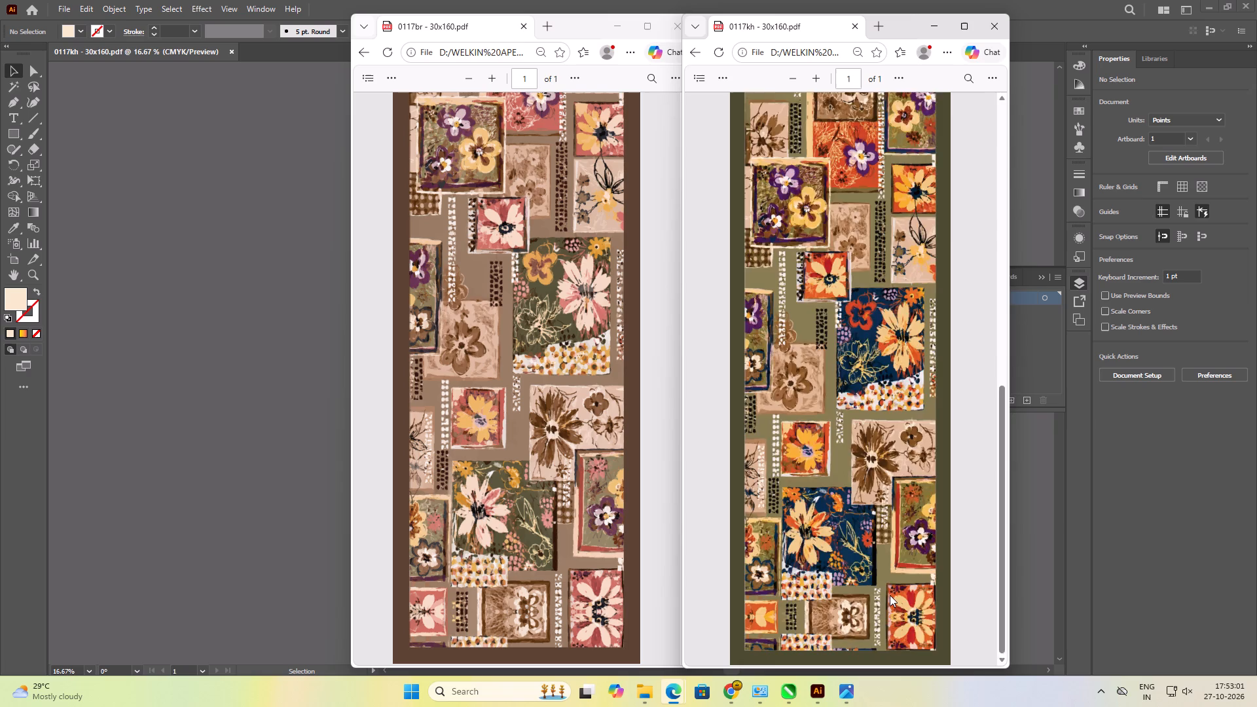
scroll(890, 595, up, 13)
scroll(890, 595, down, 15)
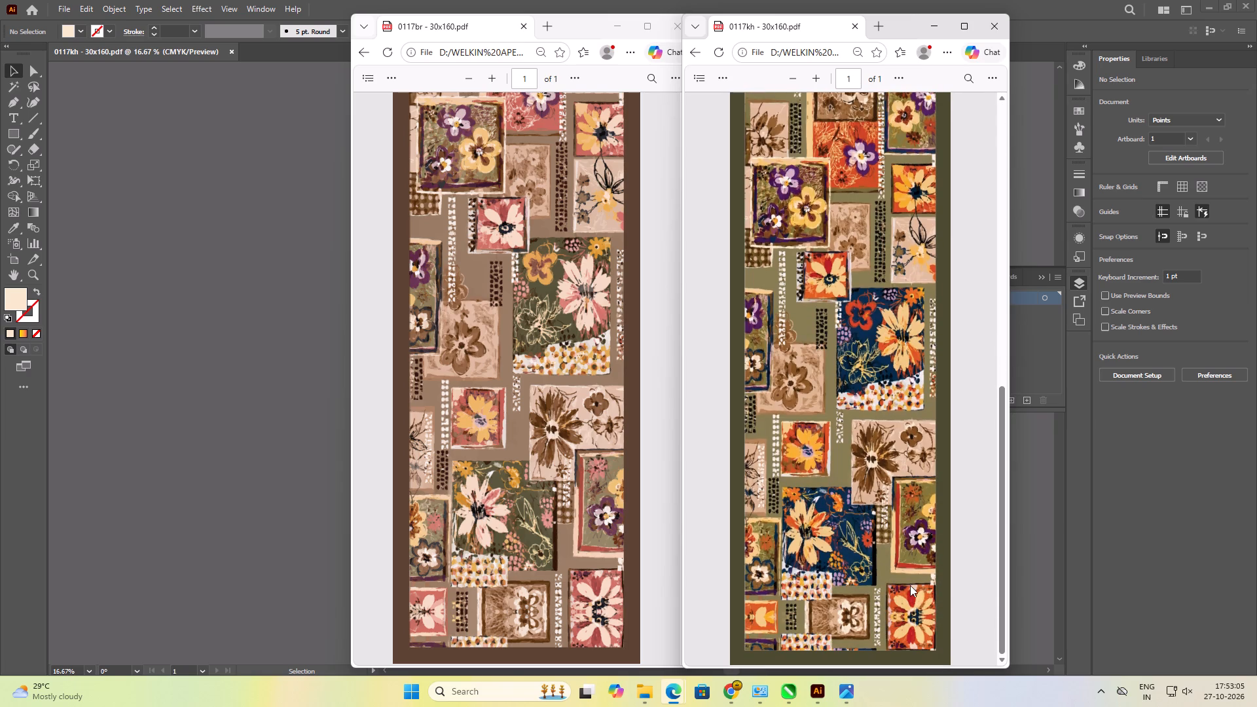
scroll(756, 498, up, 12)
scroll(501, 446, up, 7)
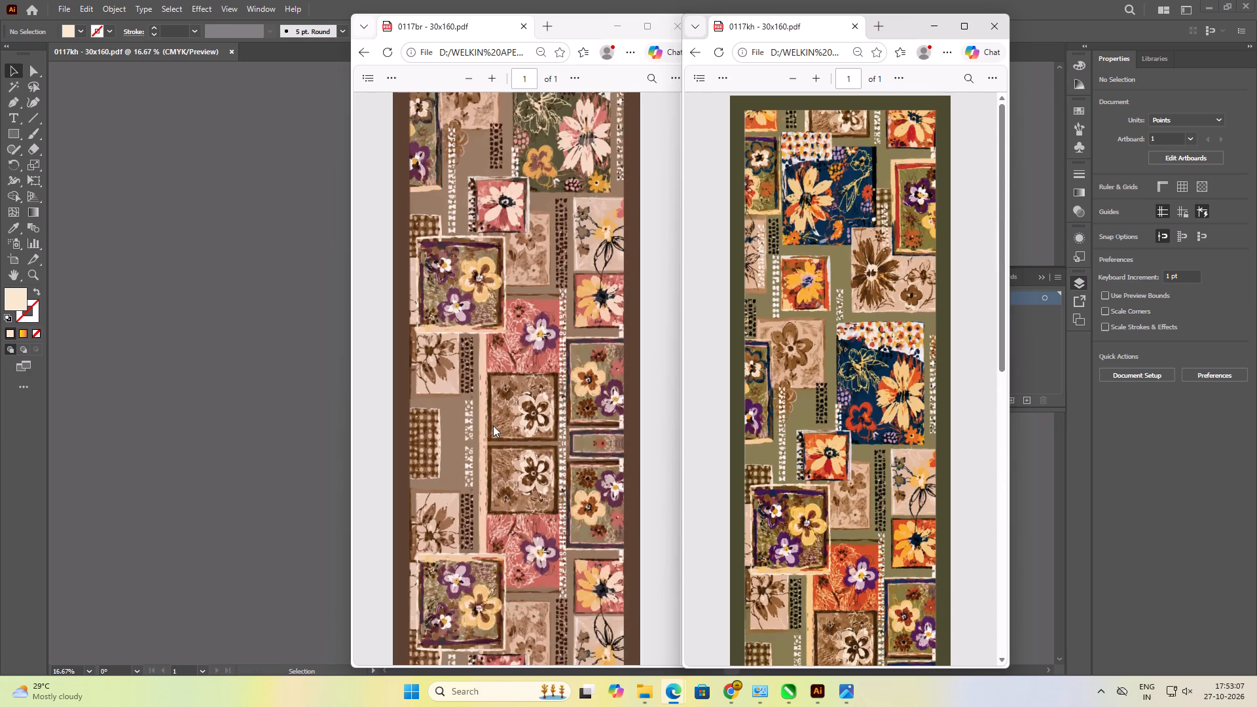
scroll(493, 426, up, 13)
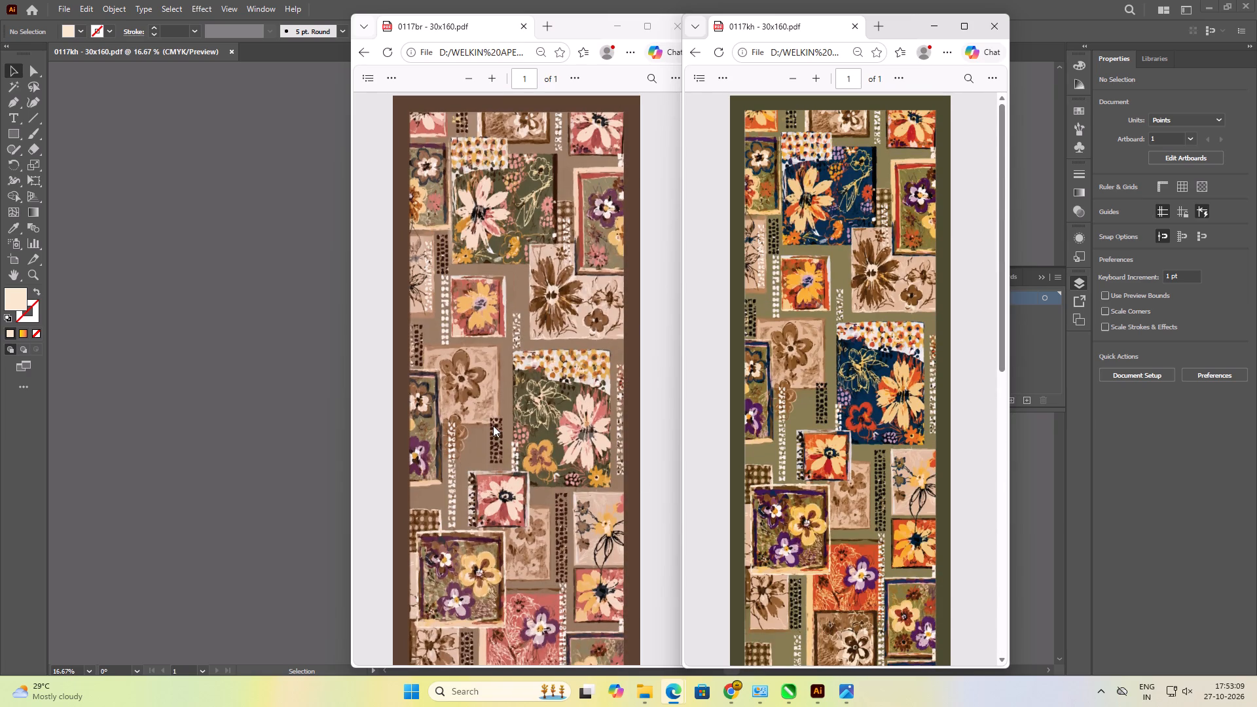
scroll(493, 426, down, 1)
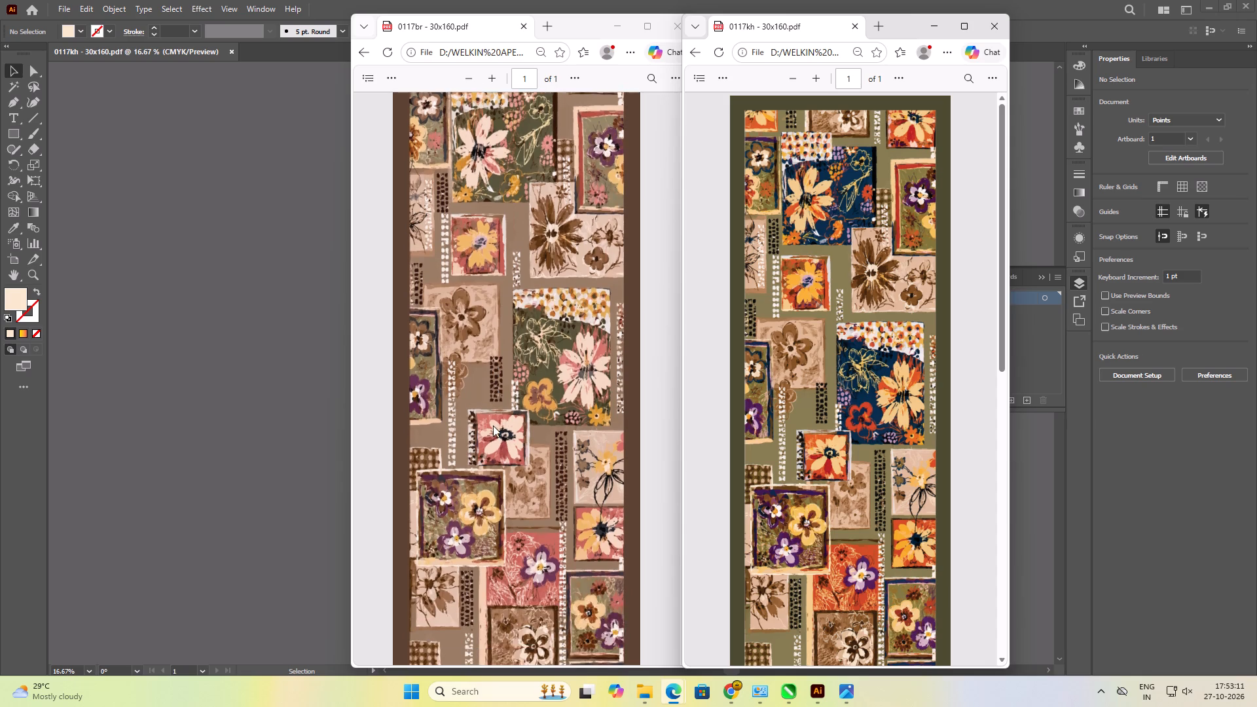
scroll(493, 426, down, 11)
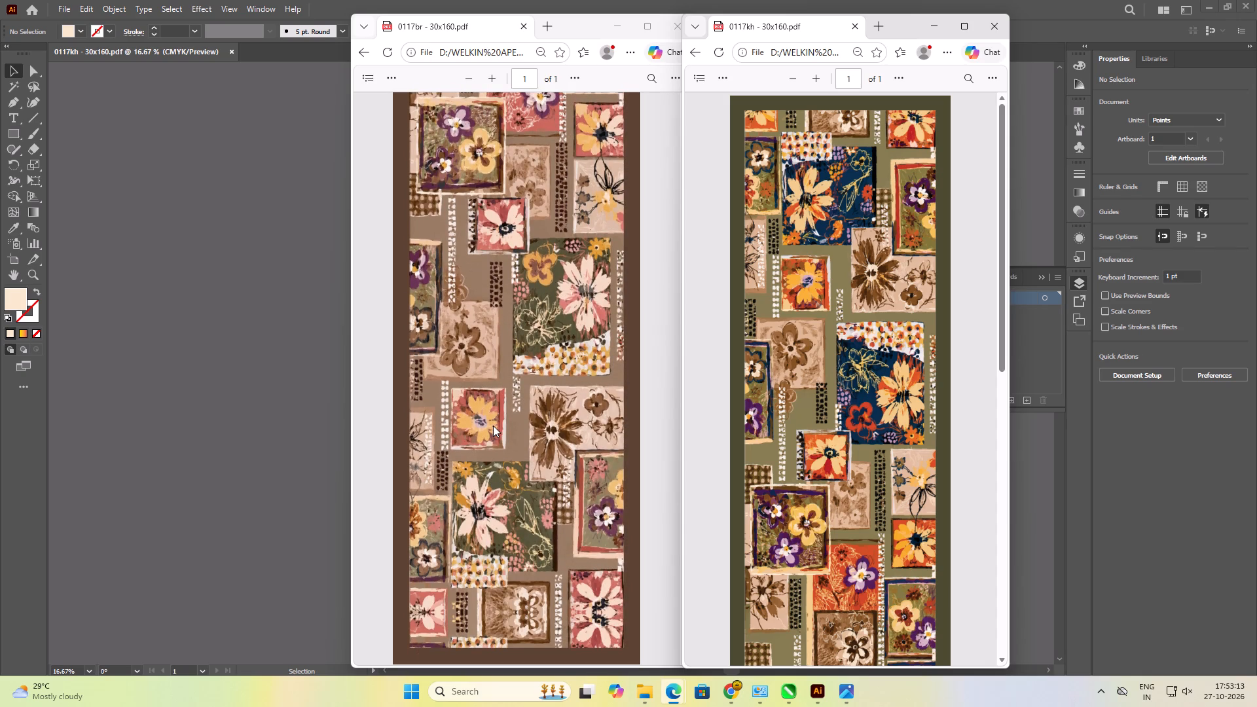
scroll(493, 426, down, 6)
scroll(493, 426, up, 14)
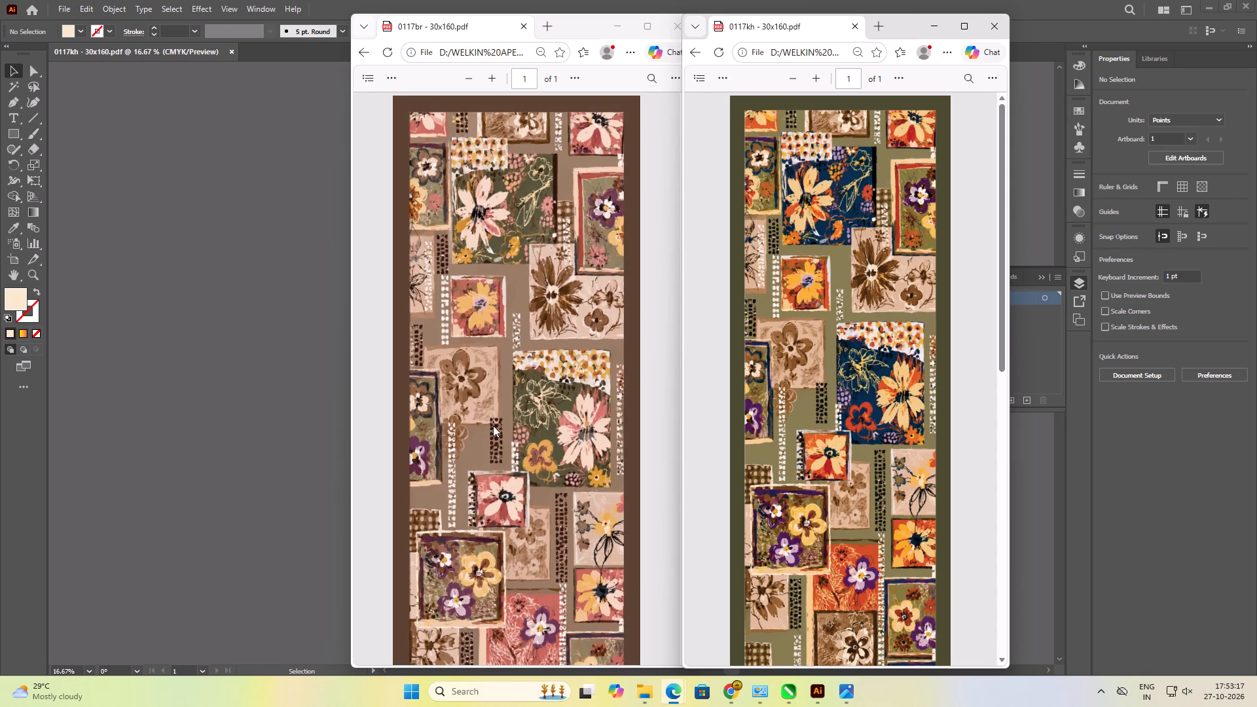
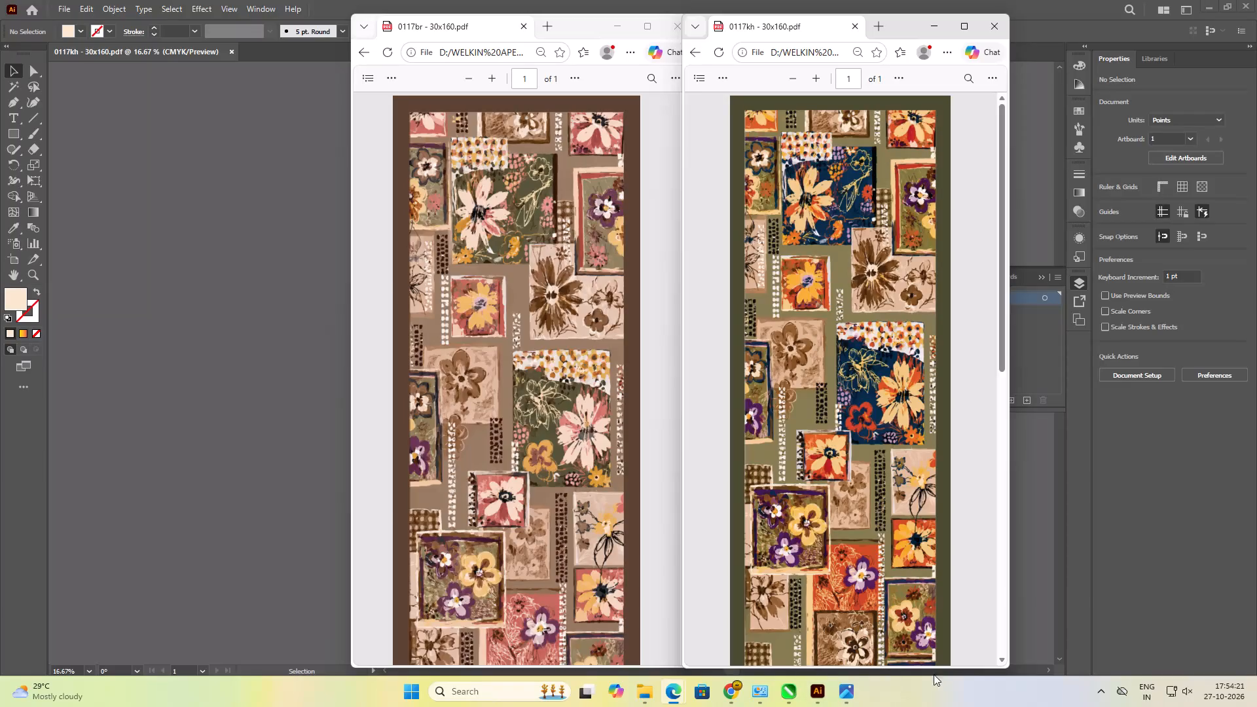
Compare the lower half of the 0117br panel with the 0117kh panel's middle, lower and top sections.
click(579, 27)
scroll(579, 29, down, 3)
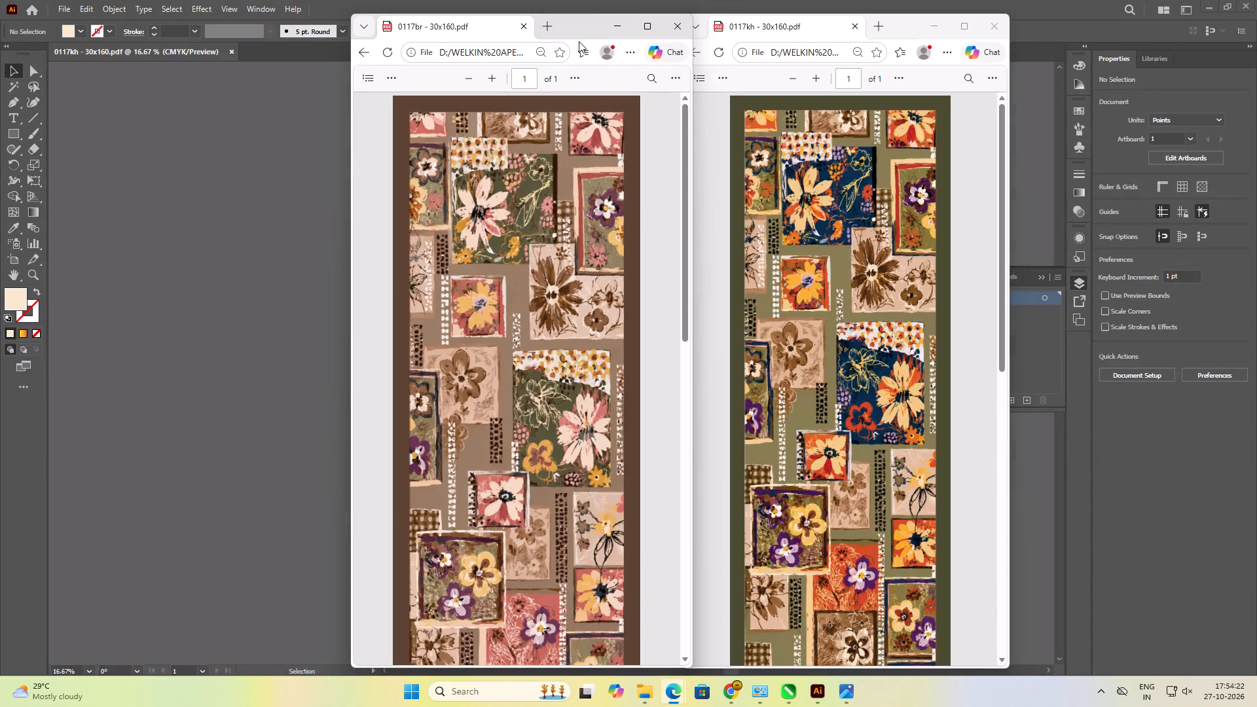
scroll(579, 41, down, 19)
scroll(609, 204, up, 1)
scroll(609, 204, down, 3)
scroll(852, 323, down, 8)
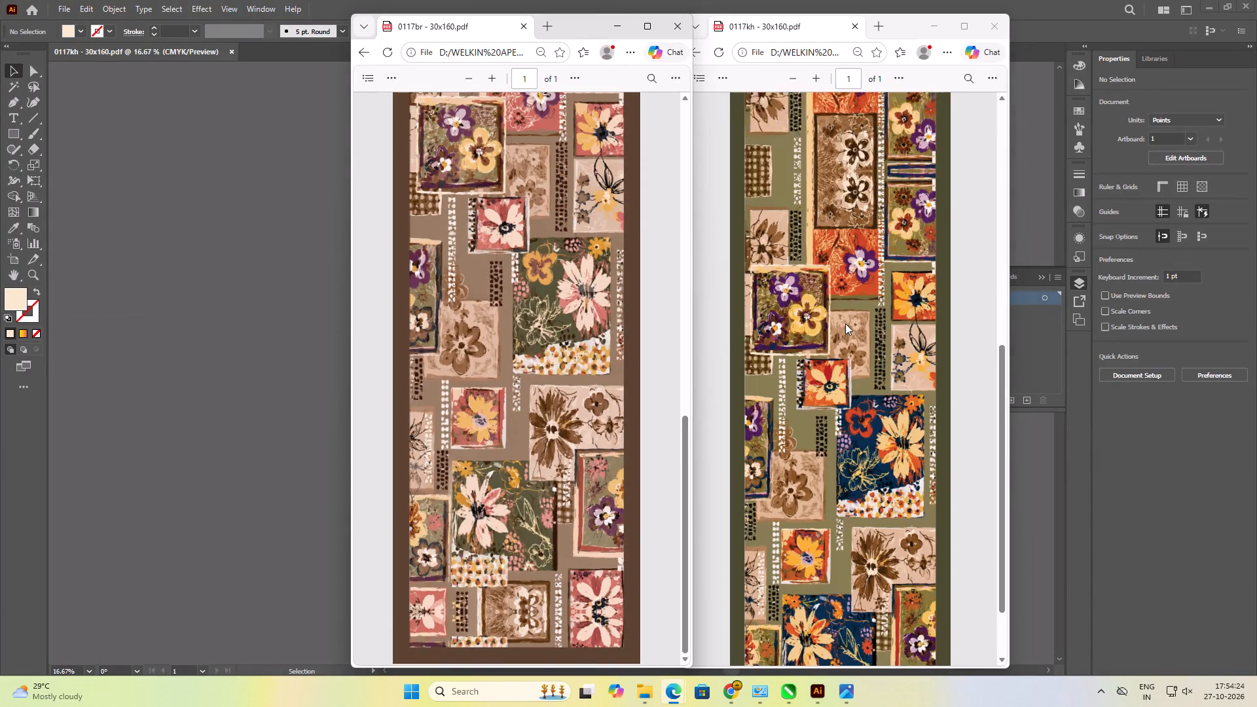
scroll(845, 323, down, 16)
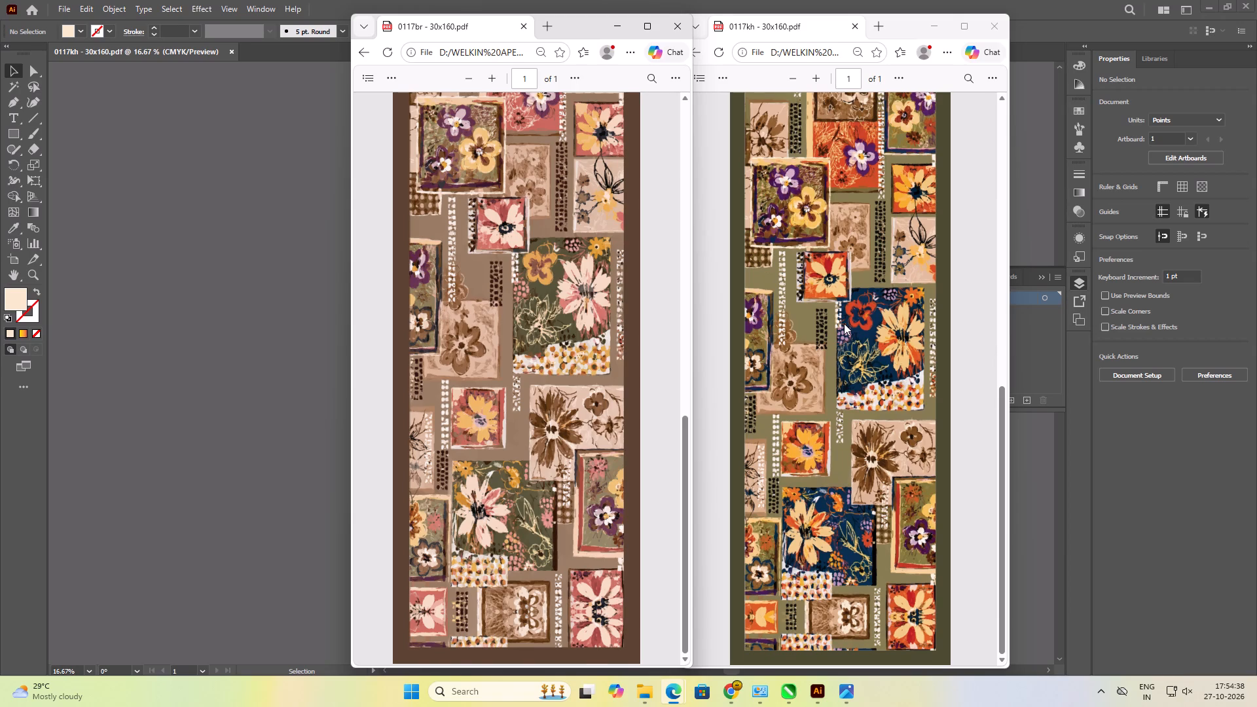
scroll(844, 323, down, 1)
scroll(844, 323, up, 3)
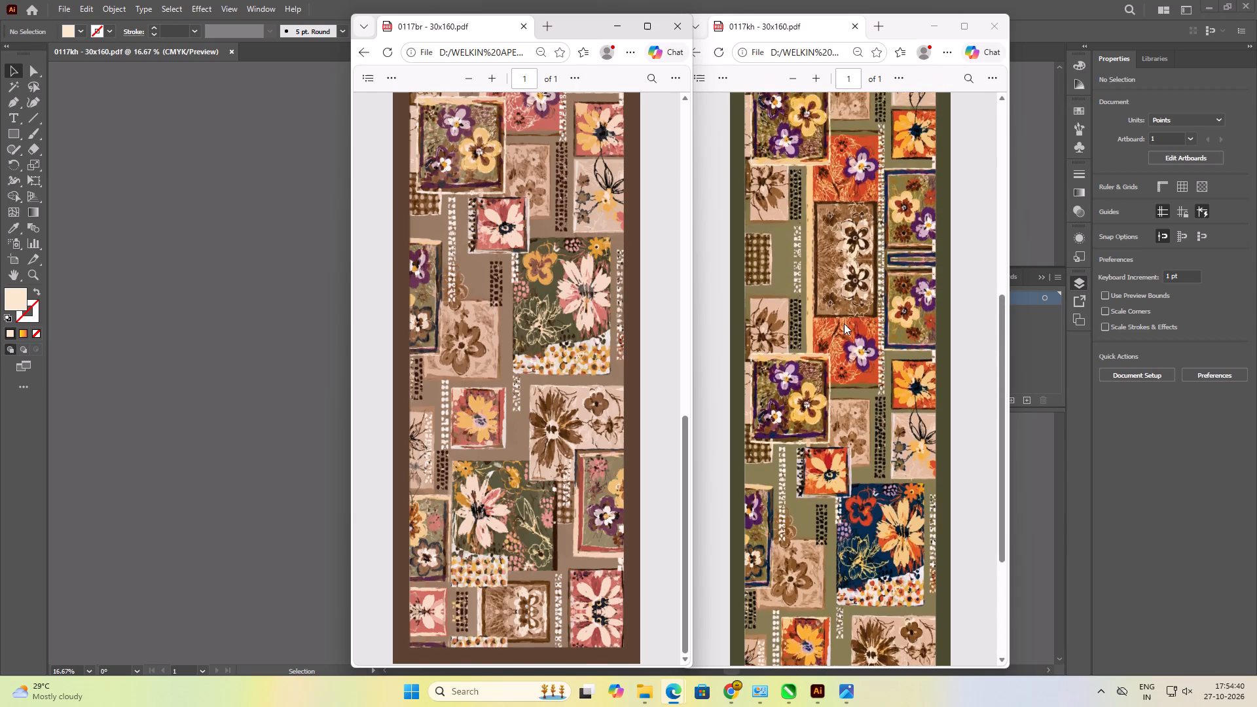
scroll(844, 323, up, 10)
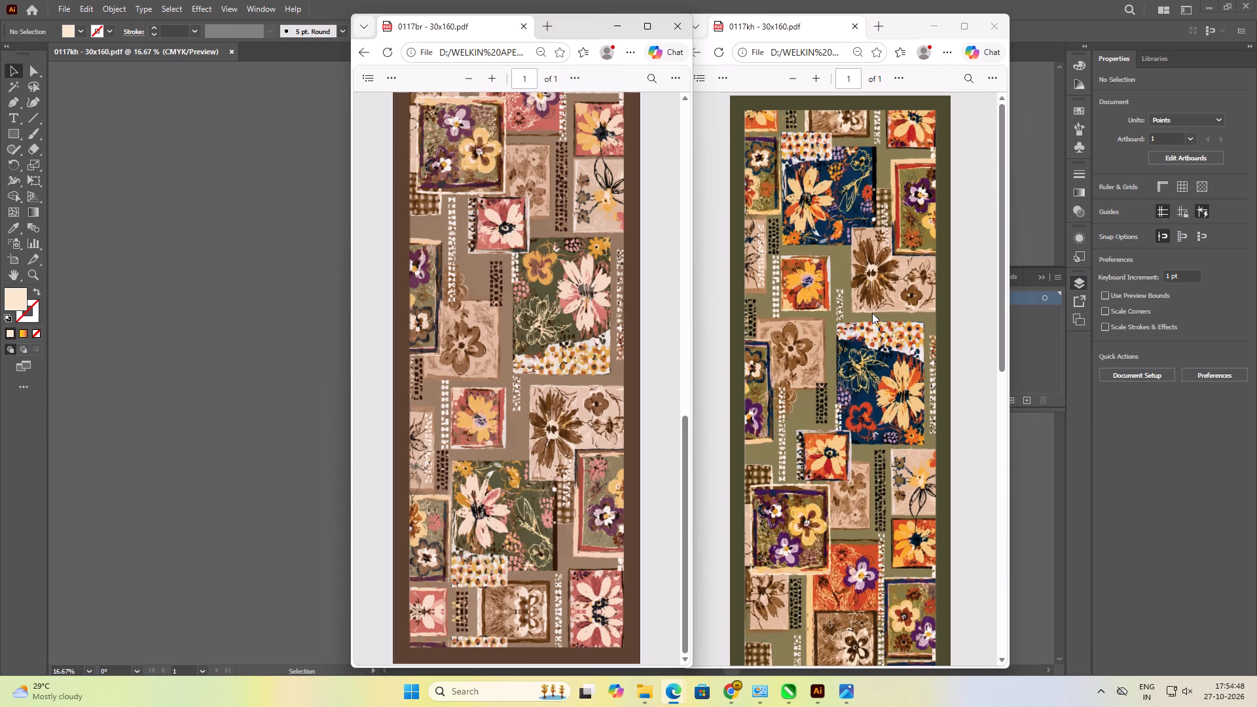
scroll(630, 368, down, 6)
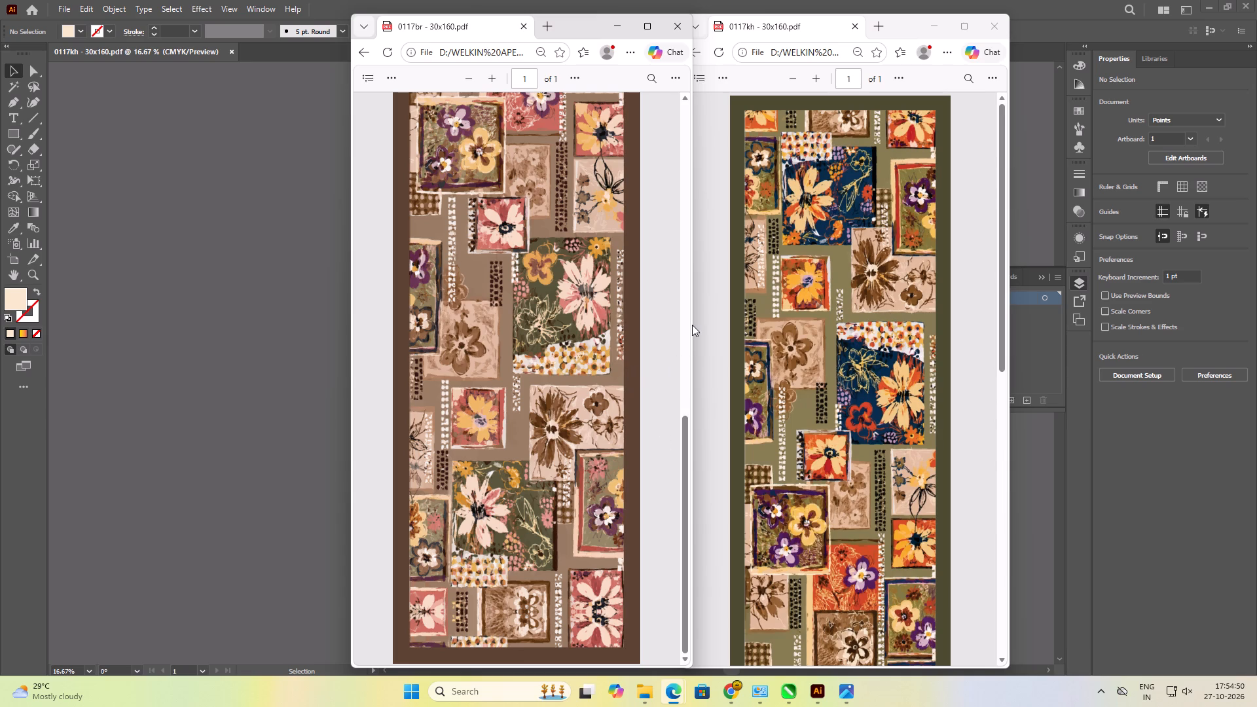
Examine the 0117br panel again from its top border through the mirrored middle to the bottom border, beside the top of the 0117kh panel.
click(692, 325)
drag(692, 325, 692, 167)
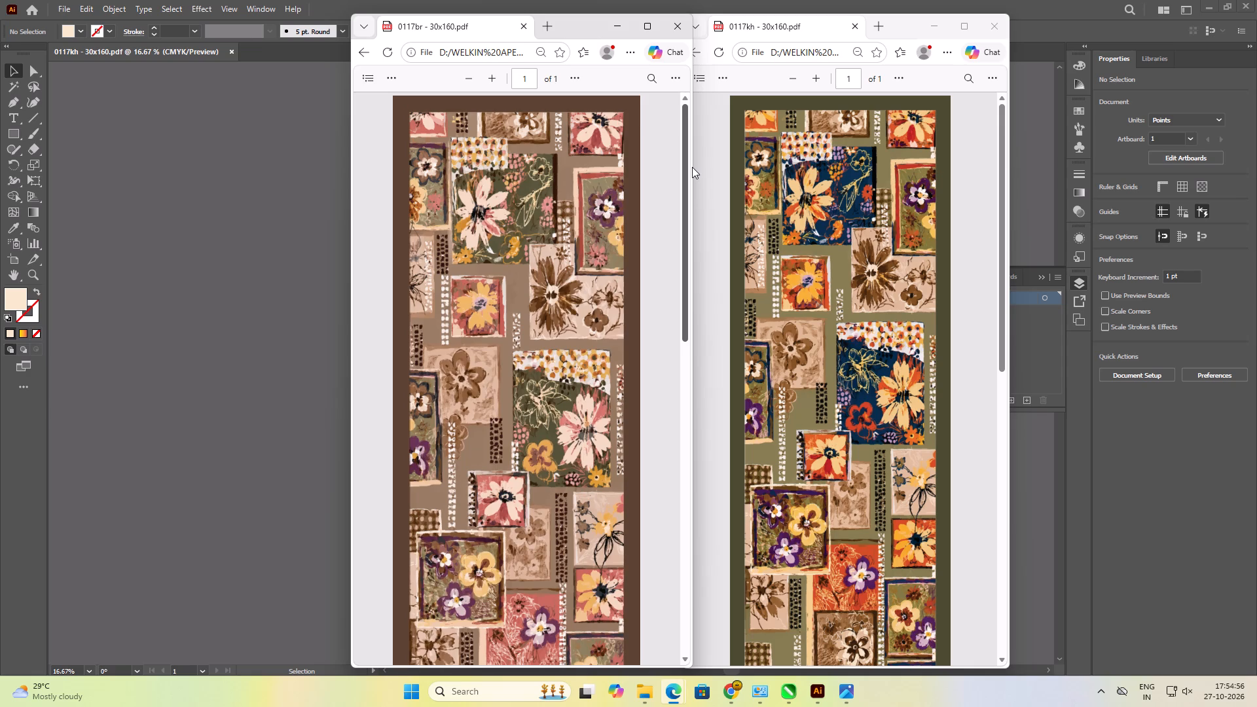
scroll(551, 348, down, 2)
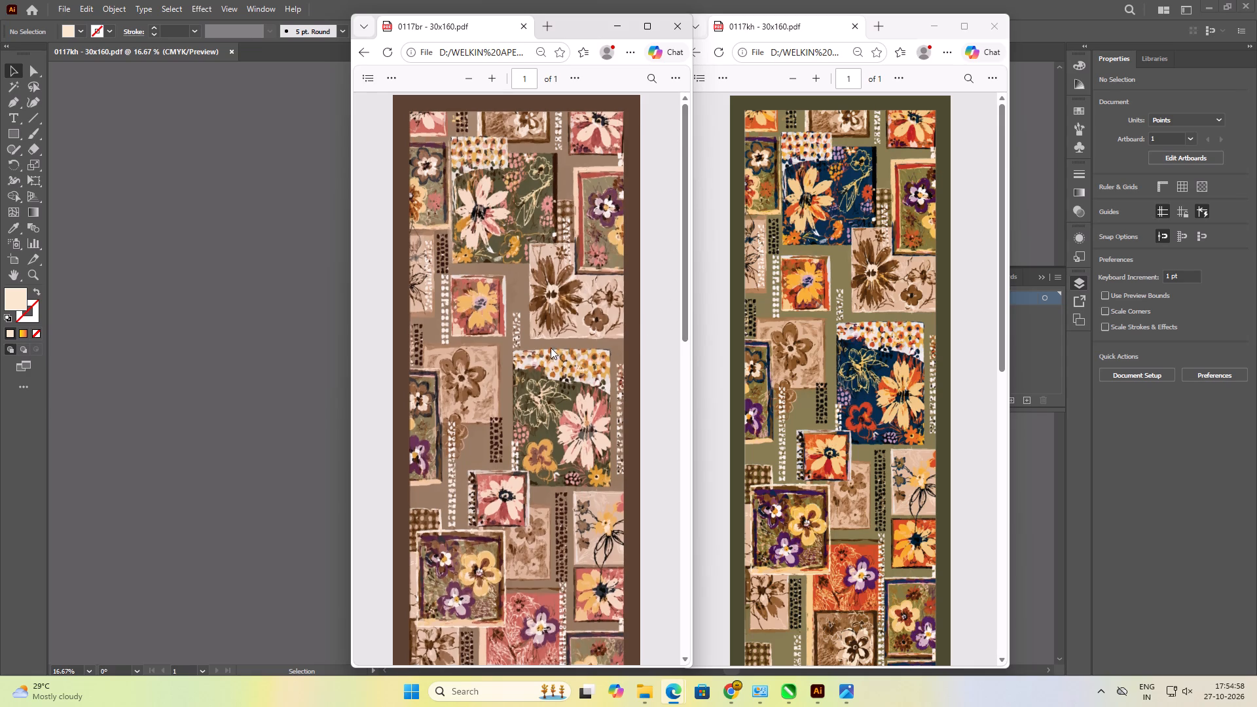
scroll(551, 348, down, 14)
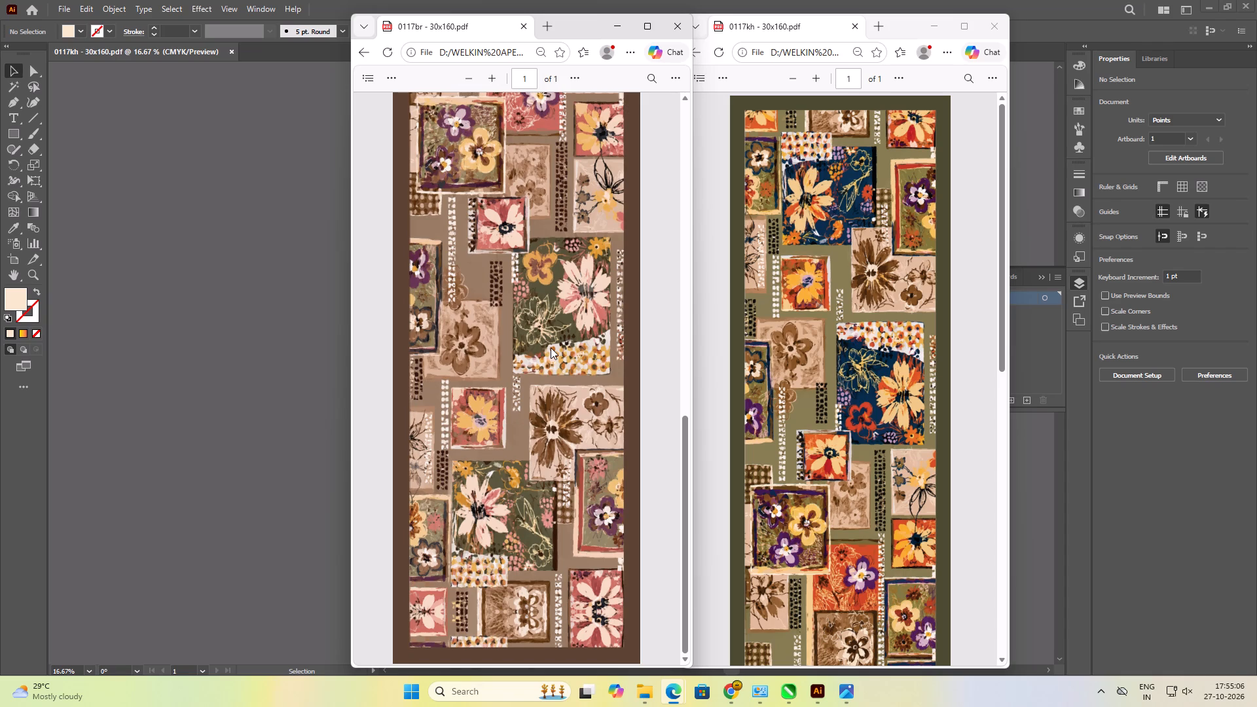
scroll(551, 348, up, 11)
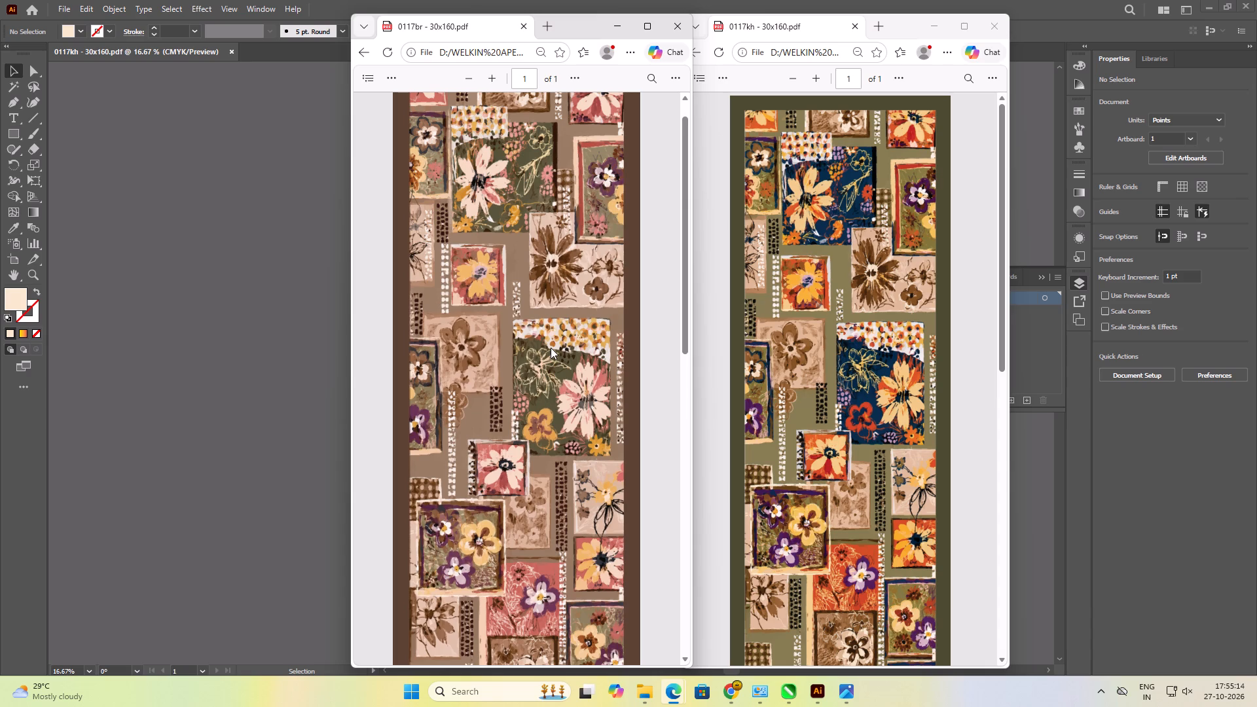
scroll(551, 348, down, 11)
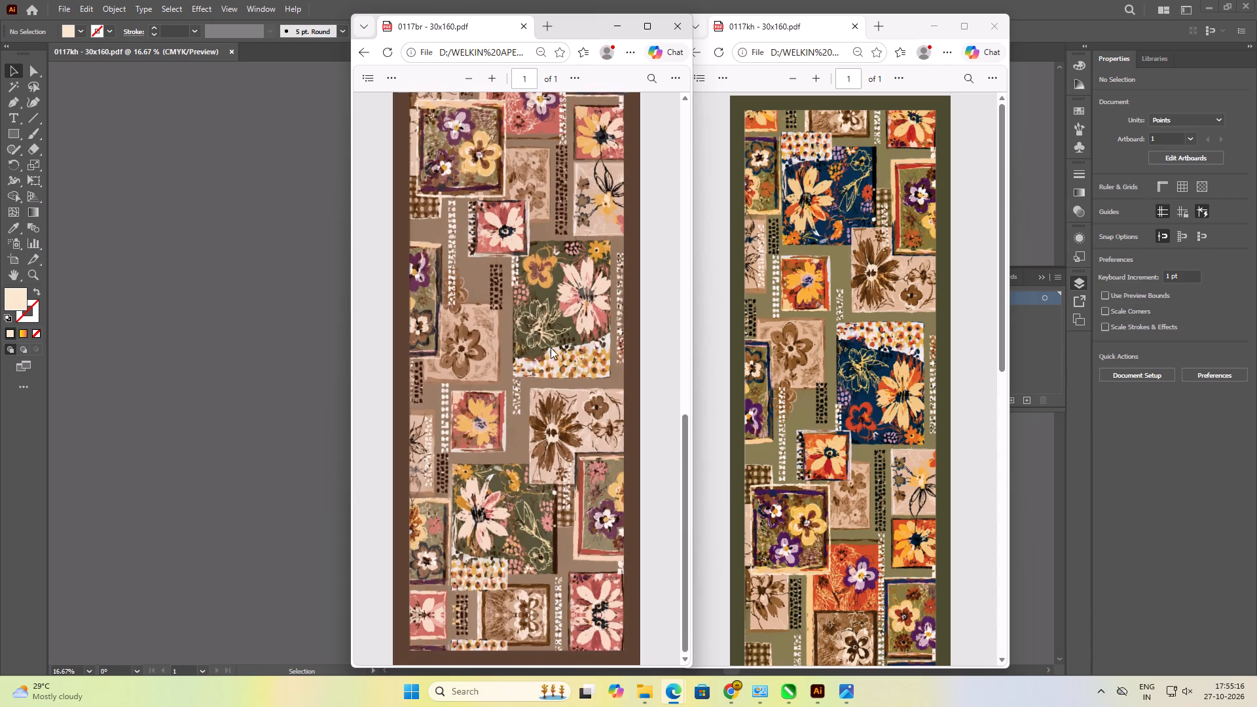
scroll(551, 348, down, 8)
scroll(551, 348, up, 5)
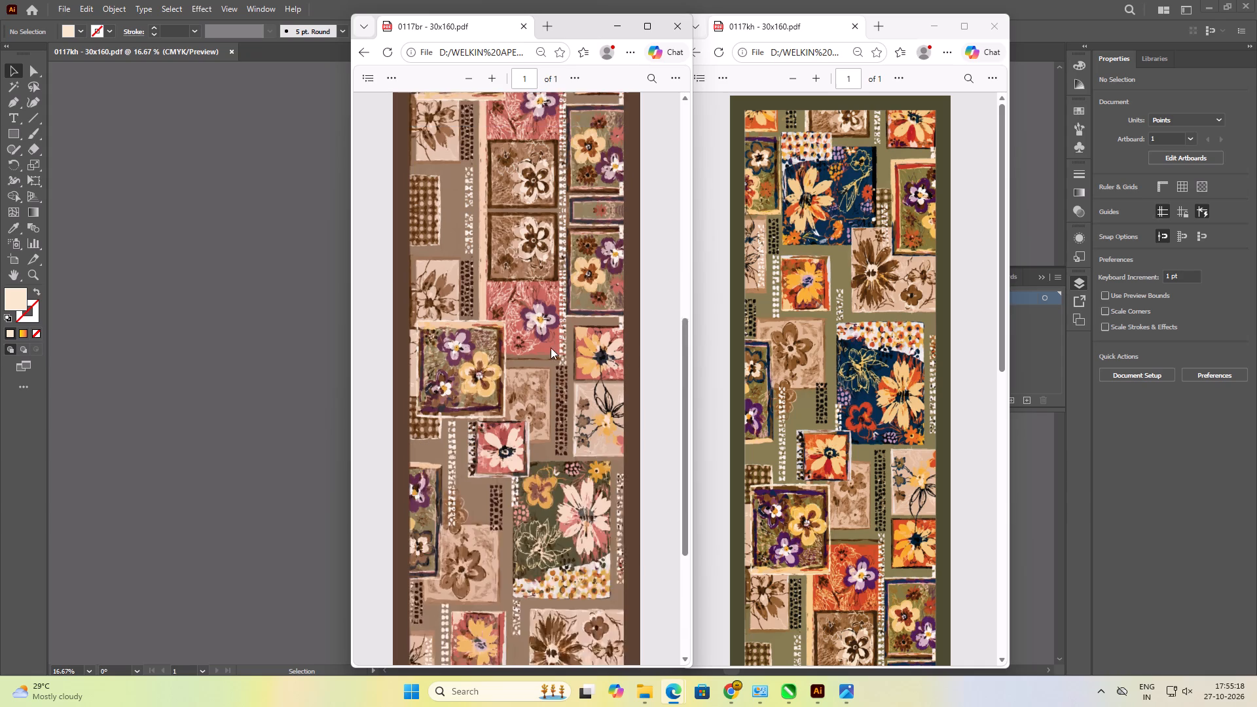
scroll(551, 348, up, 11)
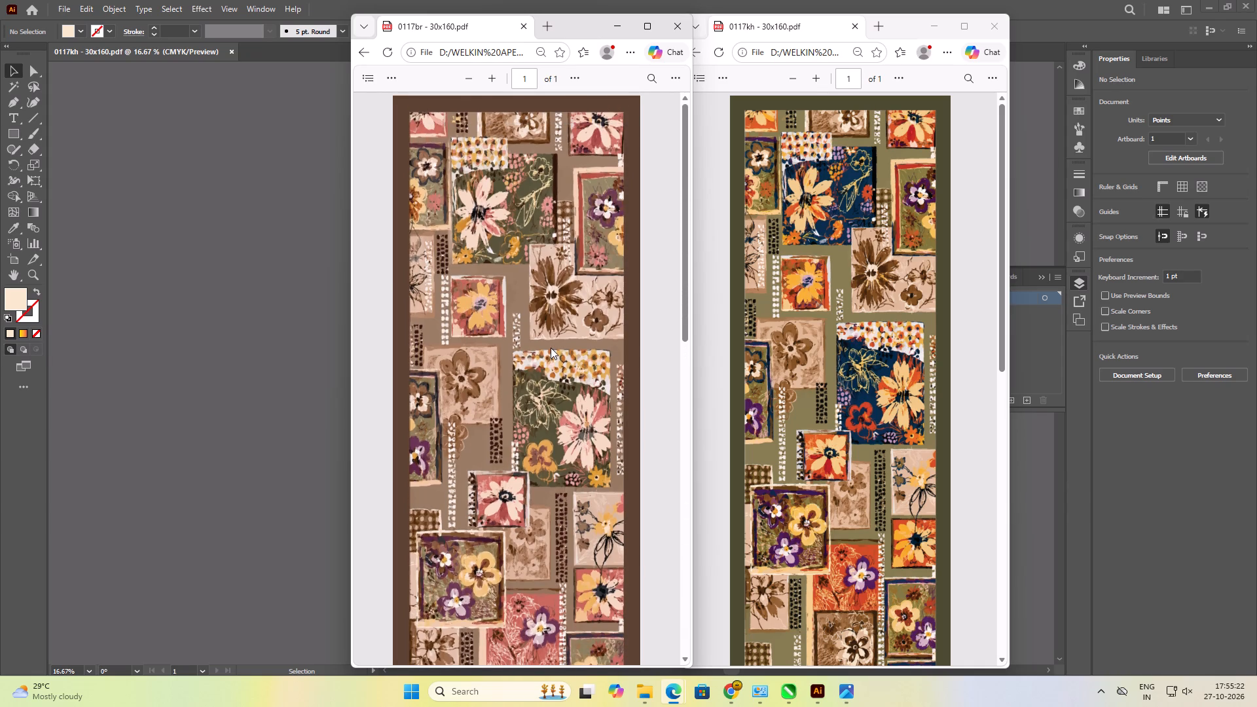
scroll(551, 348, down, 5)
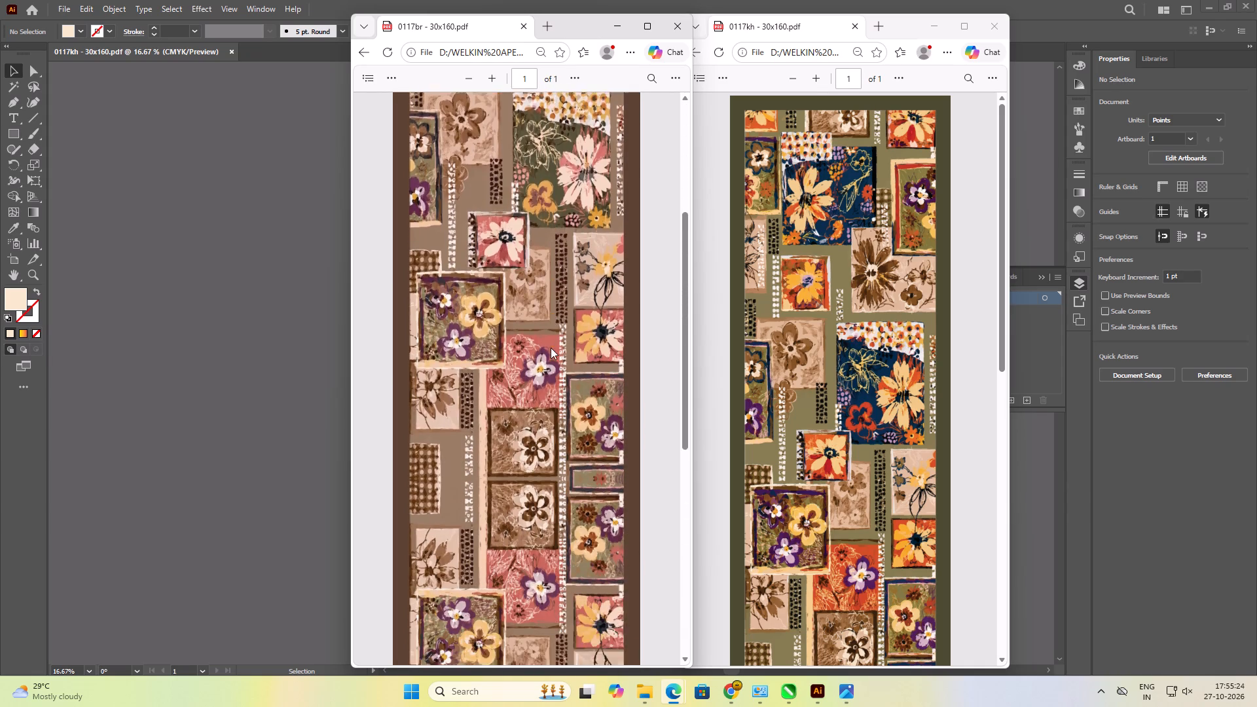
scroll(551, 348, down, 5)
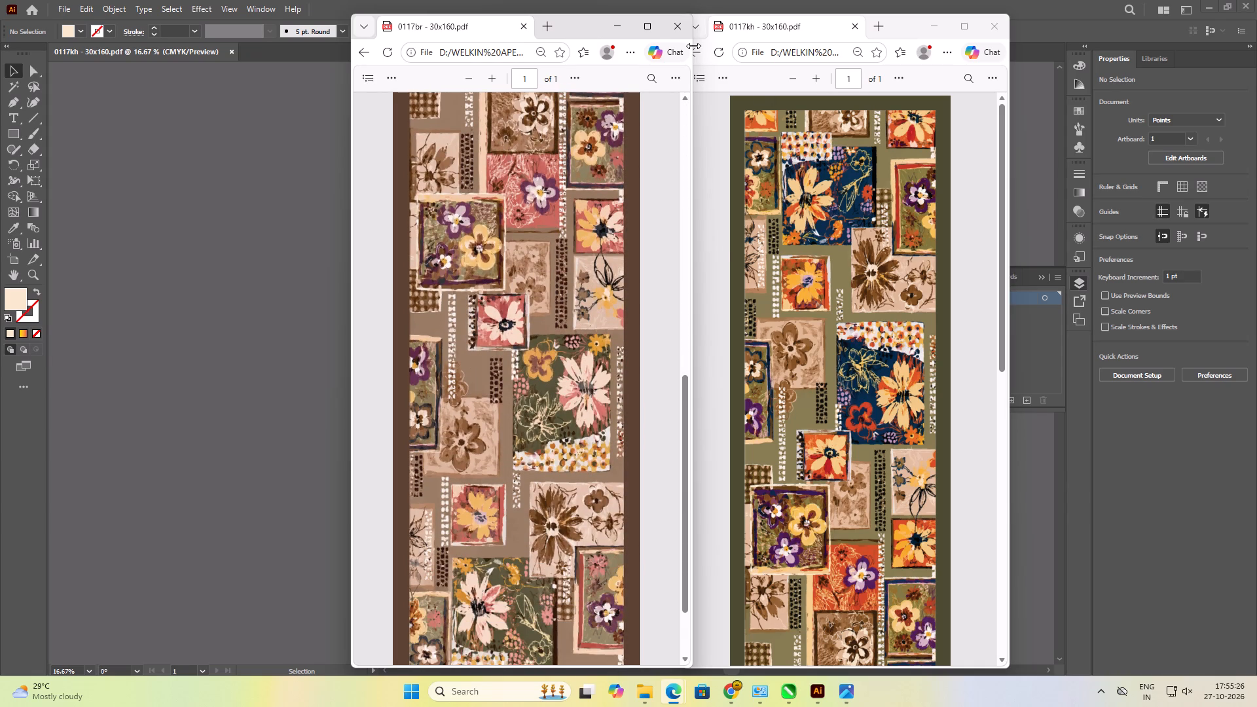
Close the 0117br - 30x160 and 0117kh - 30x160 PDF previews.
click(682, 33)
click(999, 30)
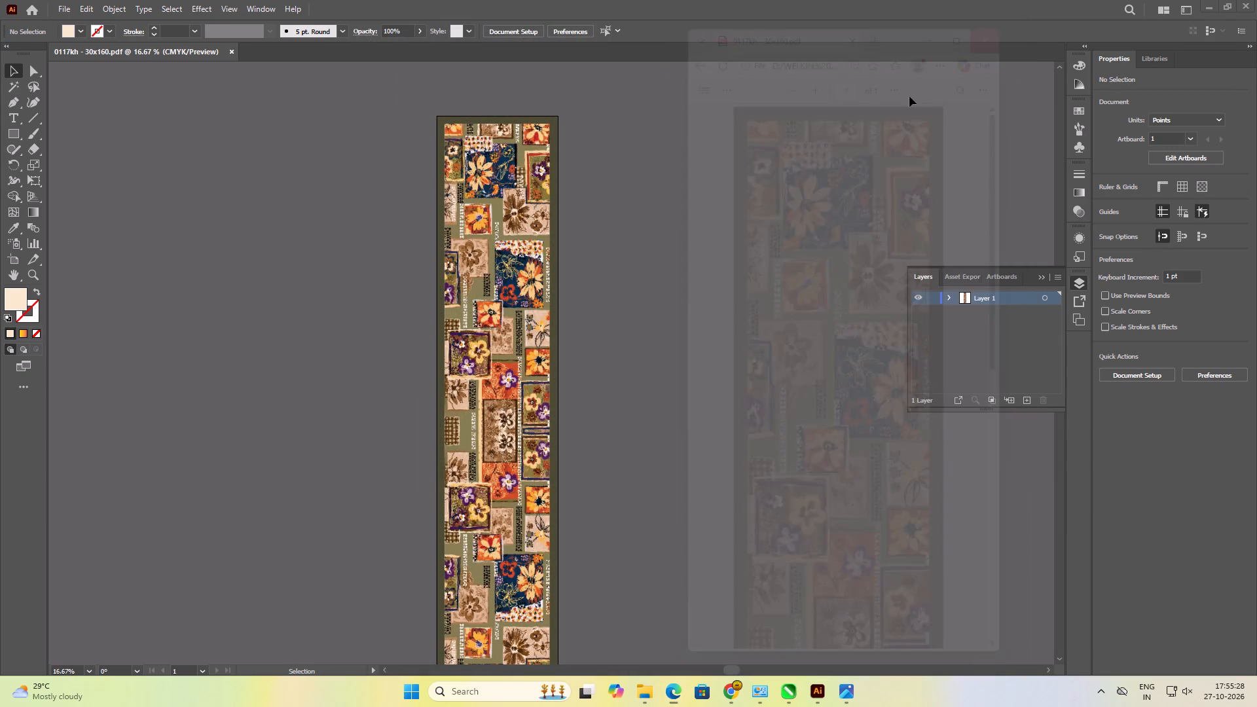
Collapse the Layers panel and minimize Illustrator to return to CorelDRAW.
click(736, 276)
click(1037, 276)
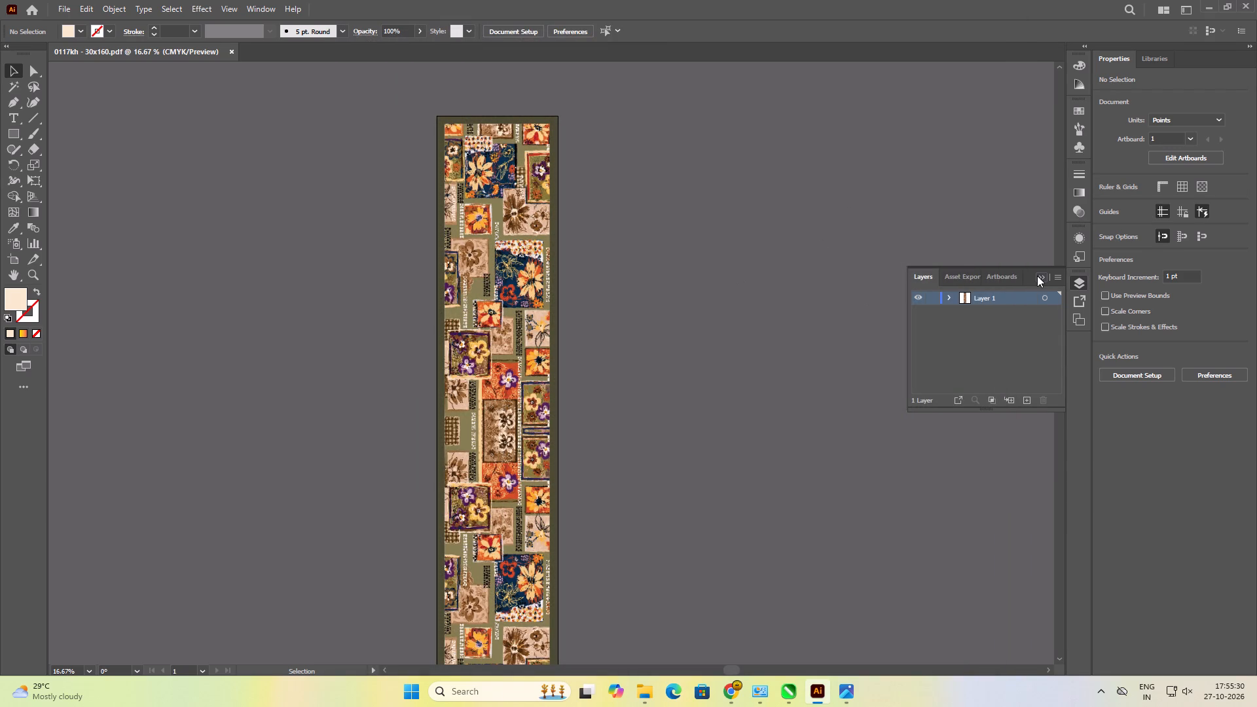
click(910, 281)
click(618, 293)
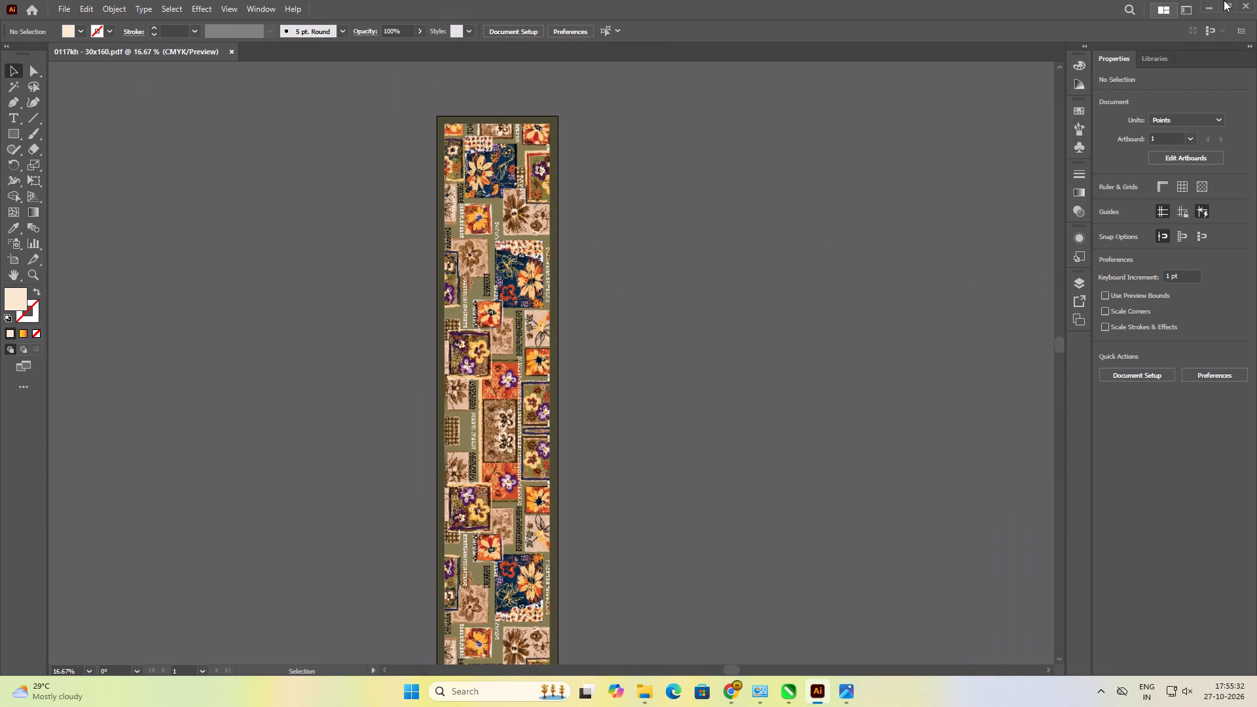
click(1208, 6)
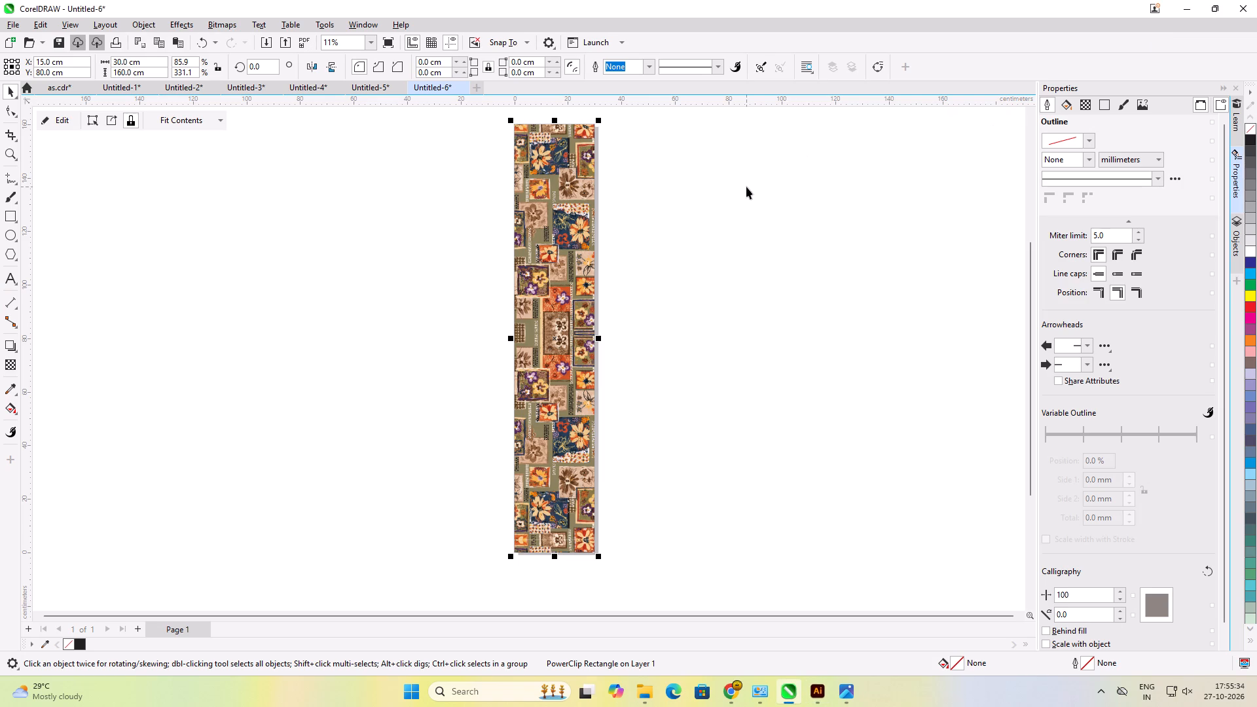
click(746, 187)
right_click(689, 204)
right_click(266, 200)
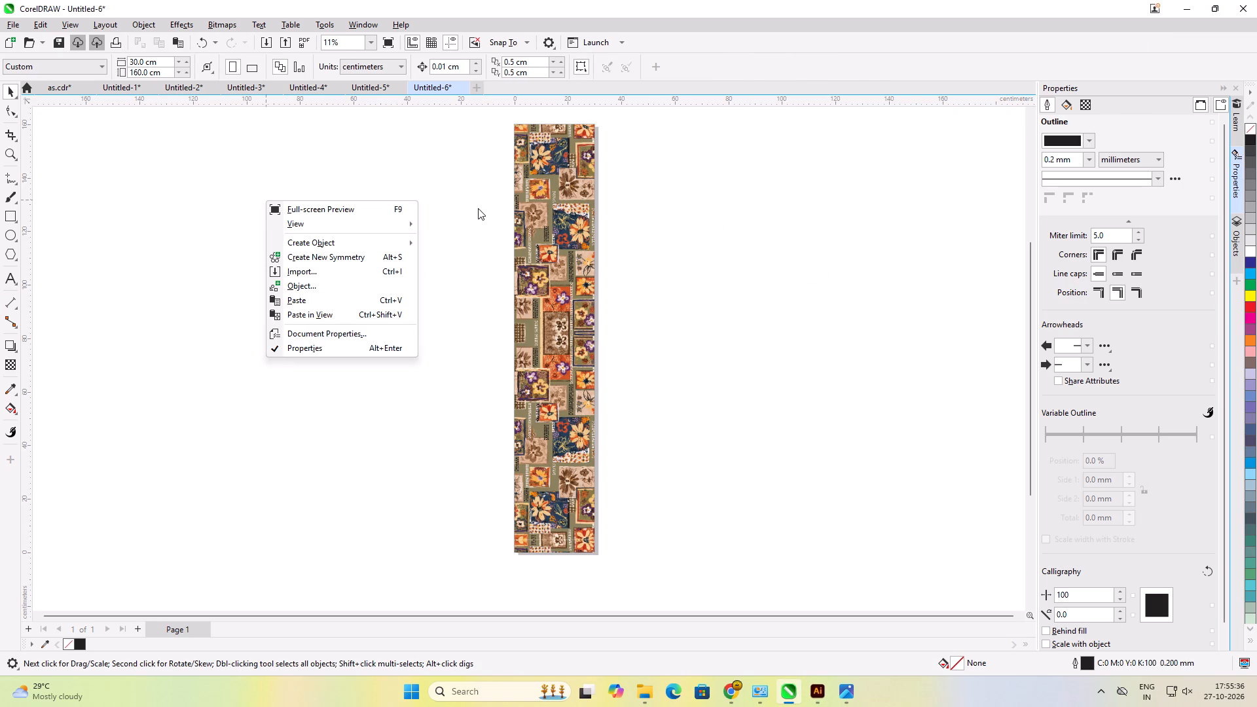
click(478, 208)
Close the documents Untitled-4, Untitled-3, Untitled-5 and Untitled-2 without saving them.
click(379, 83)
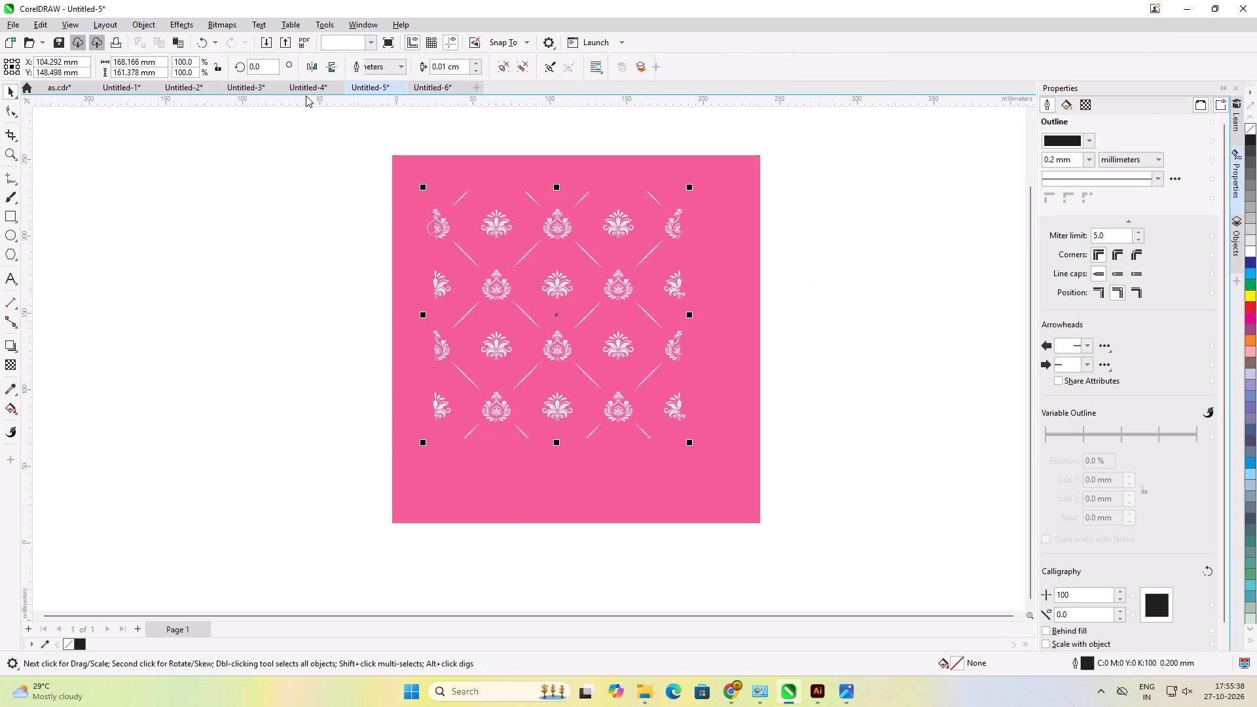
click(306, 92)
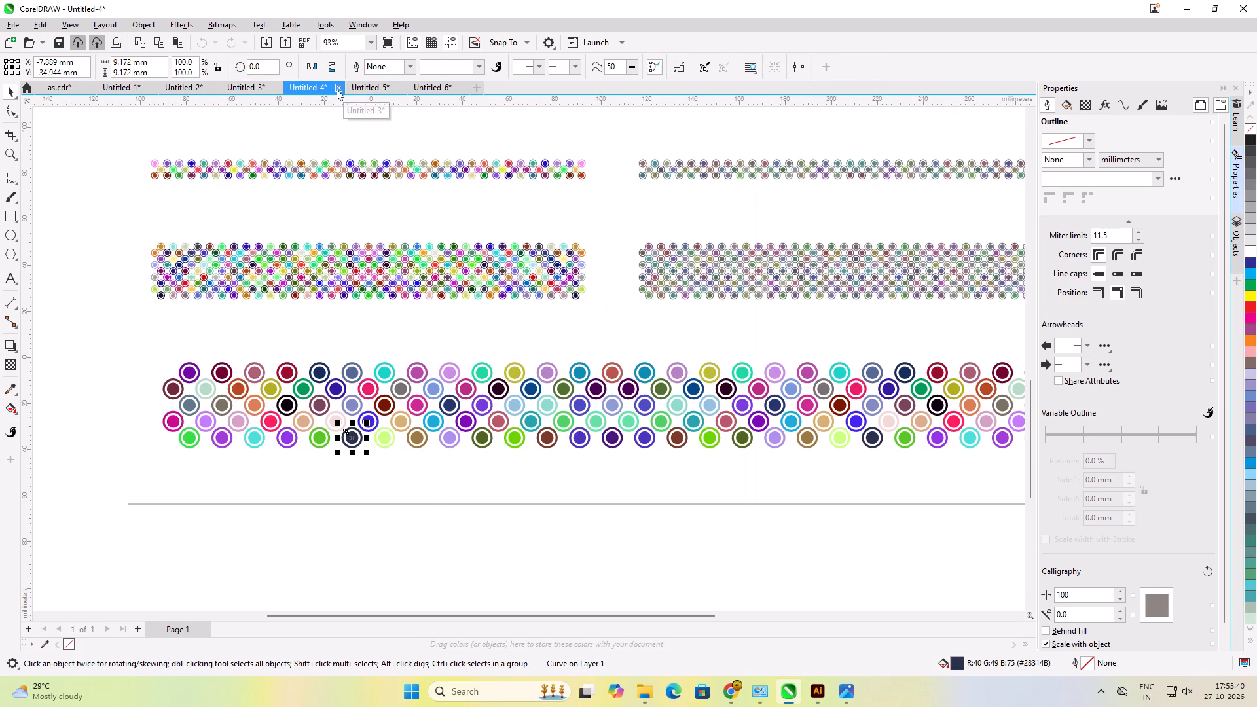
click(337, 89)
click(649, 374)
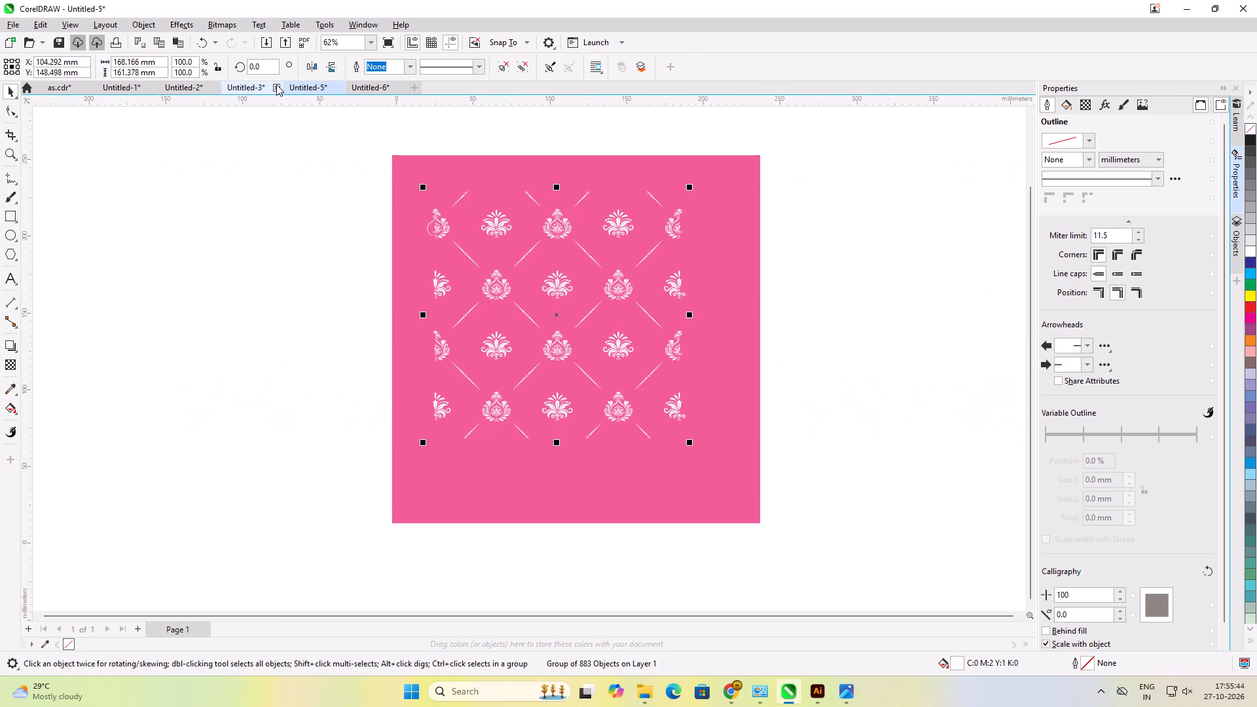
click(276, 84)
click(642, 378)
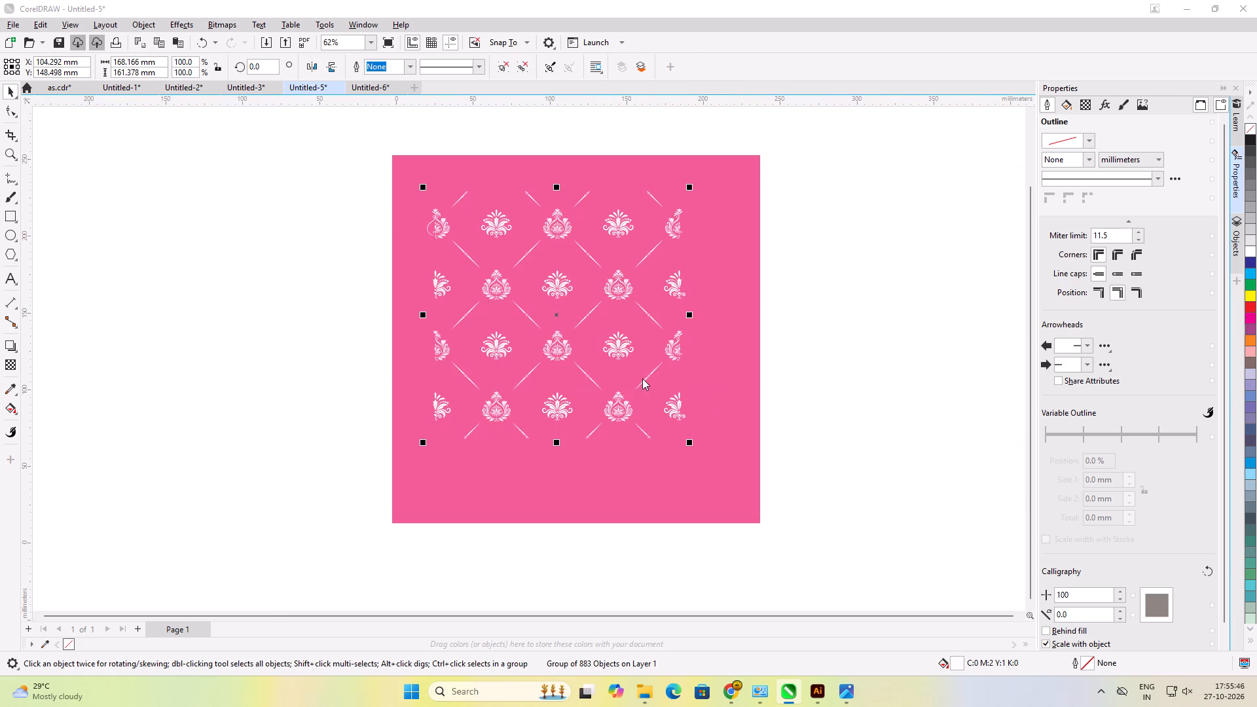
click(277, 86)
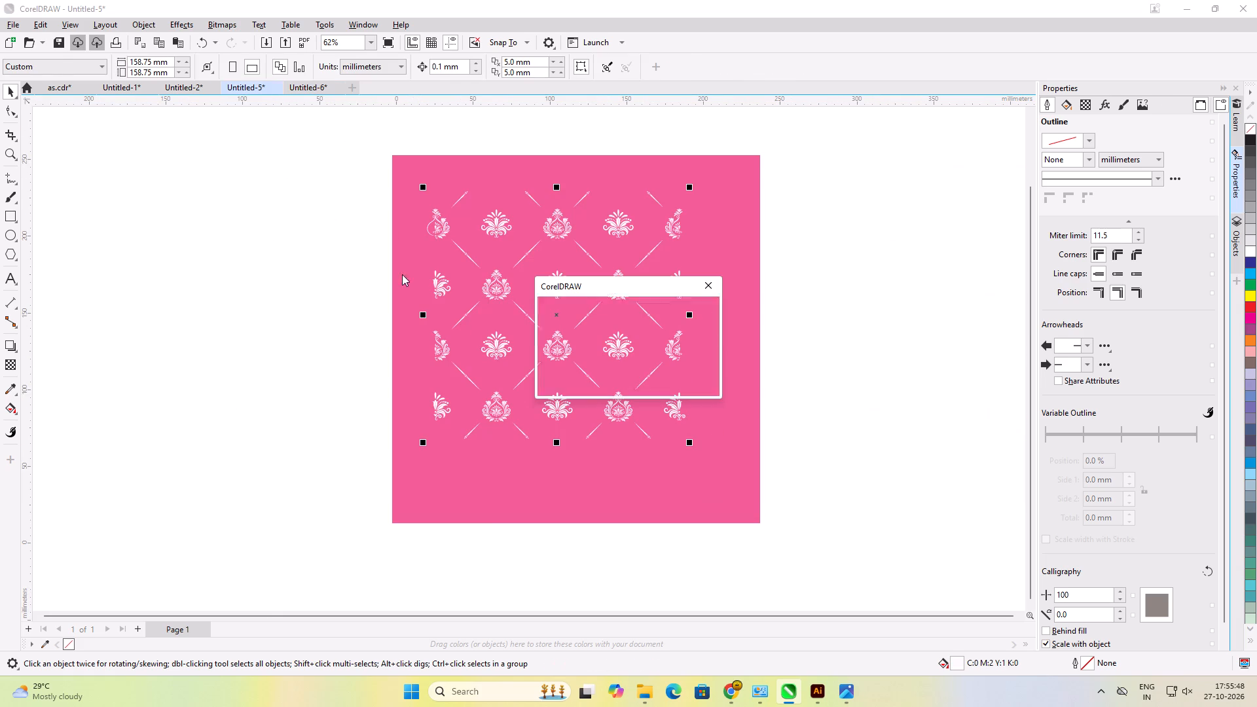
double_click(633, 386)
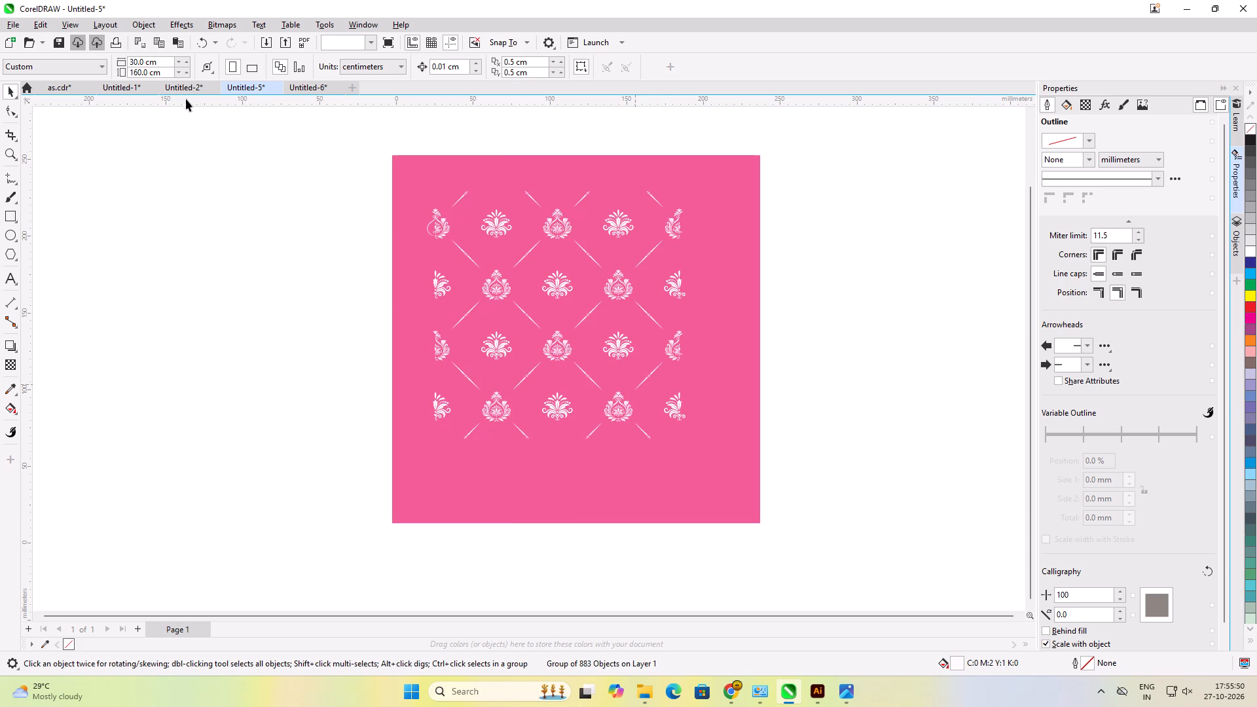
click(186, 84)
click(213, 86)
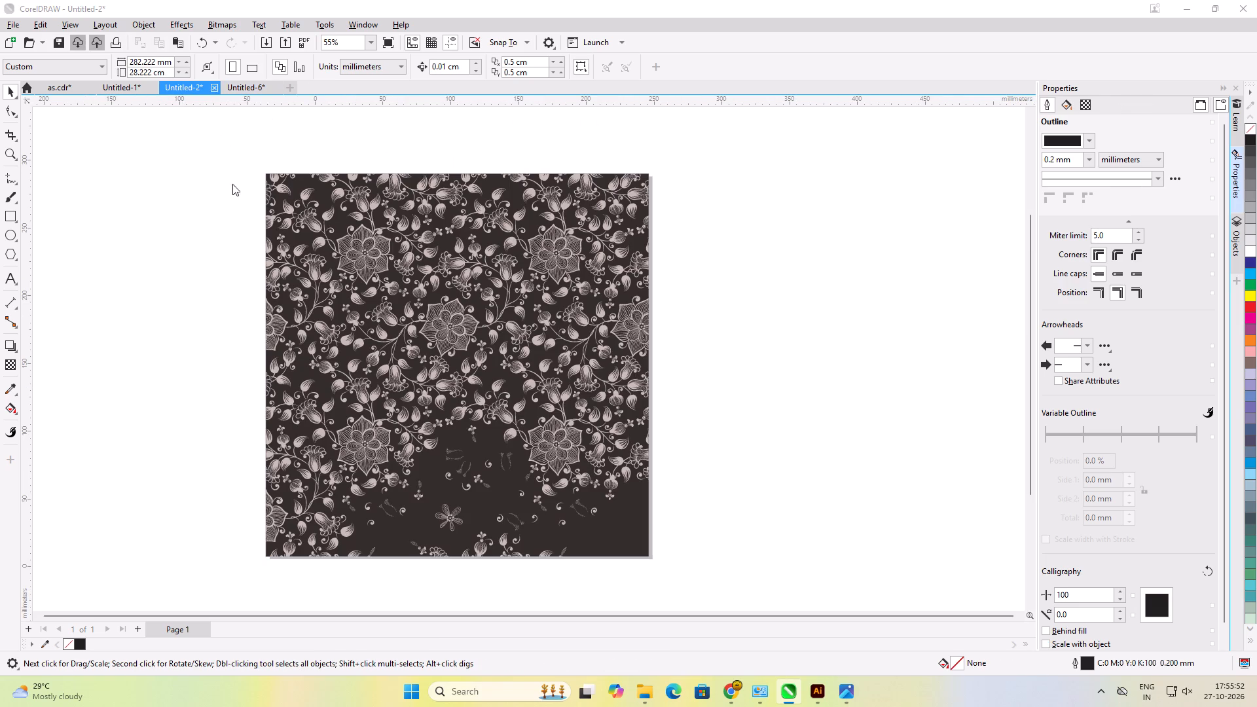
click(626, 373)
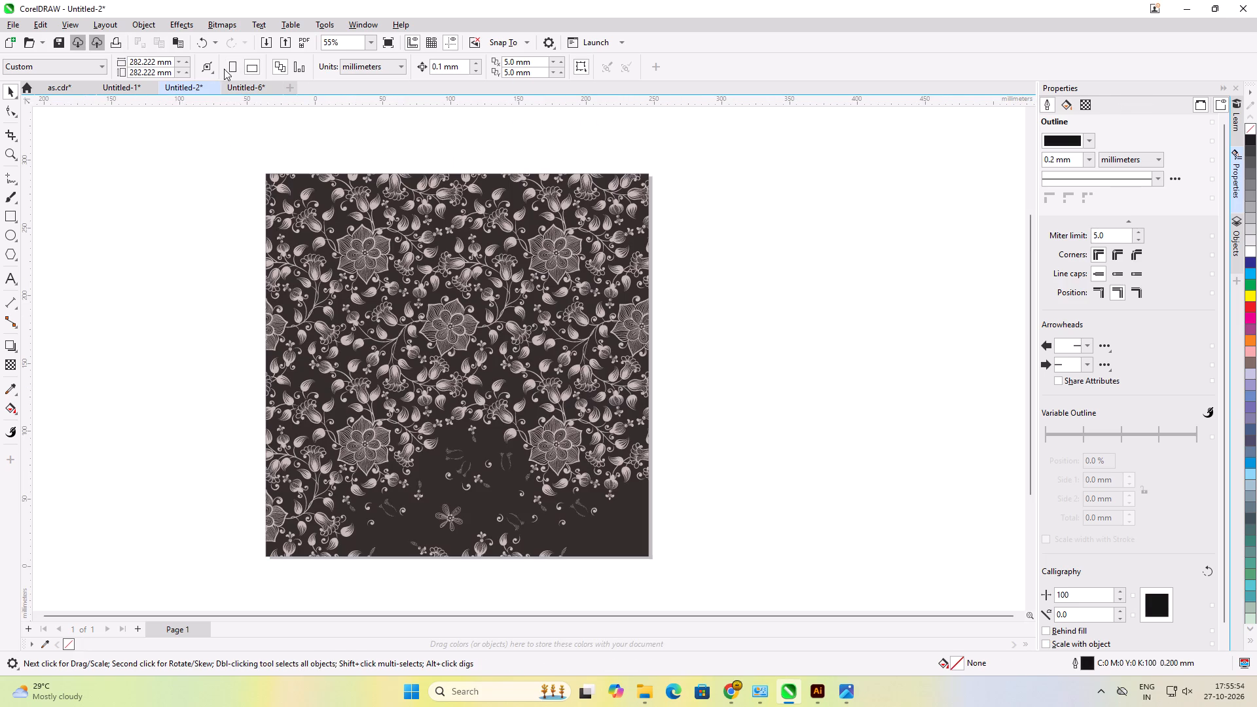
Close the Untitled-6 patchwork panel and the Untitled-1 lace document without saving, keeping only as.cdr open.
click(264, 90)
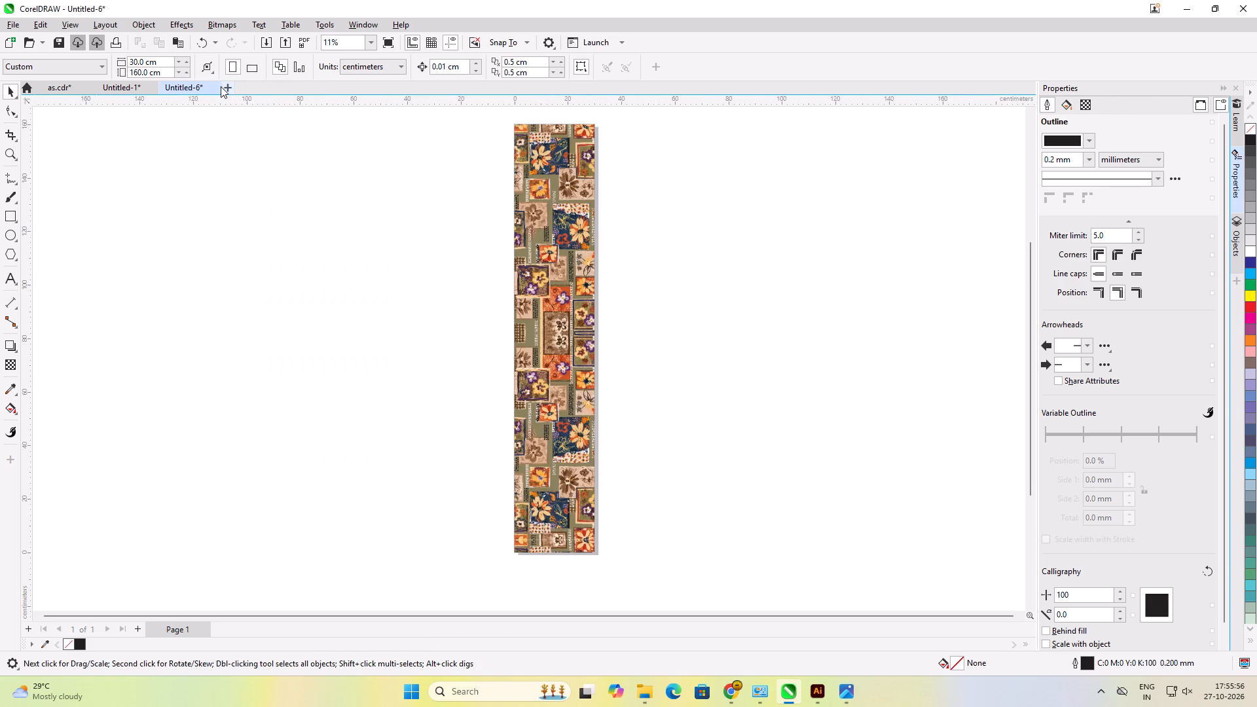
click(217, 86)
click(615, 378)
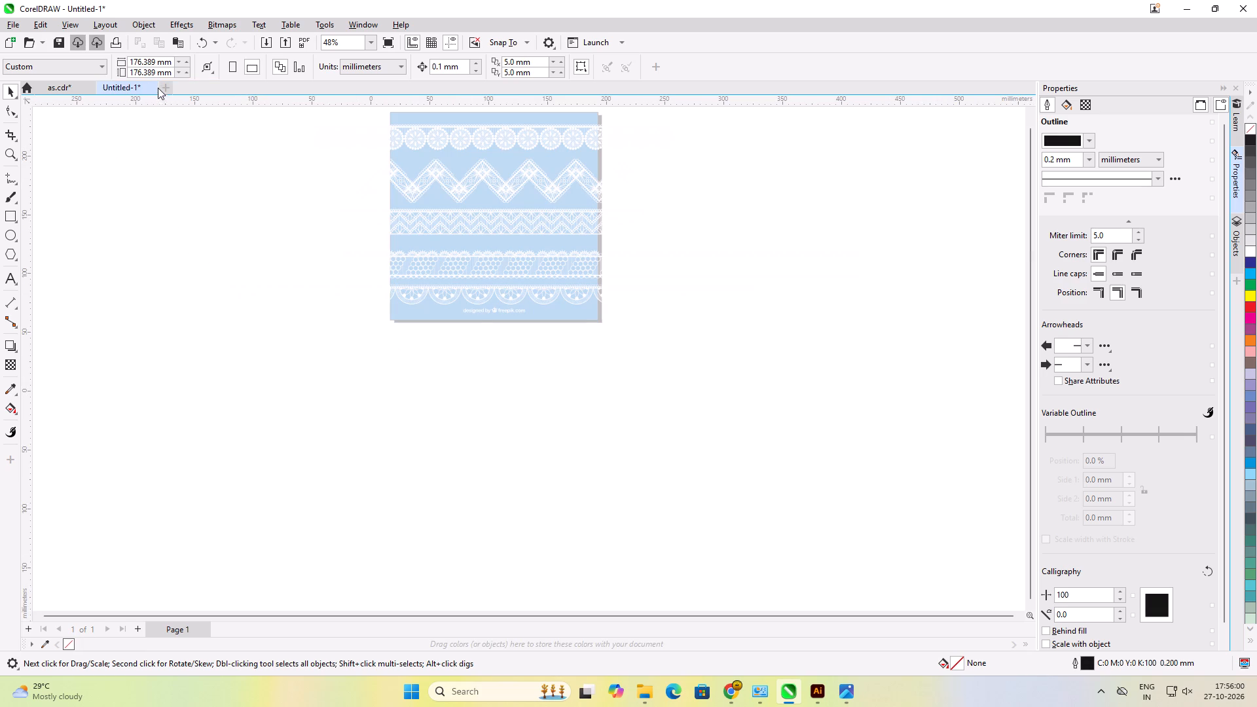
click(153, 86)
click(611, 378)
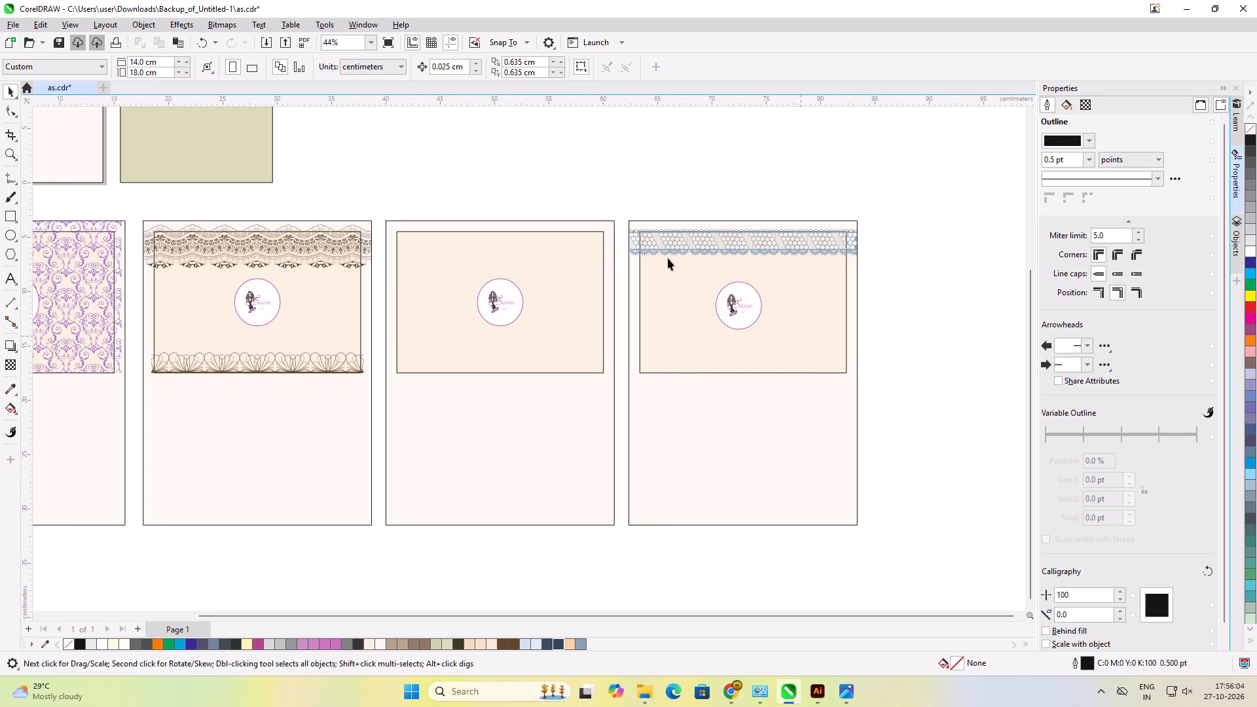
Examine the lace-trimmed and purple damask layouts with the round logo in as.cdr.
click(524, 183)
scroll(729, 252, down, 3)
scroll(168, 252, up, 4)
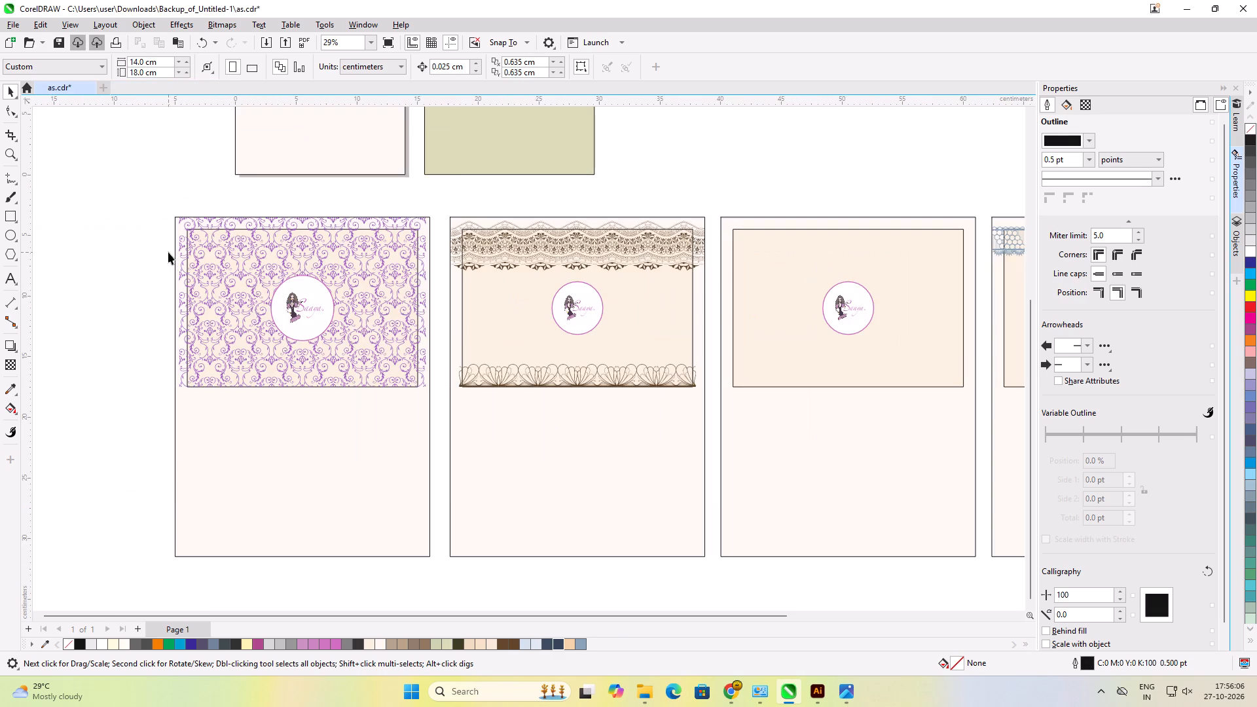
scroll(254, 255, up, 4)
click(291, 253)
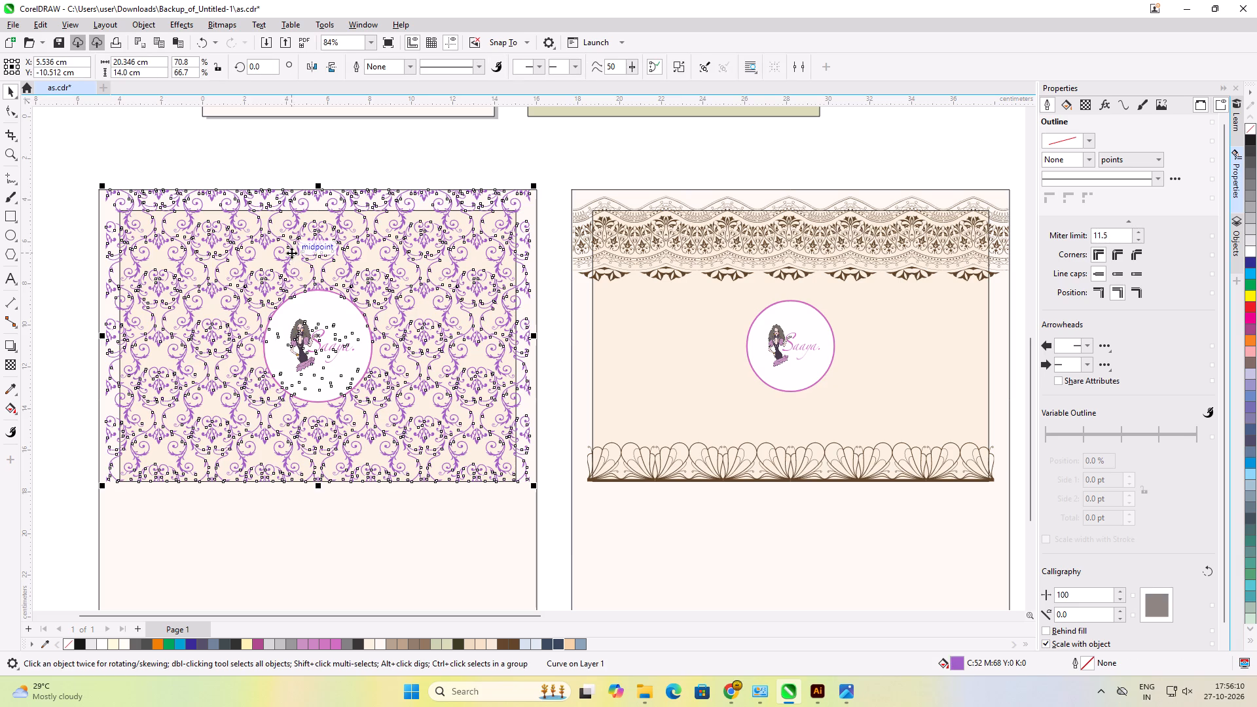
click(561, 193)
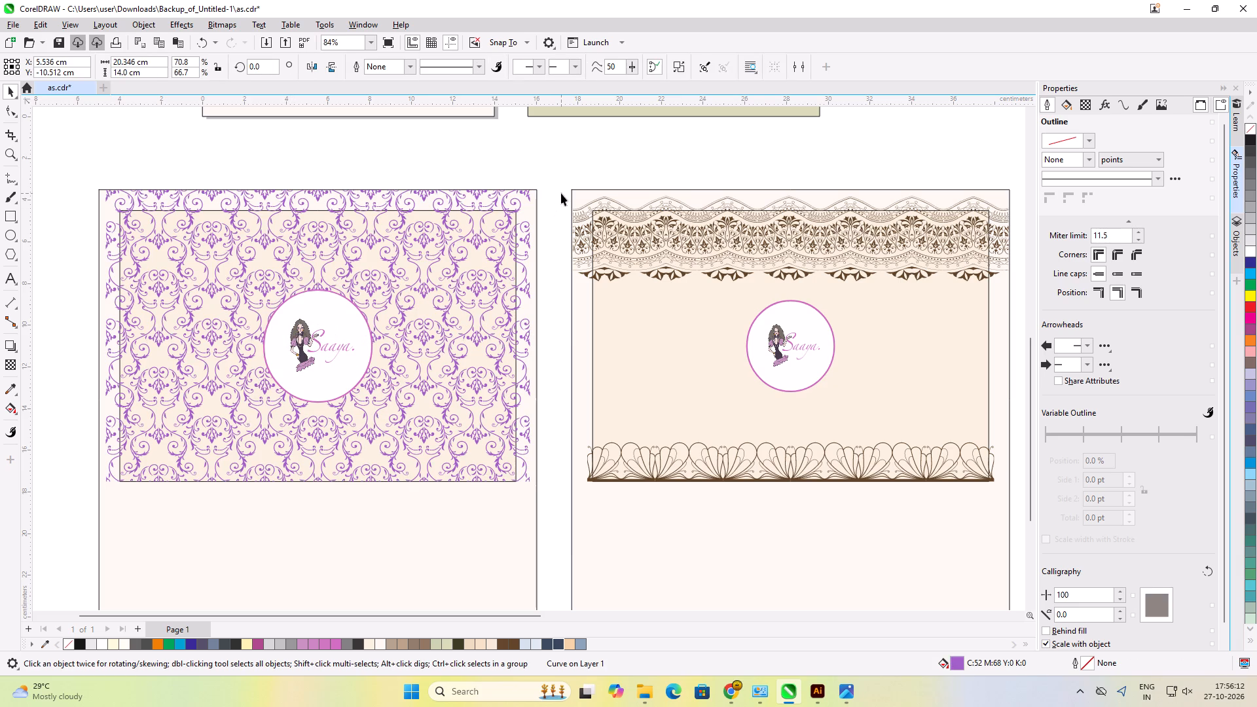
Switch to Chrome with the Vecteezy seamless lace pattern page.
click(732, 691)
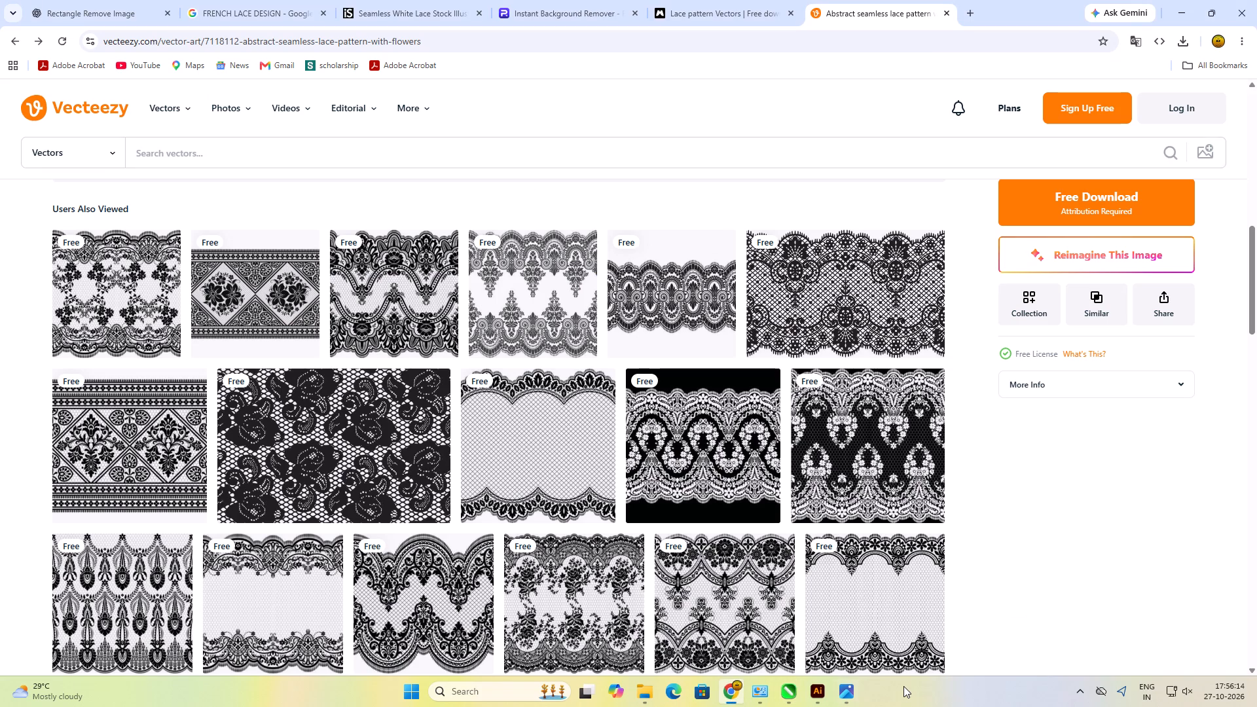
Preview the white-on-black seamless lace pattern from the also-viewed vectors, and return to the original lace pattern page.
scroll(510, 422, down, 1)
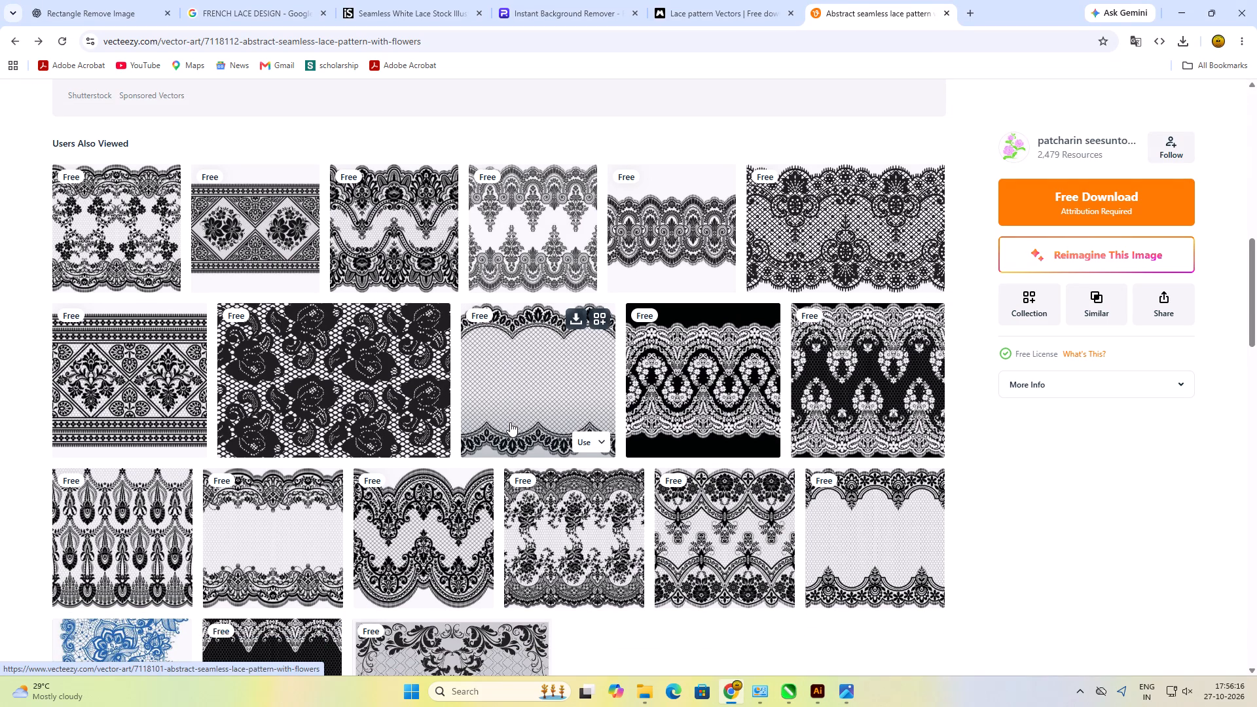
scroll(510, 422, down, 6)
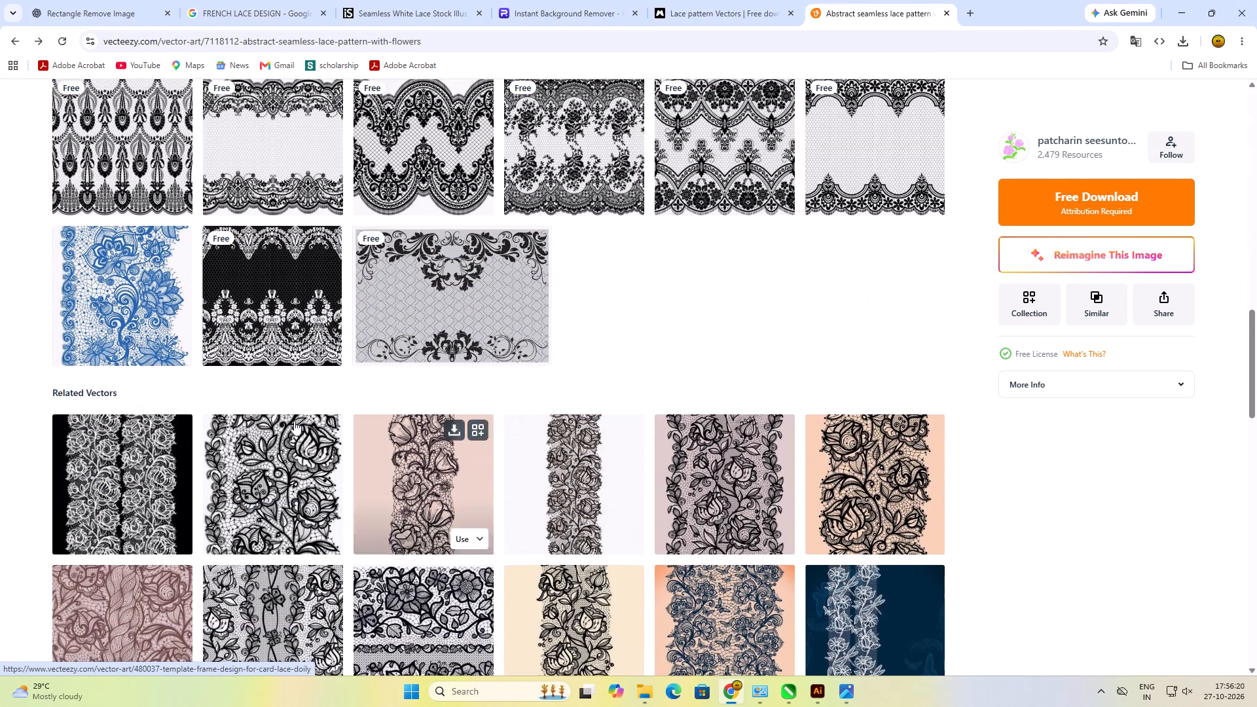
click(253, 306)
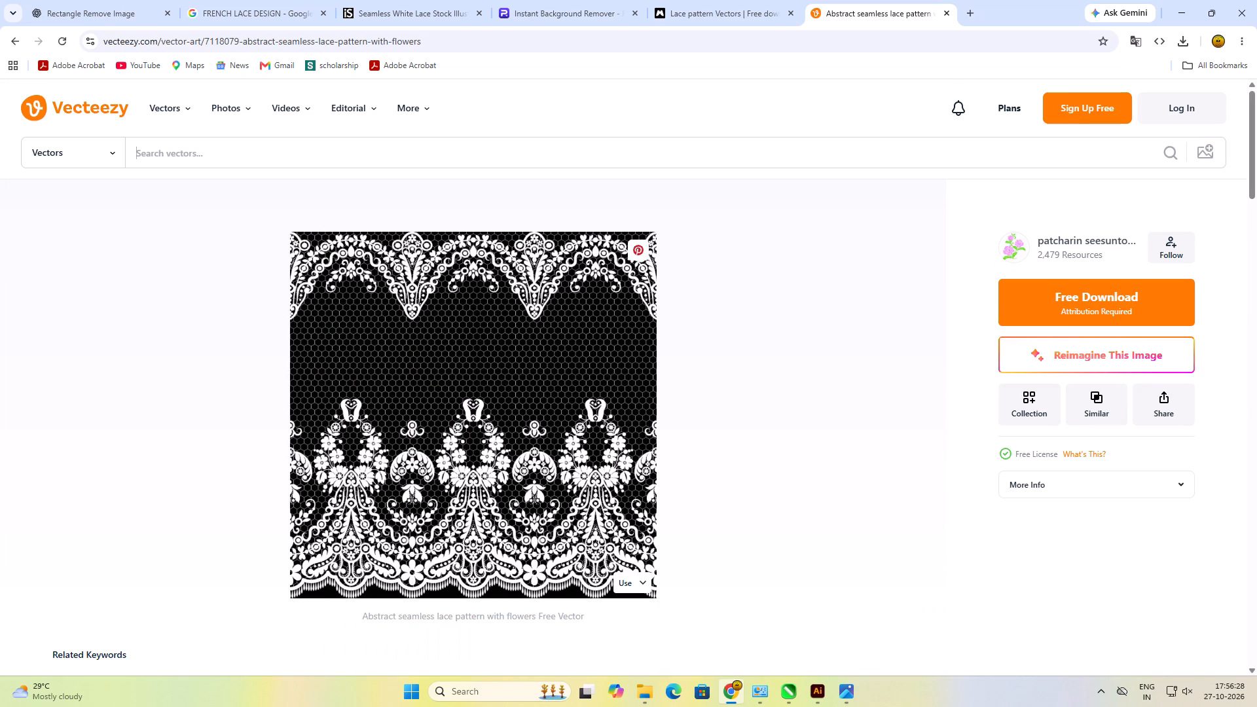
click(9, 49)
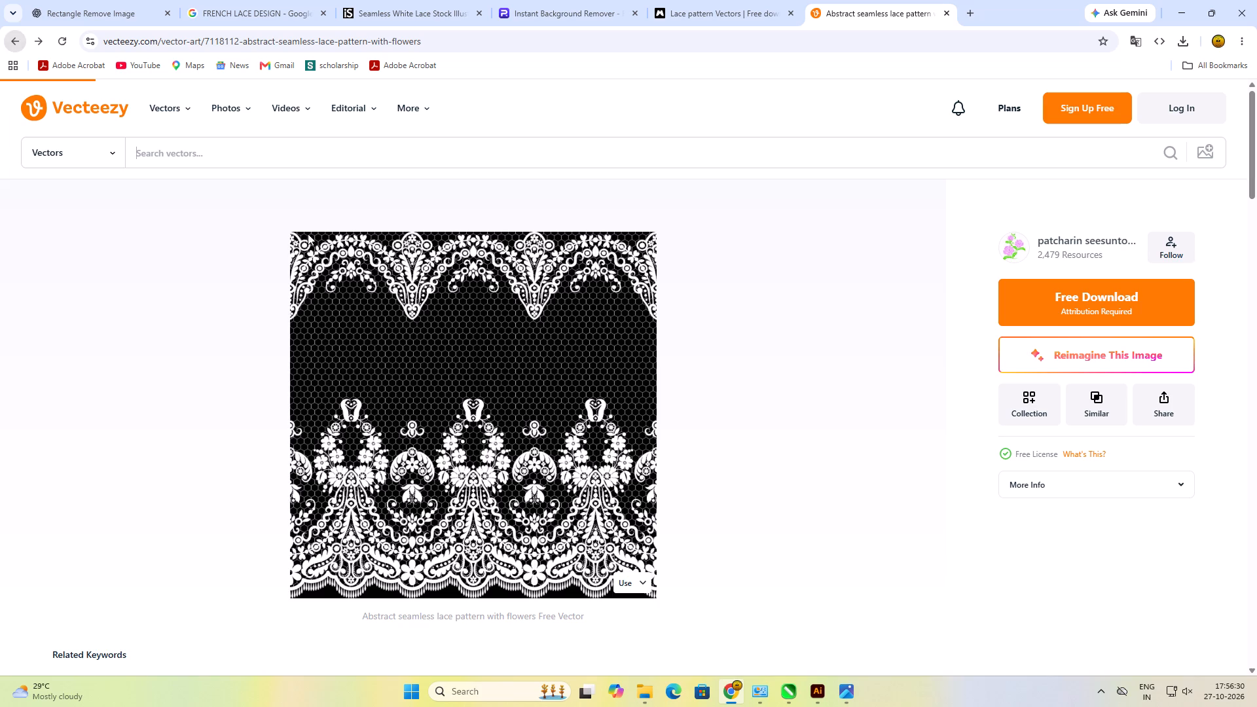
Open the black Old lace seamless pattern with ornamental flowers from the also-viewed vectors.
scroll(587, 361, down, 1)
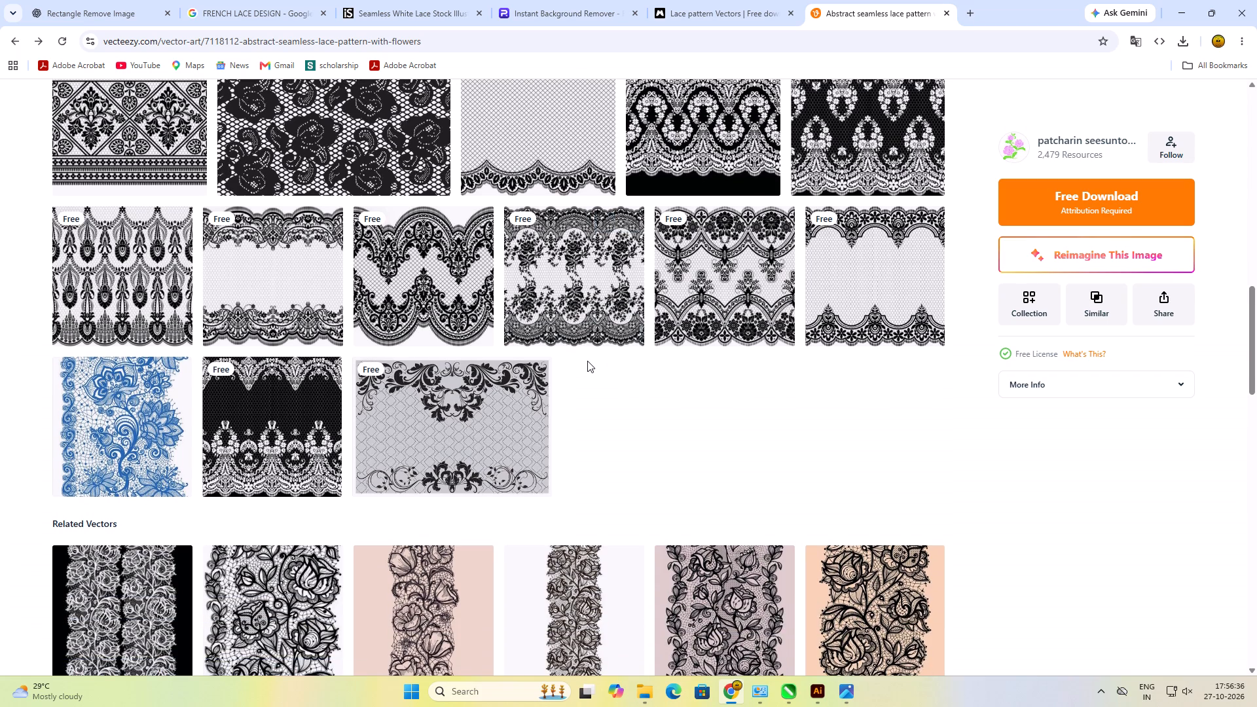
click(568, 282)
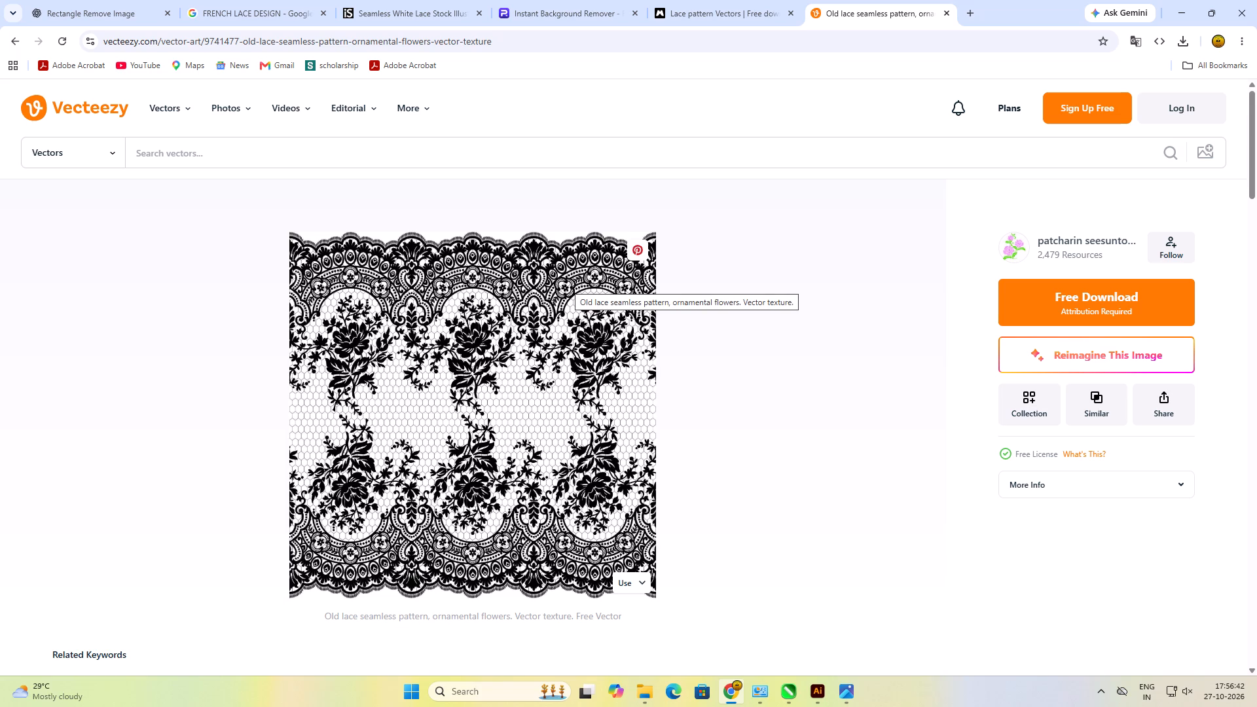
Request the free download of the old lace vector and start signing in through the first linked-account login option.
click(1090, 303)
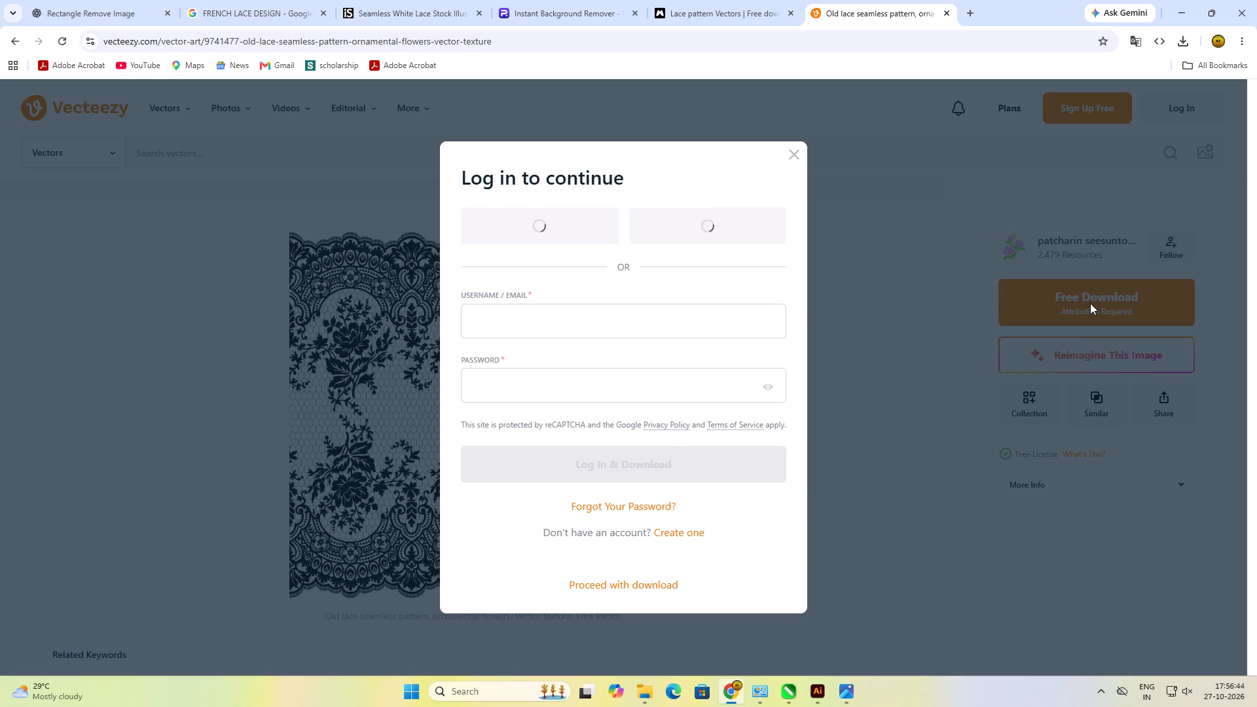
click(466, 203)
click(517, 221)
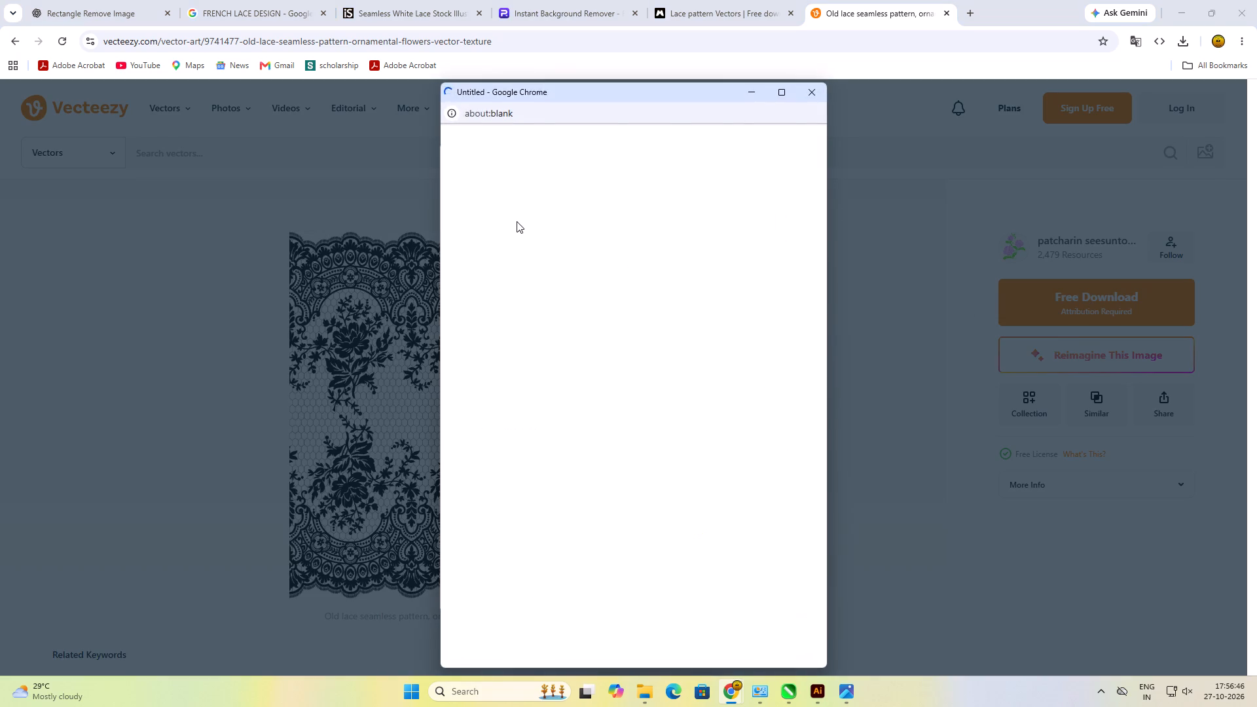